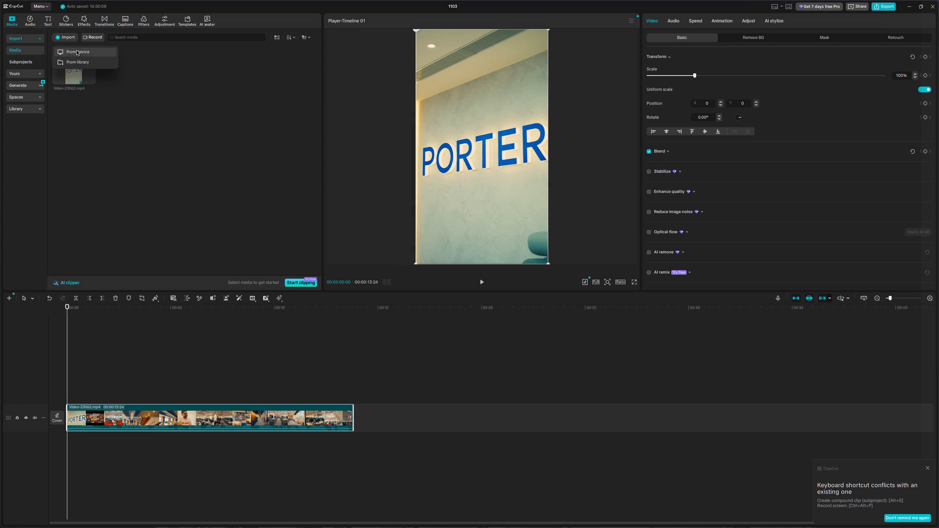
{"action": "left_click", "coordinate": [169, 89]}
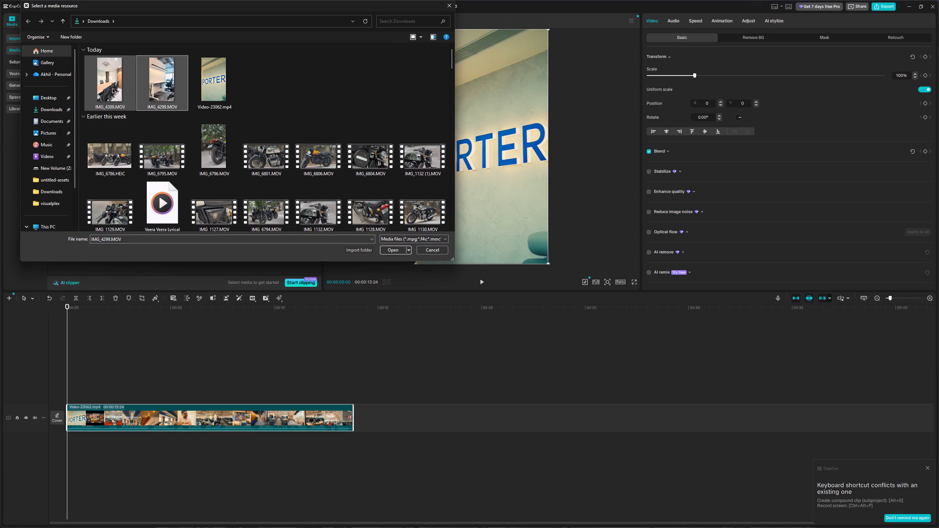
{"action": "left_click", "coordinate": [107, 87], "text": "shift"}
{"action": "left_click", "coordinate": [401, 248]}
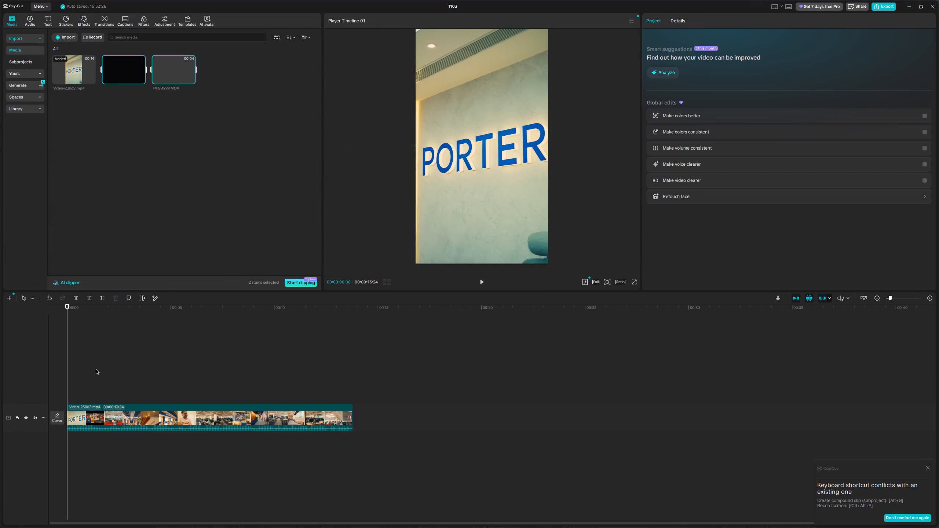
Place IMG_4309.MOV followed by IMG_4299.MOV on a track above Video-23062.mp4 from the timeline's start, and preview the opening.
{"action": "left_click_drag", "start_coordinate": [123, 74], "coordinate": [58, 398]}
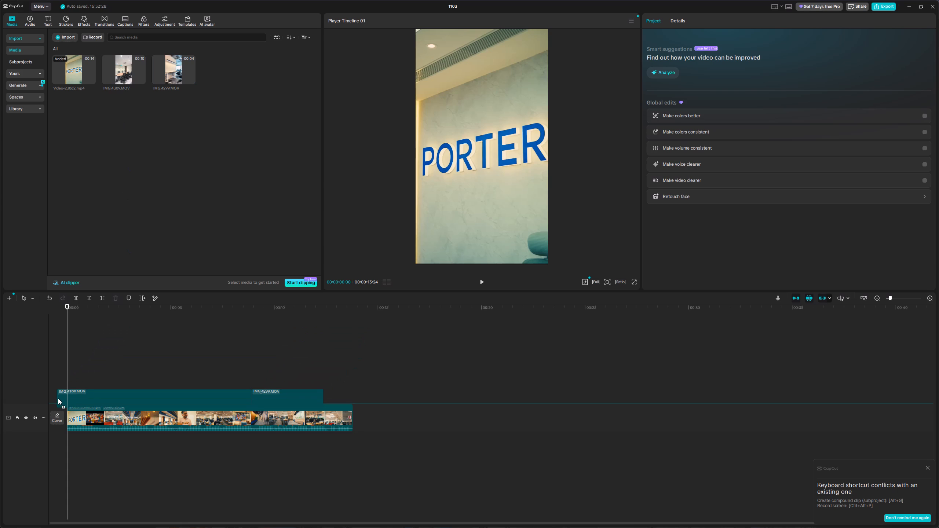
{"action": "left_click_drag", "start_coordinate": [58, 398], "coordinate": [62, 398]}
{"action": "key", "text": "space"}
{"action": "key", "text": "space"}
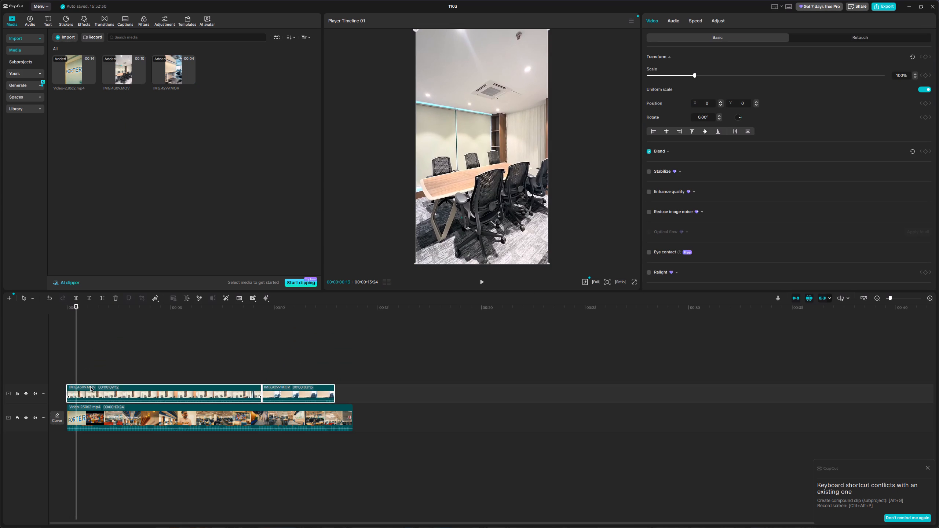
{"action": "key", "text": "space"}
{"action": "key", "text": "space"}
{"action": "left_click_drag", "start_coordinate": [81, 356], "coordinate": [49, 360]}
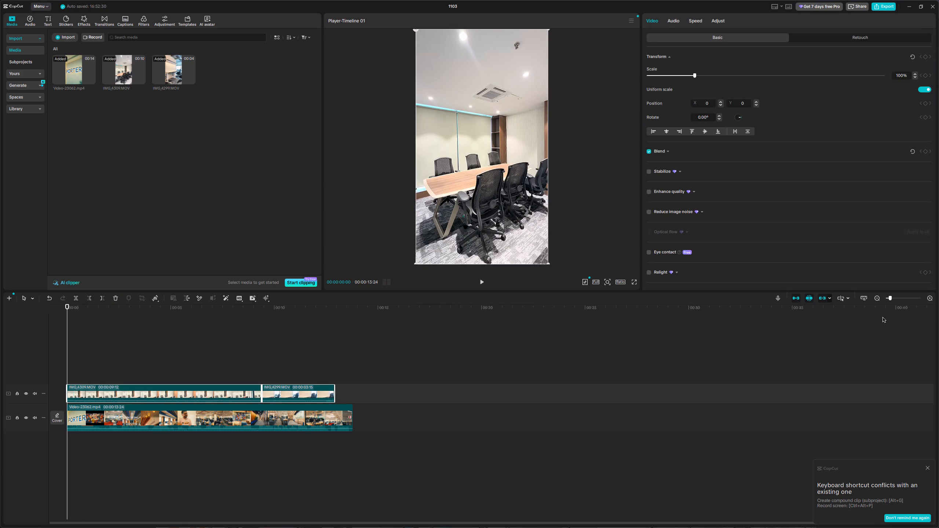
Play back the opening of IMG_4309.MOV over Video-23062.mp4 to examine it on an enlarged timeline.
{"action": "left_click_drag", "start_coordinate": [891, 297], "coordinate": [908, 297]}
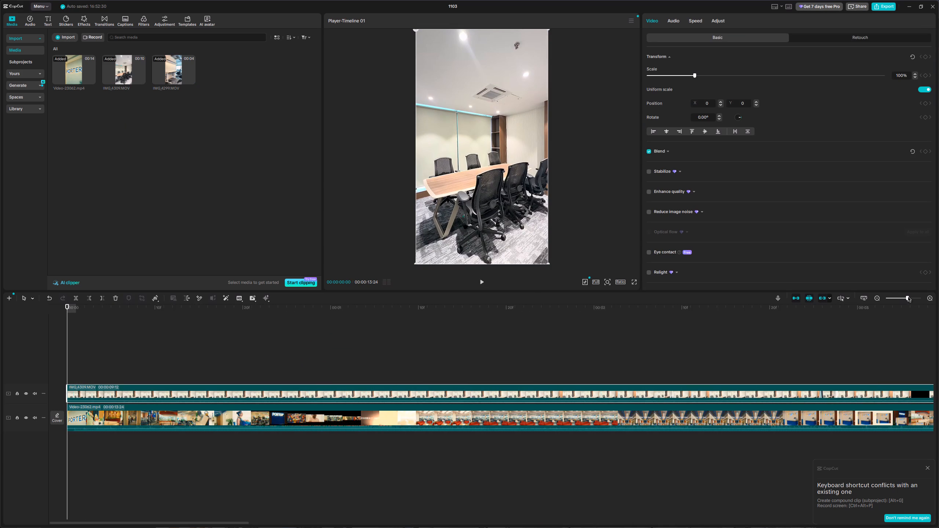
{"action": "left_click_drag", "start_coordinate": [908, 297], "coordinate": [906, 296]}
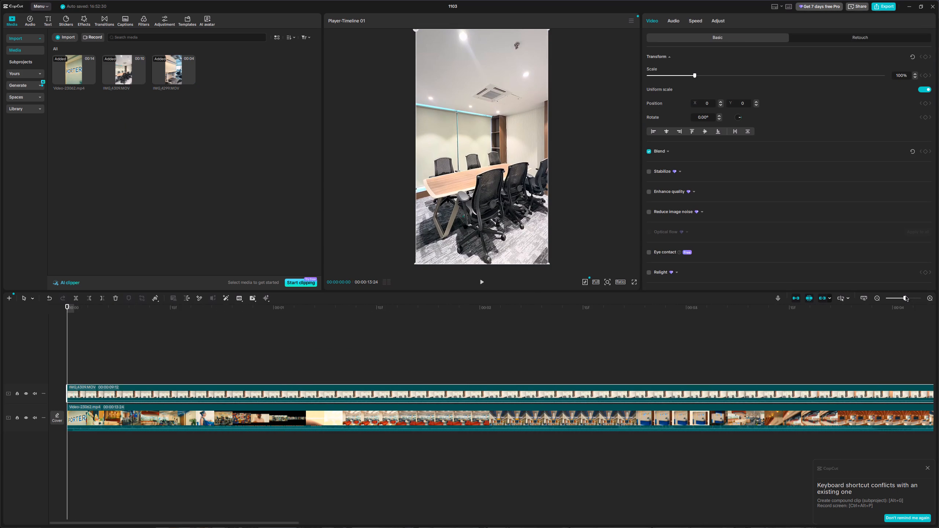
{"action": "left_click_drag", "start_coordinate": [906, 296], "coordinate": [915, 296]}
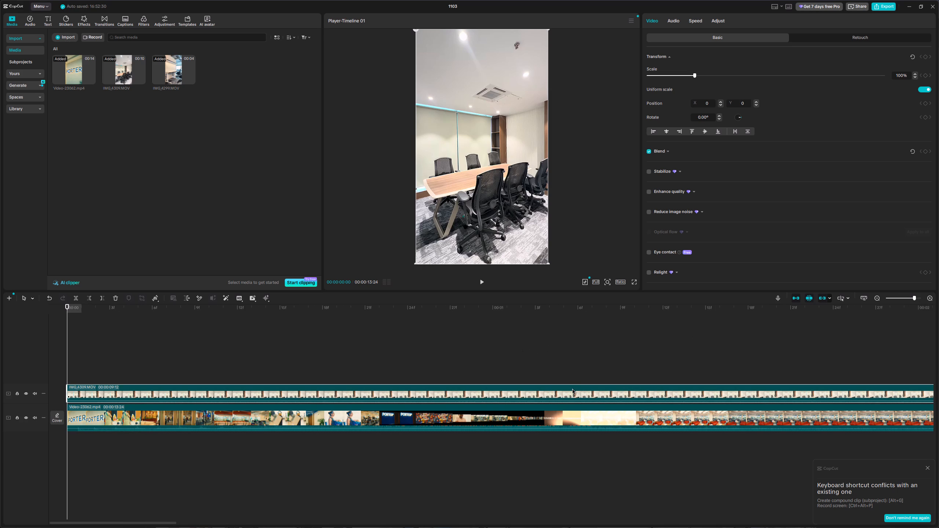
{"action": "left_click", "coordinate": [573, 389]}
{"action": "left_click", "coordinate": [929, 468]}
{"action": "key", "text": "space"}
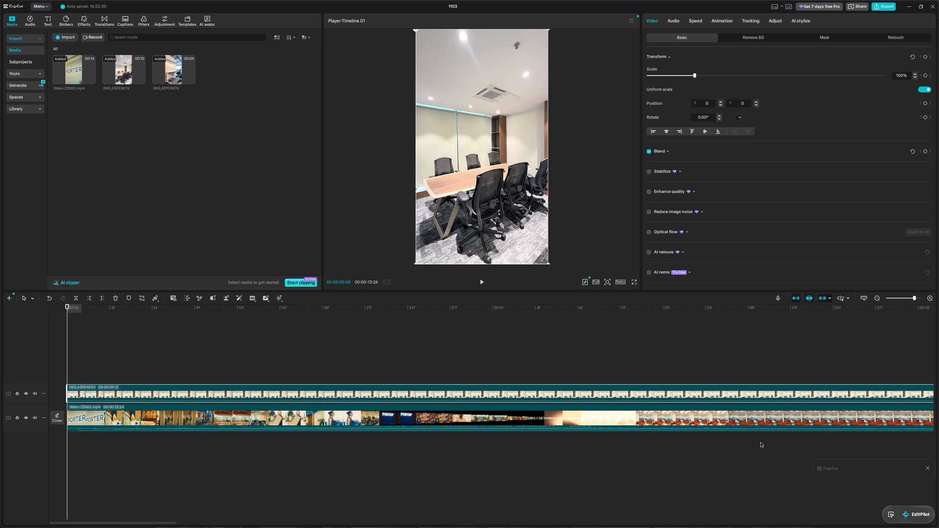
{"action": "key", "text": "space"}
{"action": "key", "text": "space"}
{"action": "left_click", "coordinate": [173, 346]}
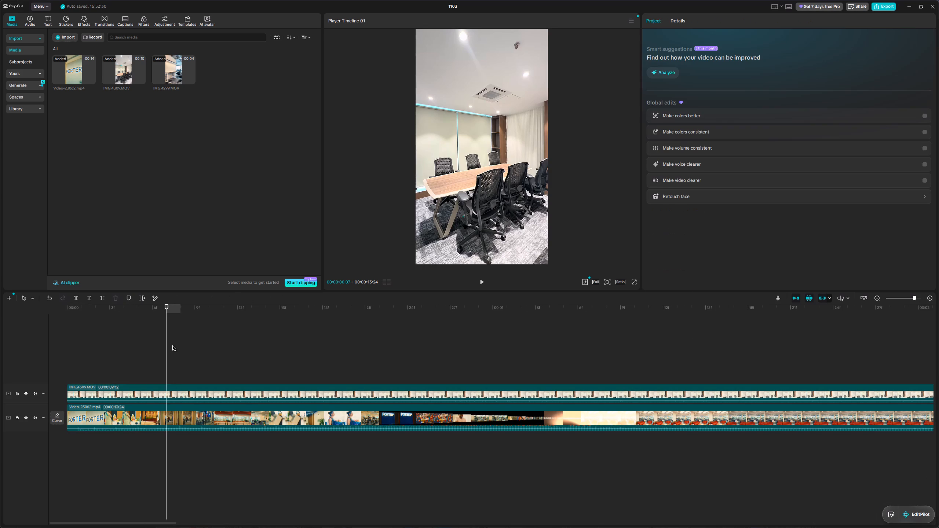
{"action": "key", "text": "space"}
{"action": "key", "text": "space"}
{"action": "key", "text": "space"}
{"action": "key", "text": "space"}
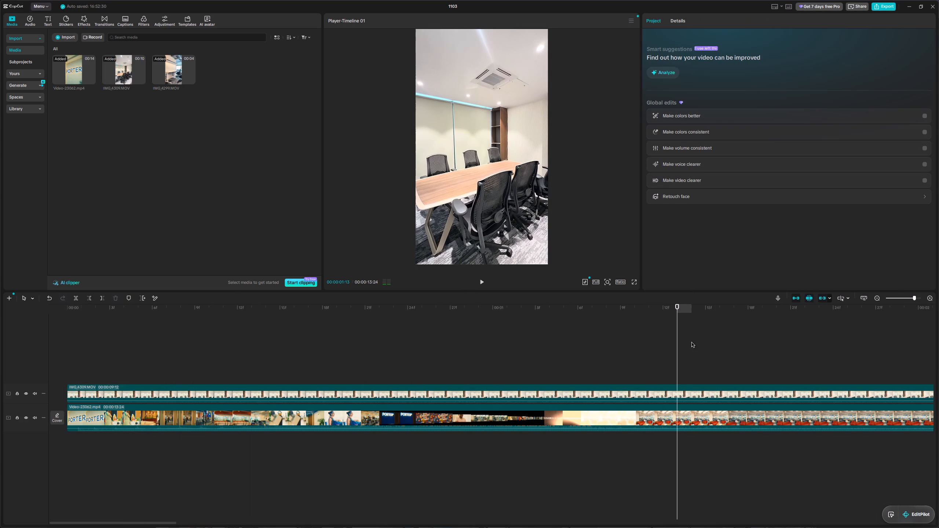
{"action": "left_click_drag", "start_coordinate": [676, 338], "coordinate": [409, 363]}
{"action": "key", "text": "space"}
{"action": "key", "text": "space"}
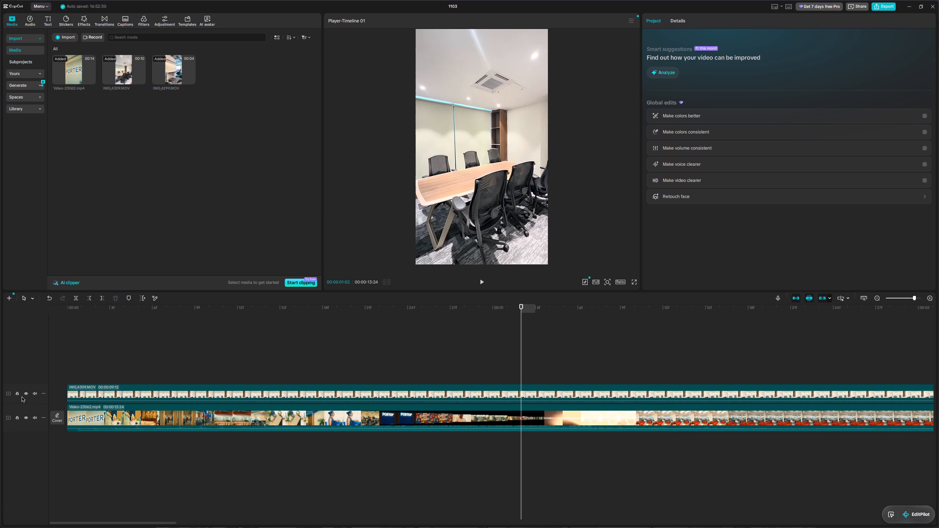
Hide the upper track and play Video-23062.mp4 from about 1 s to 7 s to examine its shot changes.
{"action": "left_click", "coordinate": [26, 394]}
{"action": "key", "text": "space"}
{"action": "key", "text": "space"}
{"action": "key", "text": "space"}
{"action": "key", "text": "space"}
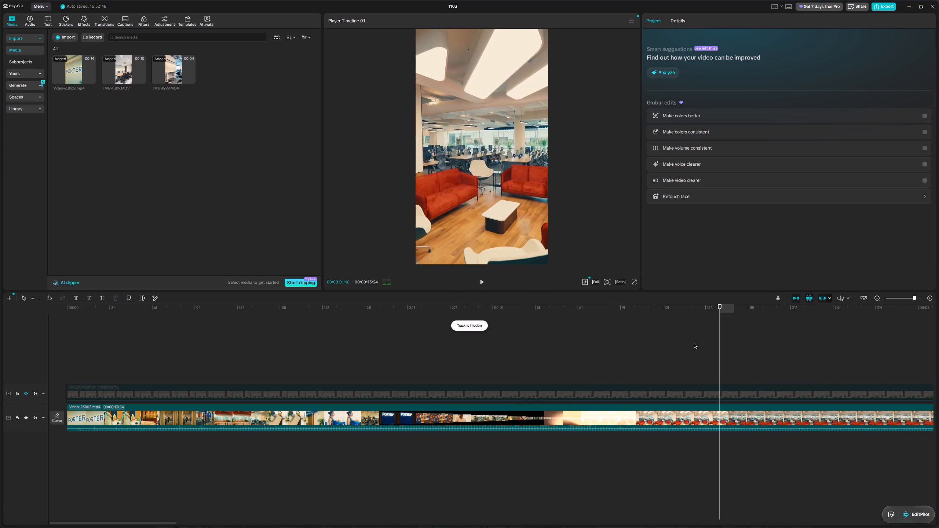
{"action": "key", "text": "space"}
{"action": "key", "text": "space"}
{"action": "key", "text": "space"}
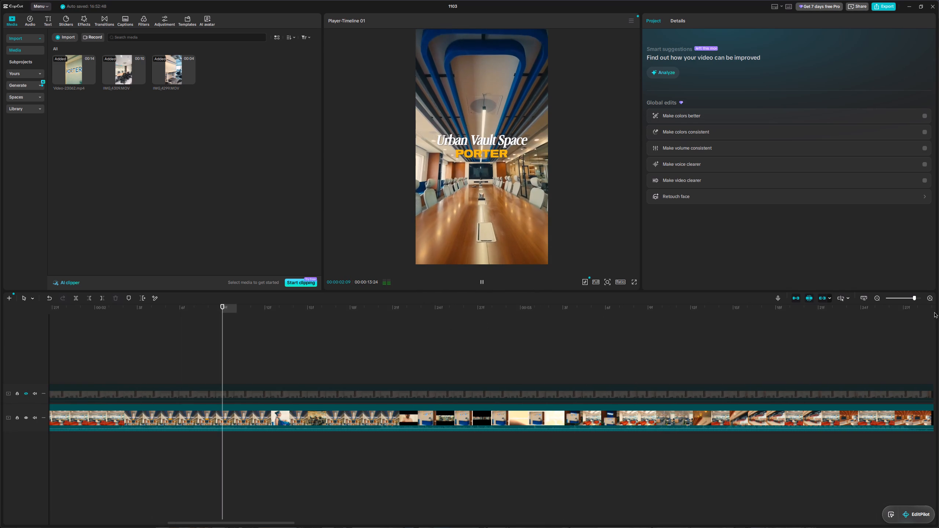
{"action": "key", "text": "space"}
{"action": "key", "text": "space"}
{"action": "key", "text": "space"}
{"action": "key", "text": "space"}
{"action": "key", "text": "space"}
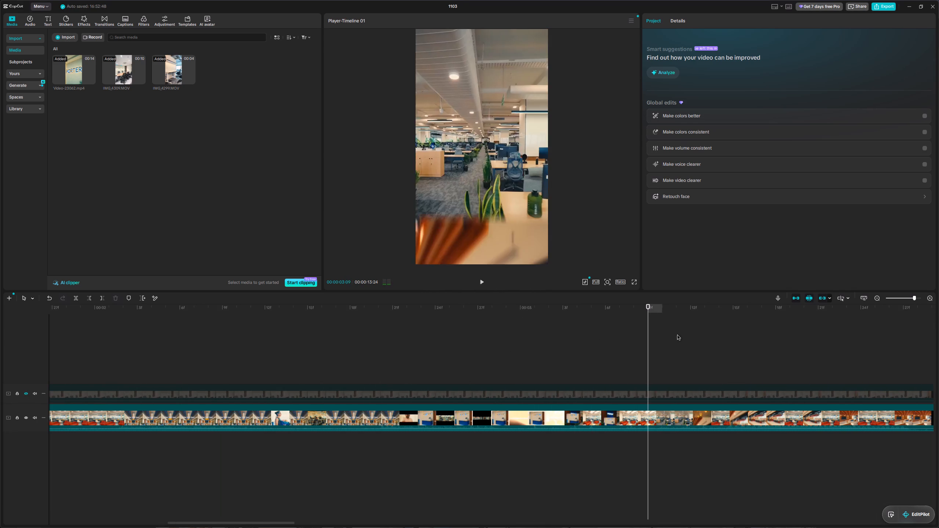
{"action": "key", "text": "space"}
{"action": "key", "text": "space"}
{"action": "key", "text": "space"}
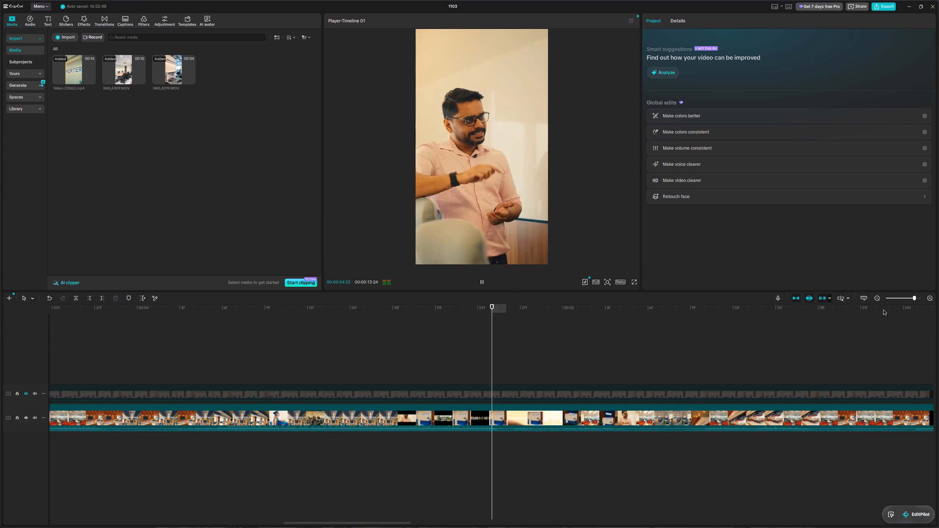
{"action": "key", "text": "space"}
{"action": "left_click", "coordinate": [901, 299]}
{"action": "key", "text": "space"}
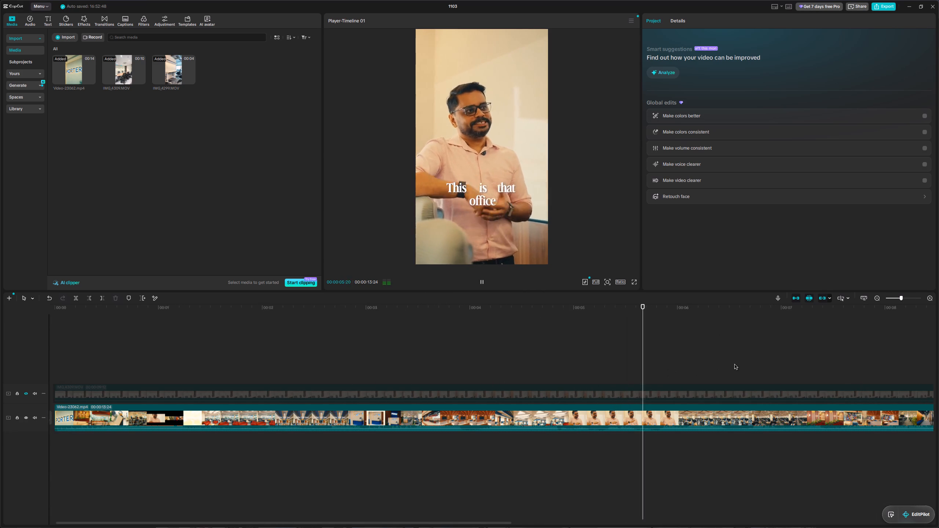
{"action": "key", "text": "space"}
{"action": "key", "text": "space"}
{"action": "key", "text": "space"}
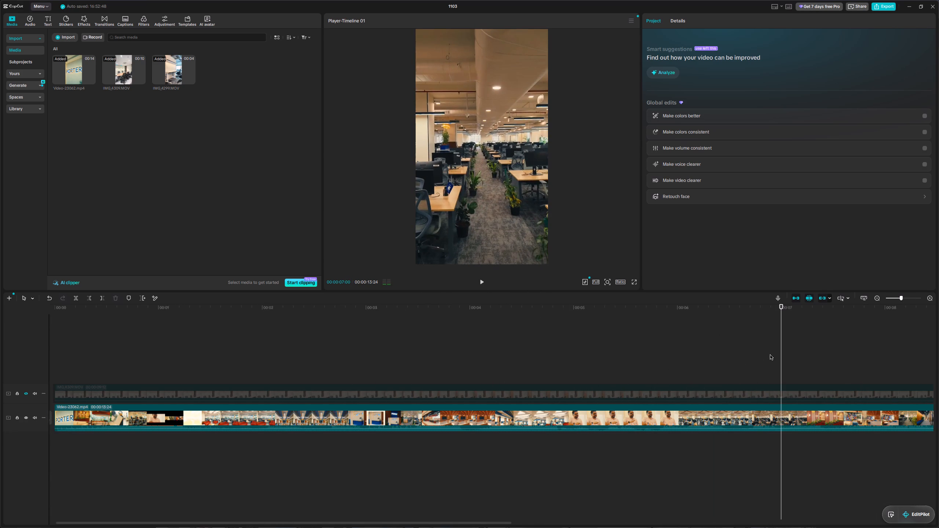
Unhide the upper track and trim IMG_4309.MOV's start to the shot change at about 6 s, after the speaker shot.
{"action": "left_click_drag", "start_coordinate": [782, 356], "coordinate": [679, 354]}
{"action": "left_click", "coordinate": [330, 397]}
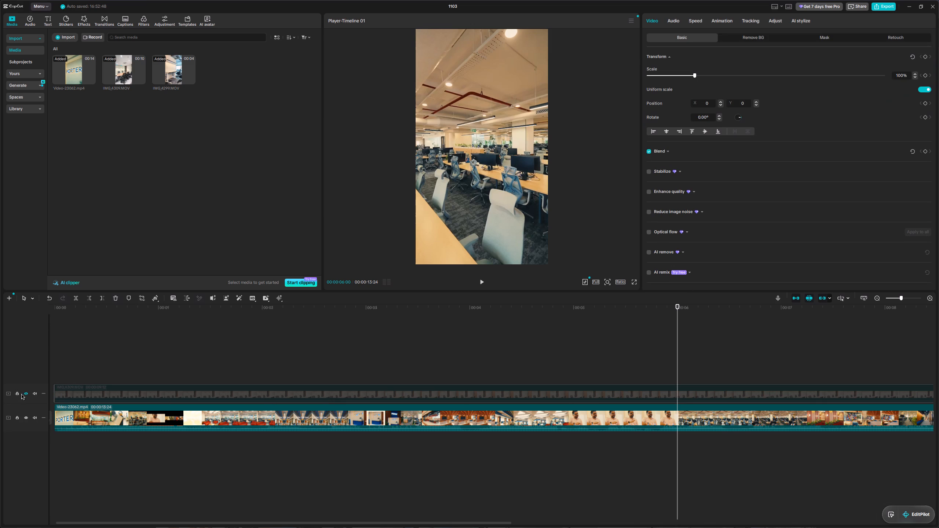
{"action": "left_click", "coordinate": [25, 394]}
{"action": "left_click_drag", "start_coordinate": [53, 393], "coordinate": [442, 402]}
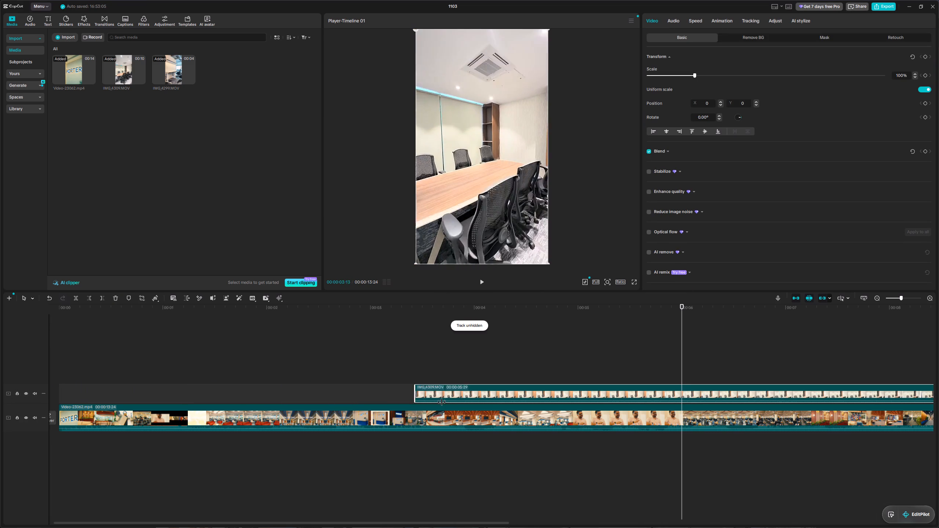
{"action": "left_click_drag", "start_coordinate": [442, 402], "coordinate": [682, 407]}
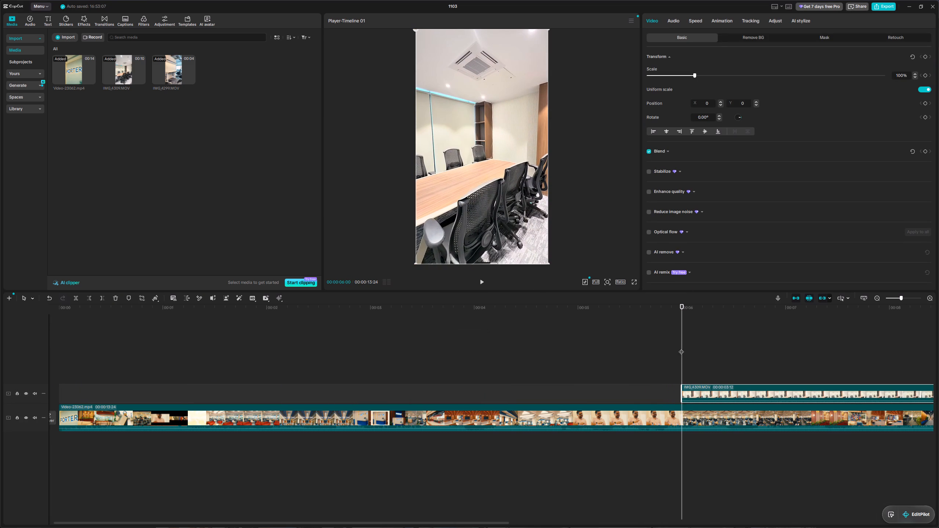
Split IMG_4309.MOV at the shot change just after 7 s and delete the part that follows the cut.
{"action": "left_click_drag", "start_coordinate": [682, 348], "coordinate": [812, 359]}
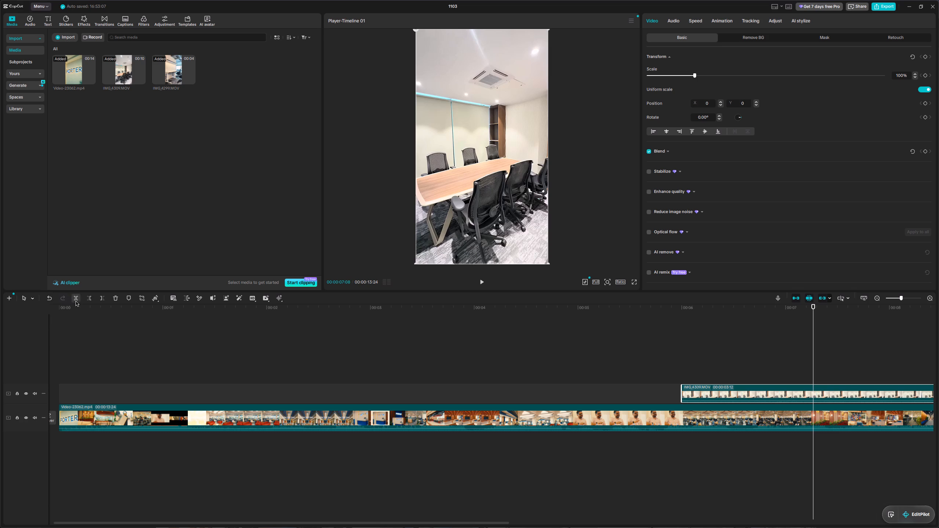
{"action": "left_click", "coordinate": [76, 300]}
{"action": "left_click", "coordinate": [843, 388]}
{"action": "key", "text": "Delete"}
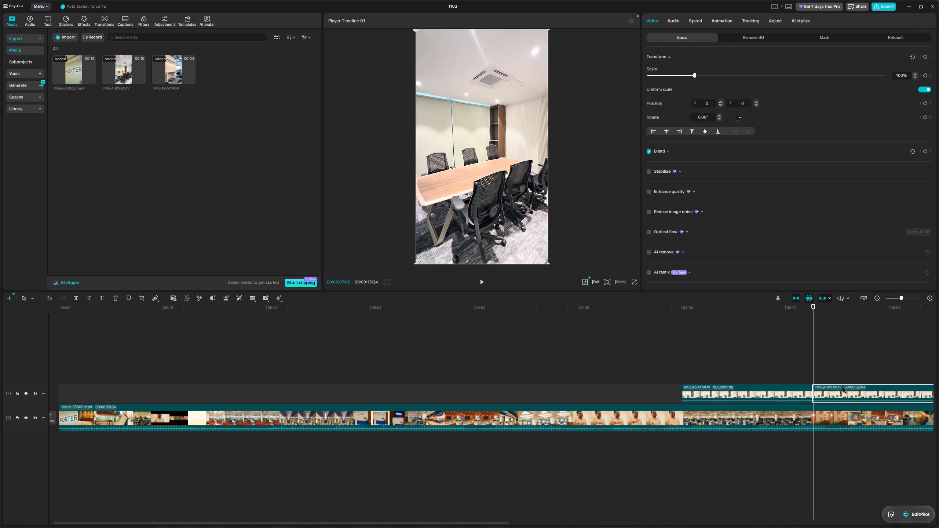
Move IMG_4299.MOV directly behind the trimmed IMG_4309.MOV on the upper track and preview the join.
{"action": "left_click_drag", "start_coordinate": [813, 354], "coordinate": [938, 361]}
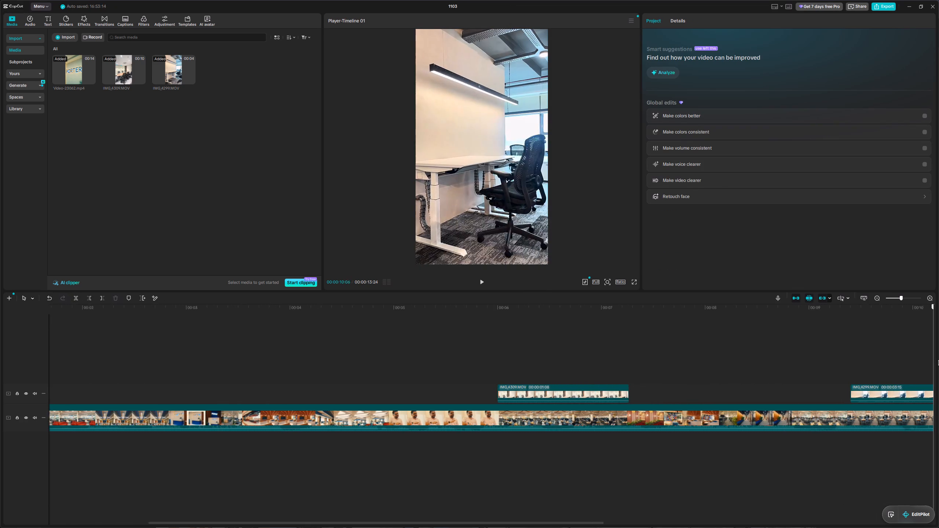
{"action": "left_click_drag", "start_coordinate": [938, 361], "coordinate": [881, 361]}
{"action": "left_click_drag", "start_coordinate": [833, 391], "coordinate": [612, 392]}
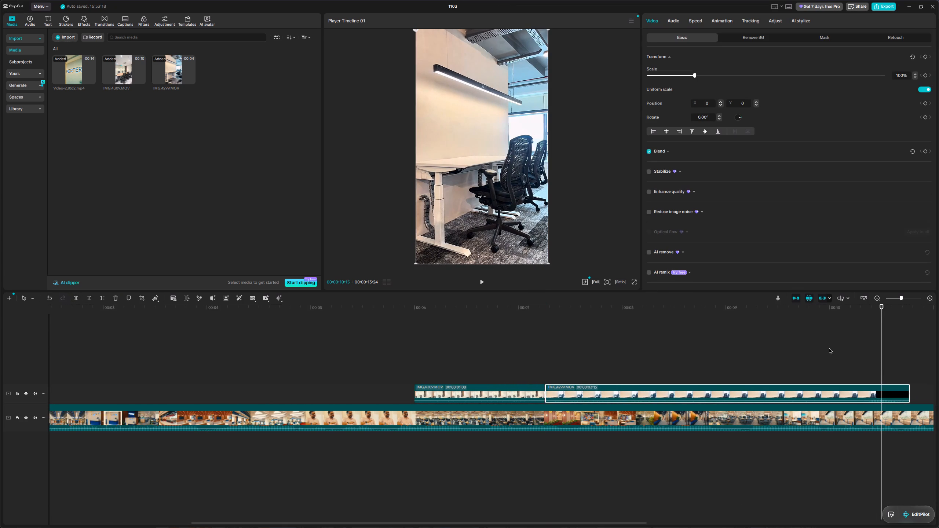
{"action": "left_click_drag", "start_coordinate": [882, 324], "coordinate": [474, 353]}
{"action": "key", "text": "space"}
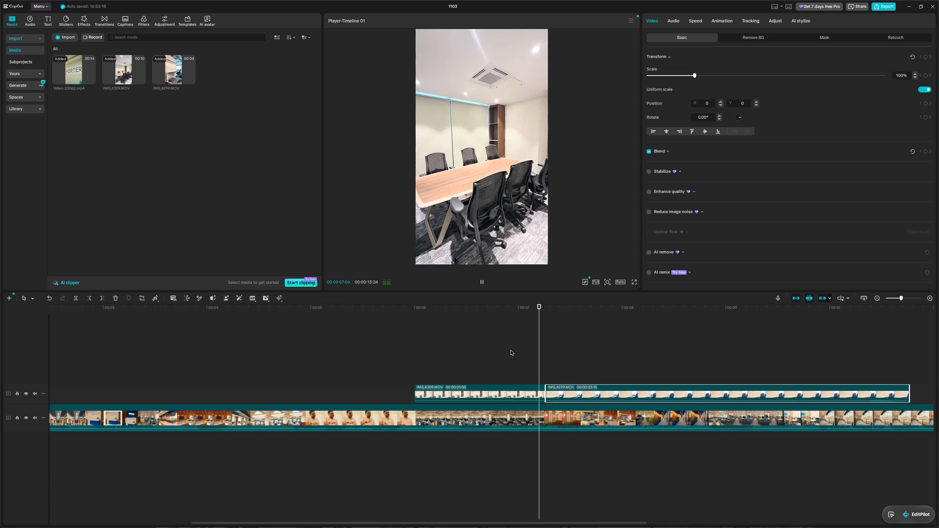
{"action": "key", "text": "space"}
Shorten IMG_4309.MOV's end slightly to a duration of 00:00:01:07 and place IMG_4299.MOV flush against it.
{"action": "left_click", "coordinate": [539, 393]}
{"action": "left_click_drag", "start_coordinate": [547, 394], "coordinate": [544, 394]}
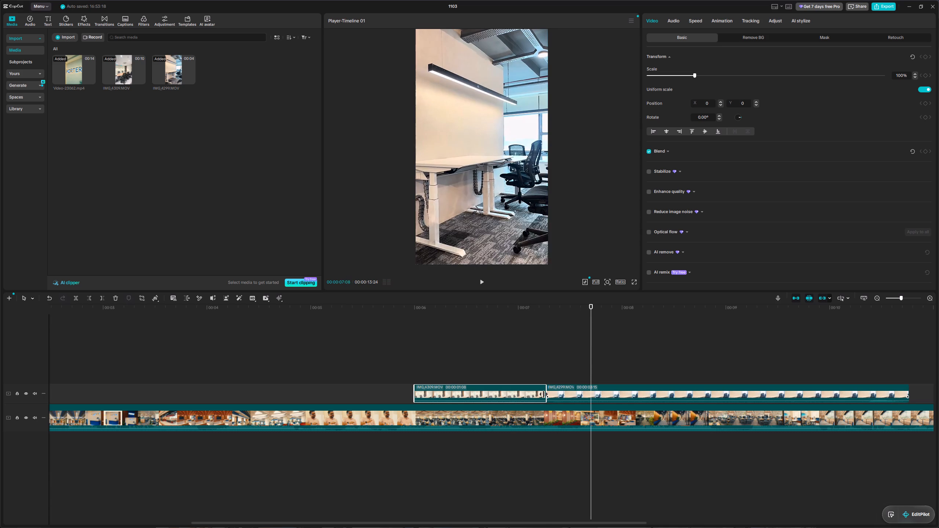
{"action": "left_click_drag", "start_coordinate": [544, 394], "coordinate": [542, 395]}
{"action": "left_click", "coordinate": [569, 393]}
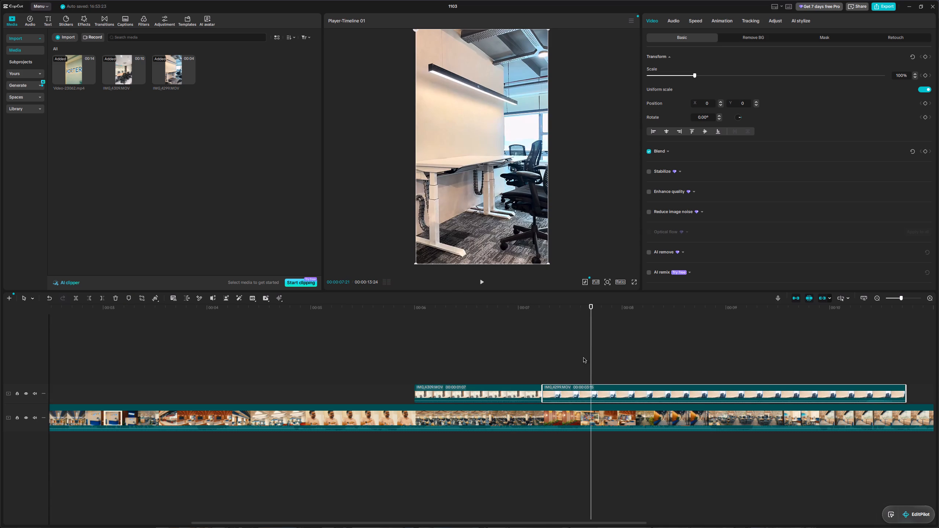
Hide the upper track and scrub Video-23062.mp4 between about 7 s and 10 s to examine the following shots.
{"action": "left_click_drag", "start_coordinate": [589, 359], "coordinate": [519, 366]}
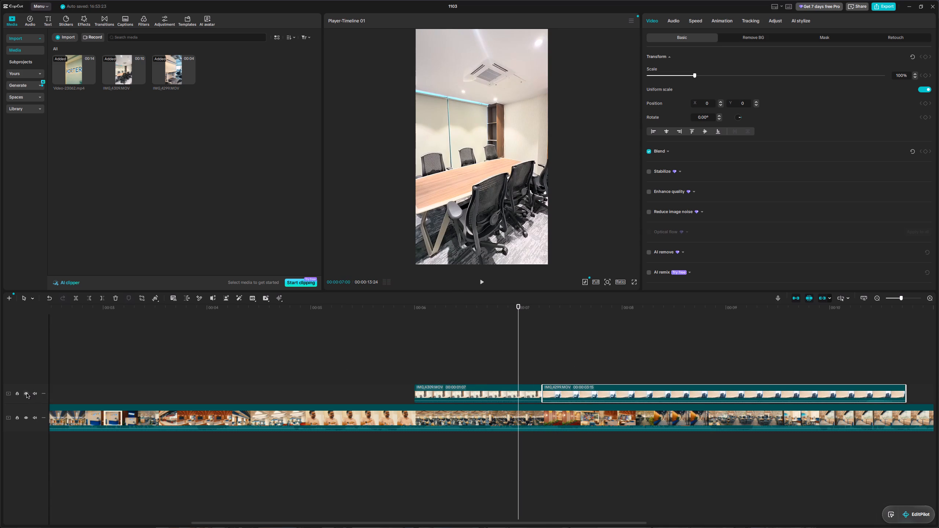
{"action": "left_click", "coordinate": [27, 393]}
{"action": "key", "text": "space"}
{"action": "key", "text": "space"}
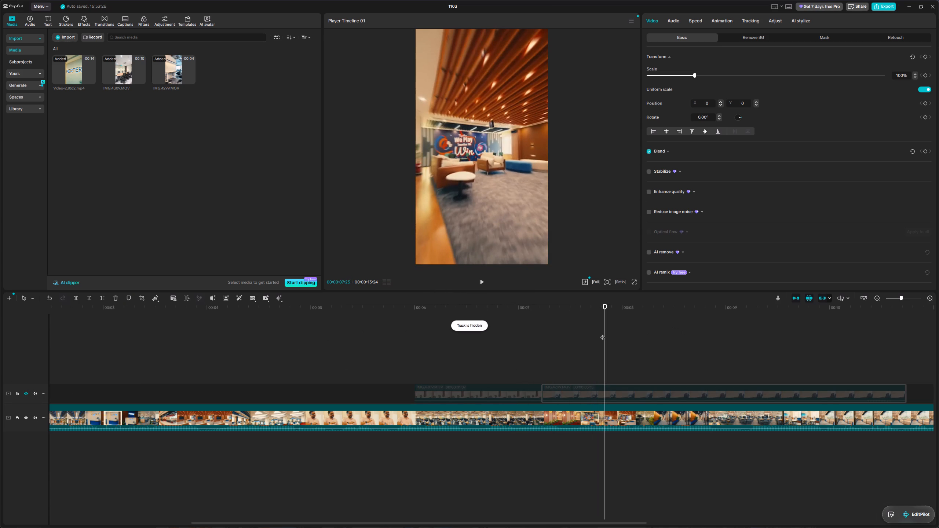
{"action": "left_click_drag", "start_coordinate": [607, 336], "coordinate": [593, 344]}
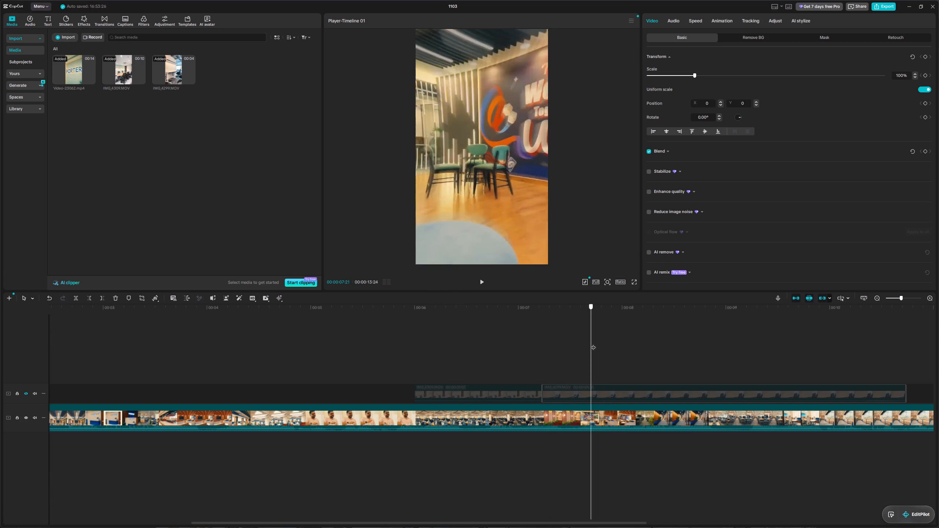
{"action": "left_click_drag", "start_coordinate": [593, 344], "coordinate": [628, 349]}
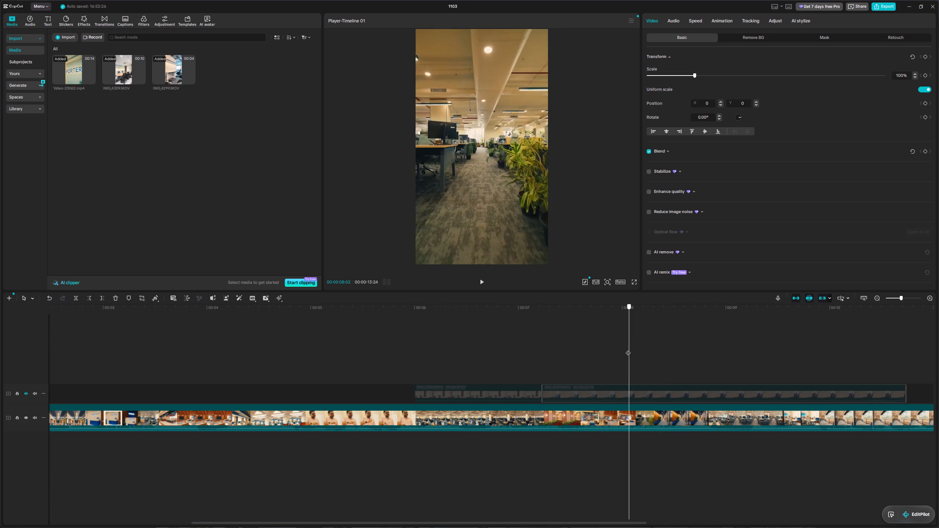
{"action": "left_click_drag", "start_coordinate": [628, 349], "coordinate": [704, 352]}
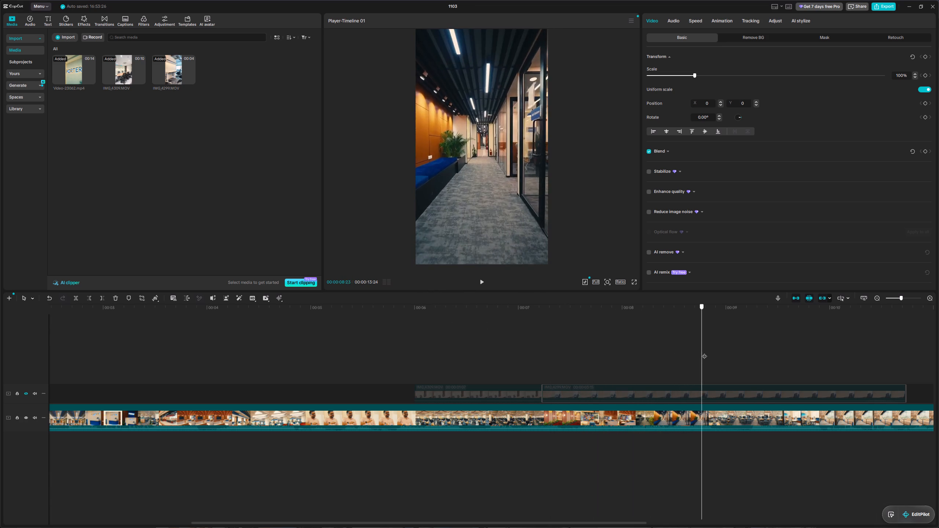
{"action": "left_click_drag", "start_coordinate": [704, 352], "coordinate": [692, 350]}
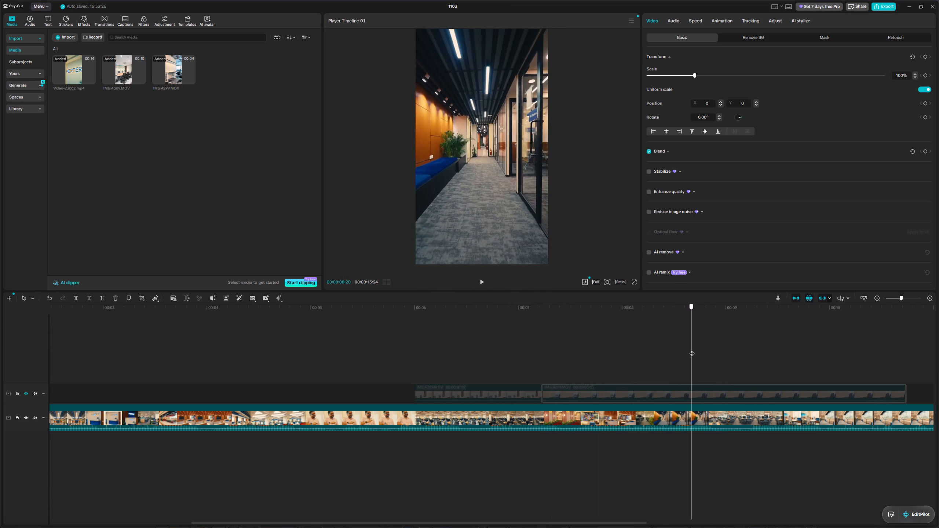
{"action": "left_click_drag", "start_coordinate": [692, 350], "coordinate": [770, 355]}
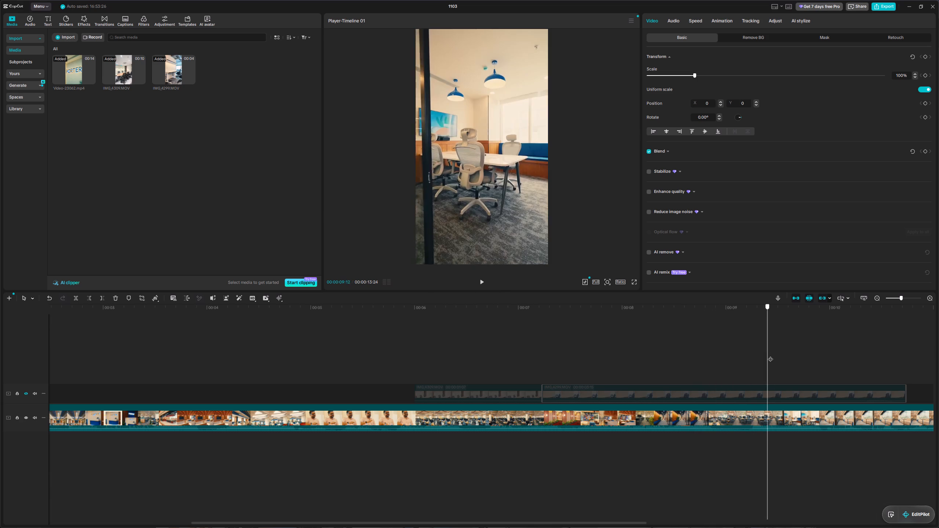
{"action": "left_click_drag", "start_coordinate": [770, 355], "coordinate": [804, 360]}
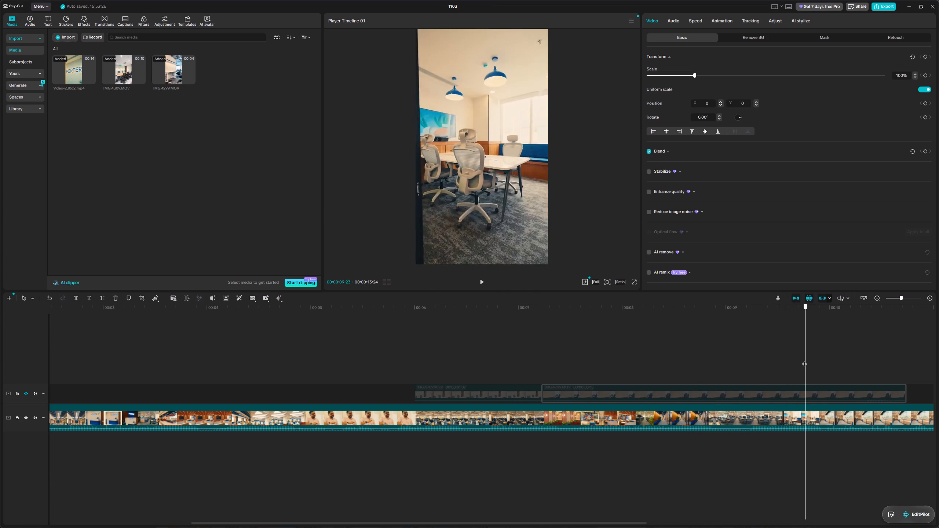
{"action": "left_click_drag", "start_coordinate": [804, 360], "coordinate": [729, 364]}
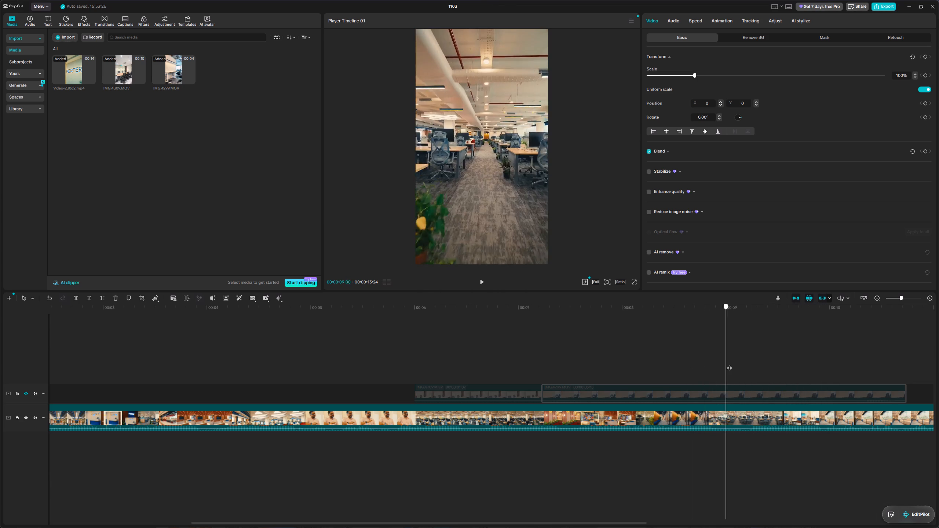
{"action": "left_click_drag", "start_coordinate": [729, 364], "coordinate": [886, 363]}
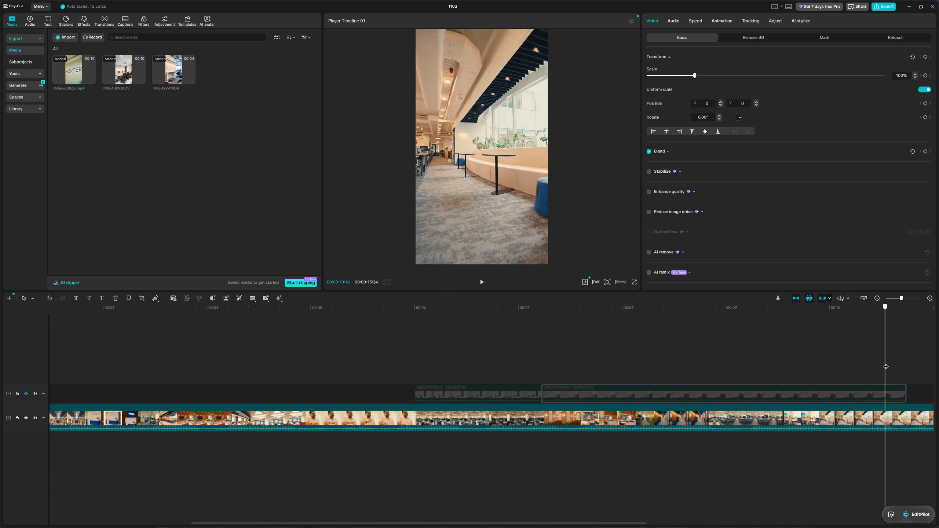
{"action": "left_click_drag", "start_coordinate": [886, 363], "coordinate": [484, 363]}
{"action": "key", "text": "alt+Tab"}
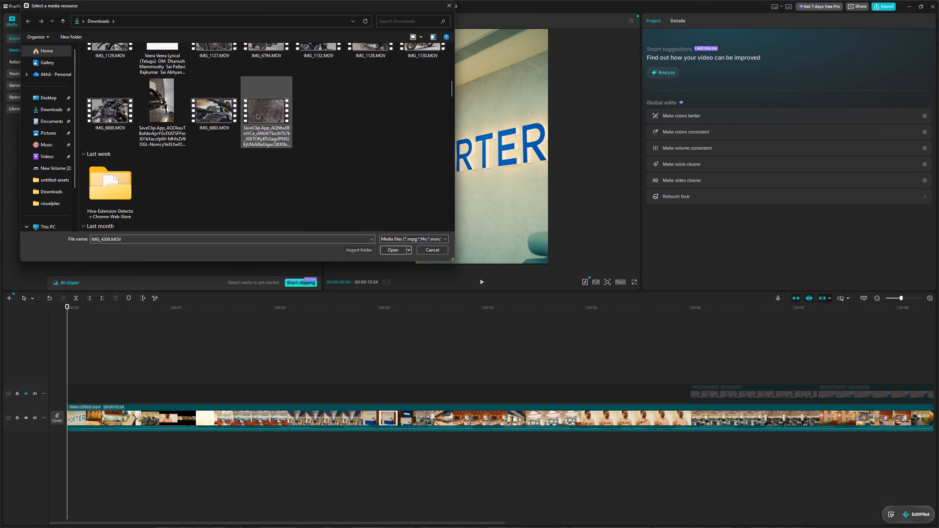
{"action": "scroll", "coordinate": [230, 116], "scroll_direction": "up", "scroll_amount": 4}
{"action": "scroll", "coordinate": [244, 126], "scroll_direction": "down", "scroll_amount": 1}
{"action": "left_click", "coordinate": [218, 195], "text": "shift"}
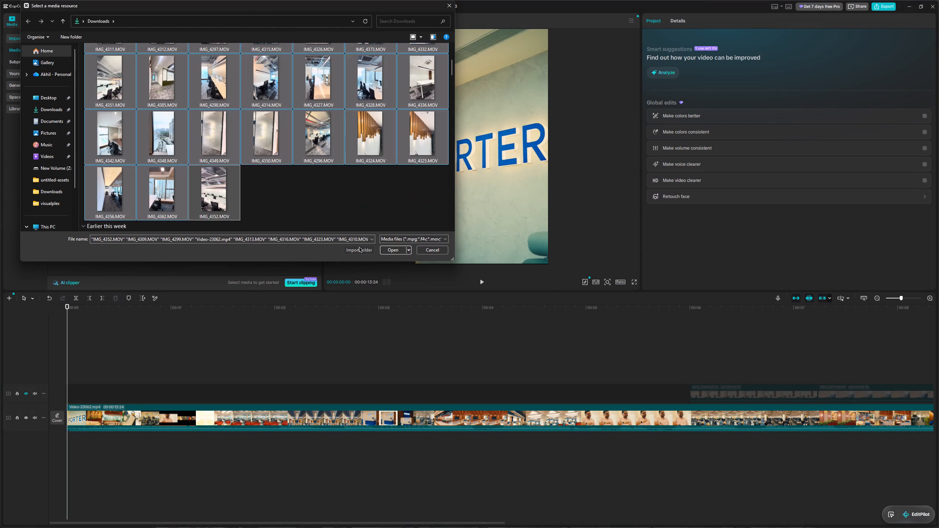
{"action": "left_click", "coordinate": [388, 250]}
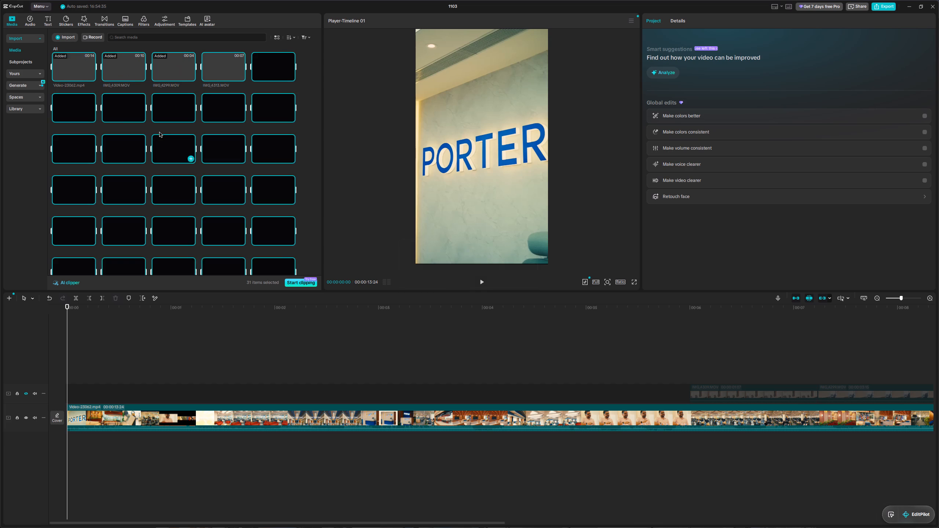
Preview the imported meeting-room, corridor, workstation and reception clips to find one matching the reference video's opening shots.
{"action": "left_click", "coordinate": [183, 102]}
{"action": "left_click", "coordinate": [218, 74]}
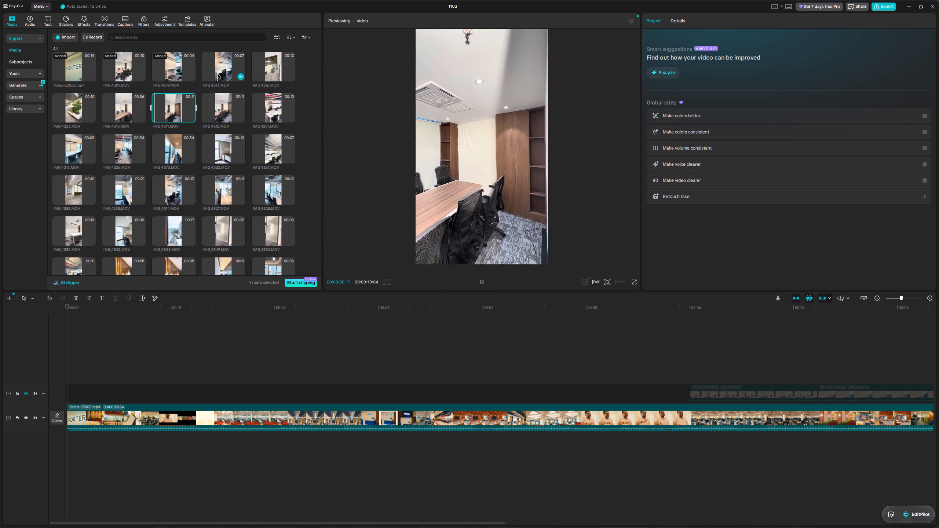
{"action": "left_click", "coordinate": [267, 68]}
{"action": "left_click", "coordinate": [261, 115]}
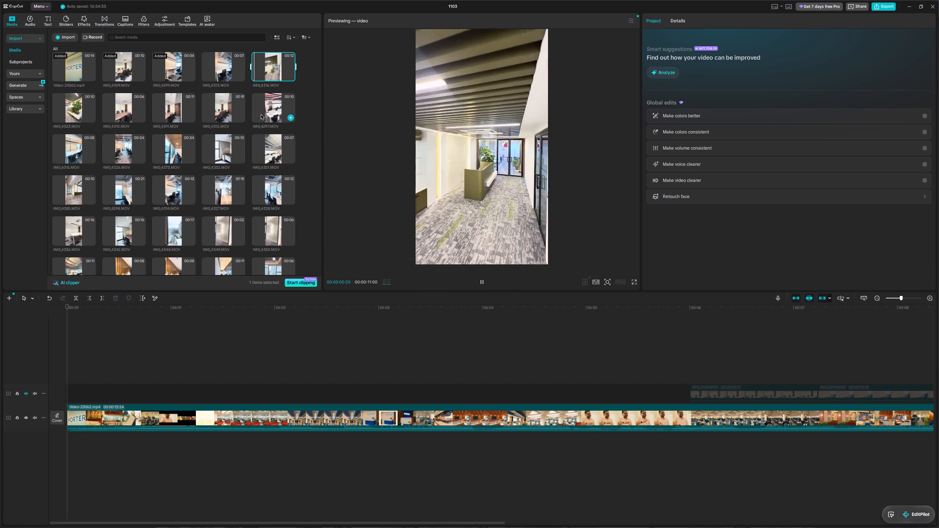
{"action": "left_click", "coordinate": [268, 148]}
{"action": "left_click", "coordinate": [268, 110]}
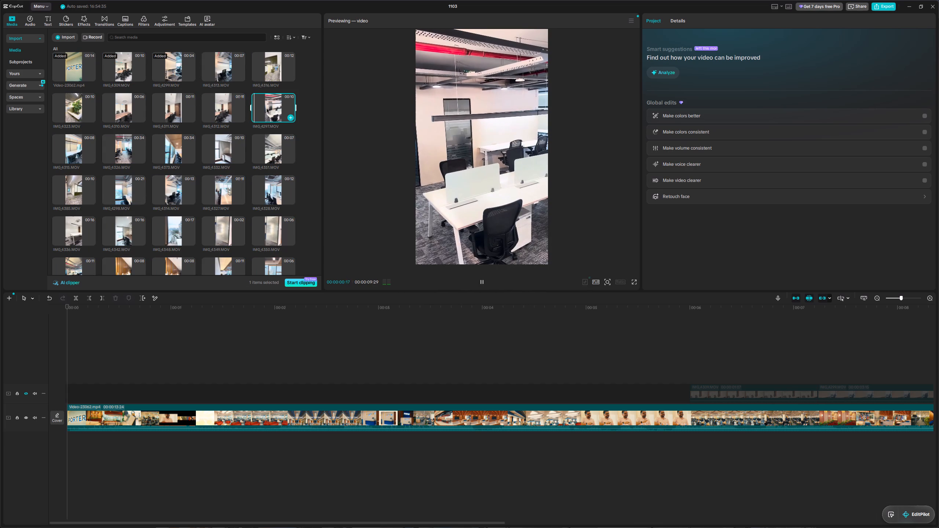
{"action": "left_click", "coordinate": [240, 111]}
{"action": "left_click", "coordinate": [275, 107]}
{"action": "left_click", "coordinate": [182, 108]}
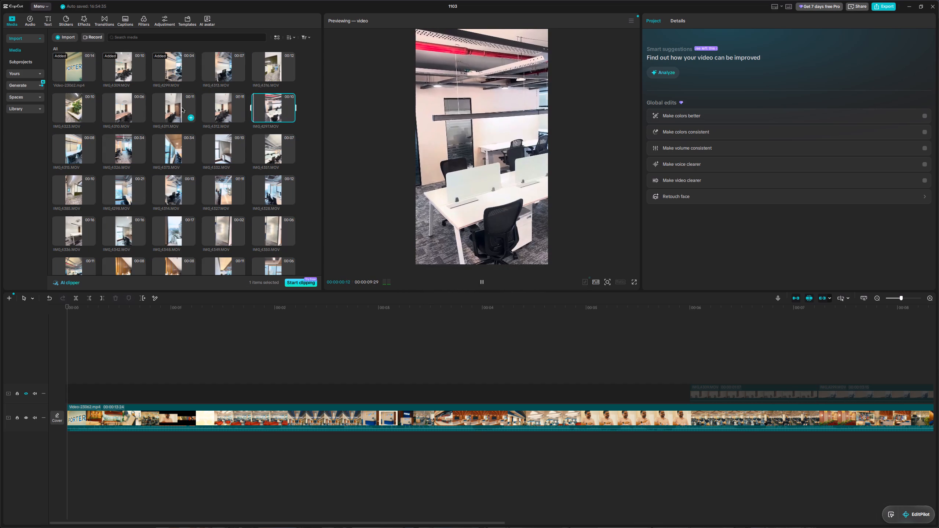
{"action": "left_click", "coordinate": [134, 108]}
{"action": "left_click", "coordinate": [72, 108]}
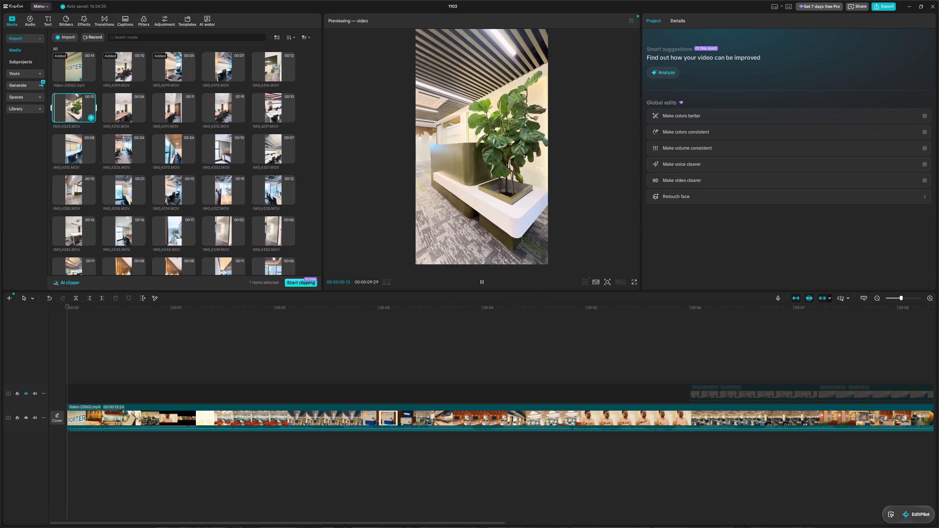
Place IMG_4323.MOV on a new track above the existing clips, starting at about 1 s.
{"action": "left_click_drag", "start_coordinate": [71, 107], "coordinate": [443, 392]}
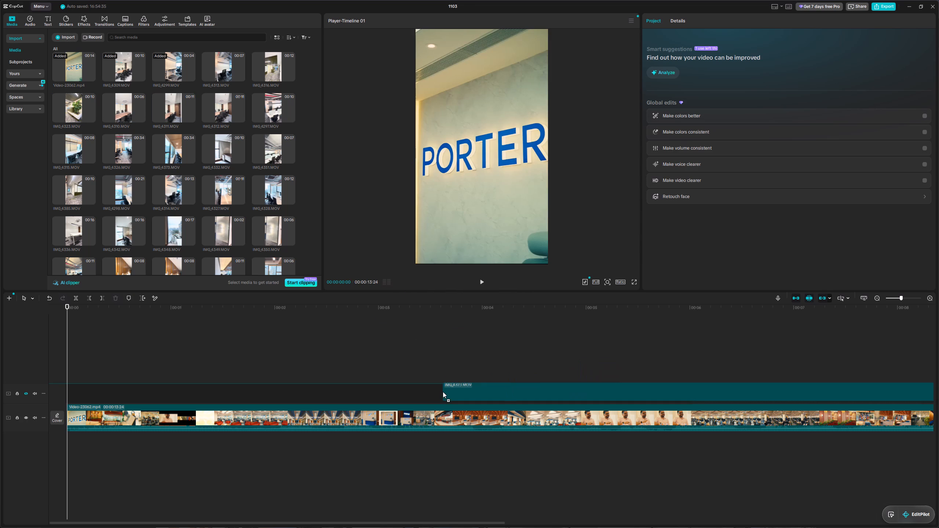
{"action": "left_click_drag", "start_coordinate": [443, 392], "coordinate": [121, 393]}
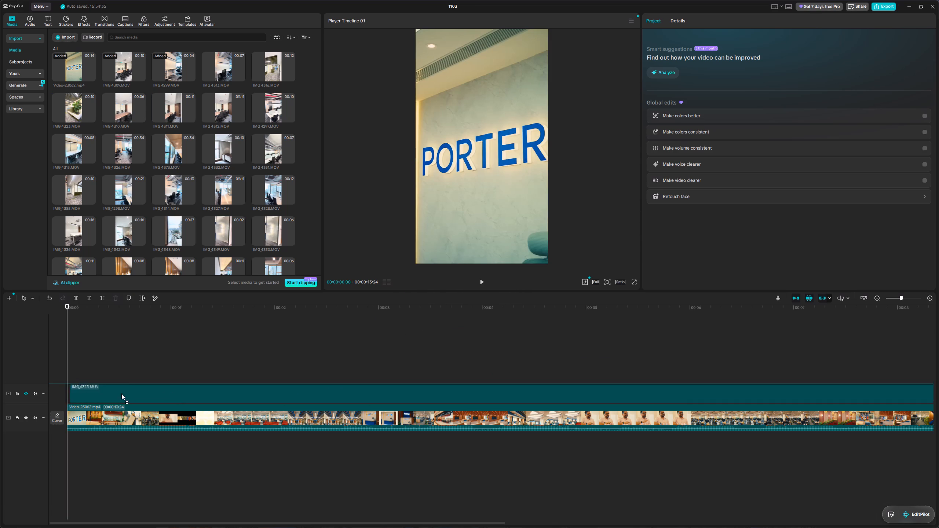
{"action": "left_click_drag", "start_coordinate": [121, 393], "coordinate": [172, 393]}
Preview the window, glass-door and workstation clips, and place workstation clip IMG_4296.MOV on a new top track at about 4.7 s.
{"action": "left_click", "coordinate": [116, 230]}
{"action": "left_click", "coordinate": [173, 227]}
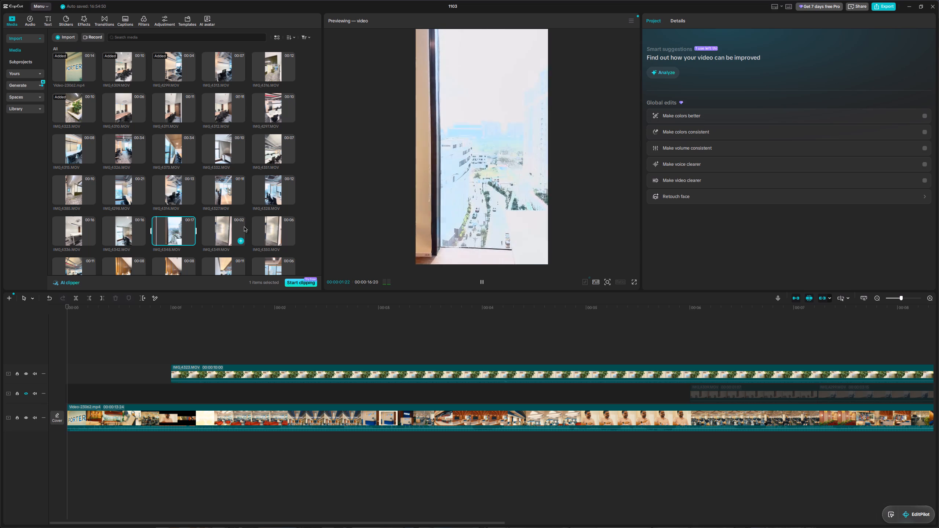
{"action": "left_click", "coordinate": [212, 227]}
{"action": "left_click", "coordinate": [263, 233]}
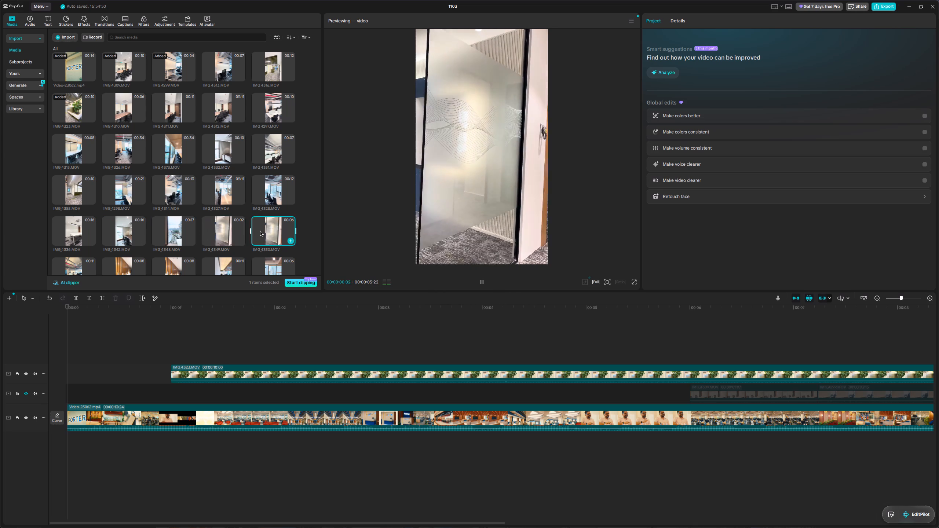
{"action": "scroll", "coordinate": [260, 231], "scroll_direction": "down", "scroll_amount": 3}
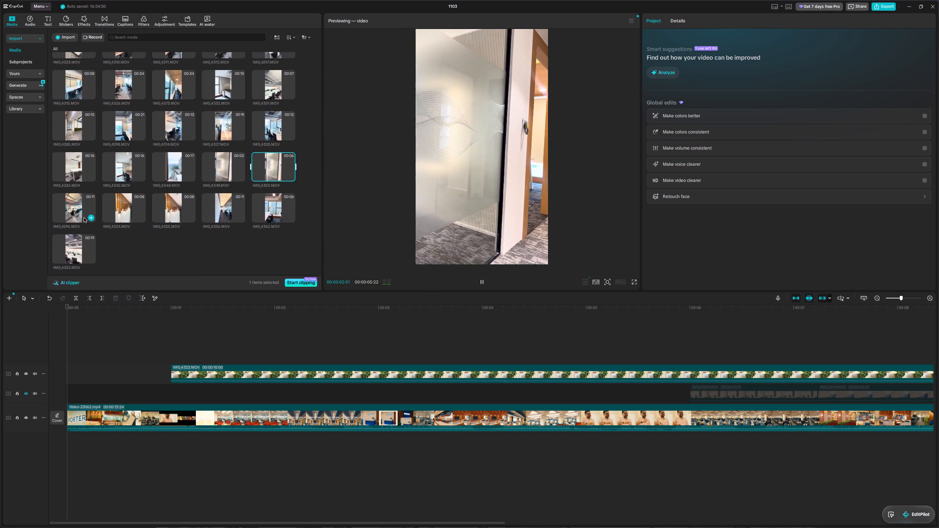
{"action": "left_click", "coordinate": [77, 210]}
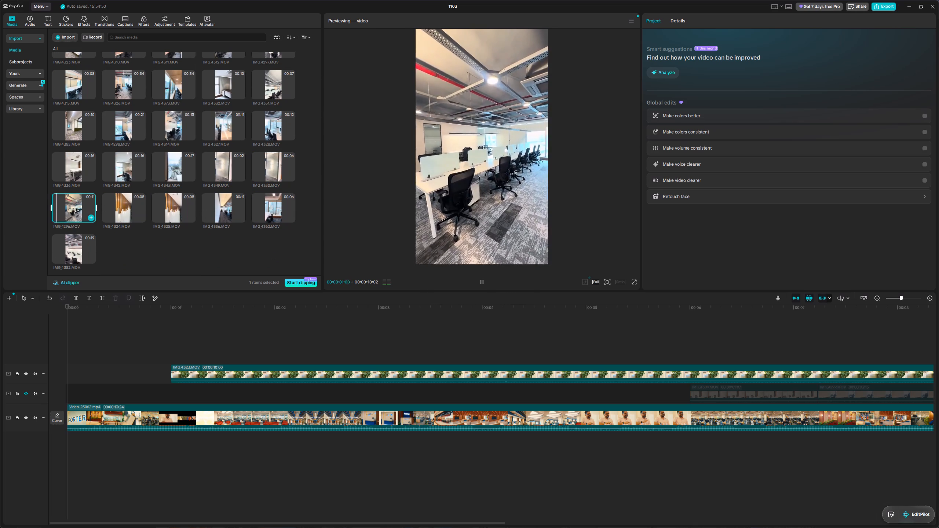
{"action": "left_click_drag", "start_coordinate": [73, 208], "coordinate": [551, 347]}
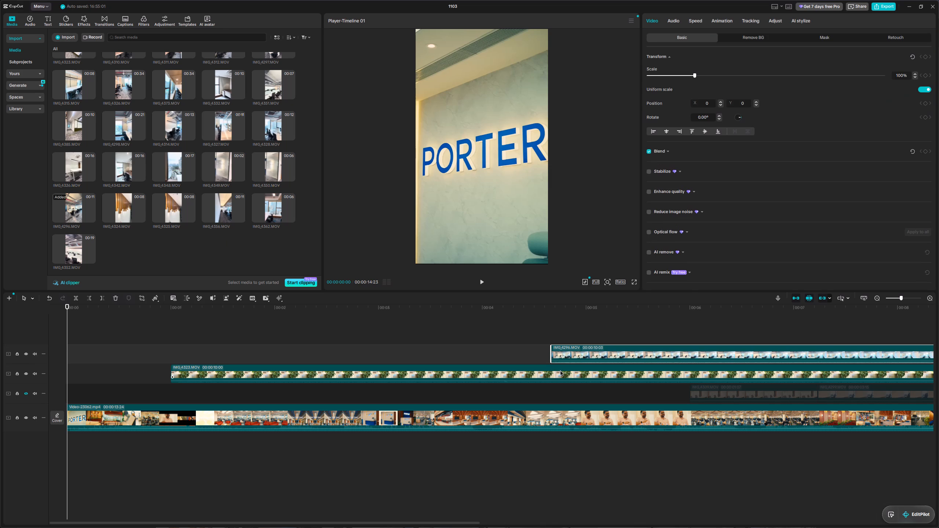
Hide the IMG_4296.MOV and IMG_4323.MOV tracks to expose the reference video beneath them.
{"action": "left_click", "coordinate": [560, 371]}
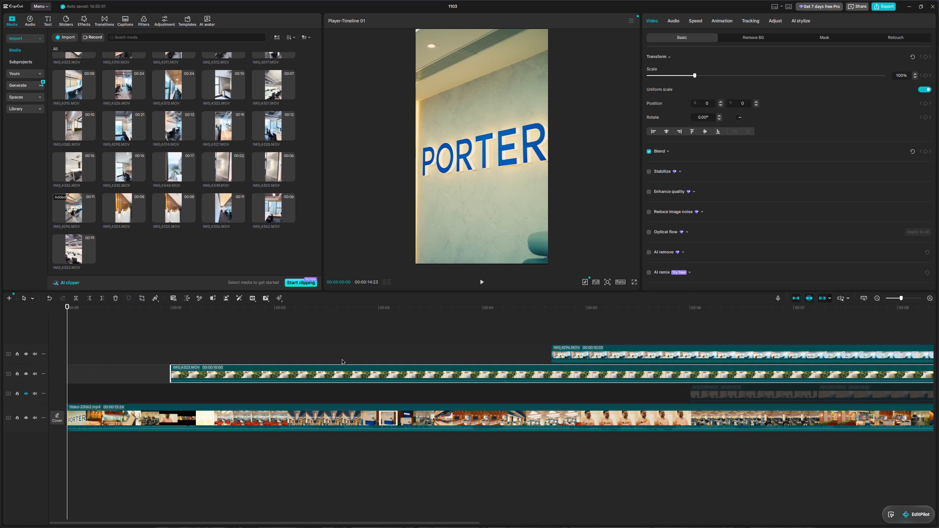
{"action": "left_click_drag", "start_coordinate": [68, 321], "coordinate": [561, 347]}
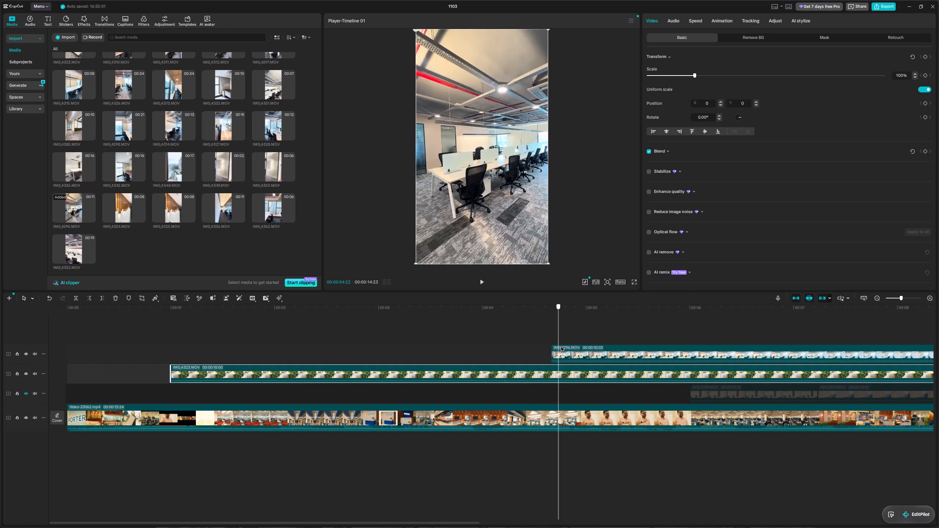
{"action": "left_click_drag", "start_coordinate": [561, 347], "coordinate": [454, 352]}
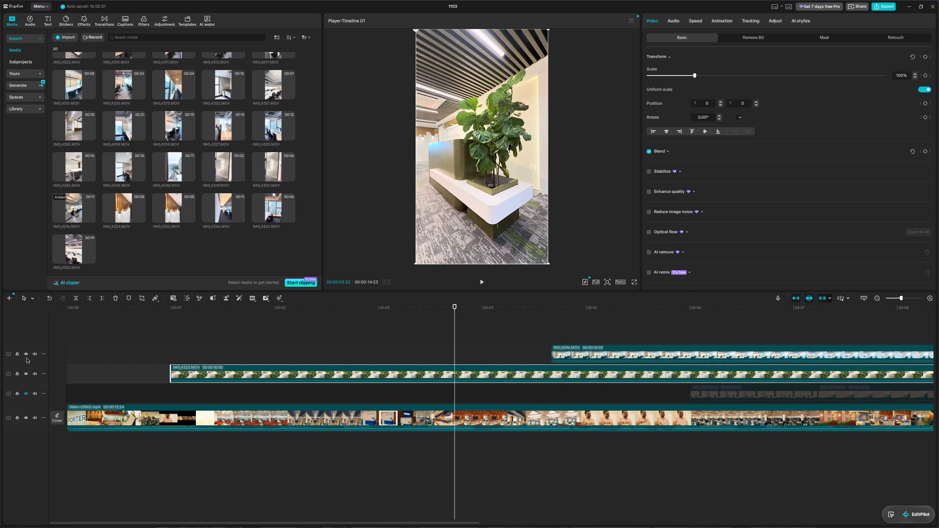
{"action": "left_click", "coordinate": [27, 356]}
{"action": "left_click", "coordinate": [25, 374]}
Unhide the IMG_4323.MOV track and trim the clip's start to 00:00:03:21, in the reference's wood-ceilinged lounge shot.
{"action": "left_click_drag", "start_coordinate": [454, 311], "coordinate": [454, 311]}
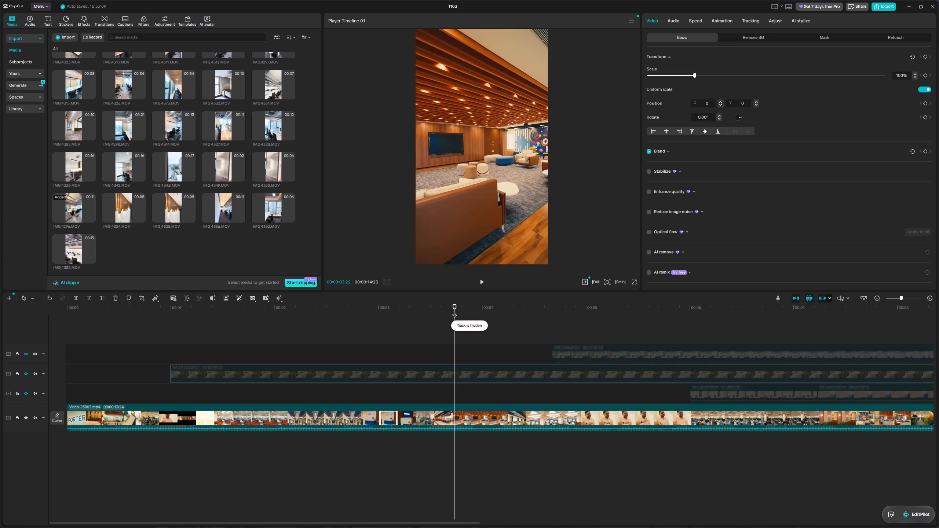
{"action": "left_click_drag", "start_coordinate": [454, 311], "coordinate": [476, 320]}
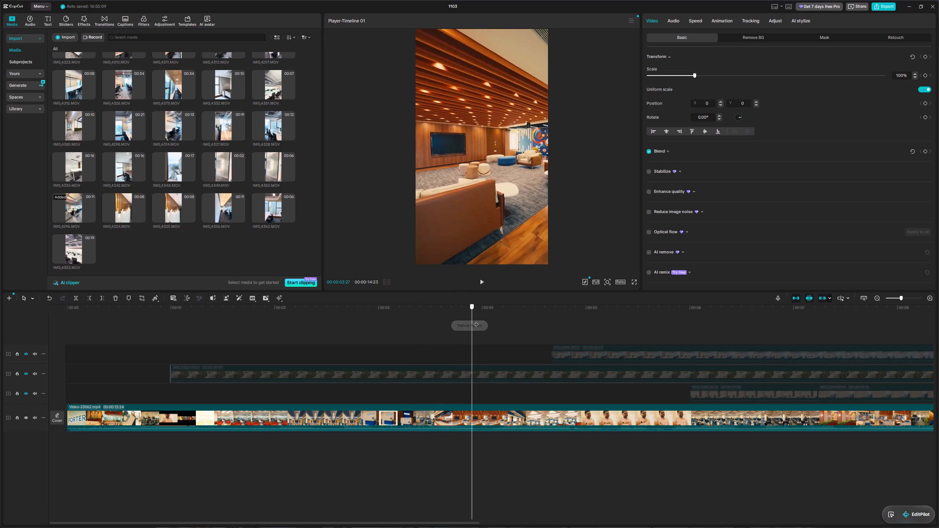
{"action": "left_click_drag", "start_coordinate": [476, 320], "coordinate": [484, 319]}
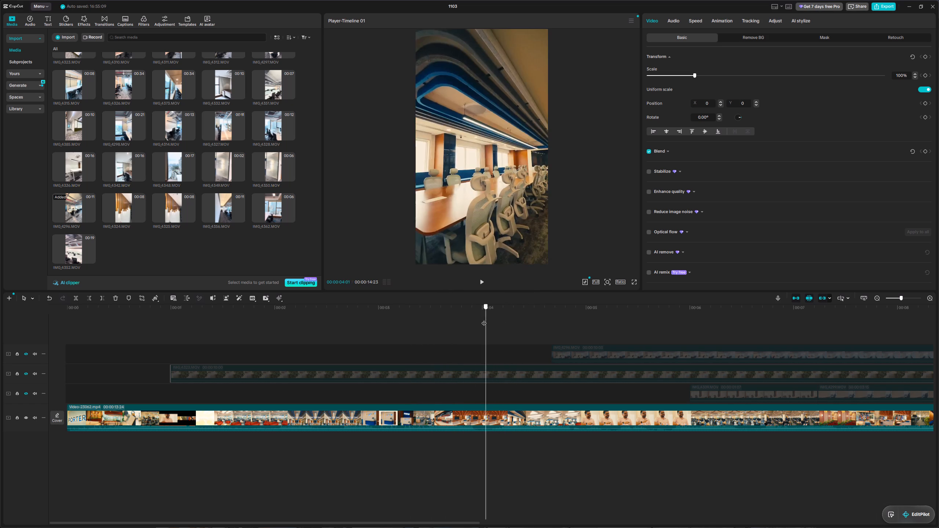
{"action": "left_click_drag", "start_coordinate": [484, 319], "coordinate": [482, 321]}
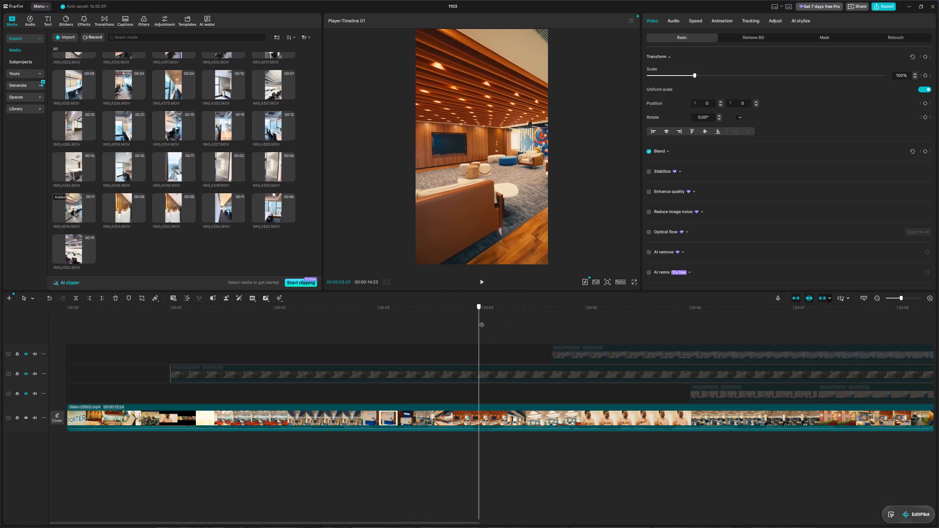
{"action": "left_click_drag", "start_coordinate": [482, 321], "coordinate": [454, 320]}
{"action": "left_click", "coordinate": [454, 322]}
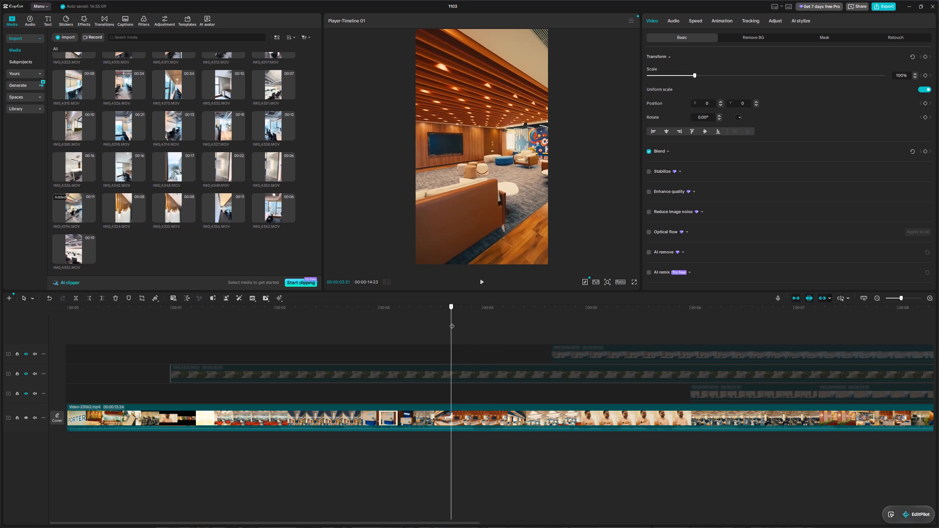
{"action": "left_click", "coordinate": [453, 372]}
{"action": "left_click", "coordinate": [25, 374]}
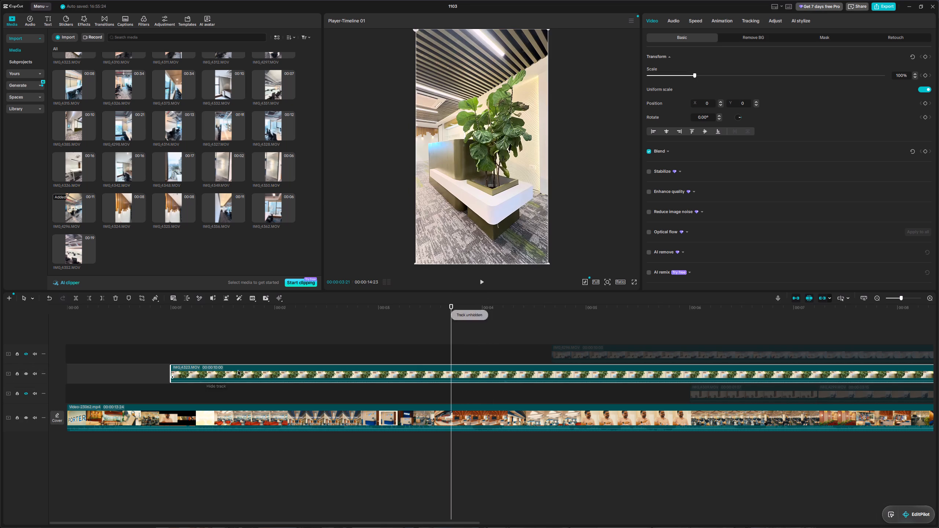
{"action": "left_click", "coordinate": [91, 299]}
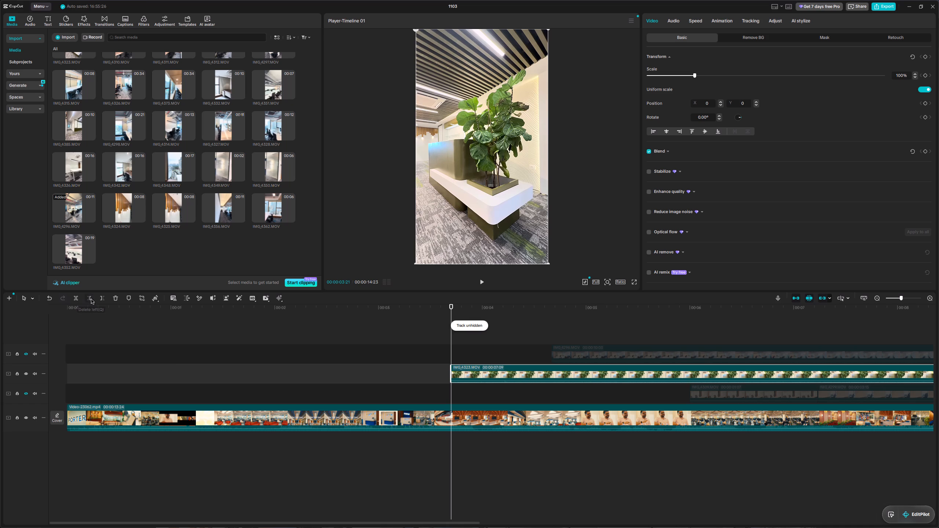
Split IMG_4323.MOV at 00:00:04:07 and delete the part after the cut.
{"action": "left_click_drag", "start_coordinate": [451, 310], "coordinate": [490, 312]}
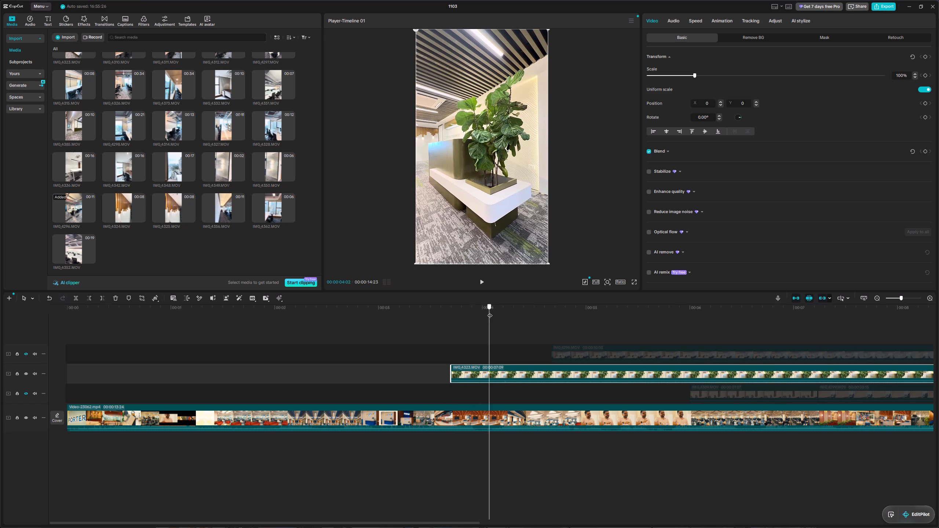
{"action": "left_click_drag", "start_coordinate": [490, 312], "coordinate": [508, 313]}
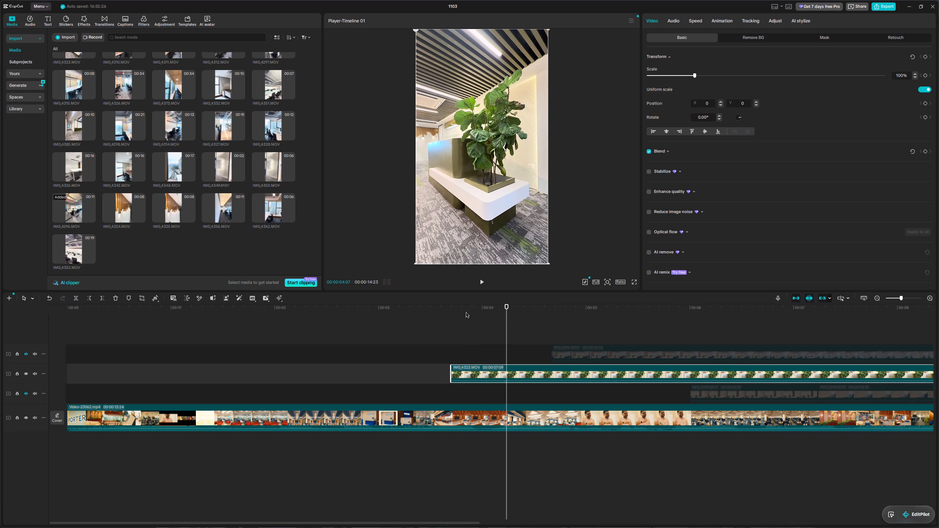
{"action": "left_click", "coordinate": [76, 298]}
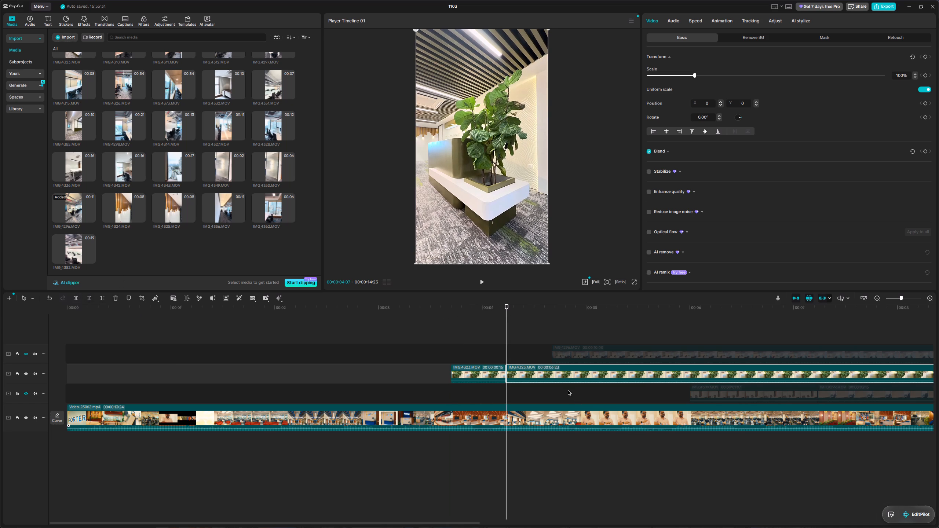
{"action": "key", "text": "Delete"}
{"action": "left_click", "coordinate": [507, 340]}
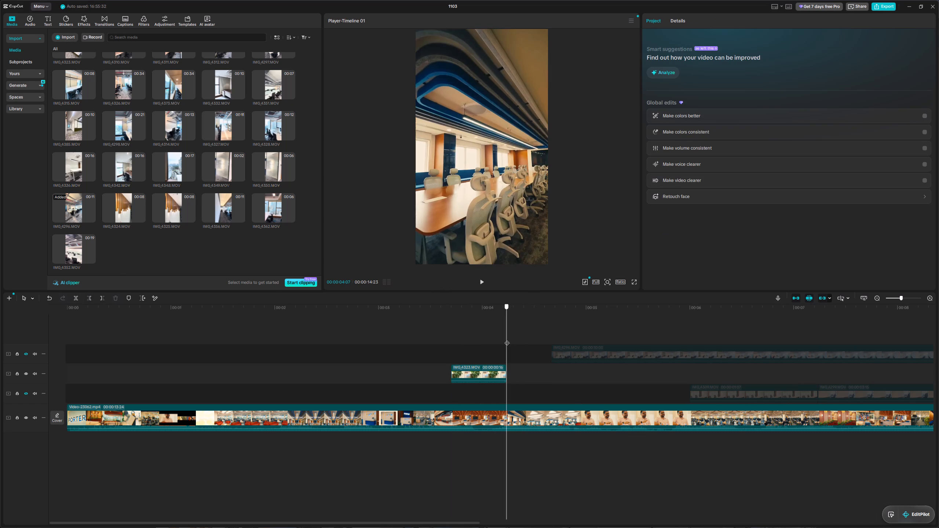
Move IMG_4296.MOV to start at 00:00:04:07, where IMG_4323.MOV ends, and trim off everything after 00:00:04:09.
{"action": "left_click", "coordinate": [604, 355]}
{"action": "left_click_drag", "start_coordinate": [606, 352], "coordinate": [562, 353]}
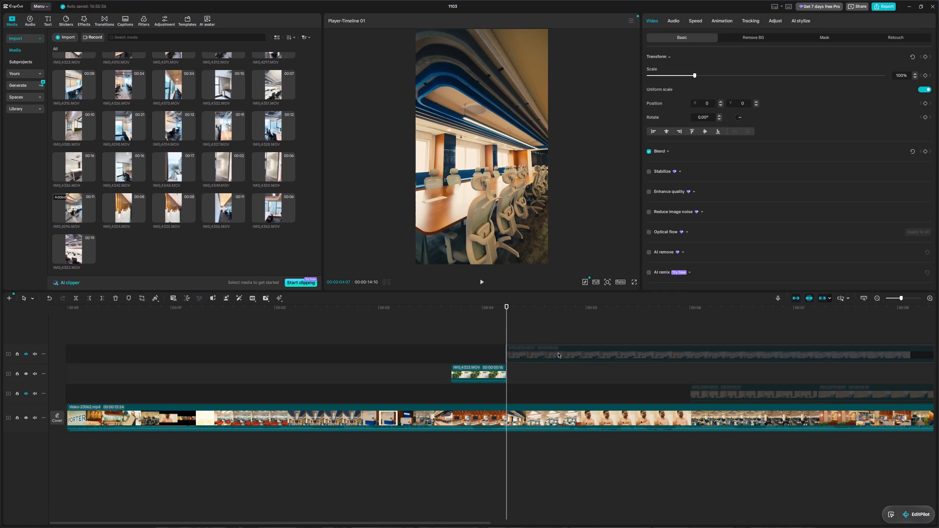
{"action": "left_click_drag", "start_coordinate": [508, 317], "coordinate": [521, 323]}
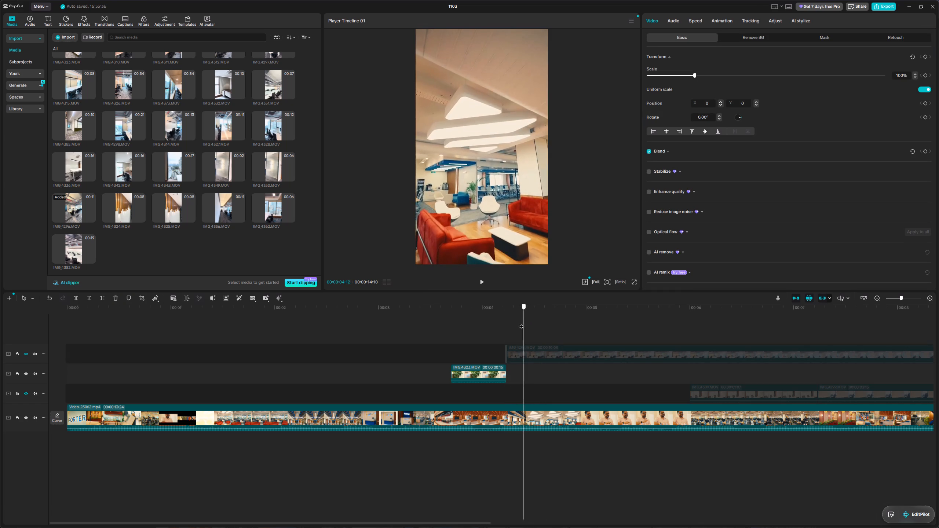
{"action": "left_click_drag", "start_coordinate": [521, 323], "coordinate": [519, 327]}
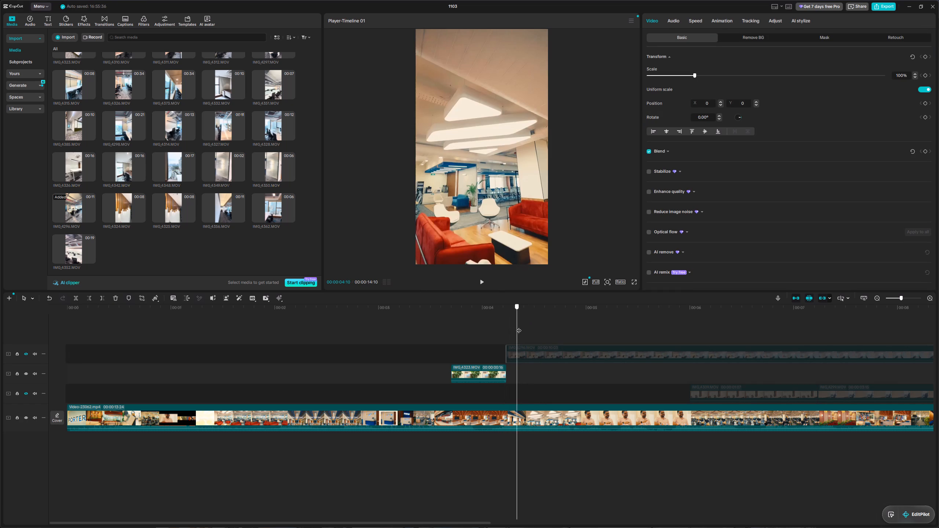
{"action": "left_click_drag", "start_coordinate": [519, 327], "coordinate": [515, 326]}
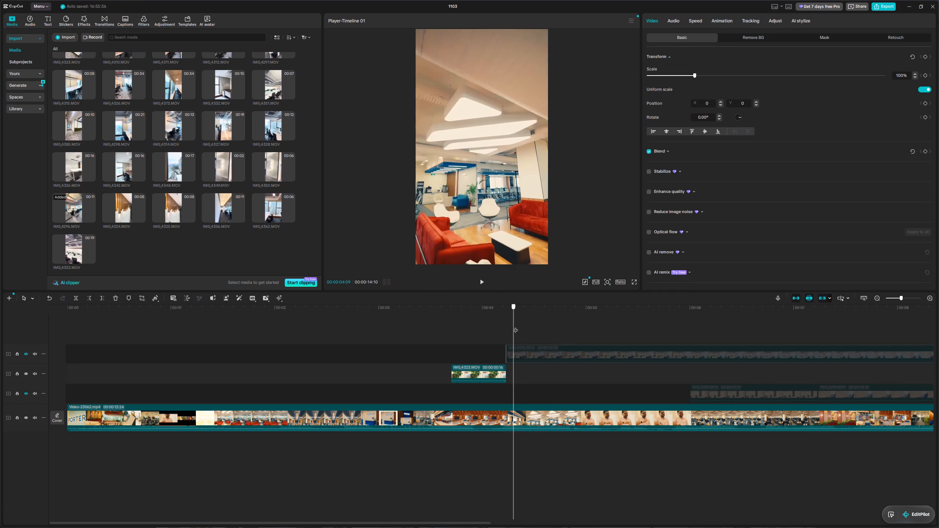
{"action": "left_click_drag", "start_coordinate": [515, 326], "coordinate": [516, 327]}
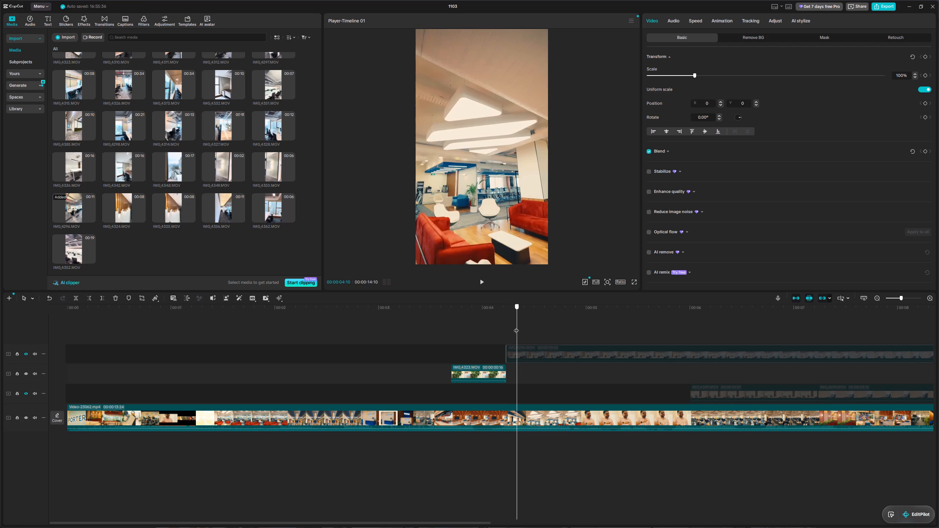
{"action": "left_click_drag", "start_coordinate": [516, 327], "coordinate": [515, 327]}
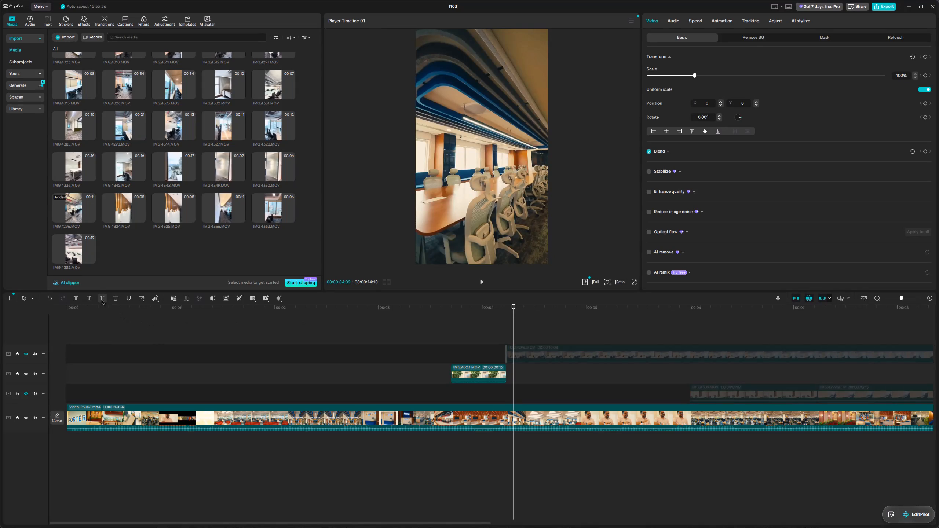
{"action": "left_click", "coordinate": [102, 300]}
Preview more office and workstation clips, and place IMG_4298.MOV on the top track directly after IMG_4296.MOV at 00:00:04:09.
{"action": "left_click", "coordinate": [166, 168]}
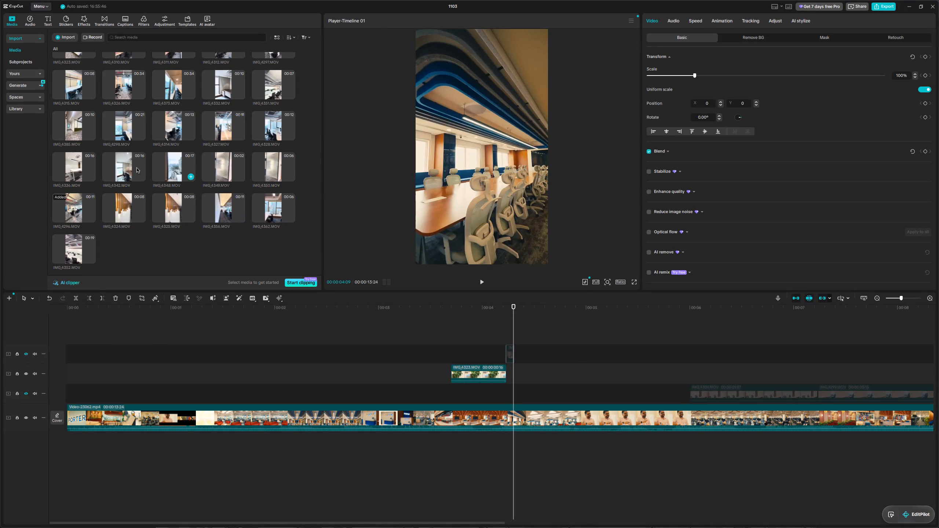
{"action": "left_click", "coordinate": [125, 168]}
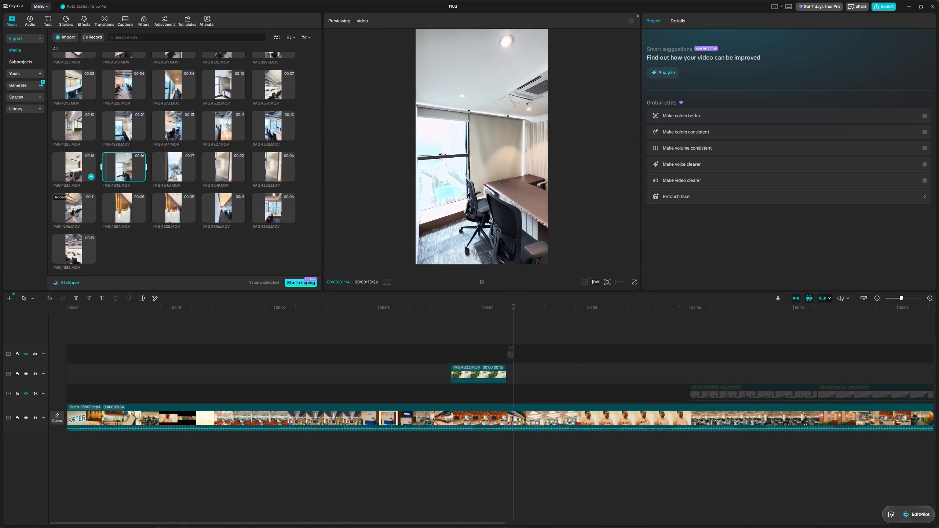
{"action": "left_click", "coordinate": [70, 173]}
{"action": "left_click", "coordinate": [124, 128]}
{"action": "left_click", "coordinate": [174, 122]}
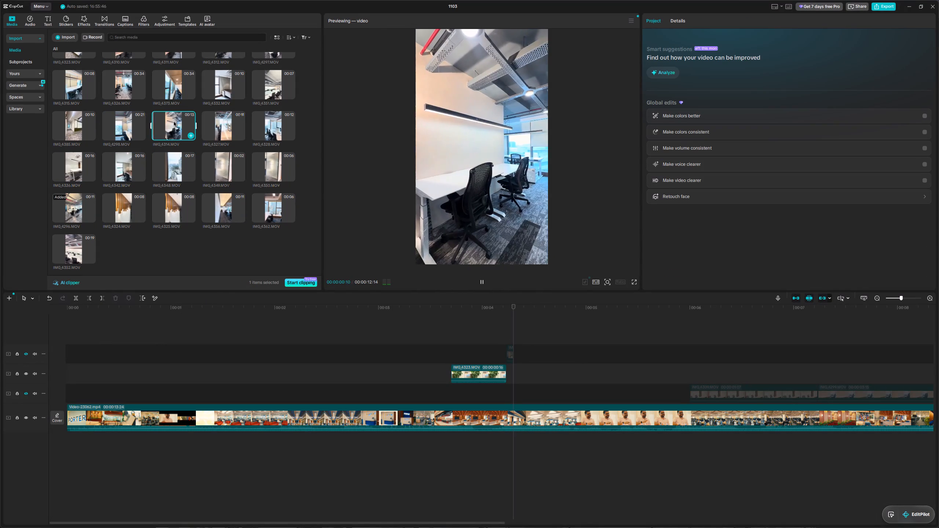
{"action": "left_click", "coordinate": [129, 118]}
{"action": "left_click_drag", "start_coordinate": [124, 121], "coordinate": [514, 353]}
Trim the end of IMG_4298.MOV to 00:00:04:24, where the reference cuts from the red-sofa lounge to the man in pink.
{"action": "left_click_drag", "start_coordinate": [514, 309], "coordinate": [515, 309]}
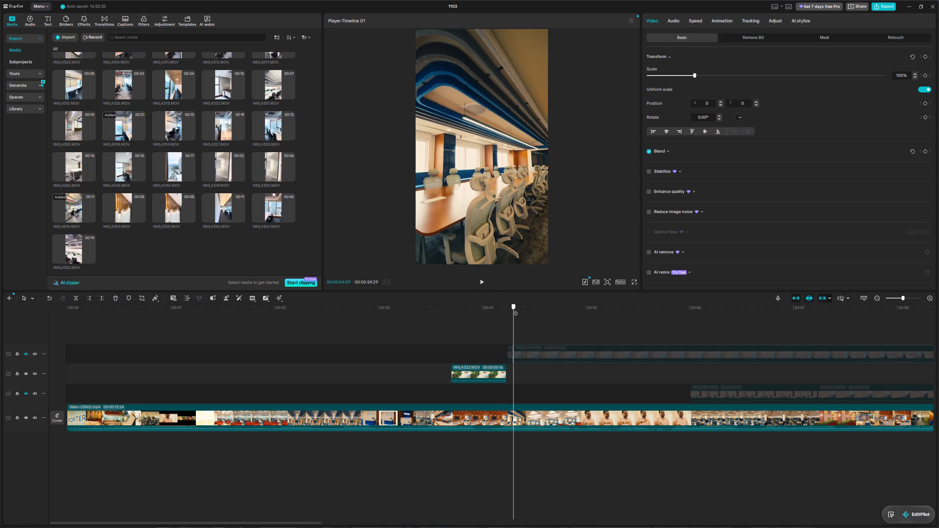
{"action": "left_click_drag", "start_coordinate": [515, 309], "coordinate": [544, 313]}
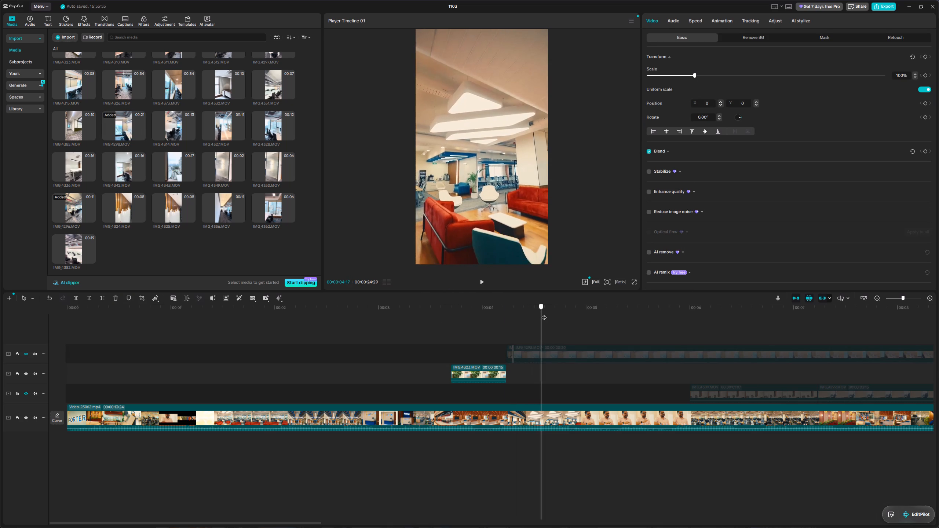
{"action": "left_click_drag", "start_coordinate": [544, 313], "coordinate": [561, 318]}
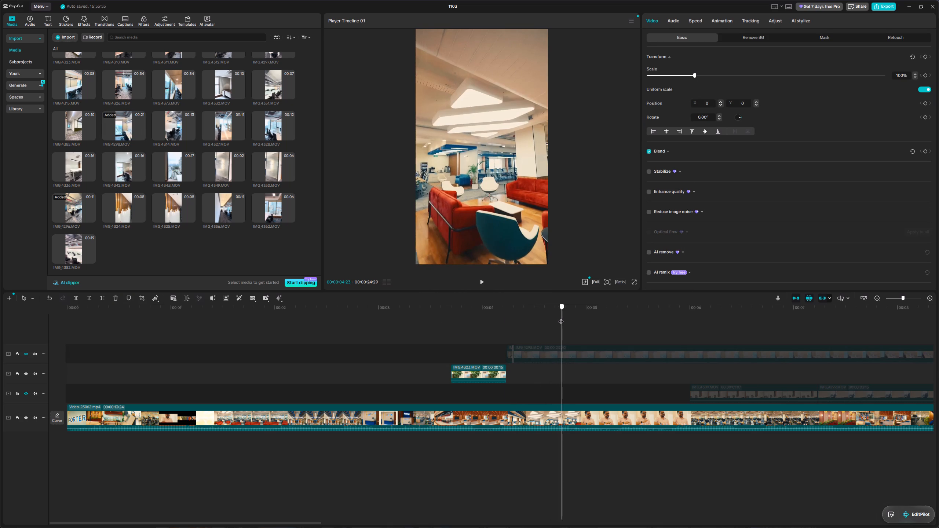
{"action": "left_click_drag", "start_coordinate": [561, 318], "coordinate": [565, 319]}
{"action": "left_click", "coordinate": [578, 356]}
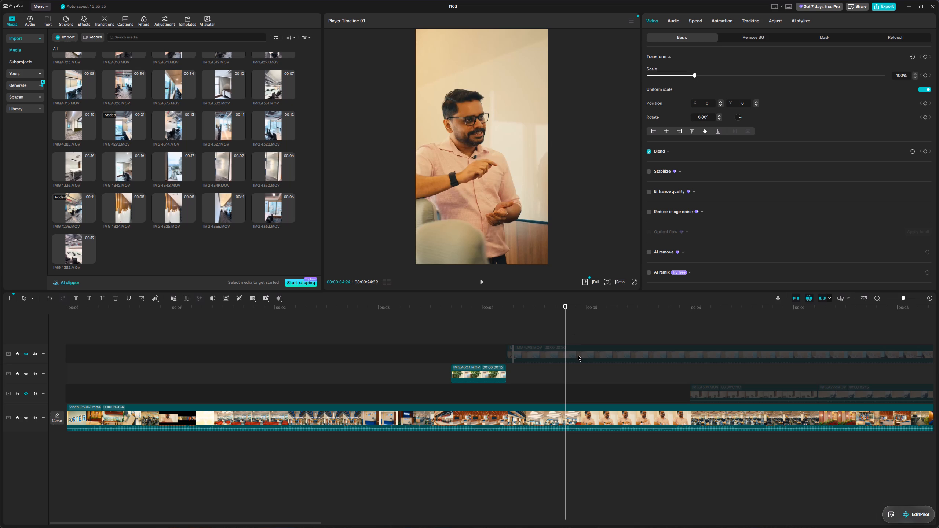
{"action": "left_click", "coordinate": [573, 353]}
{"action": "left_click", "coordinate": [101, 300]}
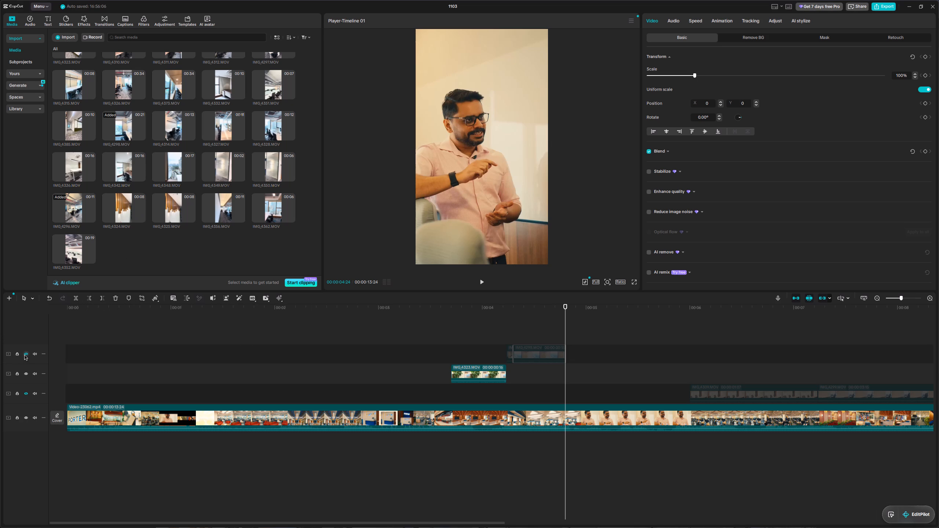
Unhide the top track and return the playhead to 00:00:03:20, just before IMG_4323.MOV starts.
{"action": "left_click", "coordinate": [25, 355]}
{"action": "left_click_drag", "start_coordinate": [565, 309], "coordinate": [447, 317]}
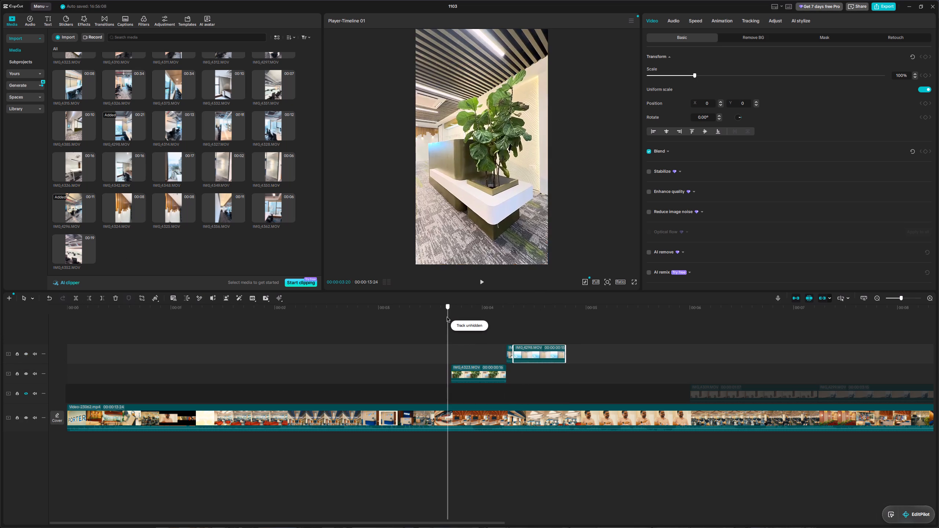
Swap IMG_4298.MOV and IMG_4296.MOV: IMG_4298.MOV cut to 00:00:04:07–00:00:04:09, IMG_4296.MOV starting at 00:00:04:09 and extended to 18 frames.
{"action": "left_click_drag", "start_coordinate": [447, 317], "coordinate": [452, 318]}
{"action": "key", "text": "space"}
{"action": "key", "text": "space"}
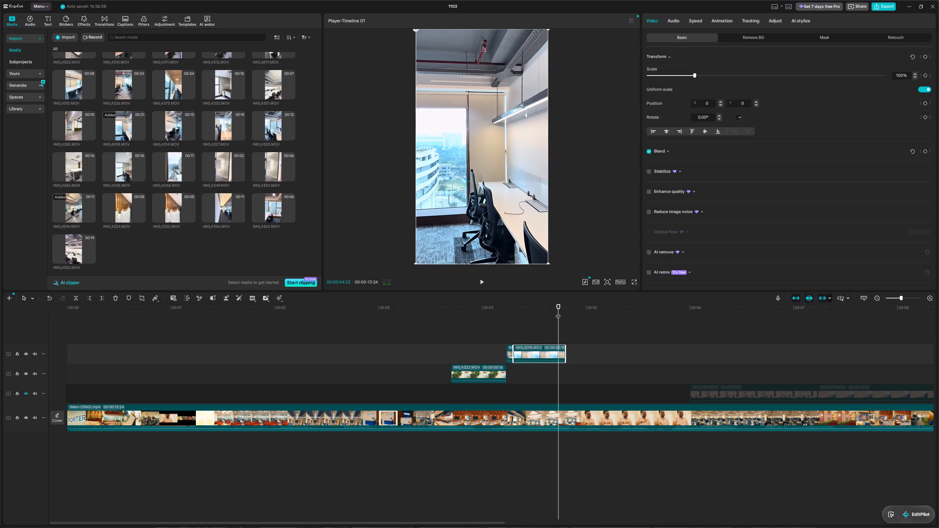
{"action": "left_click_drag", "start_coordinate": [559, 312], "coordinate": [525, 322]}
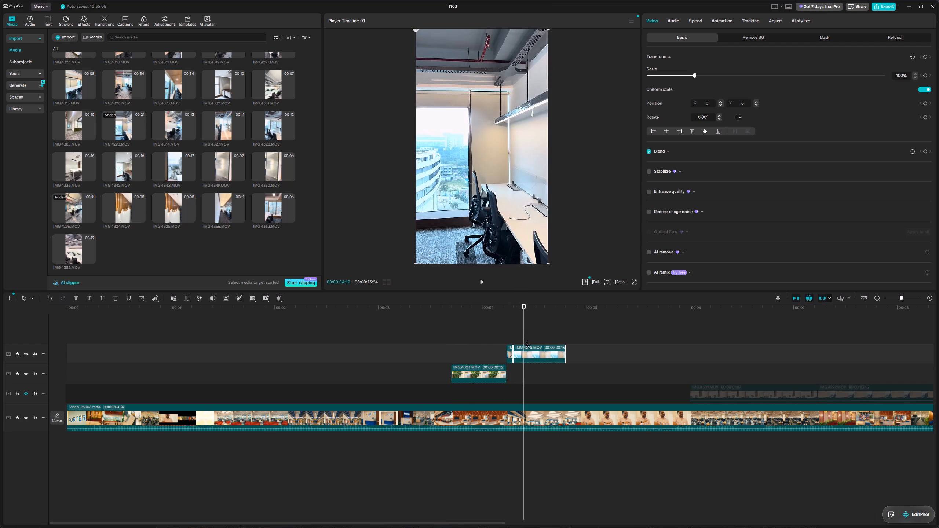
{"action": "left_click_drag", "start_coordinate": [529, 351], "coordinate": [523, 333]}
{"action": "left_click_drag", "start_coordinate": [559, 340], "coordinate": [554, 340]}
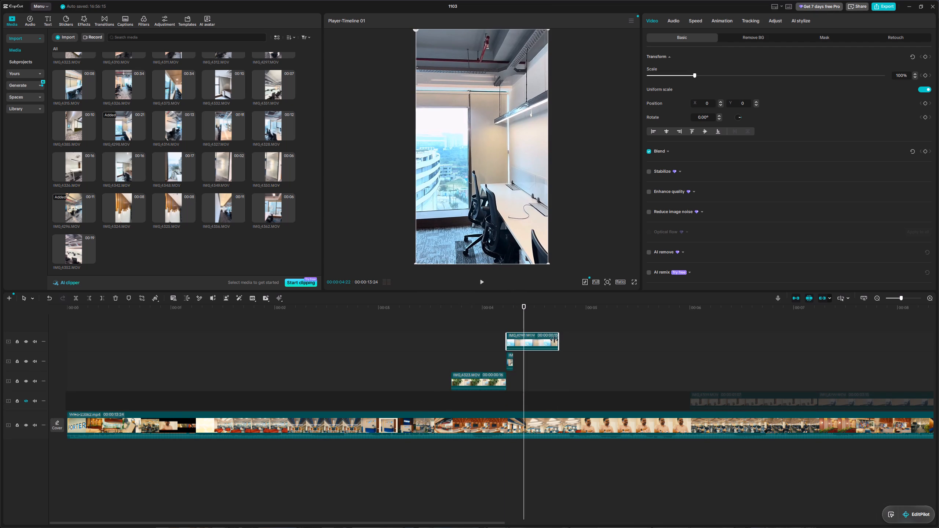
{"action": "left_click_drag", "start_coordinate": [554, 340], "coordinate": [512, 336]}
{"action": "left_click_drag", "start_coordinate": [509, 357], "coordinate": [515, 357]}
{"action": "left_click_drag", "start_coordinate": [520, 357], "coordinate": [576, 357]}
Move IMG_4298.MOV and IMG_4296.MOV down onto IMG_4323.MOV's track so the three clips run back to back, and play the sequence.
{"action": "left_click_drag", "start_coordinate": [509, 342], "coordinate": [511, 380]}
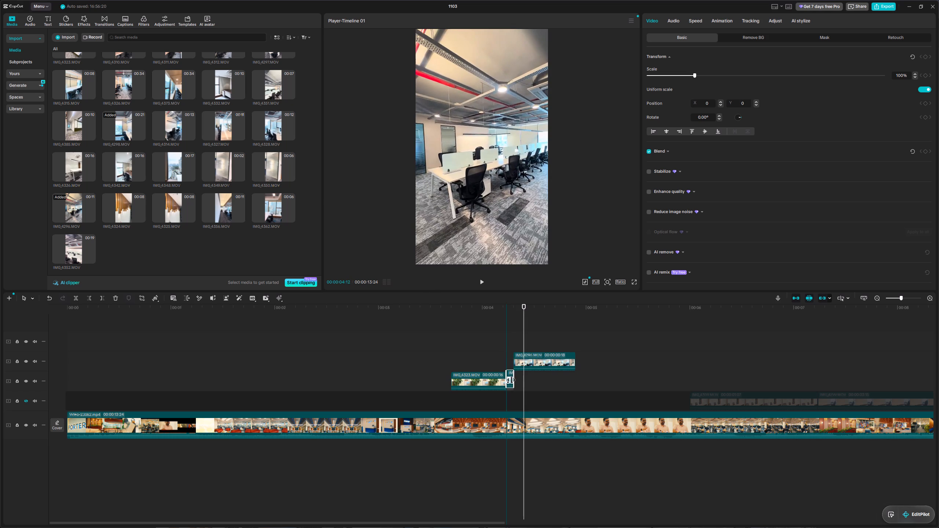
{"action": "left_click_drag", "start_coordinate": [511, 380], "coordinate": [511, 381]}
{"action": "left_click_drag", "start_coordinate": [526, 353], "coordinate": [527, 374]}
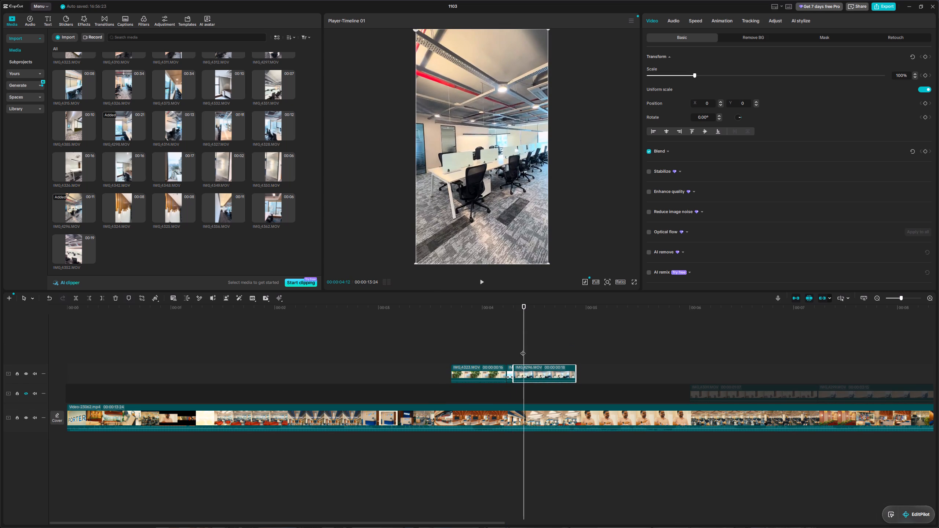
{"action": "left_click_drag", "start_coordinate": [522, 349], "coordinate": [449, 354]}
{"action": "key", "text": "space"}
{"action": "key", "text": "space"}
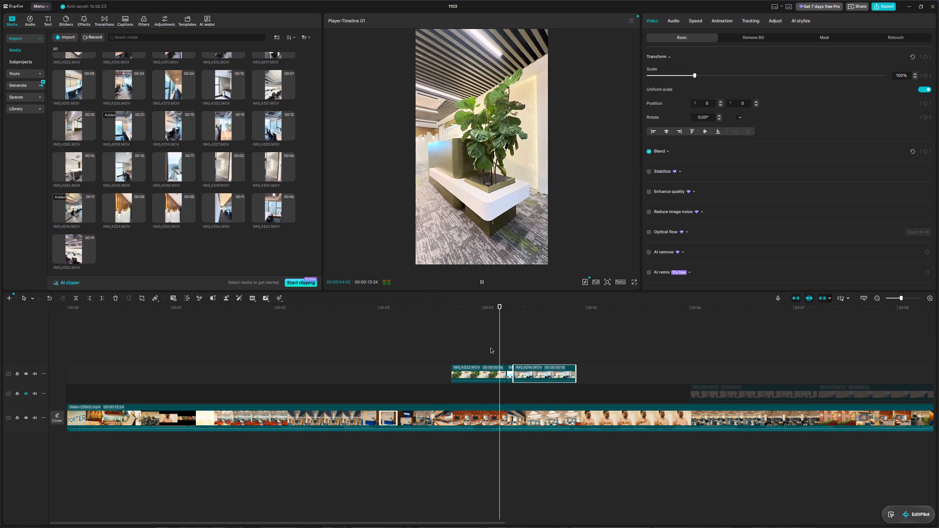
{"action": "key", "text": "space"}
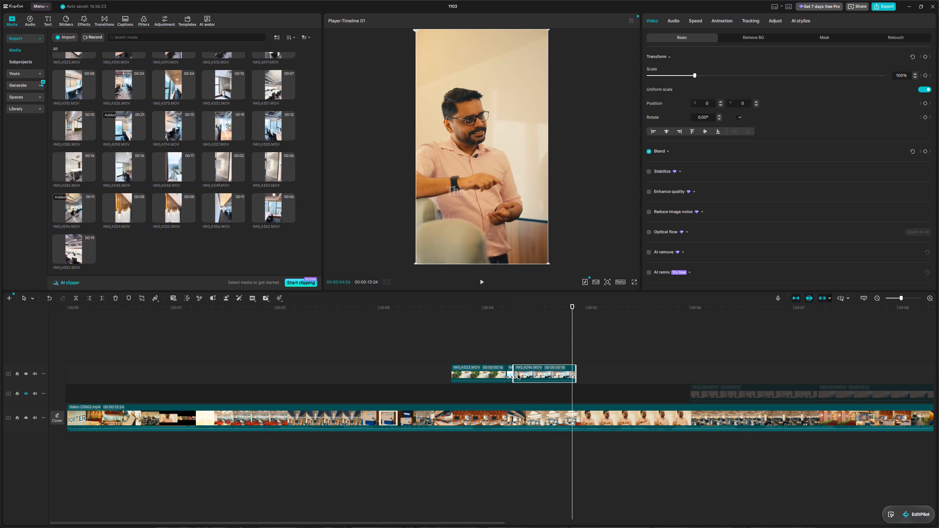
Shift IMG_4296.MOV to start at about 00:00:04:10, extend the end of IMG_4298.MOV to meet it, and play the cut.
{"action": "left_click", "coordinate": [518, 371]}
{"action": "left_click", "coordinate": [510, 373]}
{"action": "left_click_drag", "start_coordinate": [521, 373], "coordinate": [526, 373]}
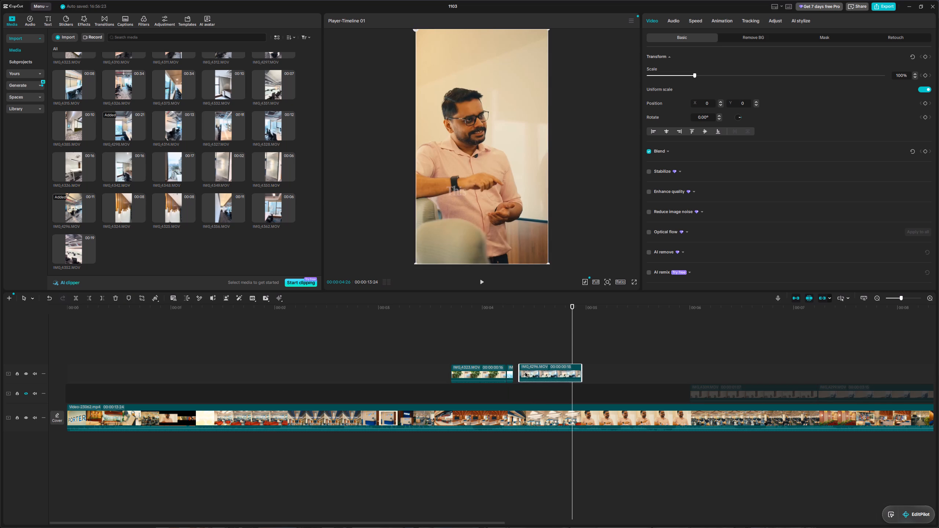
{"action": "left_click", "coordinate": [512, 372]}
{"action": "left_click", "coordinate": [513, 372]}
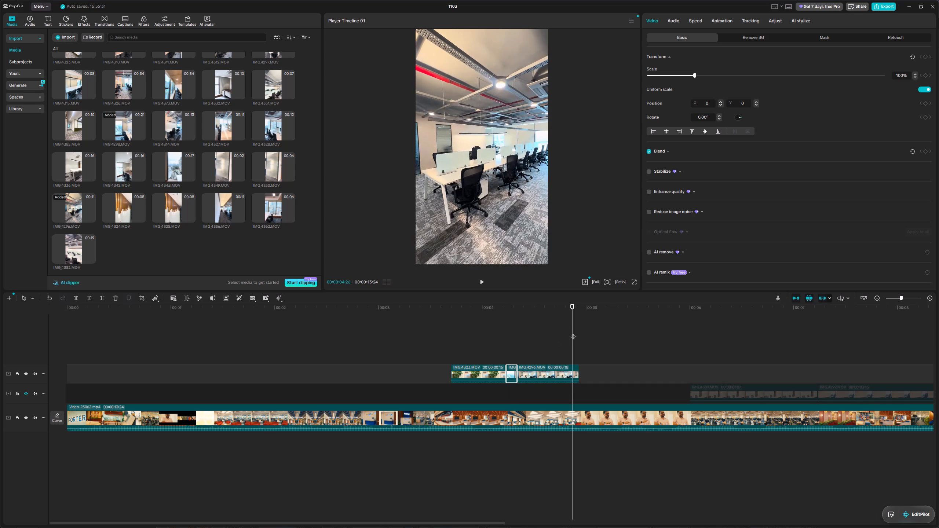
{"action": "left_click_drag", "start_coordinate": [573, 333], "coordinate": [465, 337]}
{"action": "key", "text": "space"}
{"action": "key", "text": "space"}
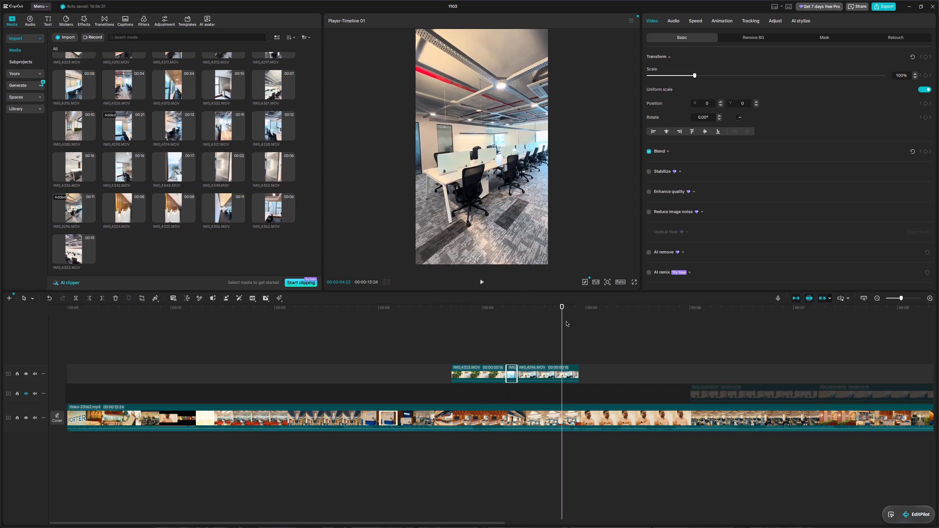
With the clips' track temporarily hidden, find the frame where the reference cuts from the brown-sofa lounge to the conference room.
{"action": "left_click_drag", "start_coordinate": [563, 322], "coordinate": [468, 331]}
{"action": "left_click", "coordinate": [26, 377]}
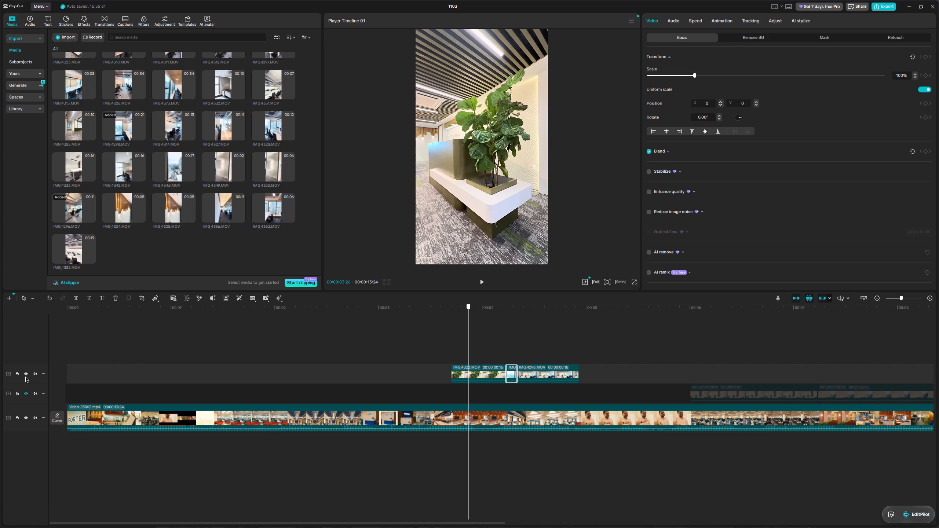
{"action": "left_click", "coordinate": [26, 375]}
{"action": "key", "text": "space"}
{"action": "key", "text": "space"}
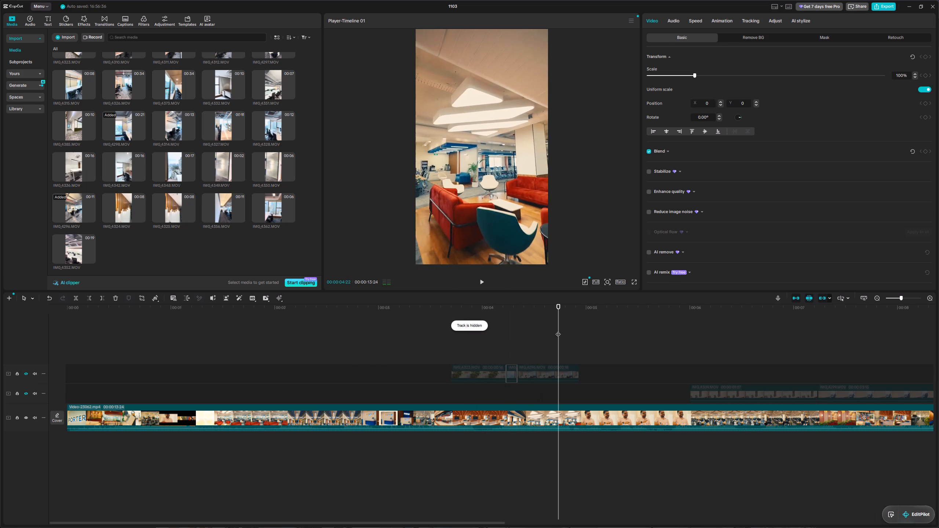
{"action": "left_click_drag", "start_coordinate": [558, 330], "coordinate": [474, 334]}
{"action": "key", "text": "space"}
{"action": "key", "text": "space"}
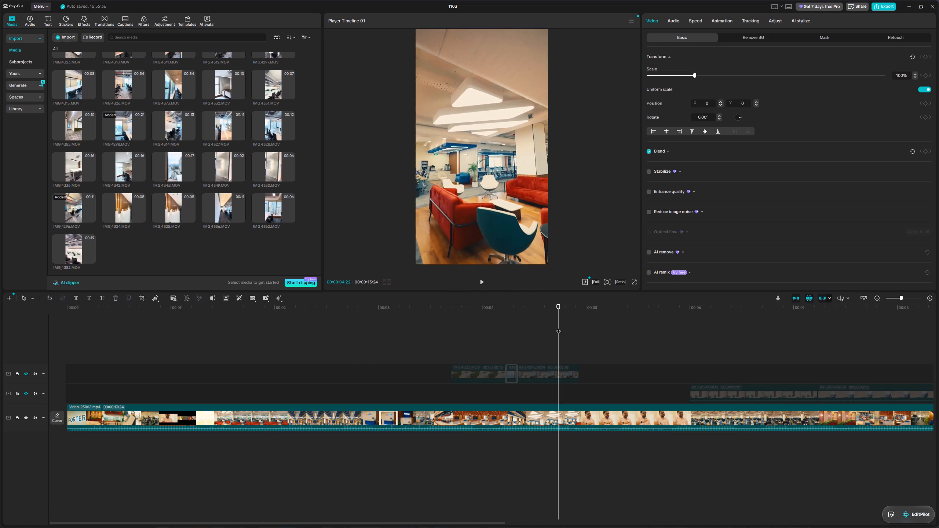
{"action": "left_click_drag", "start_coordinate": [558, 328], "coordinate": [498, 329]}
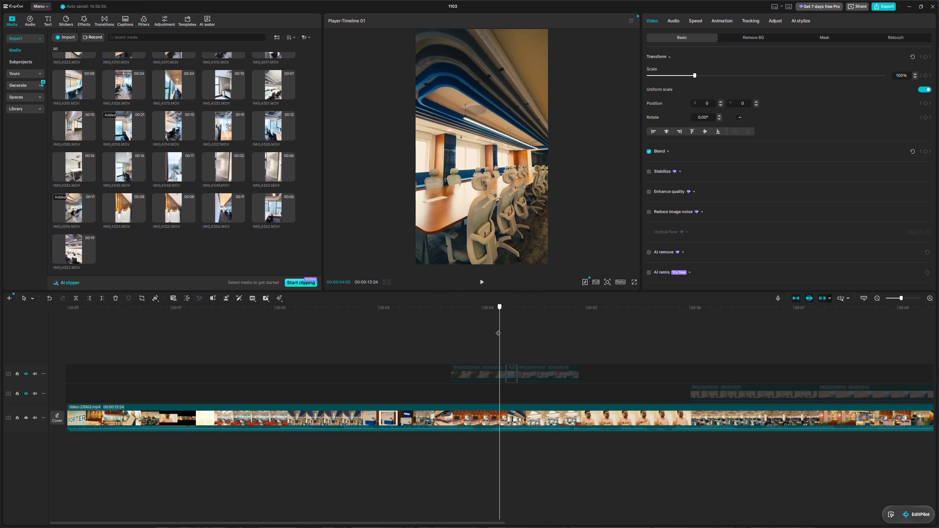
{"action": "left_click_drag", "start_coordinate": [498, 329], "coordinate": [493, 330]}
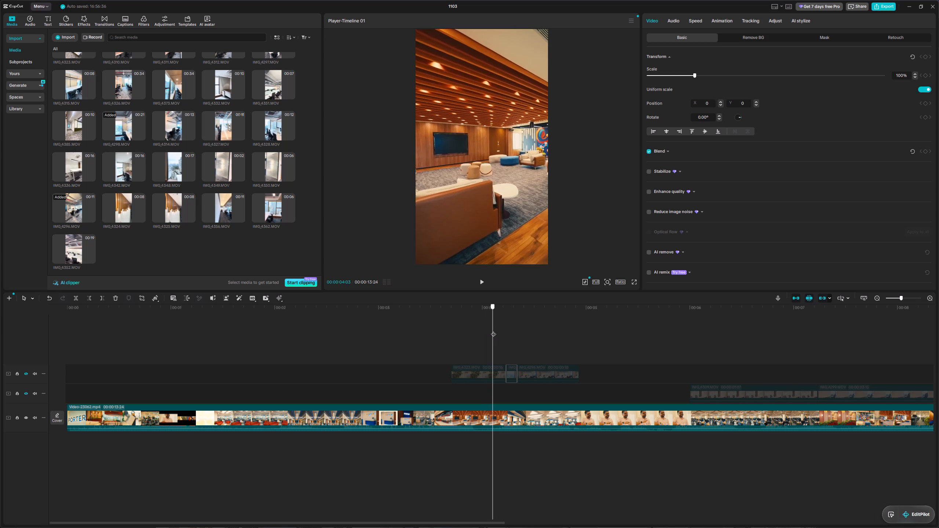
{"action": "left_click_drag", "start_coordinate": [493, 330], "coordinate": [495, 330]}
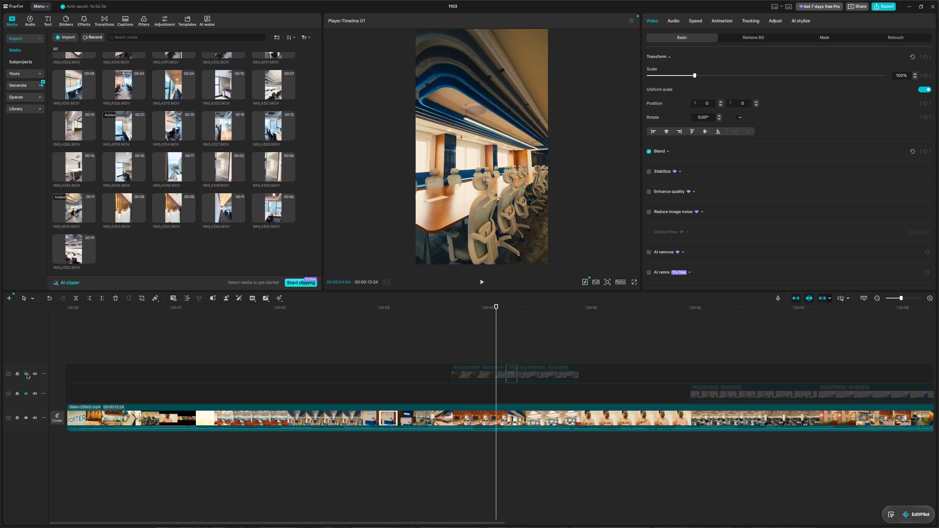
{"action": "left_click", "coordinate": [27, 374]}
Trim the end of IMG_4323.MOV to 00:00:04:04, at the reference's cut to the conference room.
{"action": "left_click", "coordinate": [498, 373]}
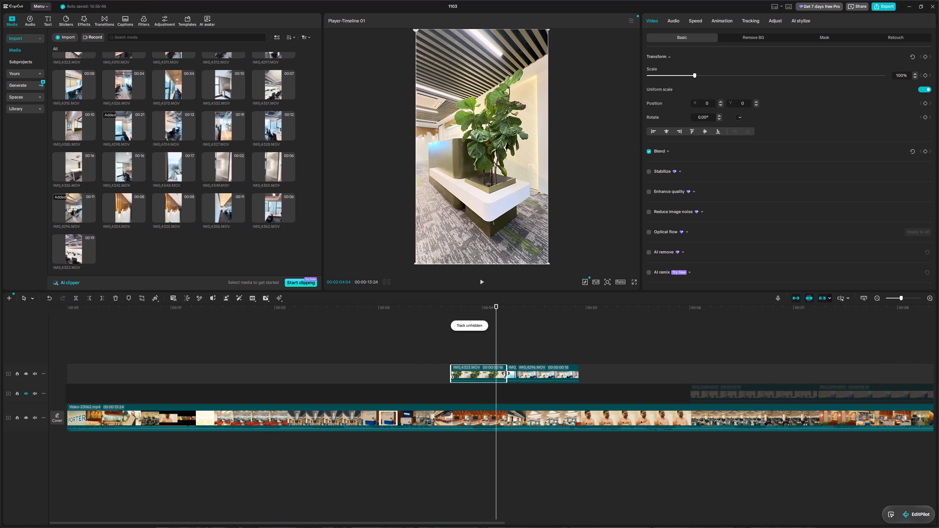
{"action": "left_click_drag", "start_coordinate": [506, 374], "coordinate": [496, 373]}
Move IMG_4298.MOV to start at 00:00:04:04, extend its end to meet IMG_4296.MOV at about 00:00:04:10, and play the sequence.
{"action": "left_click", "coordinate": [508, 372]}
{"action": "left_click_drag", "start_coordinate": [506, 373], "coordinate": [503, 373]}
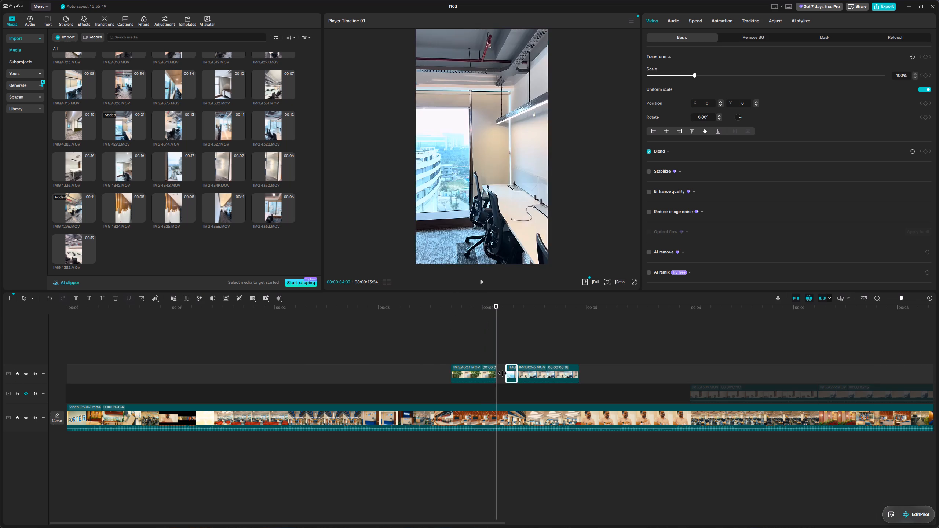
{"action": "left_click_drag", "start_coordinate": [503, 373], "coordinate": [497, 373]}
{"action": "left_click_drag", "start_coordinate": [505, 373], "coordinate": [496, 373]}
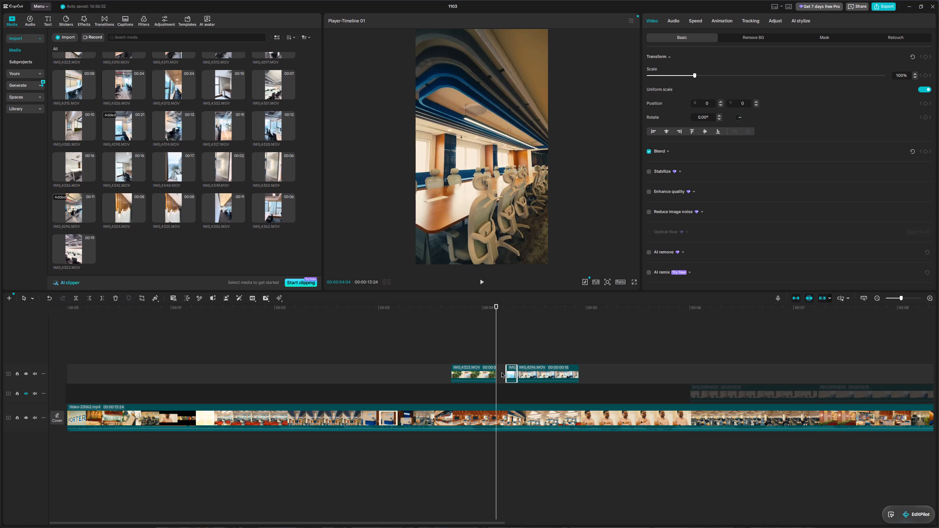
{"action": "left_click_drag", "start_coordinate": [506, 374], "coordinate": [498, 374]}
{"action": "left_click_drag", "start_coordinate": [509, 374], "coordinate": [500, 374]}
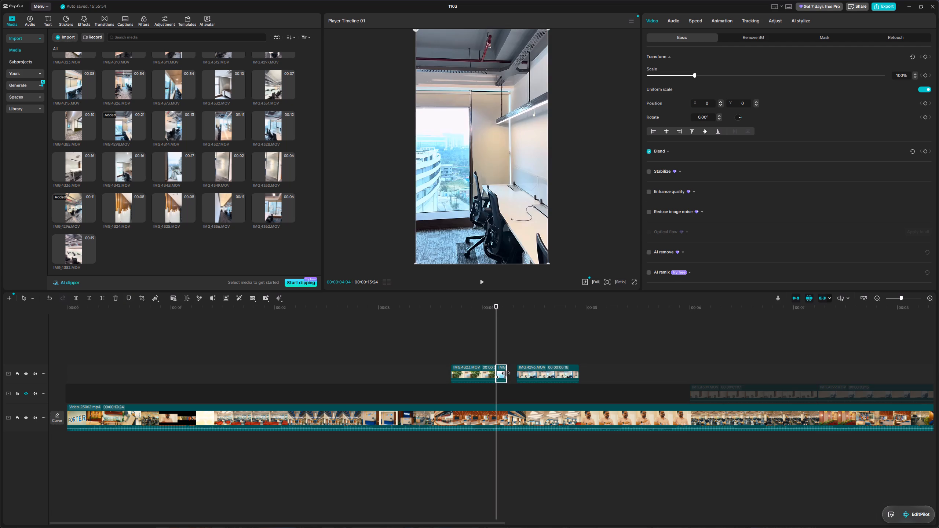
{"action": "left_click_drag", "start_coordinate": [506, 373], "coordinate": [515, 373]}
{"action": "left_click_drag", "start_coordinate": [497, 351], "coordinate": [491, 351]}
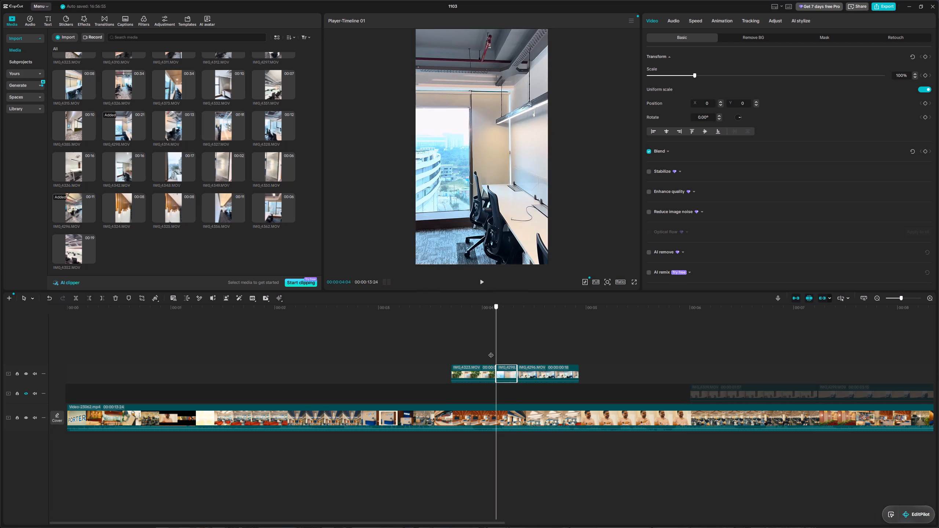
{"action": "left_click_drag", "start_coordinate": [491, 351], "coordinate": [452, 355]}
{"action": "key", "text": "space"}
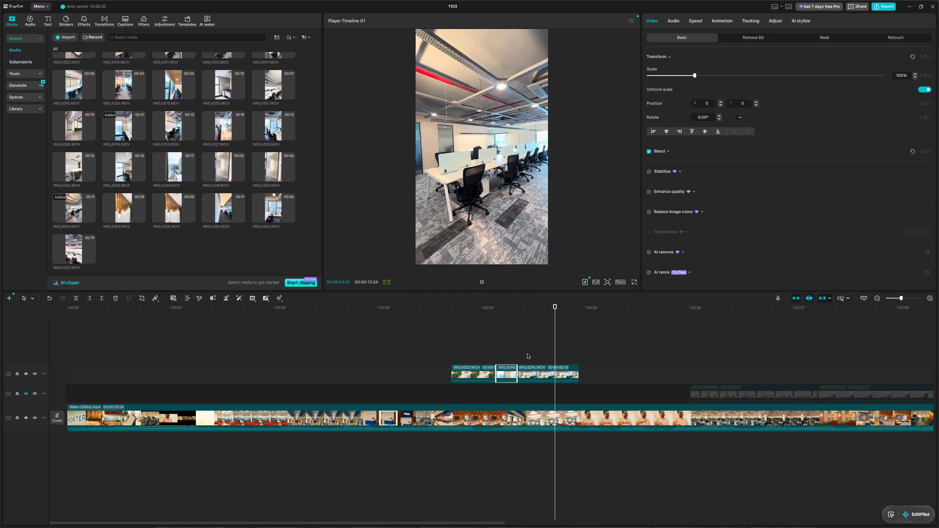
{"action": "key", "text": "space"}
{"action": "left_click_drag", "start_coordinate": [586, 337], "coordinate": [498, 343]}
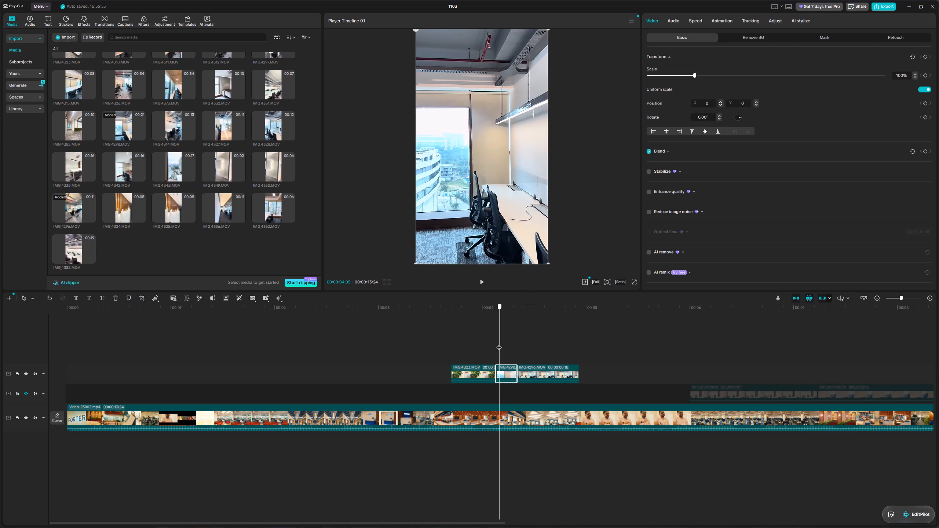
Re-cut IMG_4298.MOV on a separate track to a later part of its footage and fit it back between IMG_4323.MOV and IMG_4296.MOV.
{"action": "left_click_drag", "start_coordinate": [507, 373], "coordinate": [508, 343]}
{"action": "left_click_drag", "start_coordinate": [518, 350], "coordinate": [549, 351]}
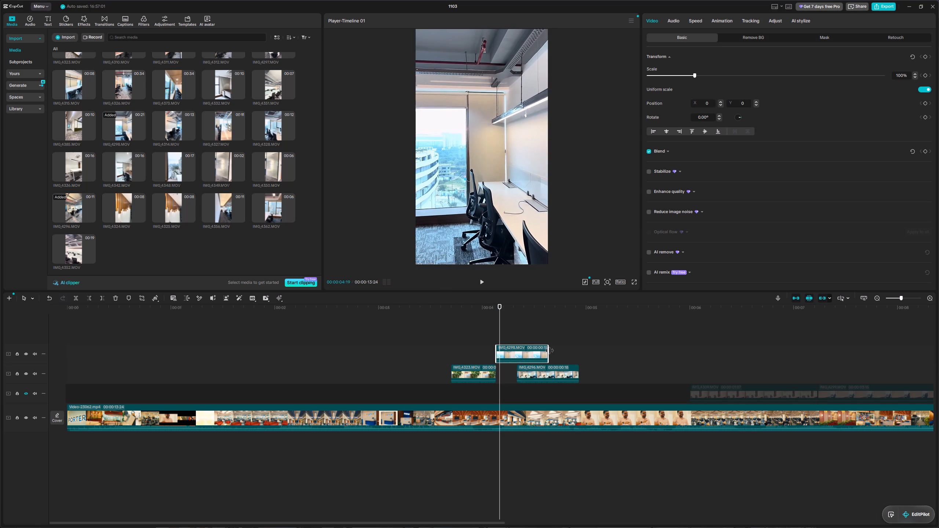
{"action": "left_click_drag", "start_coordinate": [549, 351], "coordinate": [564, 351]}
{"action": "left_click_drag", "start_coordinate": [495, 356], "coordinate": [537, 354]}
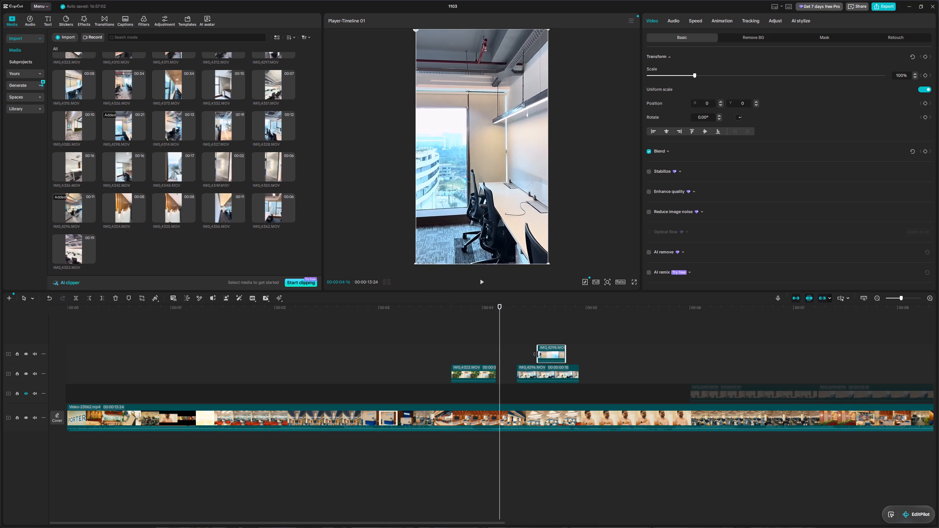
{"action": "left_click_drag", "start_coordinate": [537, 354], "coordinate": [544, 356]}
{"action": "left_click_drag", "start_coordinate": [552, 355], "coordinate": [503, 373]}
{"action": "key", "text": "space"}
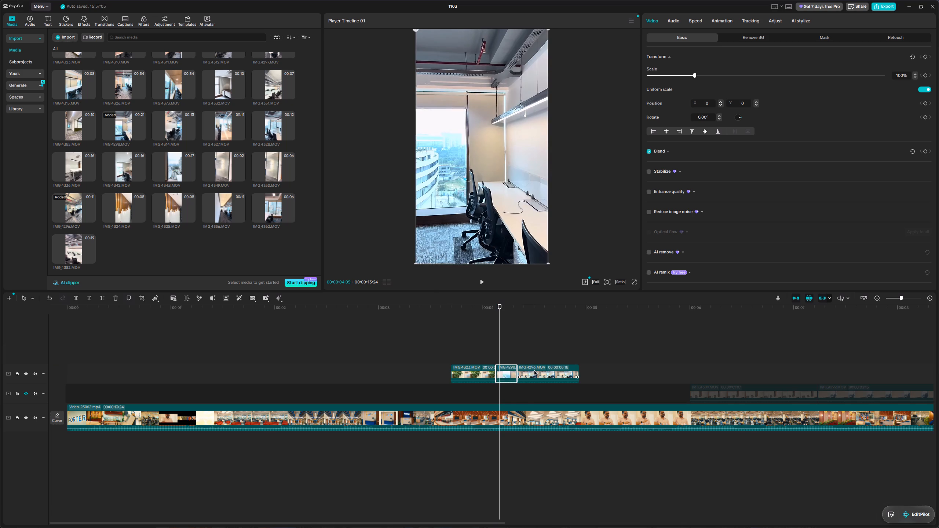
{"action": "key", "text": "space"}
{"action": "left_click_drag", "start_coordinate": [562, 341], "coordinate": [494, 344]}
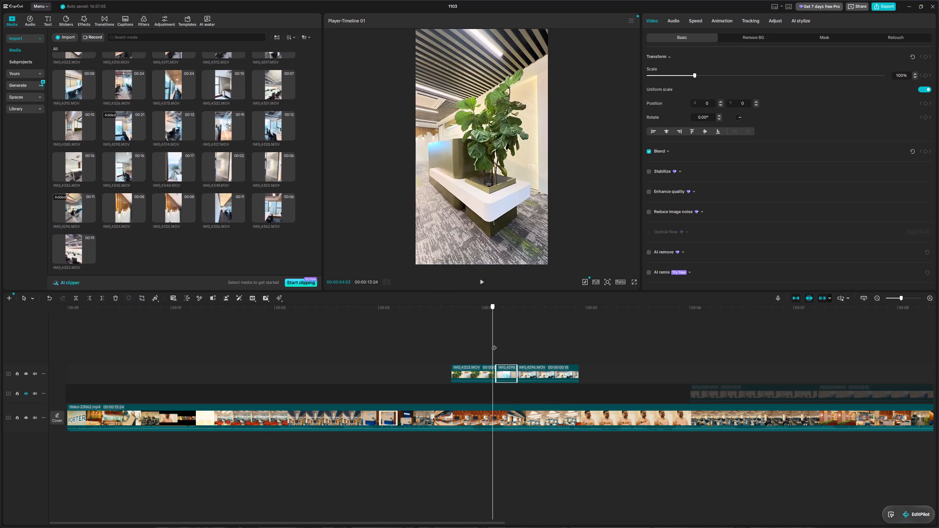
{"action": "left_click_drag", "start_coordinate": [494, 344], "coordinate": [500, 345]}
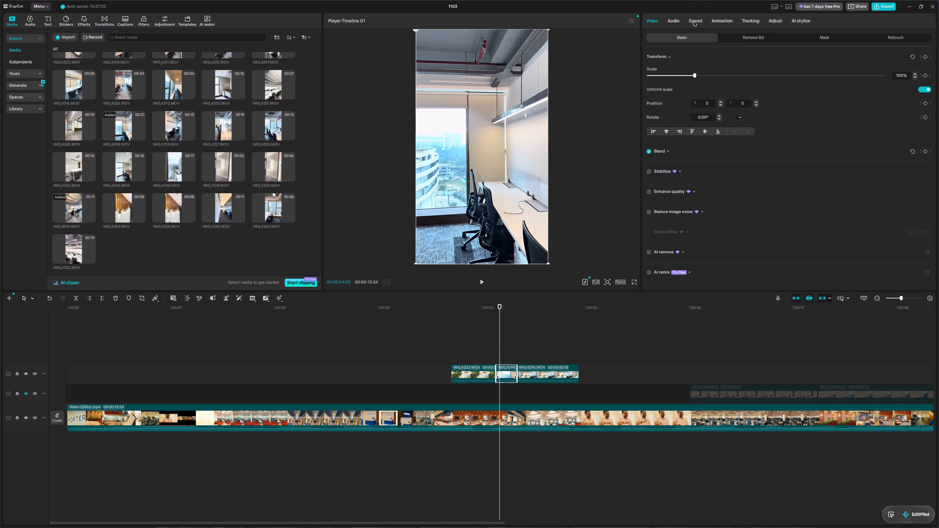
Set IMG_4298.MOV's speed to 1.19x, extend its end back to IMG_4296.MOV at 00:00:04:10, and play the result.
{"action": "left_click", "coordinate": [694, 22]}
{"action": "left_click_drag", "start_coordinate": [774, 66], "coordinate": [790, 68]}
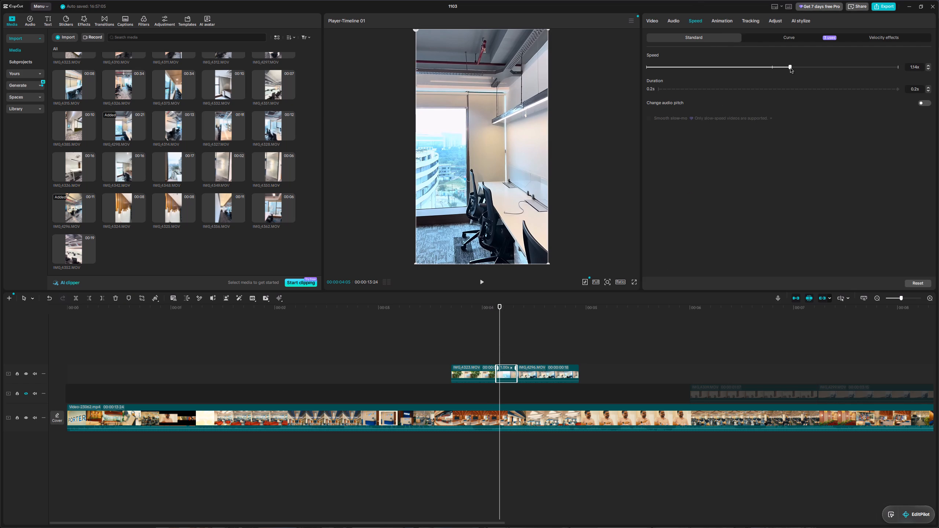
{"action": "left_click_drag", "start_coordinate": [790, 68], "coordinate": [797, 69]}
{"action": "left_click", "coordinate": [514, 375]}
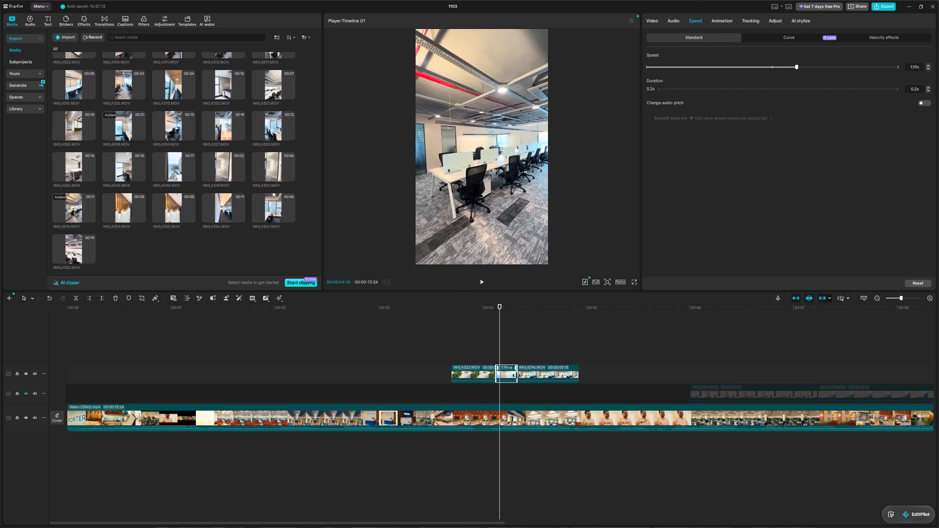
{"action": "key", "text": "space"}
{"action": "key", "text": "space"}
{"action": "key", "text": "space"}
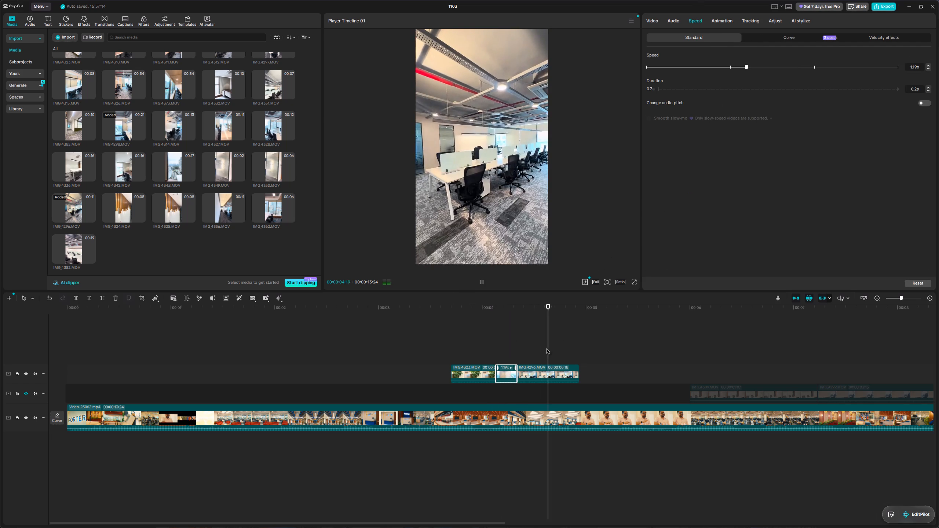
{"action": "key", "text": "space"}
{"action": "left_click_drag", "start_coordinate": [586, 334], "coordinate": [524, 338]}
Speed up IMG_4296.MOV, testing 1.30x in playback and settling on 1.60x.
{"action": "left_click", "coordinate": [544, 370]}
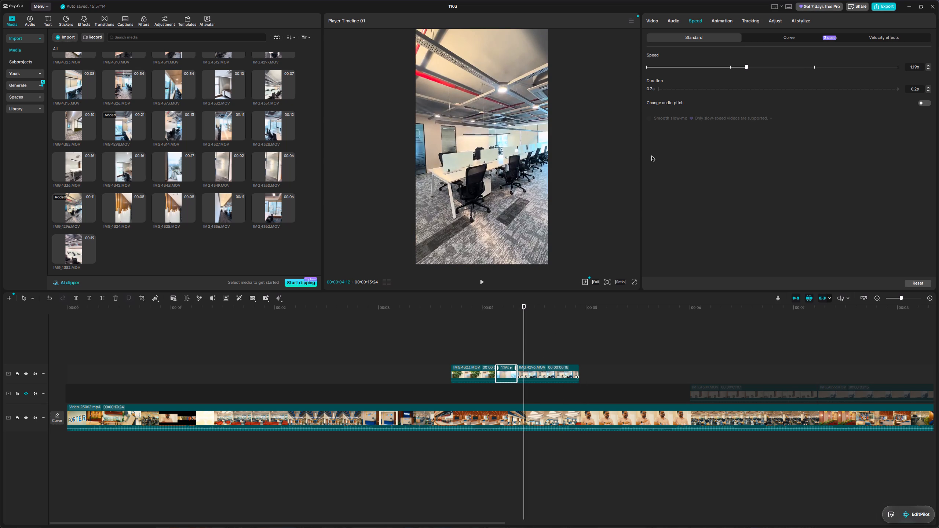
{"action": "left_click_drag", "start_coordinate": [710, 67], "coordinate": [728, 69]}
{"action": "key", "text": "space"}
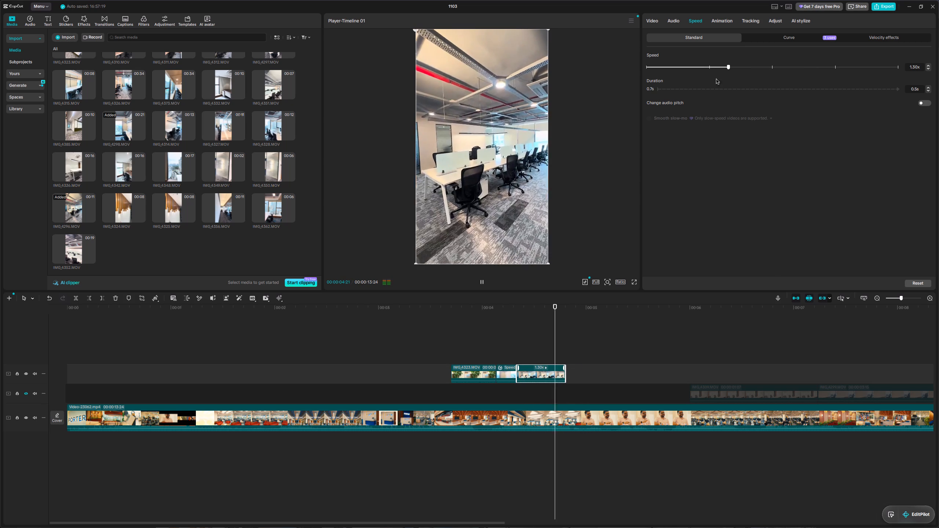
{"action": "key", "text": "space"}
{"action": "left_click_drag", "start_coordinate": [730, 67], "coordinate": [748, 70]}
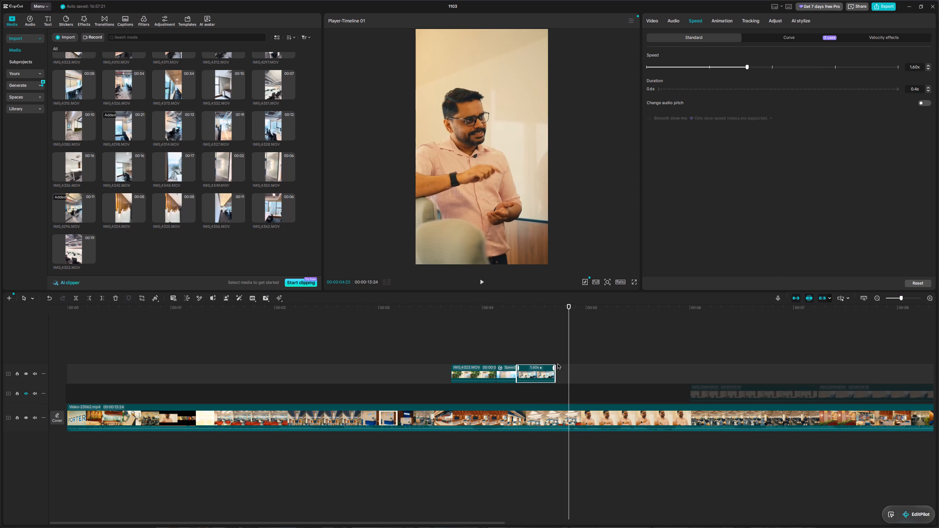
Extend the end of IMG_4296.MOV to about 00:00:04:26, just before the presenter shot, and play it back.
{"action": "left_click_drag", "start_coordinate": [555, 369], "coordinate": [571, 369]}
{"action": "left_click", "coordinate": [543, 375]}
{"action": "left_click_drag", "start_coordinate": [555, 371], "coordinate": [567, 370]}
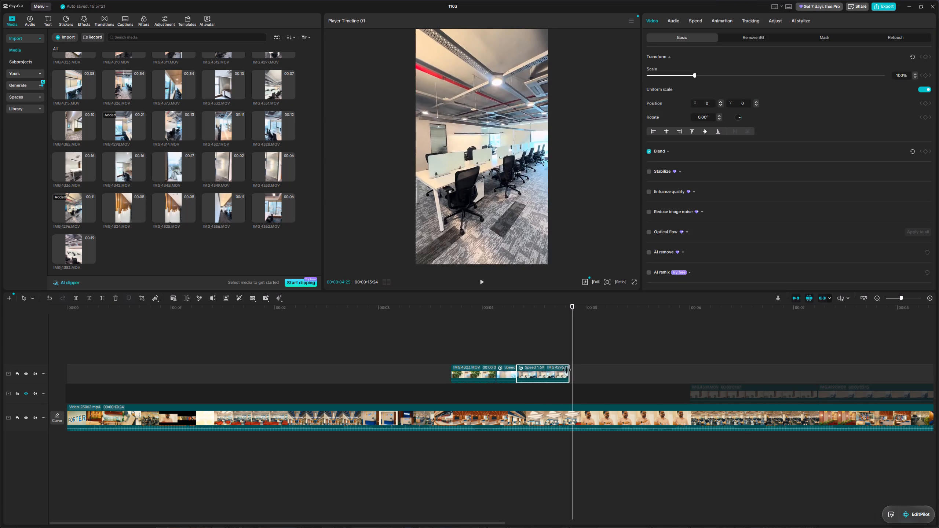
{"action": "left_click_drag", "start_coordinate": [567, 370], "coordinate": [570, 370]}
{"action": "left_click_drag", "start_coordinate": [570, 353], "coordinate": [513, 356]}
{"action": "key", "text": "space"}
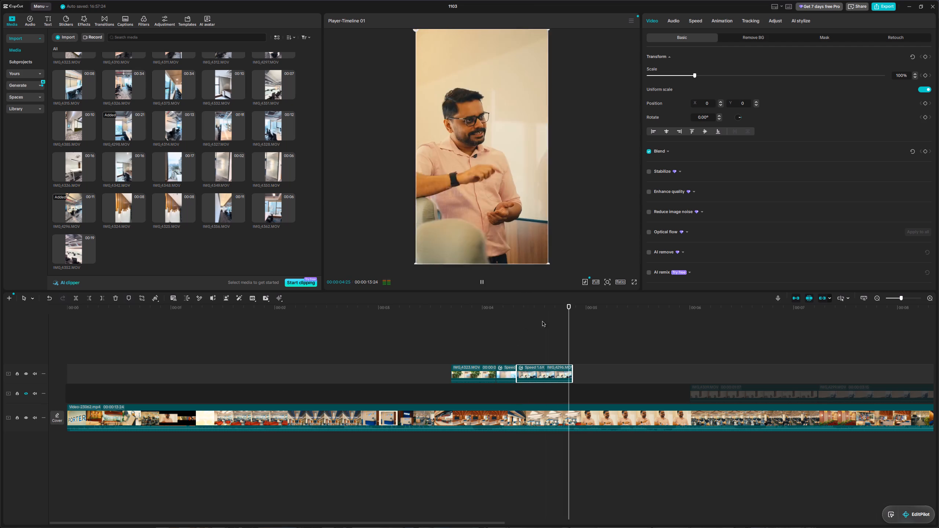
{"action": "key", "text": "space"}
{"action": "left_click_drag", "start_coordinate": [596, 325], "coordinate": [532, 335]}
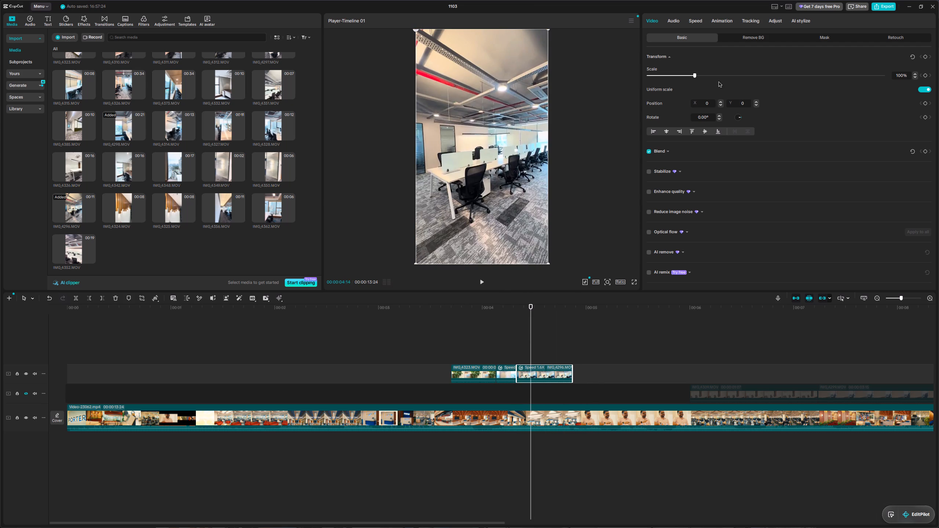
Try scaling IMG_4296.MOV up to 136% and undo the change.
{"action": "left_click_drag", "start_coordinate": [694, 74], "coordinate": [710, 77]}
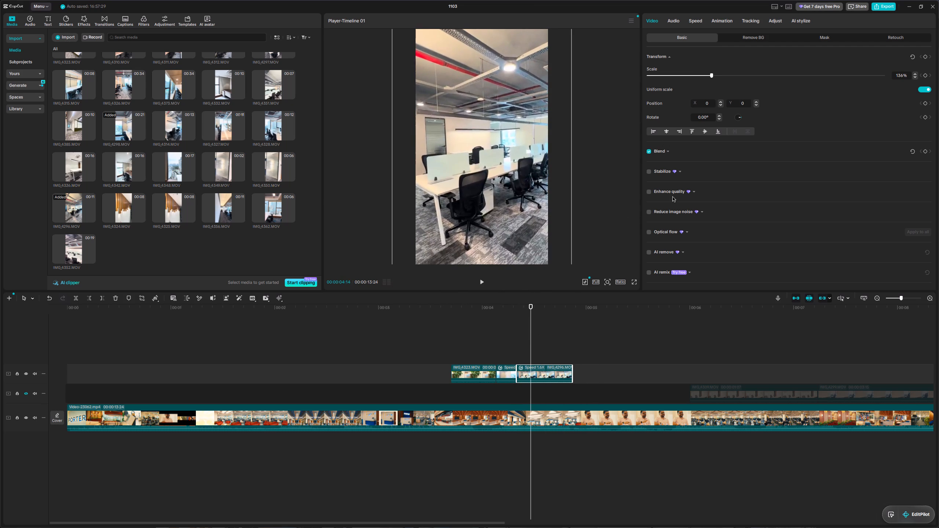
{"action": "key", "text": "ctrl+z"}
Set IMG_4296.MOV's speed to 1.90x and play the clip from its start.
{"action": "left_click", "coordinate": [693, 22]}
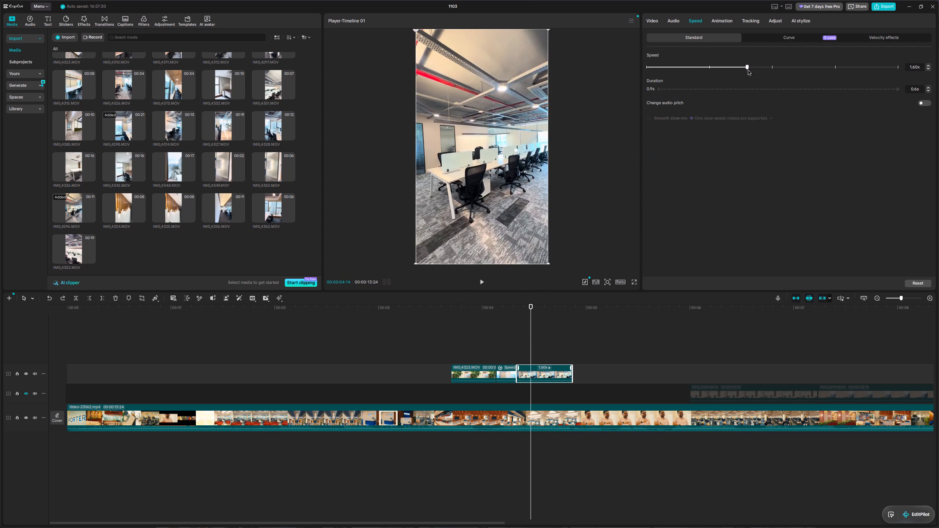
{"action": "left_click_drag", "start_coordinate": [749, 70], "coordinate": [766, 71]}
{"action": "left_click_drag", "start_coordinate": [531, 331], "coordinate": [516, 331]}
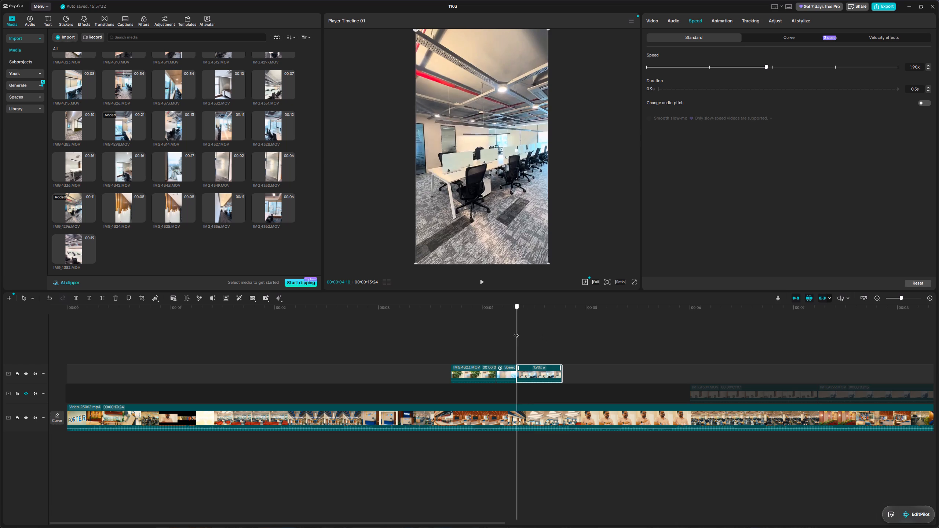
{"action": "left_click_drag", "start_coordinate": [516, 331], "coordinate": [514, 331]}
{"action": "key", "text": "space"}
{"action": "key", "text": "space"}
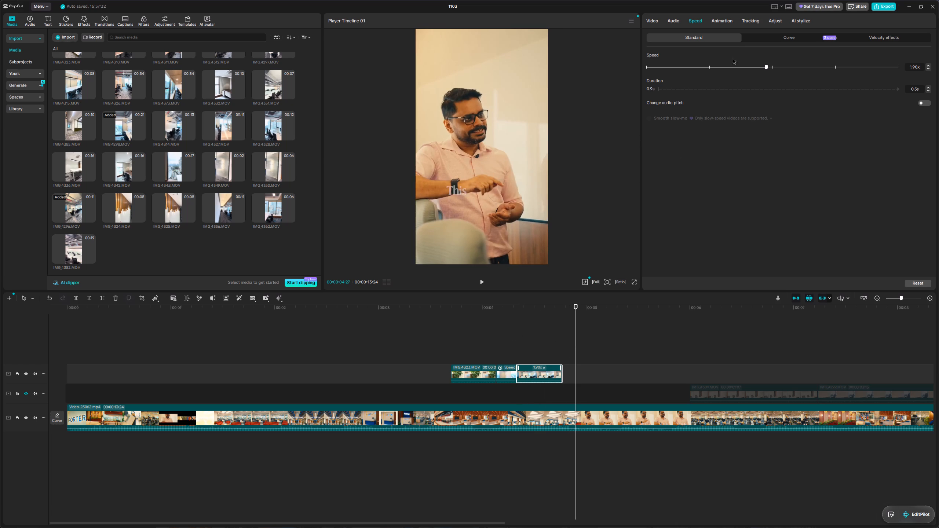
Set IMG_4296.MOV's speed to 2.72x, extend its end to the presenter shot at about 00:00:04:27, and play the result.
{"action": "left_click_drag", "start_coordinate": [767, 65], "coordinate": [788, 66]}
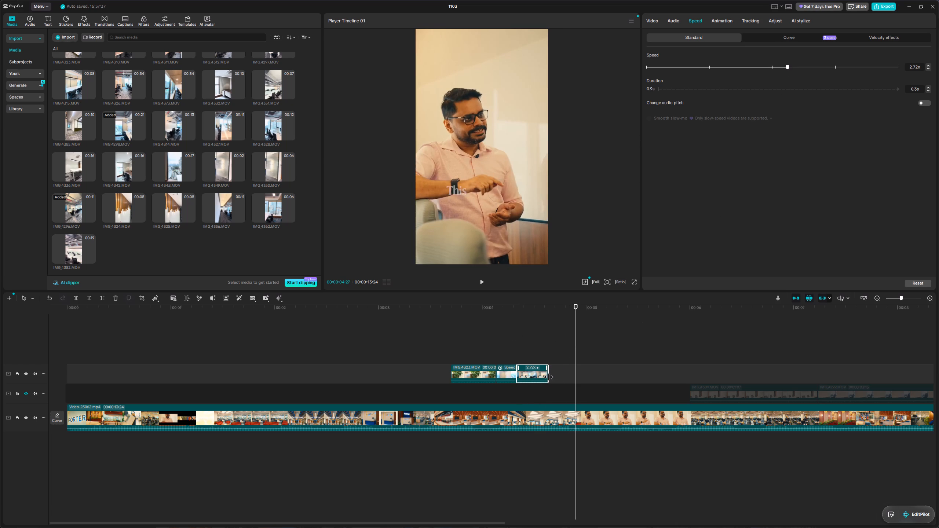
{"action": "left_click_drag", "start_coordinate": [549, 377], "coordinate": [575, 371]}
{"action": "left_click_drag", "start_coordinate": [576, 337], "coordinate": [518, 338]}
{"action": "key", "text": "space"}
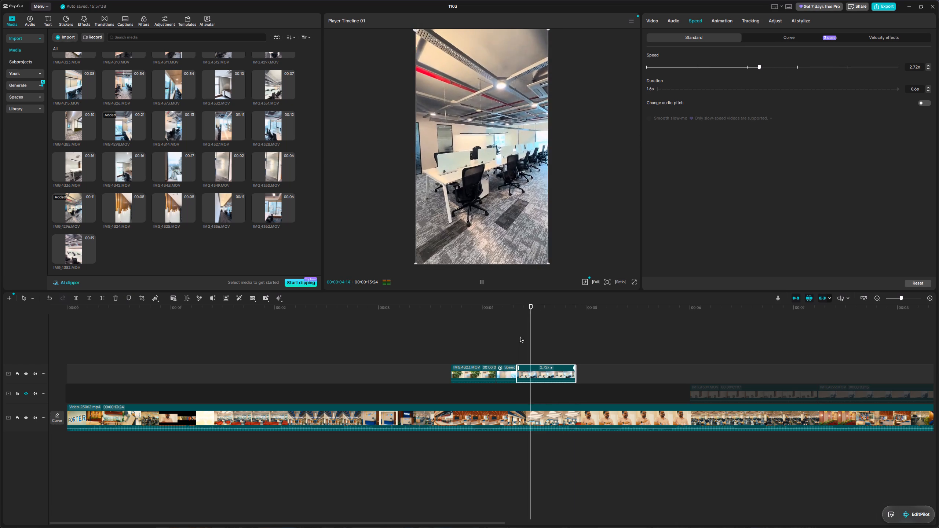
{"action": "key", "text": "space"}
{"action": "left_click_drag", "start_coordinate": [590, 340], "coordinate": [573, 341]}
{"action": "key", "text": "space"}
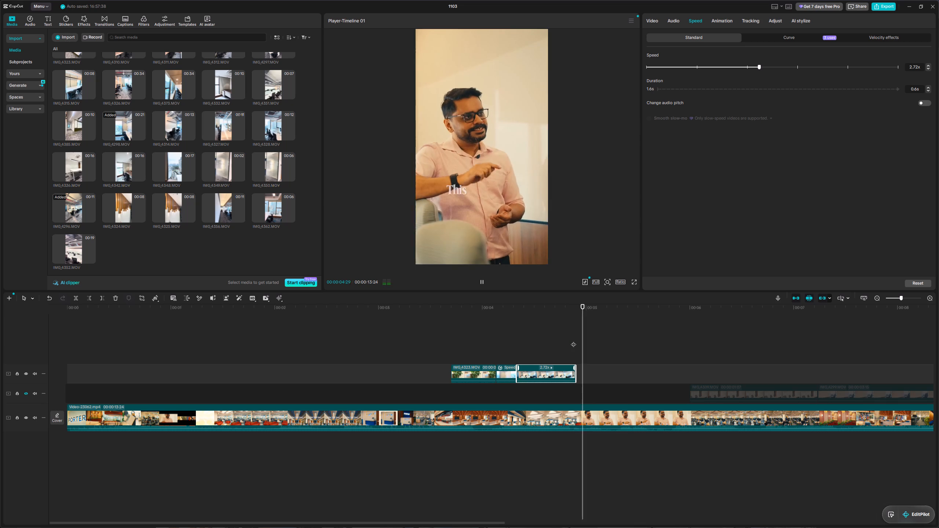
{"action": "key", "text": "space"}
Unhide the track holding the meeting-room and desk clips and play across the cut near 00:00:06:00.
{"action": "left_click_drag", "start_coordinate": [708, 321], "coordinate": [691, 324]}
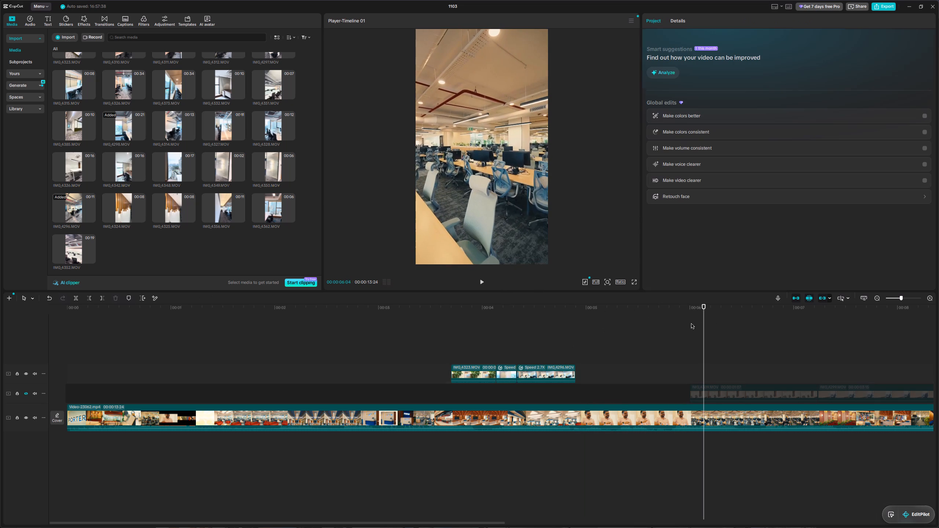
{"action": "left_click_drag", "start_coordinate": [691, 324], "coordinate": [688, 324]}
{"action": "left_click_drag", "start_coordinate": [703, 328], "coordinate": [666, 330]}
{"action": "left_click", "coordinate": [25, 375]}
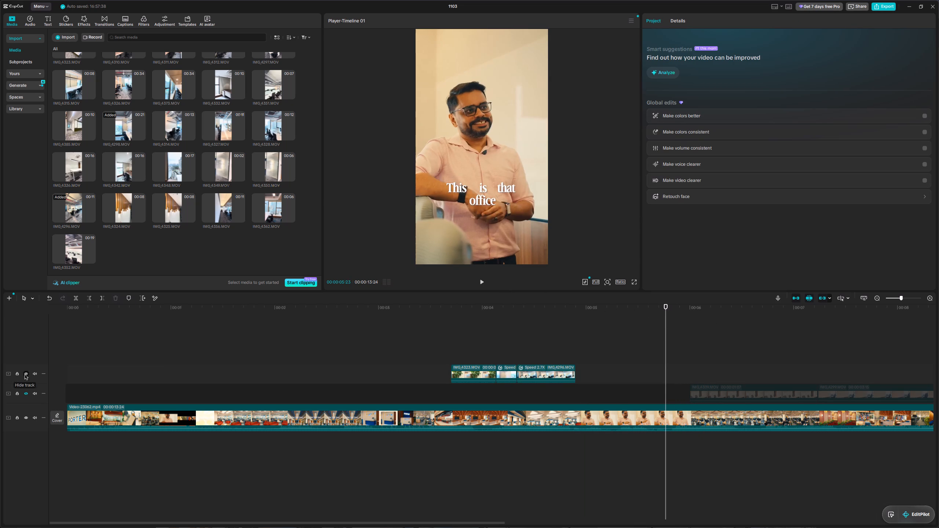
{"action": "left_click", "coordinate": [25, 375]}
{"action": "left_click", "coordinate": [26, 396]}
{"action": "key", "text": "space"}
{"action": "key", "text": "space"}
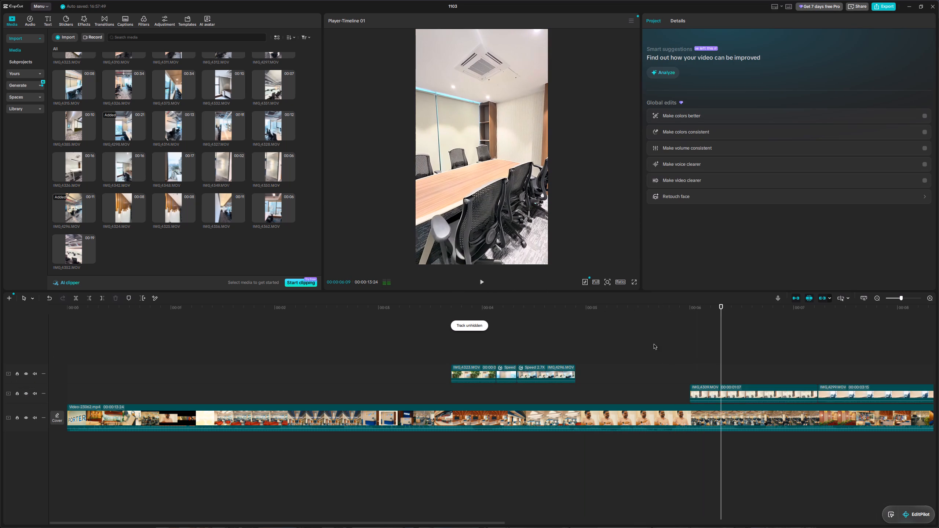
Move the meeting-room clip to start at about 00:00:05:25, fit the desk clip directly behind it on the same track, and play both.
{"action": "left_click_drag", "start_coordinate": [720, 357], "coordinate": [661, 368]}
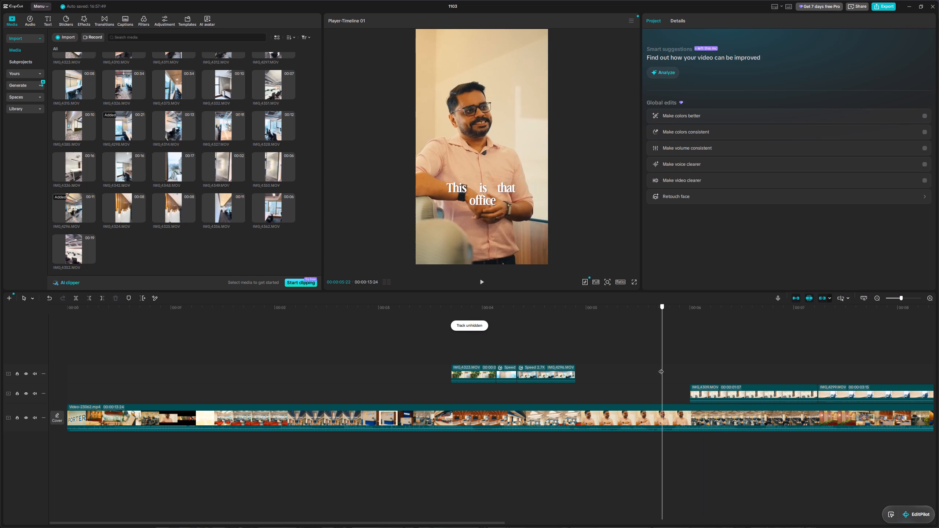
{"action": "left_click_drag", "start_coordinate": [661, 368], "coordinate": [673, 373]}
{"action": "left_click_drag", "start_coordinate": [699, 395], "coordinate": [698, 395]}
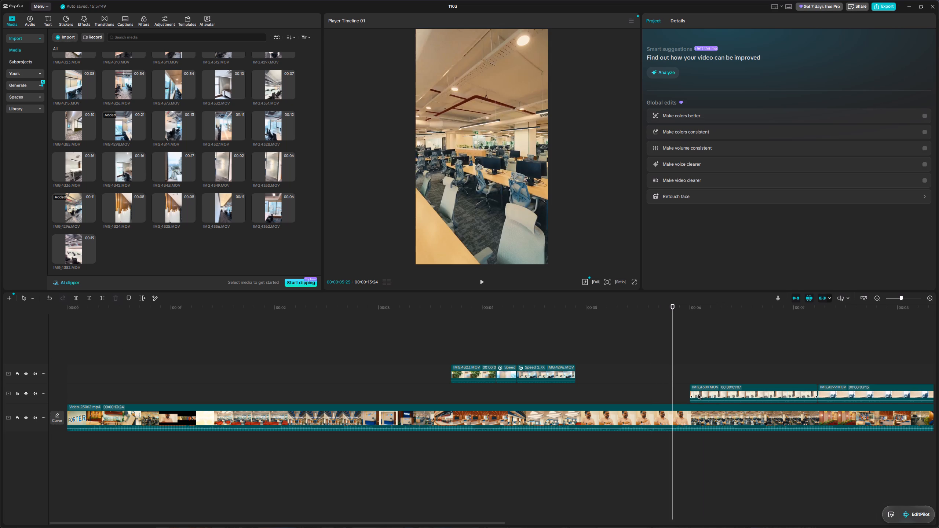
{"action": "left_click_drag", "start_coordinate": [698, 395], "coordinate": [683, 395]}
{"action": "left_click_drag", "start_coordinate": [844, 392], "coordinate": [825, 394]}
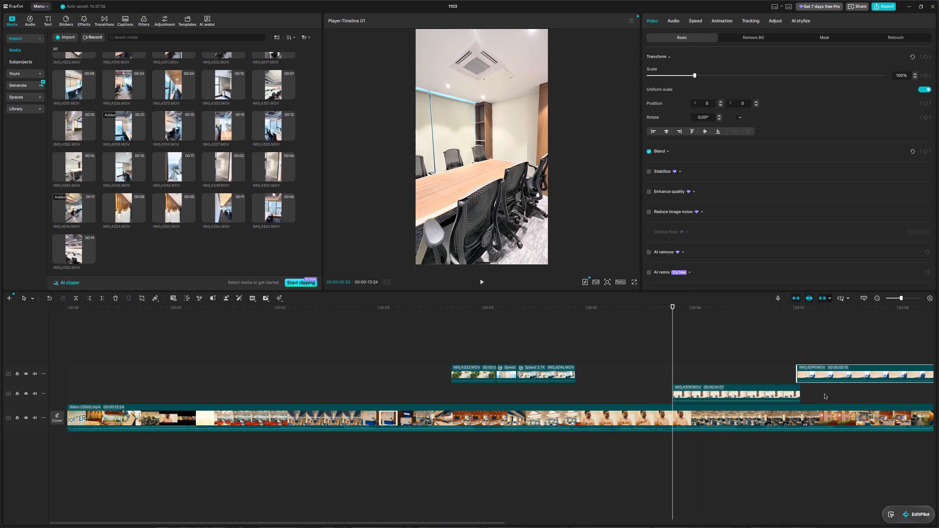
{"action": "key", "text": "space"}
{"action": "key", "text": "space"}
{"action": "left_click_drag", "start_coordinate": [827, 373], "coordinate": [835, 381]}
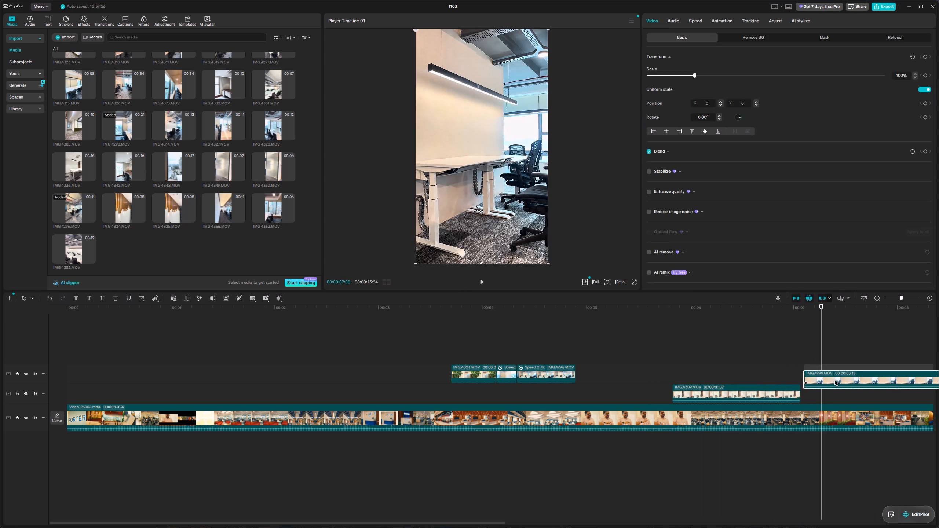
{"action": "left_click_drag", "start_coordinate": [835, 381], "coordinate": [832, 391]}
{"action": "key", "text": "space"}
{"action": "key", "text": "space"}
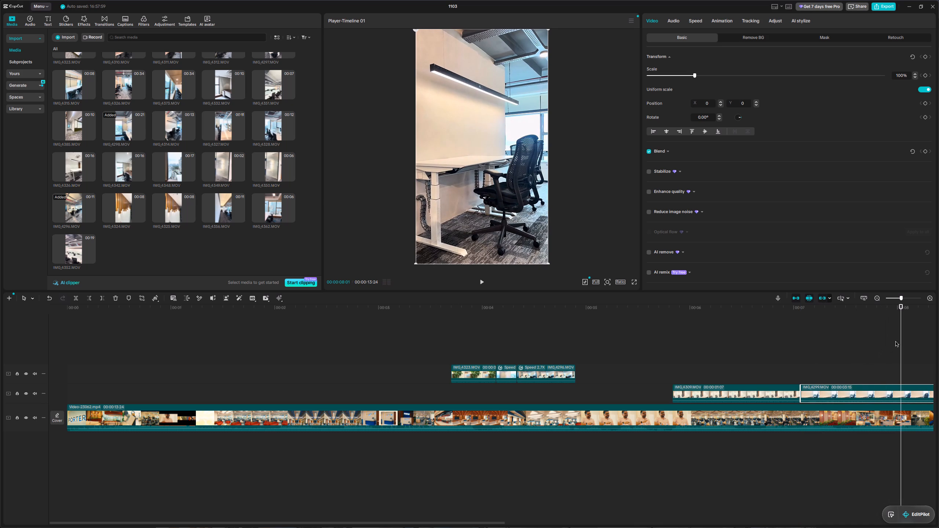
Play the timeline from its start and replay the cut between IMG_4298.MOV and IMG_4296.MOV to check the timing.
{"action": "left_click_drag", "start_coordinate": [900, 340], "coordinate": [45, 394]}
{"action": "key", "text": "space"}
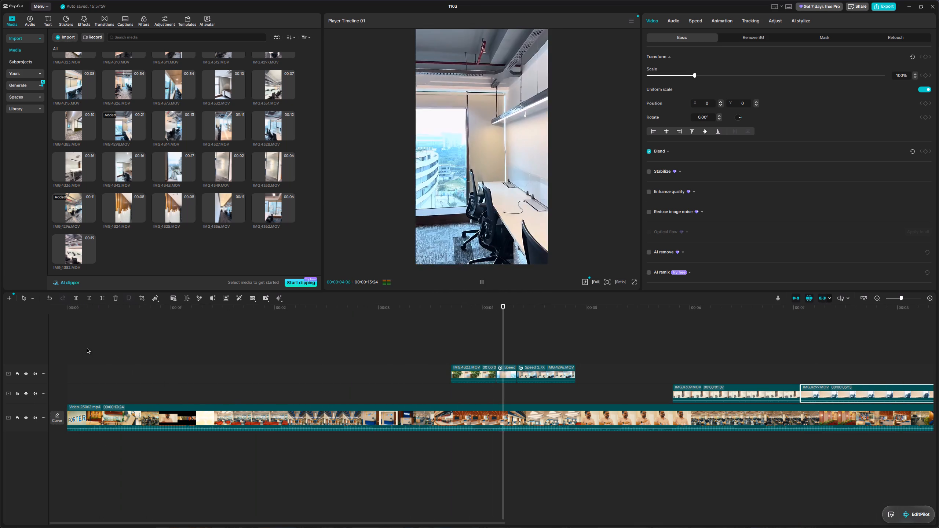
{"action": "key", "text": "space"}
{"action": "left_click_drag", "start_coordinate": [619, 323], "coordinate": [615, 323]}
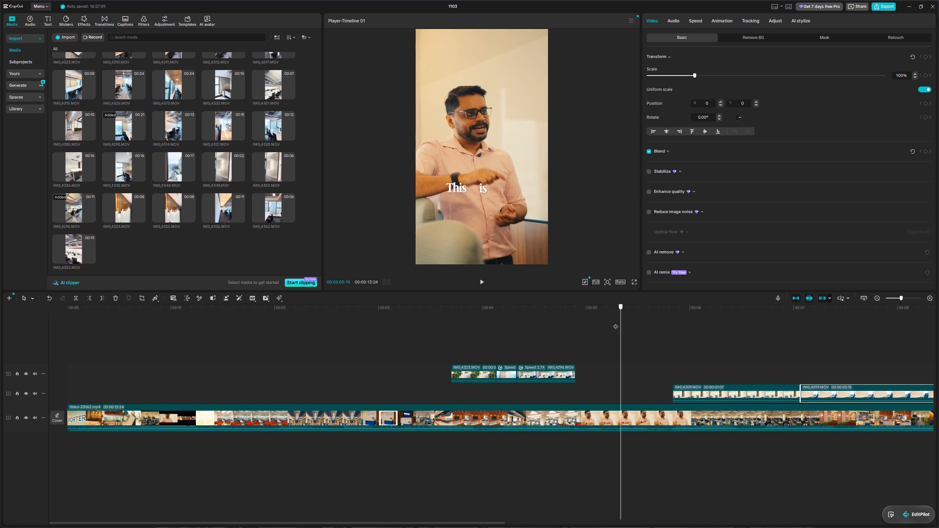
{"action": "left_click_drag", "start_coordinate": [615, 323], "coordinate": [490, 345]}
{"action": "key", "text": "space"}
{"action": "key", "text": "space"}
{"action": "key", "text": "space"}
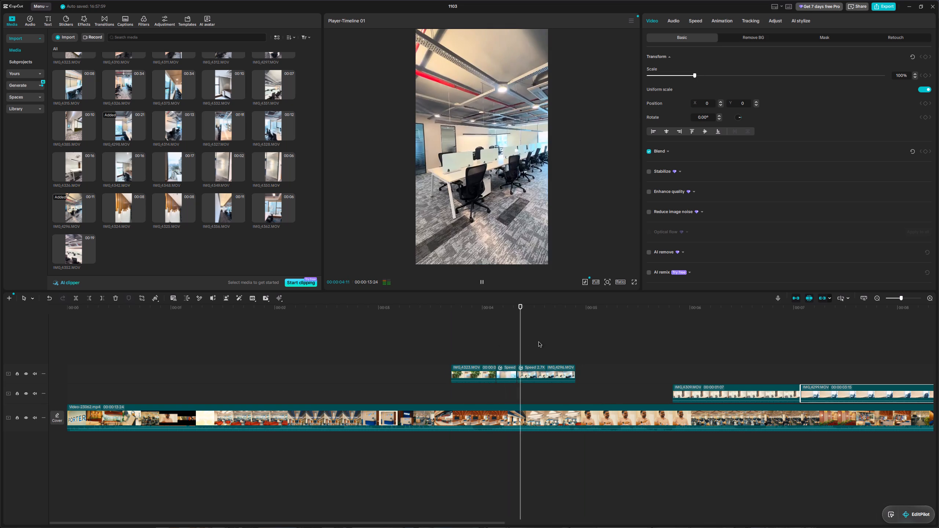
{"action": "key", "text": "space"}
Replay the sequence from the opening through the three speed-adjusted office clips to check how they flow with the reference.
{"action": "left_click_drag", "start_coordinate": [540, 336], "coordinate": [0, 383]}
{"action": "key", "text": "space"}
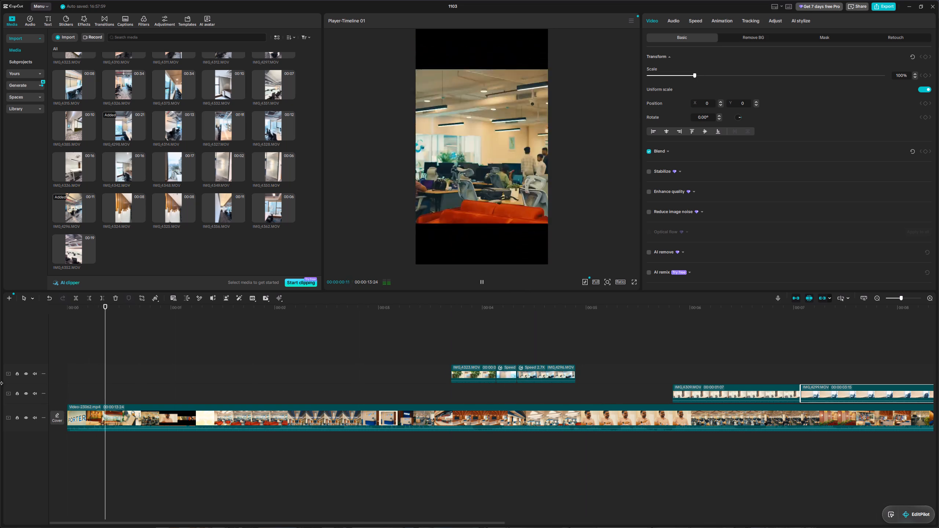
{"action": "key", "text": "space"}
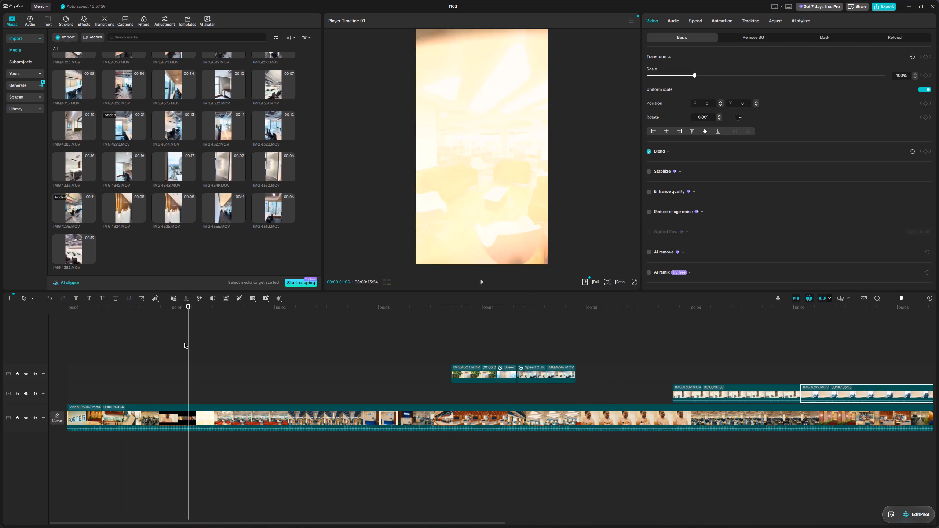
{"action": "left_click_drag", "start_coordinate": [187, 346], "coordinate": [24, 385]}
{"action": "key", "text": "space"}
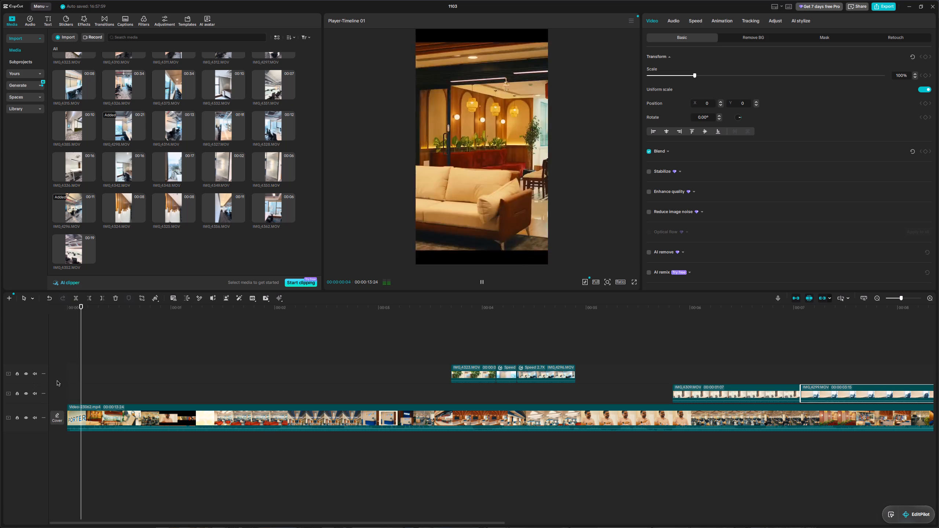
{"action": "key", "text": "space"}
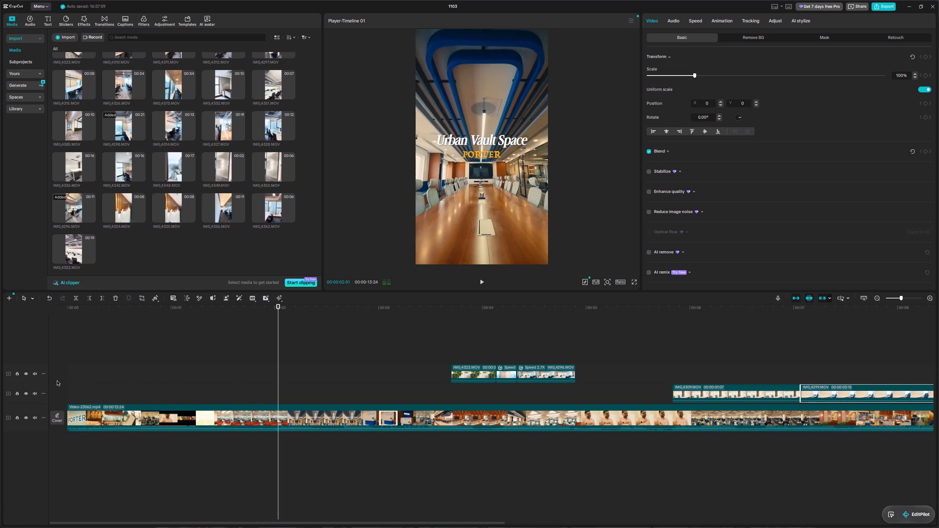
{"action": "key", "text": "space"}
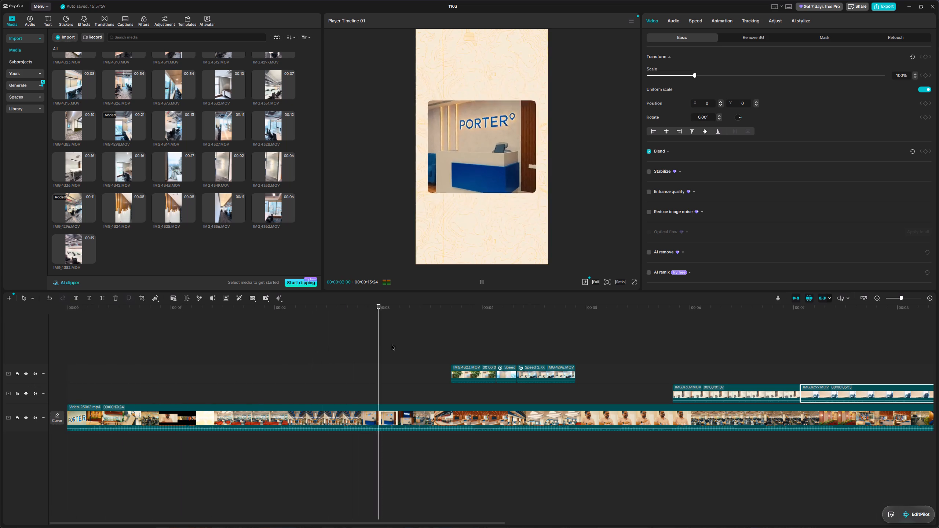
{"action": "key", "text": "space"}
{"action": "key", "text": "space"}
{"action": "key", "text": "space"}
{"action": "key", "text": "space"}
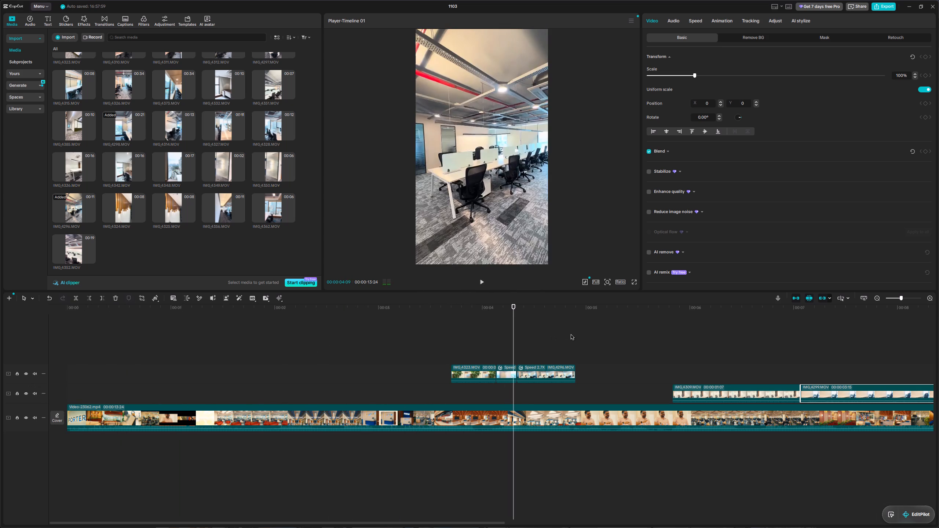
{"action": "key", "text": "space"}
Add the Cuisine filter on a new track above the office clips, starting at about 00:00:03:22 near the beginning of IMG_4323.MOV.
{"action": "left_click_drag", "start_coordinate": [604, 342], "coordinate": [482, 357]}
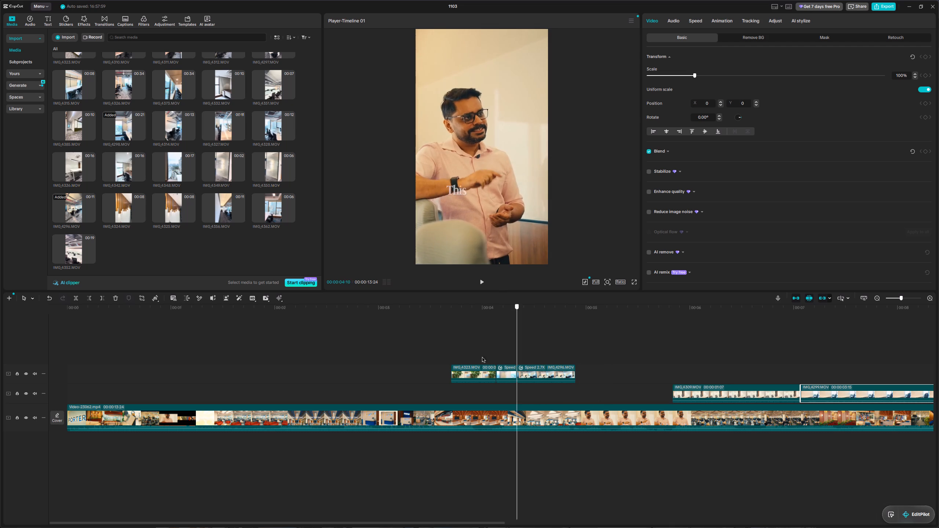
{"action": "left_click_drag", "start_coordinate": [482, 357], "coordinate": [459, 359]}
{"action": "left_click", "coordinate": [141, 21]}
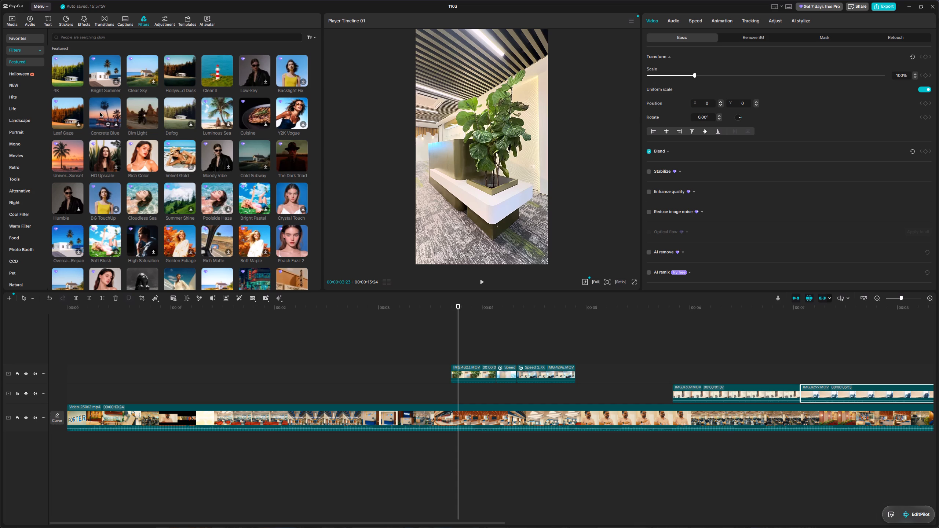
{"action": "left_click_drag", "start_coordinate": [251, 116], "coordinate": [455, 354]}
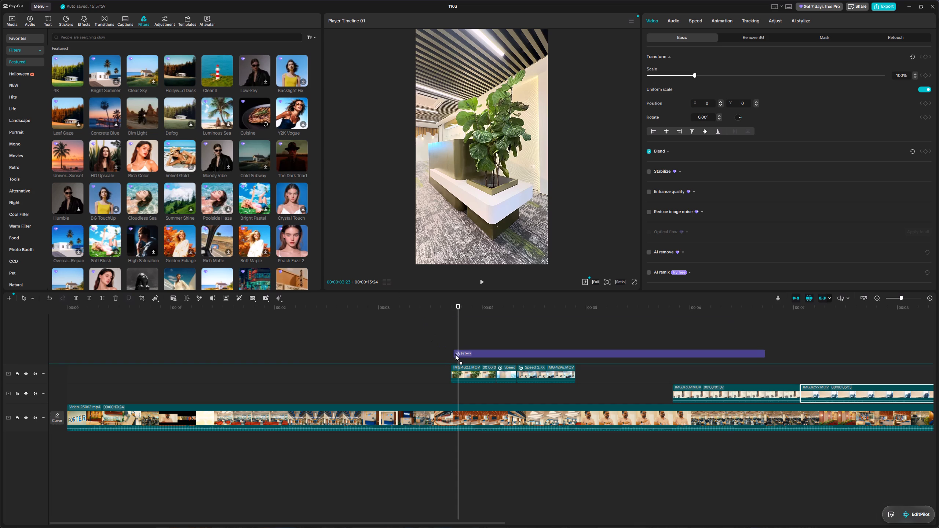
{"action": "left_click_drag", "start_coordinate": [455, 354], "coordinate": [455, 358]}
Compare IMG_4323.MOV with the Cuisine filter shown and hidden, and check the filter's look on IMG_4296.MOV.
{"action": "left_click_drag", "start_coordinate": [458, 340], "coordinate": [462, 339]}
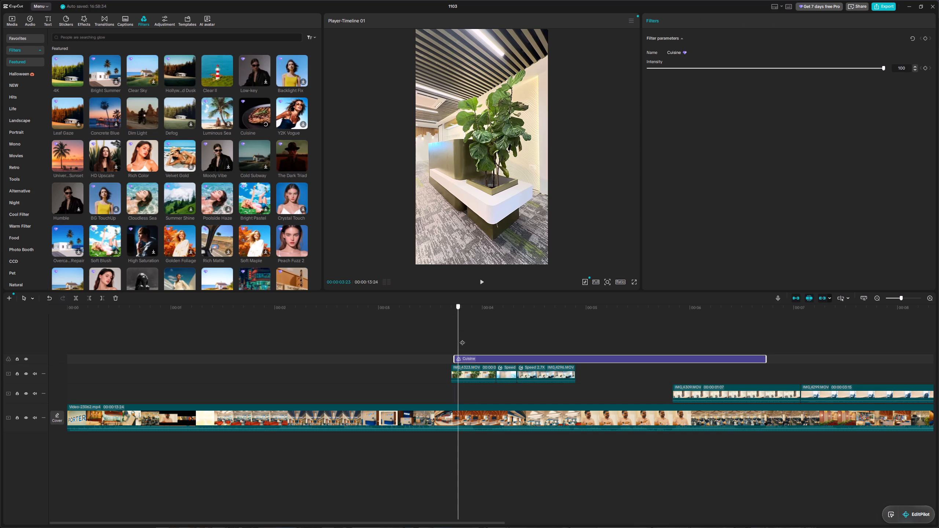
{"action": "left_click_drag", "start_coordinate": [462, 339], "coordinate": [480, 334]}
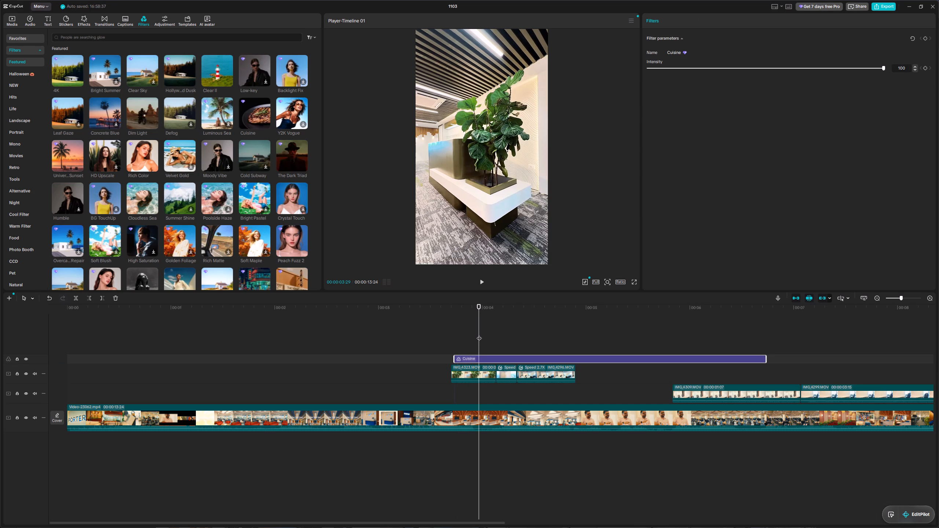
{"action": "left_click_drag", "start_coordinate": [479, 334], "coordinate": [466, 335]}
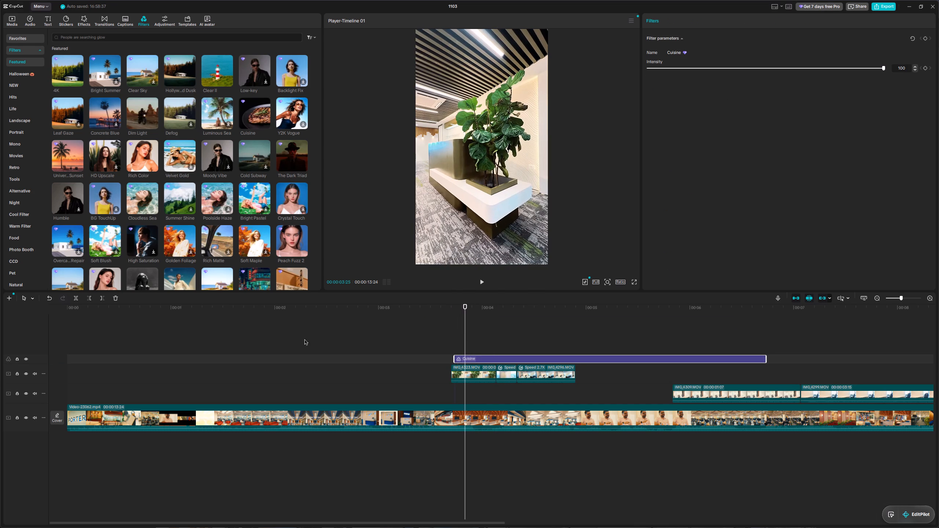
{"action": "left_click", "coordinate": [25, 358]}
{"action": "left_click", "coordinate": [25, 358]}
{"action": "left_click", "coordinate": [25, 358]}
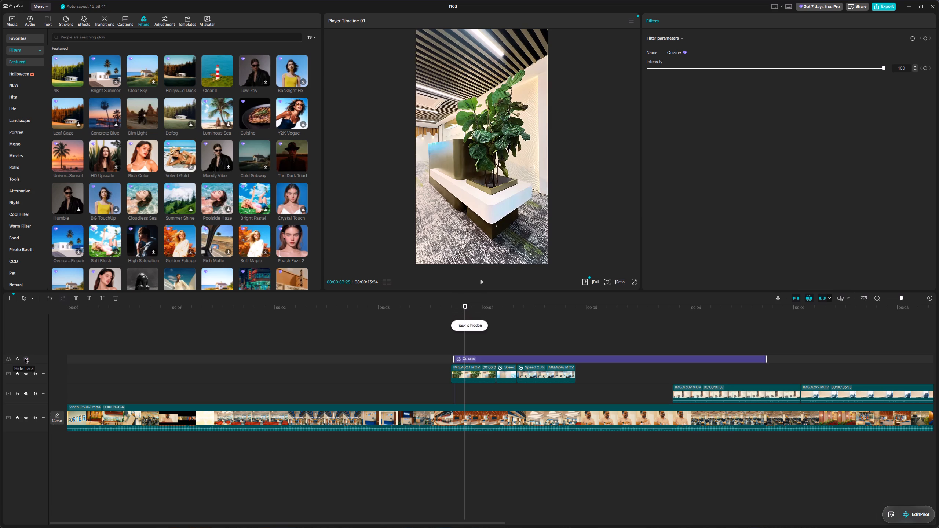
{"action": "left_click_drag", "start_coordinate": [465, 309], "coordinate": [522, 309]}
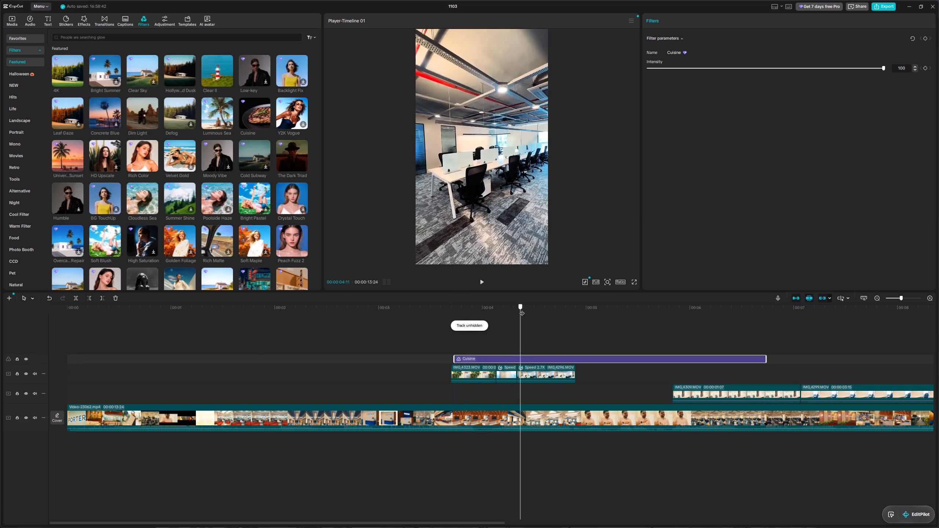
Check the Cuisine filter further into IMG_4296.MOV and delete it from the filter track.
{"action": "left_click_drag", "start_coordinate": [522, 309], "coordinate": [555, 314]}
{"action": "key", "text": "Delete"}
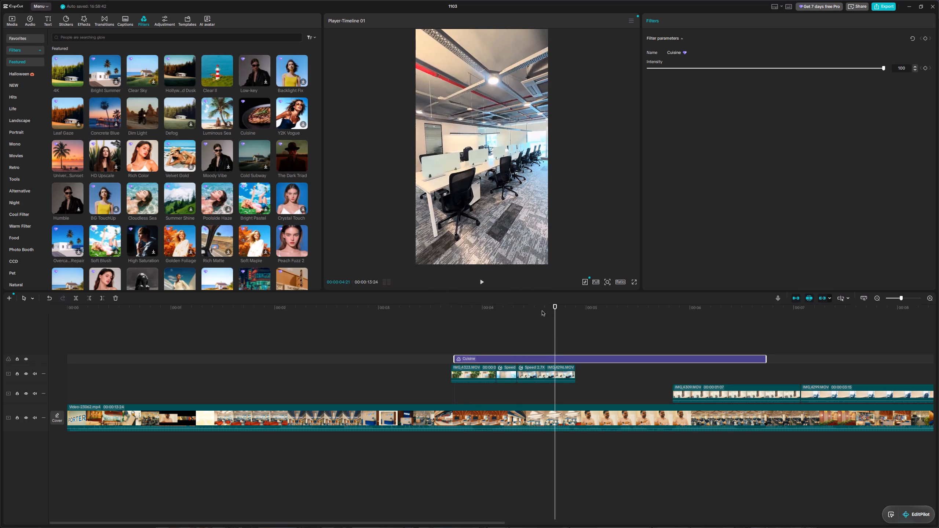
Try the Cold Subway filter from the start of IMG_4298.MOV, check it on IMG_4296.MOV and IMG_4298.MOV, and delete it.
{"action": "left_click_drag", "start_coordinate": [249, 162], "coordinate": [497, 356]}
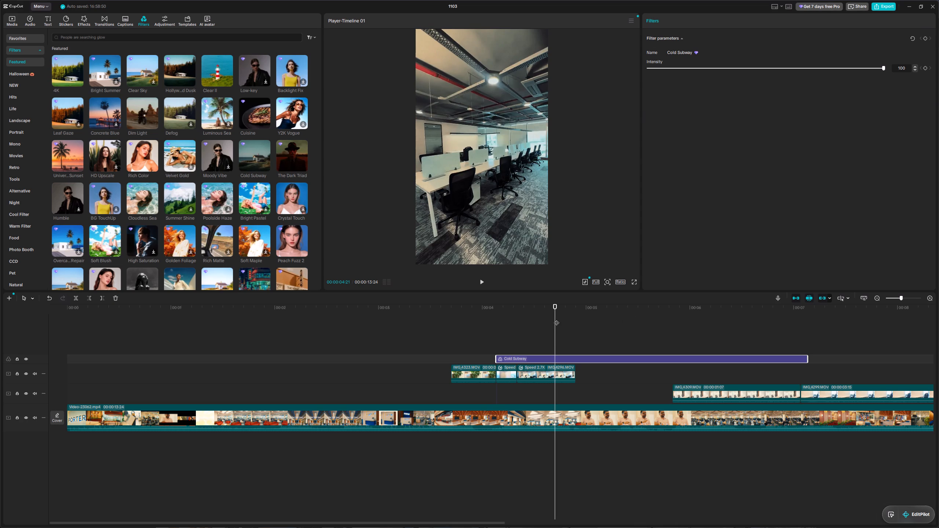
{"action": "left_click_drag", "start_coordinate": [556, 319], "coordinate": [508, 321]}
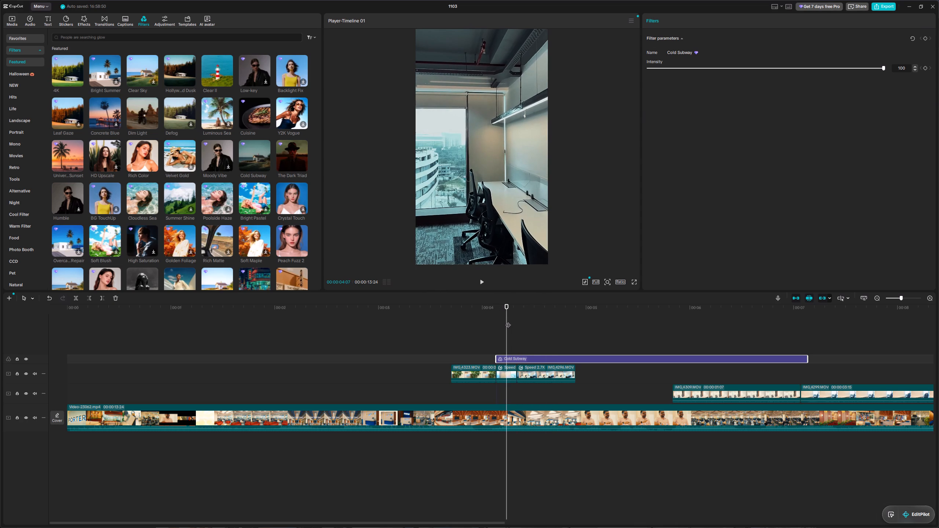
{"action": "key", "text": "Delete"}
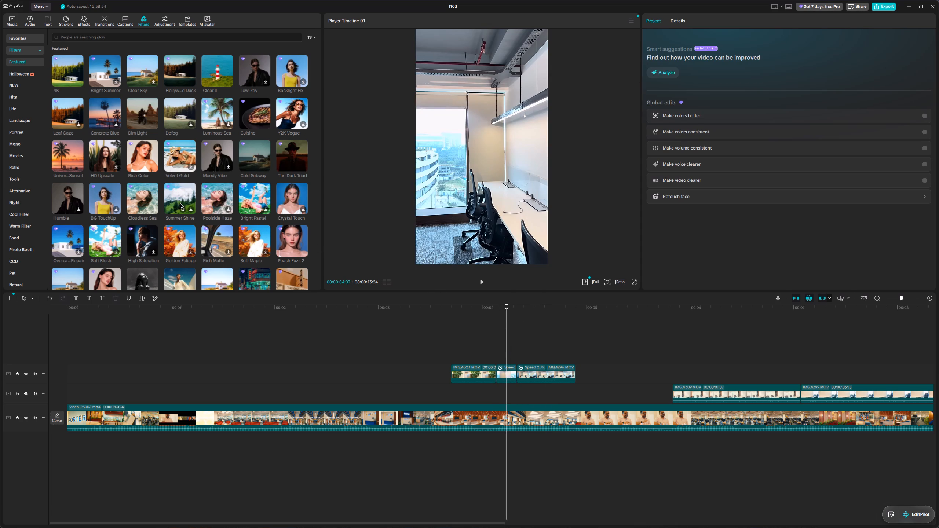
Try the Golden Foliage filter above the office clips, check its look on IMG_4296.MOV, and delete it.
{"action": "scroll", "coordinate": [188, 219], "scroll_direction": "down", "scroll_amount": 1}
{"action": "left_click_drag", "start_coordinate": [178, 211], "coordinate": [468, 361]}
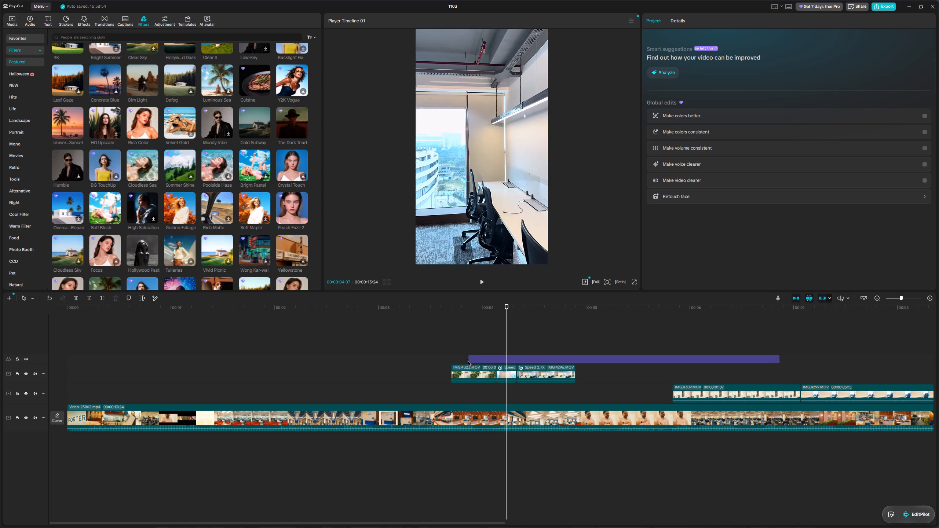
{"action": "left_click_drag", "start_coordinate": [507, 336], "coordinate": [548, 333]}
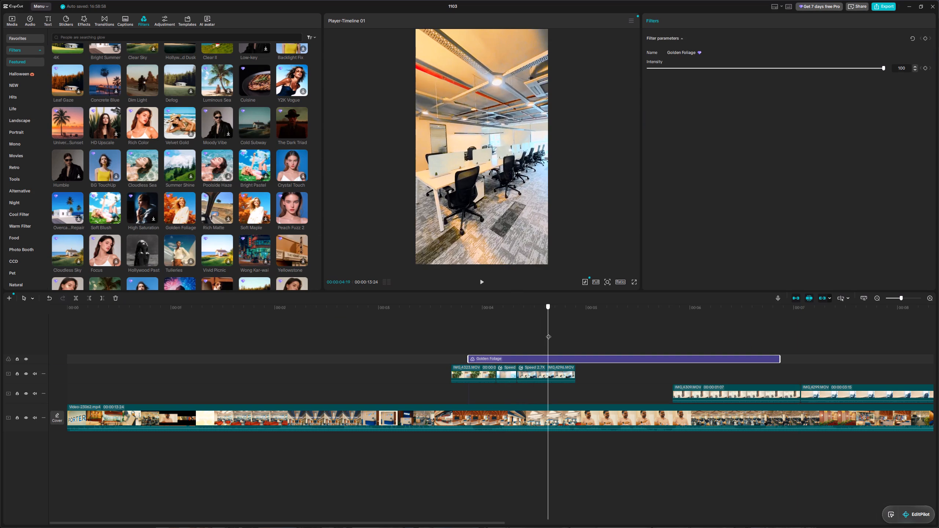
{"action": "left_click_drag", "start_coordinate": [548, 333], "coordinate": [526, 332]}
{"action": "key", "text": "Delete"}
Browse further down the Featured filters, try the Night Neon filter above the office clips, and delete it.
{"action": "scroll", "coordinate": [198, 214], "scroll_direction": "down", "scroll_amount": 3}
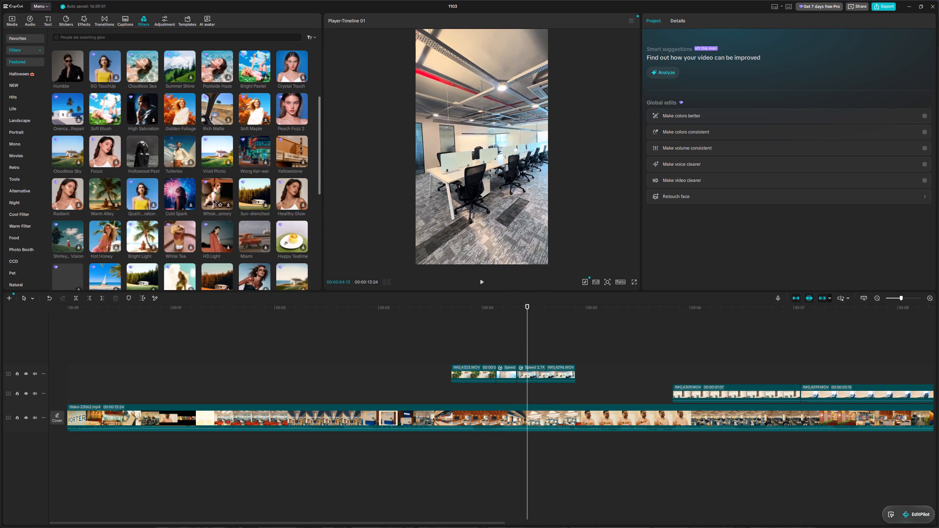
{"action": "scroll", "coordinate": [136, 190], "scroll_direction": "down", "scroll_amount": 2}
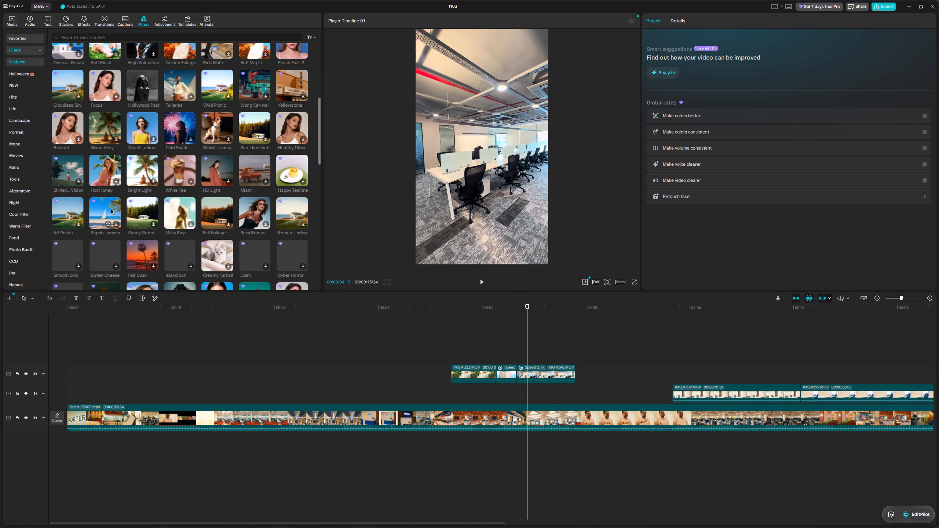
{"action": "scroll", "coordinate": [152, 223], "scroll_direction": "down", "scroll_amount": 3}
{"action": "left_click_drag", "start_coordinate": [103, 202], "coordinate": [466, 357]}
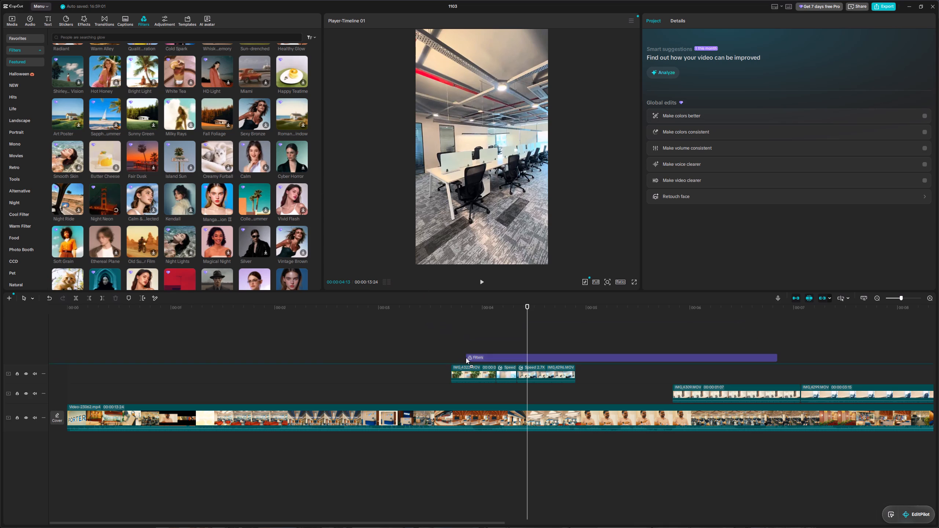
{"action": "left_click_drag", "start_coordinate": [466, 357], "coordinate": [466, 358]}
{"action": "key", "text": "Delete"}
Look through the Featured filters again and search the filter library for teal.
{"action": "scroll", "coordinate": [153, 125], "scroll_direction": "up", "scroll_amount": 6}
{"action": "scroll", "coordinate": [152, 125], "scroll_direction": "down", "scroll_amount": 1}
{"action": "scroll", "coordinate": [152, 125], "scroll_direction": "up", "scroll_amount": 6}
{"action": "left_click", "coordinate": [127, 37]}
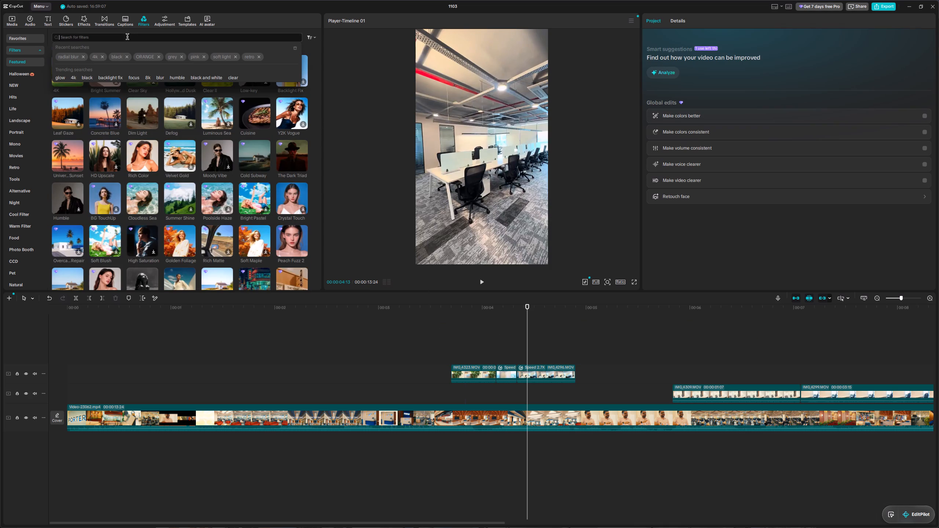
{"action": "type", "text": "tr"}
{"action": "key", "text": "BackSpace"}
{"action": "type", "text": "eal"}
{"action": "key", "text": "Return"}
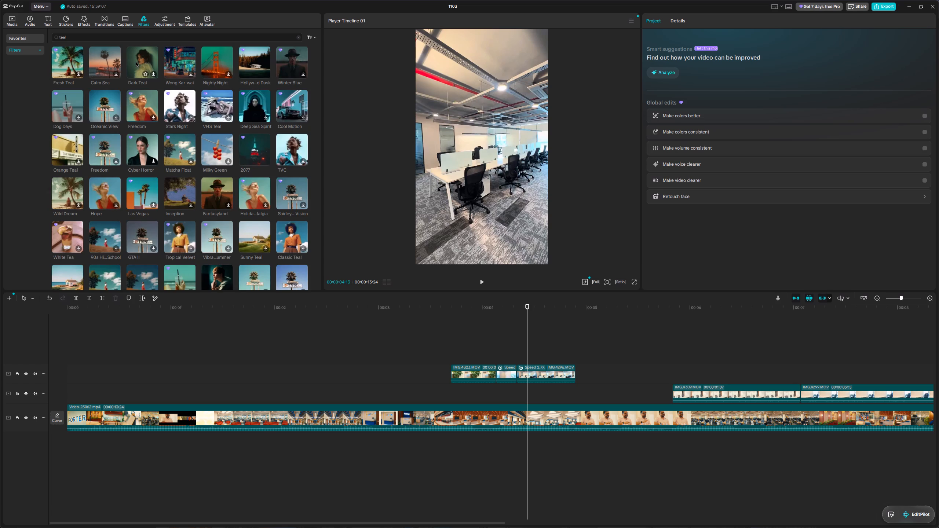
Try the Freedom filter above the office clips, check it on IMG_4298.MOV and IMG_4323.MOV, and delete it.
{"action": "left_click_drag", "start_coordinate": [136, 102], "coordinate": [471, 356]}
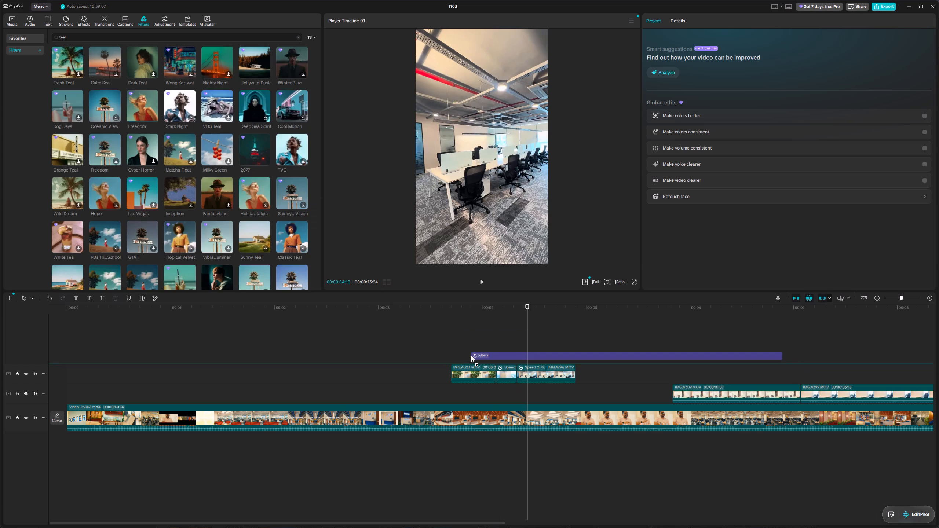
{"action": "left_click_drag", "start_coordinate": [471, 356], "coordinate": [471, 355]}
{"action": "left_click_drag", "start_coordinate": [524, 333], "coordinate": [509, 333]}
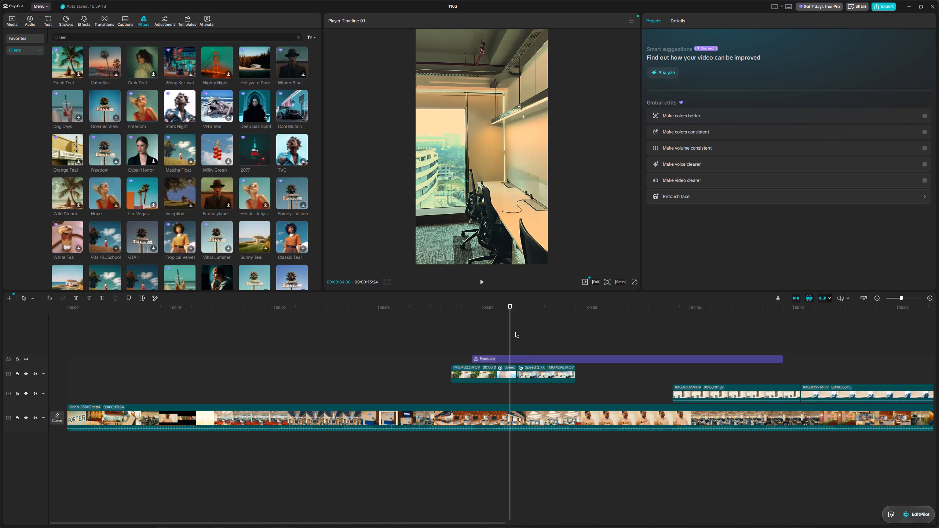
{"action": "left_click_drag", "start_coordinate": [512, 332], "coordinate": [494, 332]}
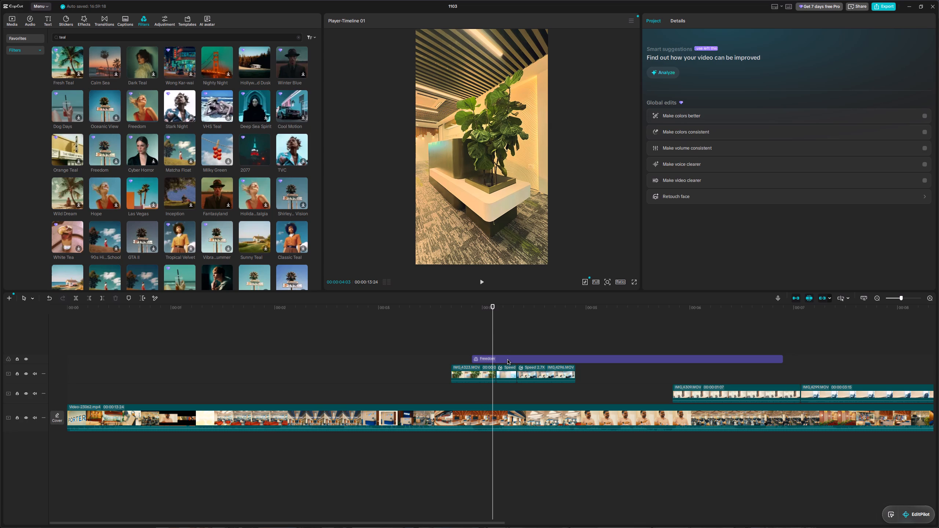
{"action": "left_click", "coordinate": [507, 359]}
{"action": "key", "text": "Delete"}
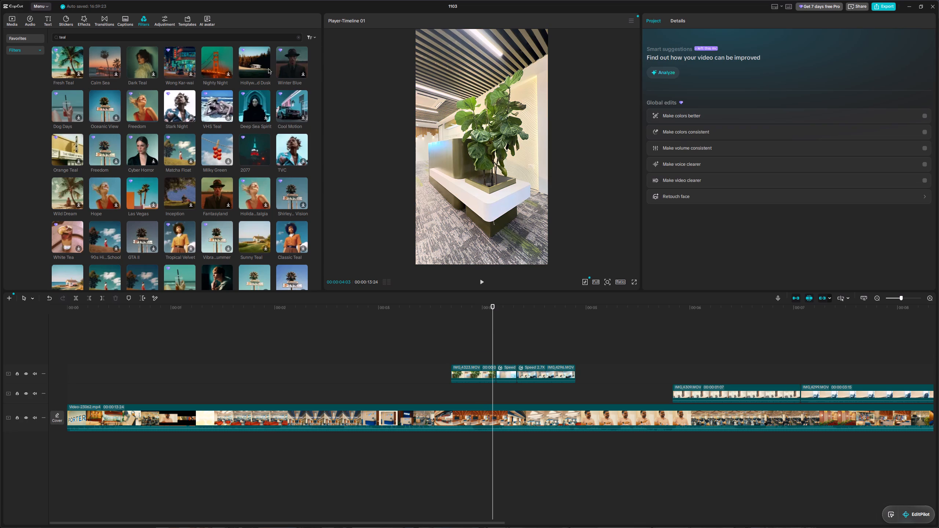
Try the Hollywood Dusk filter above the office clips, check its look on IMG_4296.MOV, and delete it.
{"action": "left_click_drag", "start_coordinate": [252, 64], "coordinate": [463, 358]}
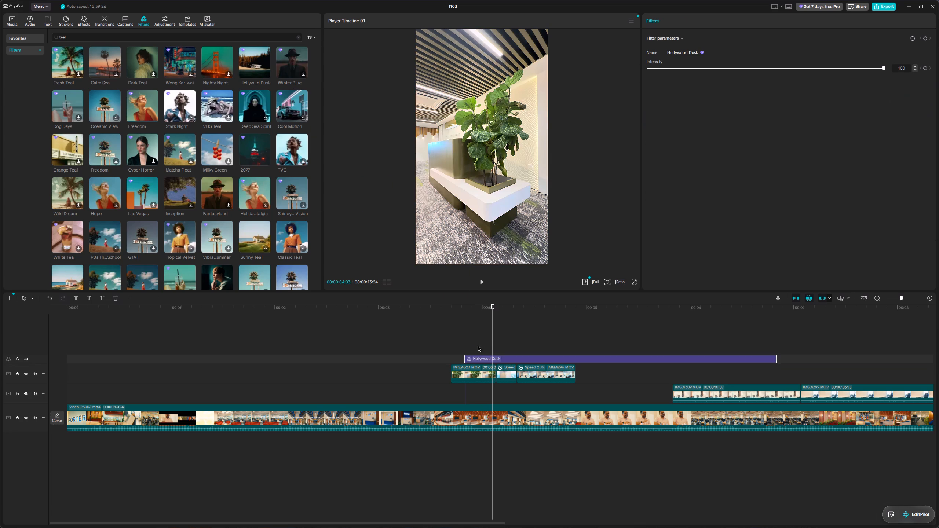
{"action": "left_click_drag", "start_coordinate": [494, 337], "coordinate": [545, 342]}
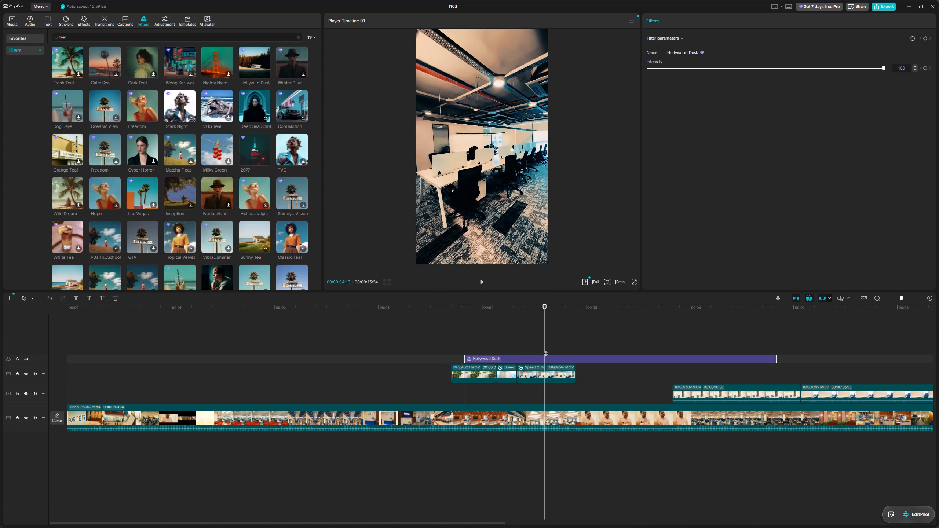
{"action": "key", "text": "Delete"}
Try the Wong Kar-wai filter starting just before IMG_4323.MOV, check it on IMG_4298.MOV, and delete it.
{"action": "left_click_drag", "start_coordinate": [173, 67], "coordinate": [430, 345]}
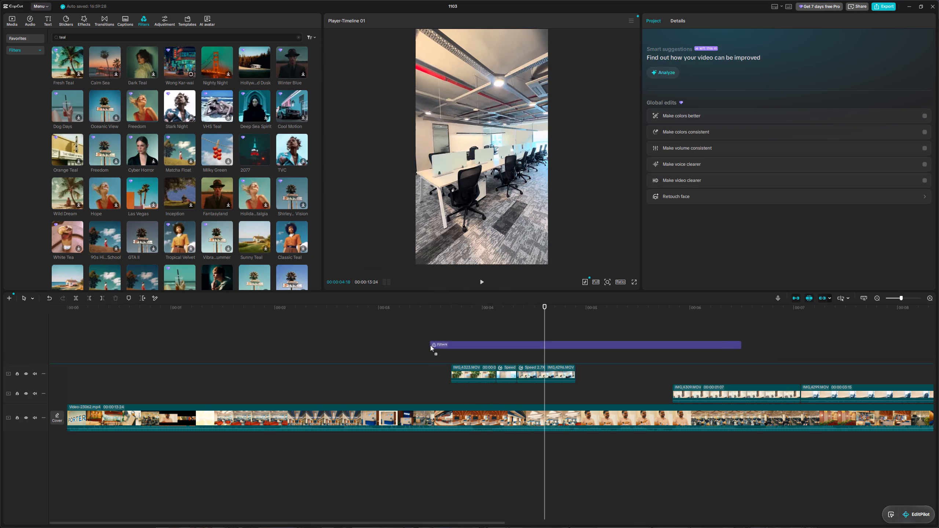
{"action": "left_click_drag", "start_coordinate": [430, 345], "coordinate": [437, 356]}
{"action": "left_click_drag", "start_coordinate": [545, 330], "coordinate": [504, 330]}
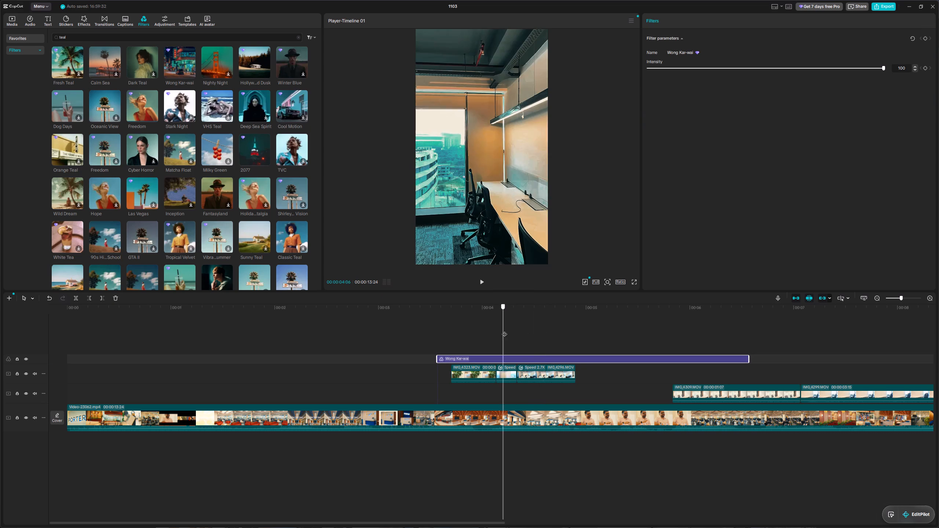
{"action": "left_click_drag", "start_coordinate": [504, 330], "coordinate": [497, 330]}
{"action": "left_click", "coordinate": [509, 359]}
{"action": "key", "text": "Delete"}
Clear the teal search and add the Clear Sky filter from Hits on a track above, starting at the beginning of IMG_4323.MOV.
{"action": "left_click_drag", "start_coordinate": [496, 324], "coordinate": [449, 324]}
{"action": "left_click_drag", "start_coordinate": [90, 37], "coordinate": [50, 36]}
{"action": "key", "text": "BackSpace"}
{"action": "left_click", "coordinate": [25, 82]}
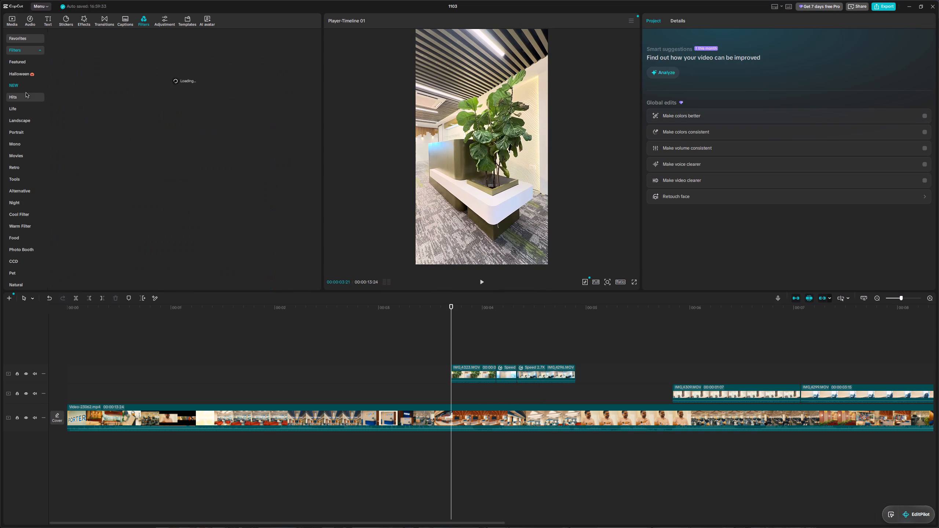
{"action": "left_click", "coordinate": [26, 93]}
{"action": "left_click_drag", "start_coordinate": [70, 72], "coordinate": [501, 363]}
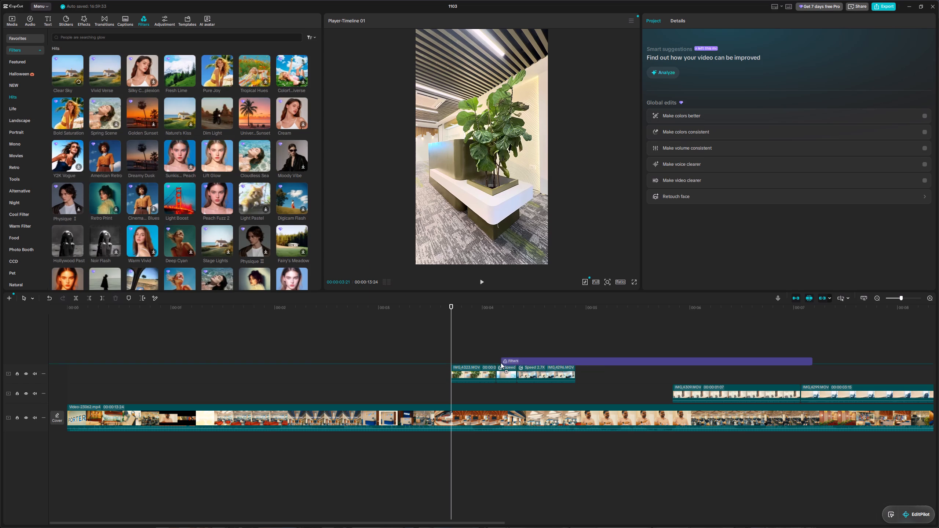
{"action": "left_click_drag", "start_coordinate": [501, 363], "coordinate": [449, 359]}
Compare IMG_4323.MOV with the Clear Sky filter shown and hidden, and check the filter's look on IMG_4296.MOV.
{"action": "left_click_drag", "start_coordinate": [452, 329], "coordinate": [469, 333]}
{"action": "left_click", "coordinate": [467, 330]}
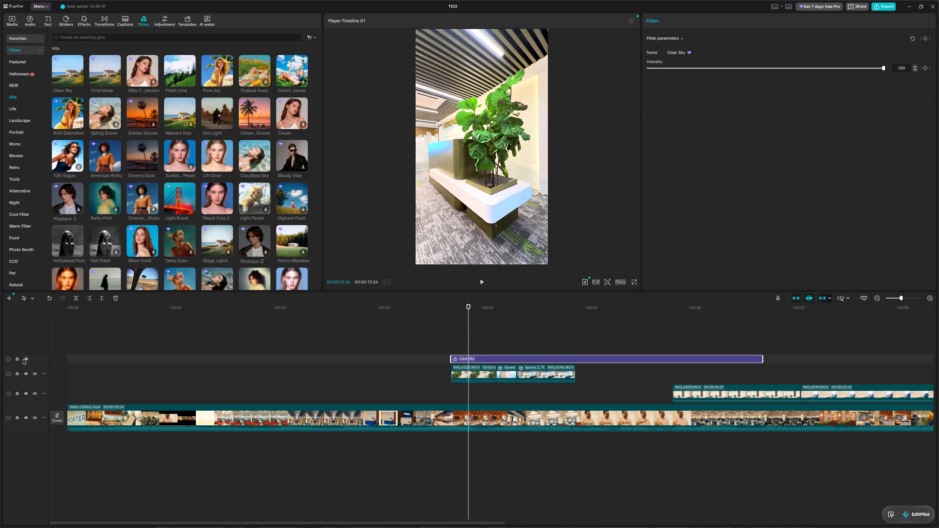
{"action": "left_click", "coordinate": [25, 360]}
{"action": "left_click", "coordinate": [25, 360]}
{"action": "left_click", "coordinate": [25, 360]}
{"action": "left_click_drag", "start_coordinate": [469, 312], "coordinate": [527, 311]}
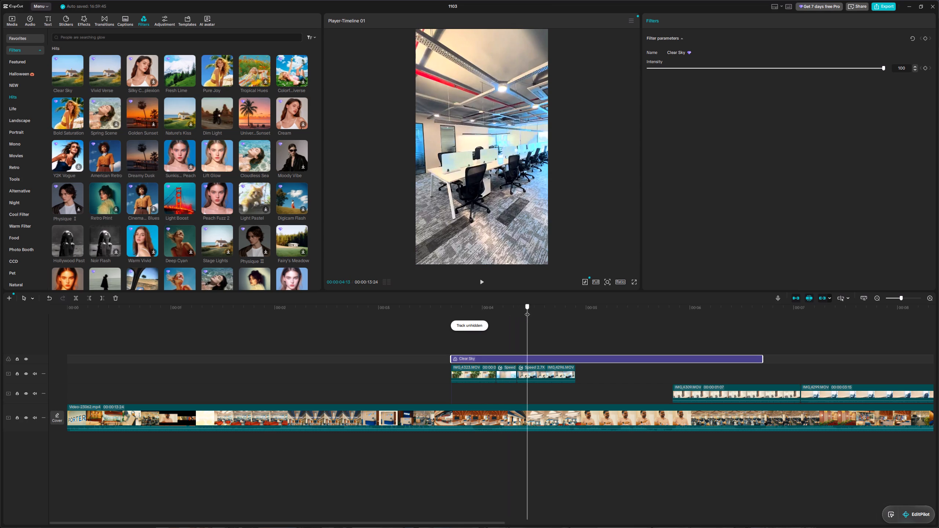
{"action": "left_click_drag", "start_coordinate": [527, 311], "coordinate": [536, 311]}
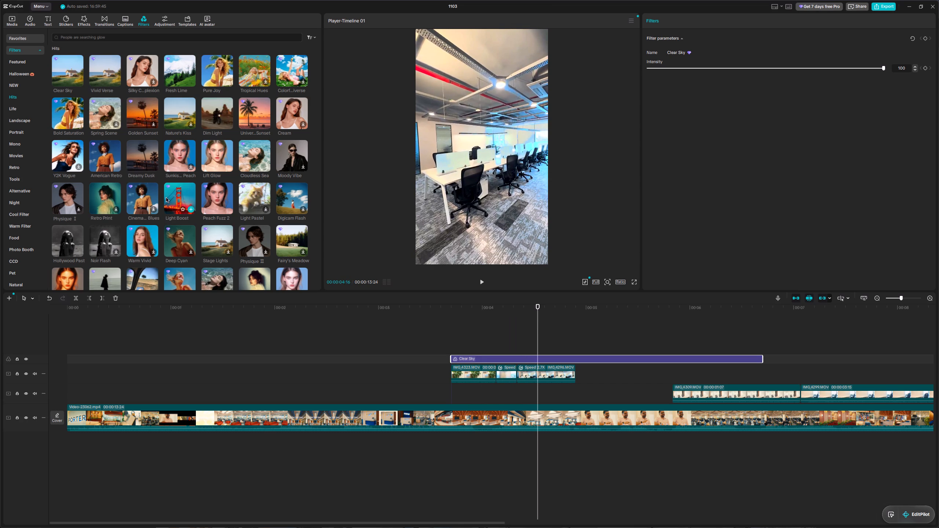
Add the Cinematic Blues filter on a new track above Clear Sky, aligned with the start of IMG_4323.MOV.
{"action": "left_click_drag", "start_coordinate": [149, 195], "coordinate": [449, 348]}
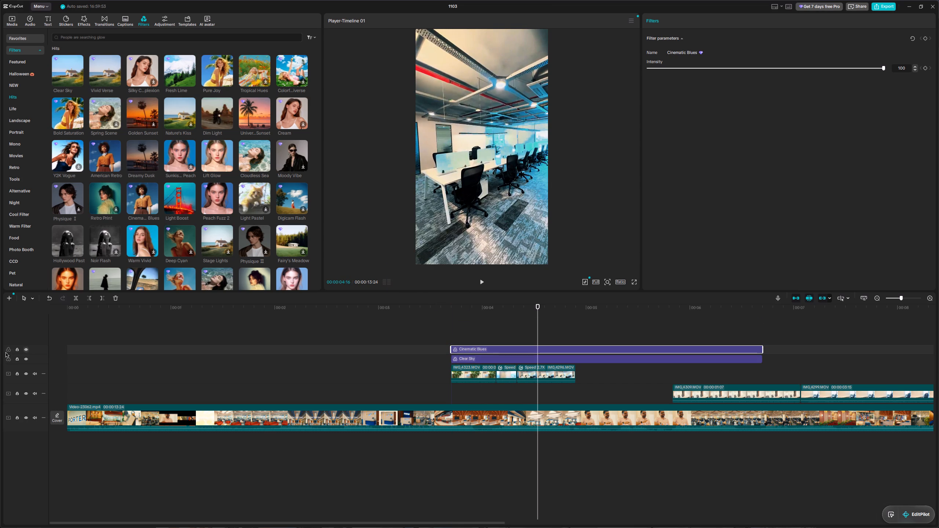
Compare the office clips with Cinematic Blues alone, with both filter tracks hidden, and with both shown.
{"action": "left_click", "coordinate": [25, 361]}
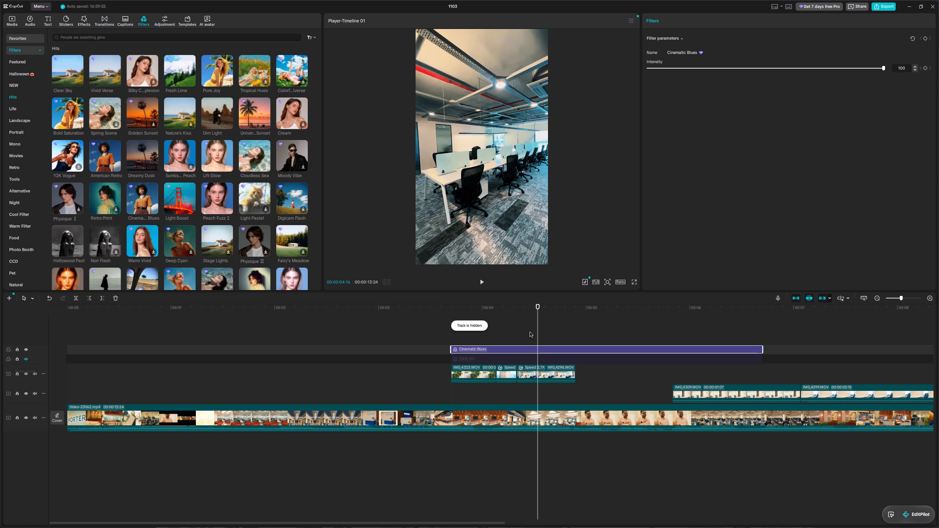
{"action": "left_click_drag", "start_coordinate": [536, 329], "coordinate": [472, 330]}
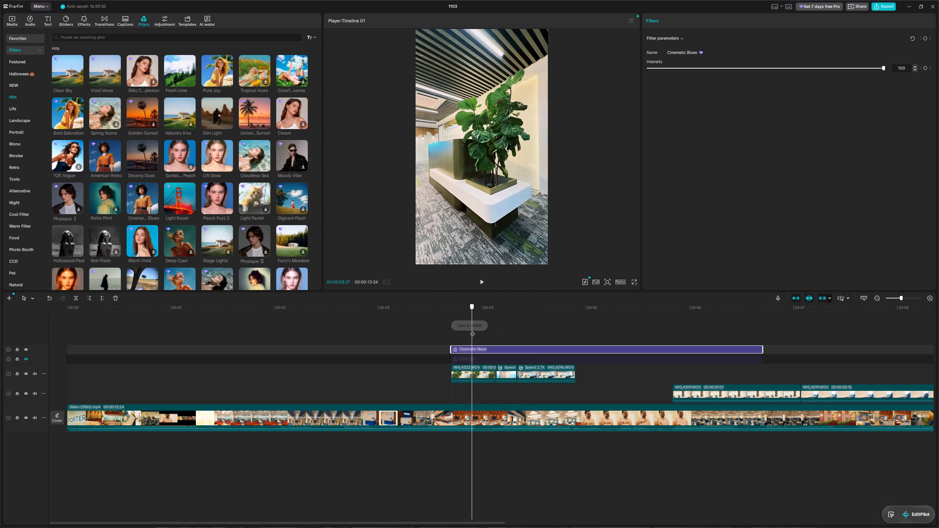
{"action": "left_click_drag", "start_coordinate": [472, 330], "coordinate": [543, 340]}
{"action": "left_click", "coordinate": [471, 361]}
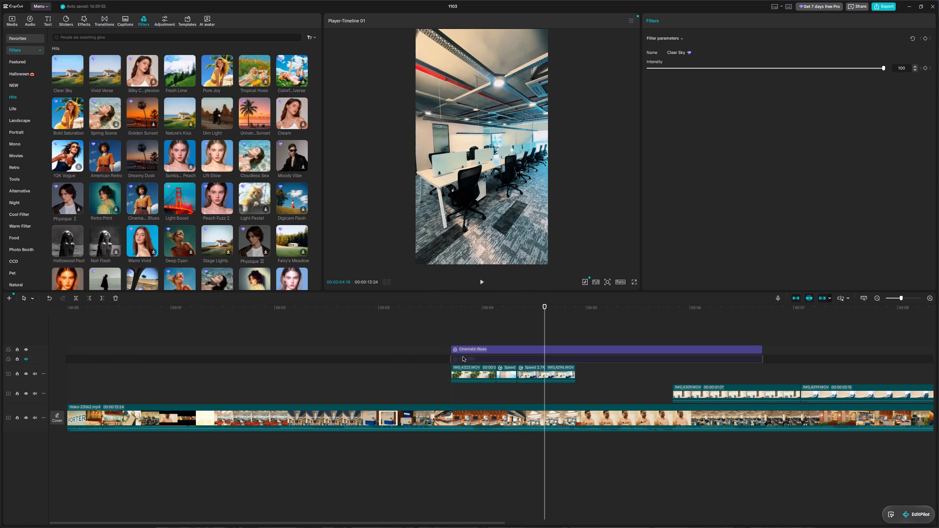
{"action": "left_click", "coordinate": [26, 349]}
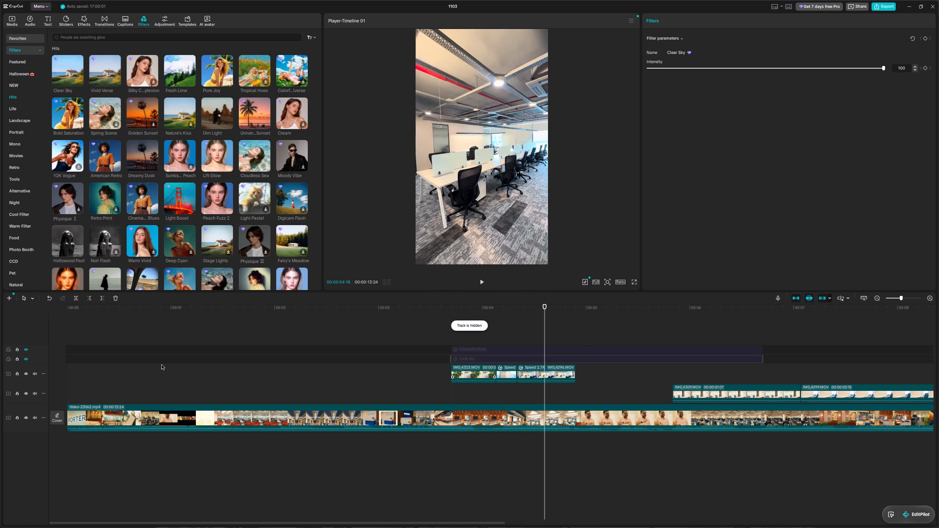
{"action": "left_click", "coordinate": [26, 360]}
{"action": "left_click", "coordinate": [26, 351]}
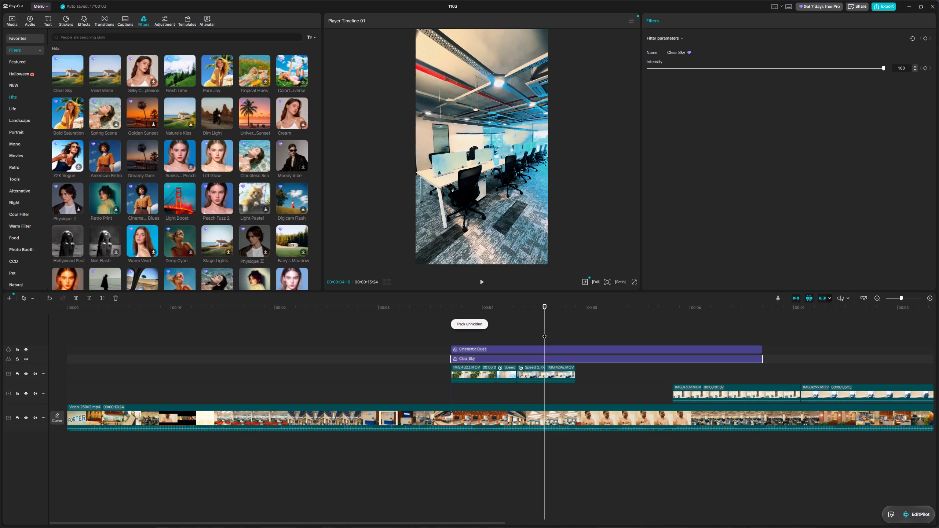
Set the Clear Sky filter's intensity to 41 while previewing IMG_4323.MOV.
{"action": "left_click_drag", "start_coordinate": [545, 329], "coordinate": [466, 328]}
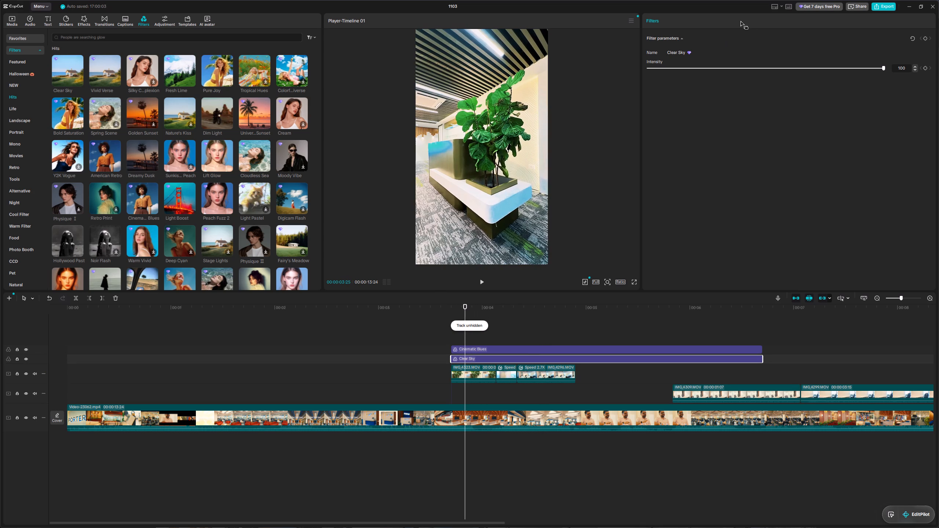
{"action": "left_click", "coordinate": [695, 68]}
{"action": "left_click_drag", "start_coordinate": [695, 68], "coordinate": [746, 71]}
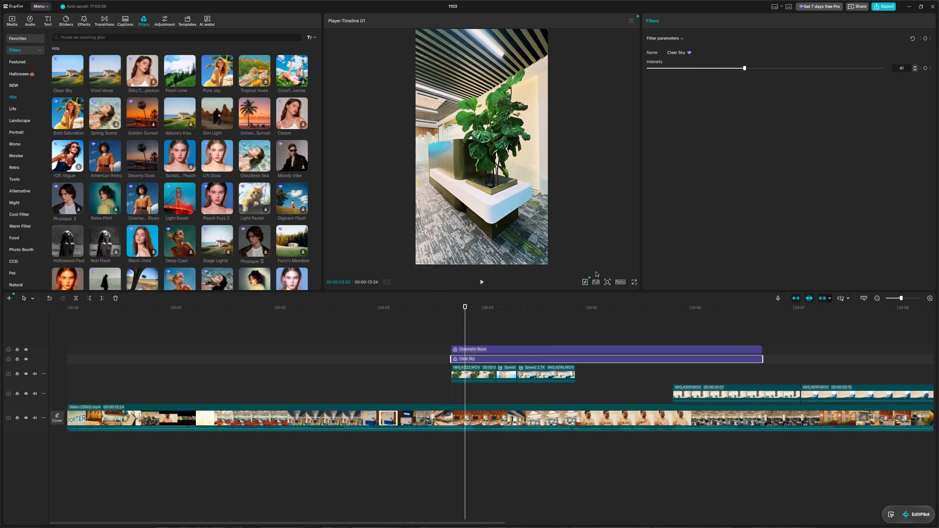
Reduce the Cinematic Blues filter's intensity to a moderate level.
{"action": "left_click", "coordinate": [502, 350]}
{"action": "left_click", "coordinate": [741, 67]}
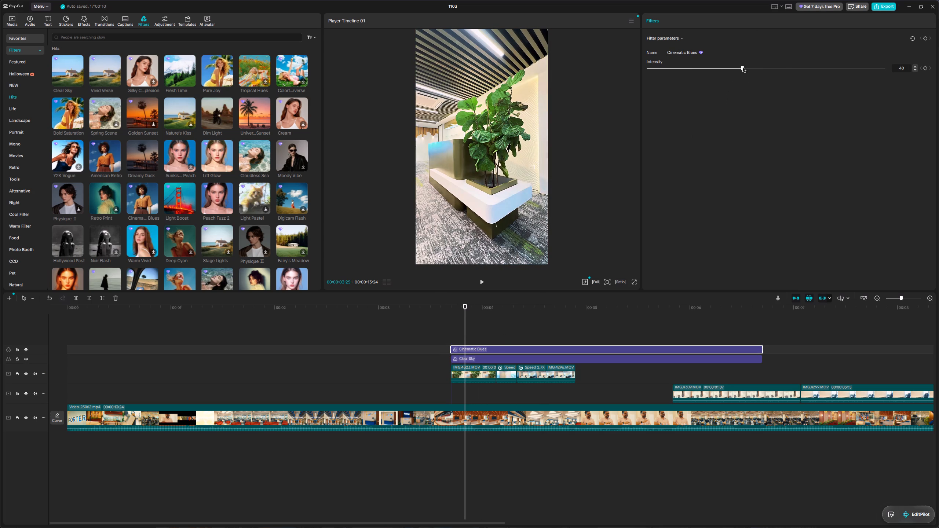
{"action": "left_click_drag", "start_coordinate": [743, 67], "coordinate": [781, 66]}
Move to the speaker shot at 00:00:05:13 and hide both the Clear Sky and Cinematic Blues filter tracks.
{"action": "left_click", "coordinate": [469, 319]}
{"action": "left_click_drag", "start_coordinate": [466, 319], "coordinate": [632, 320]}
{"action": "left_click", "coordinate": [26, 361]}
{"action": "left_click", "coordinate": [26, 352]}
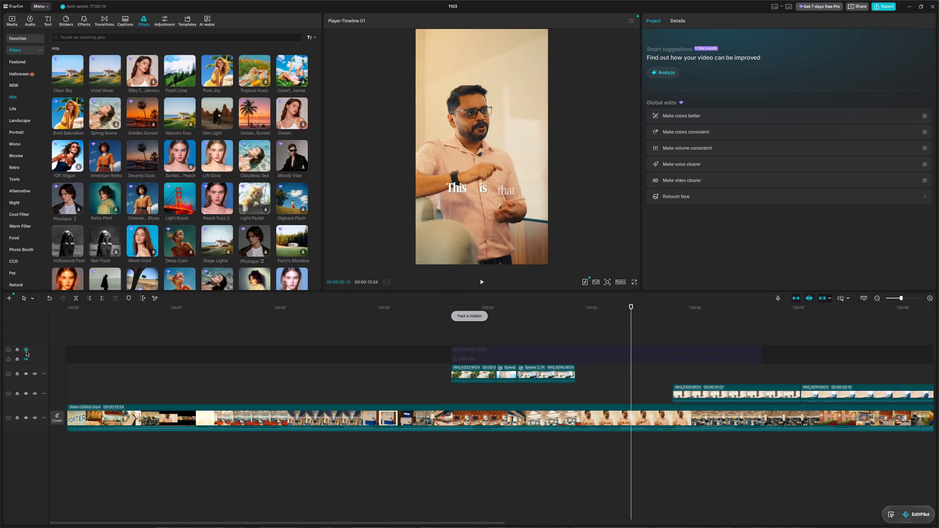
Show the Cinematic Blues and Clear Sky filter tracks again.
{"action": "left_click", "coordinate": [26, 352]}
{"action": "left_click", "coordinate": [26, 359]}
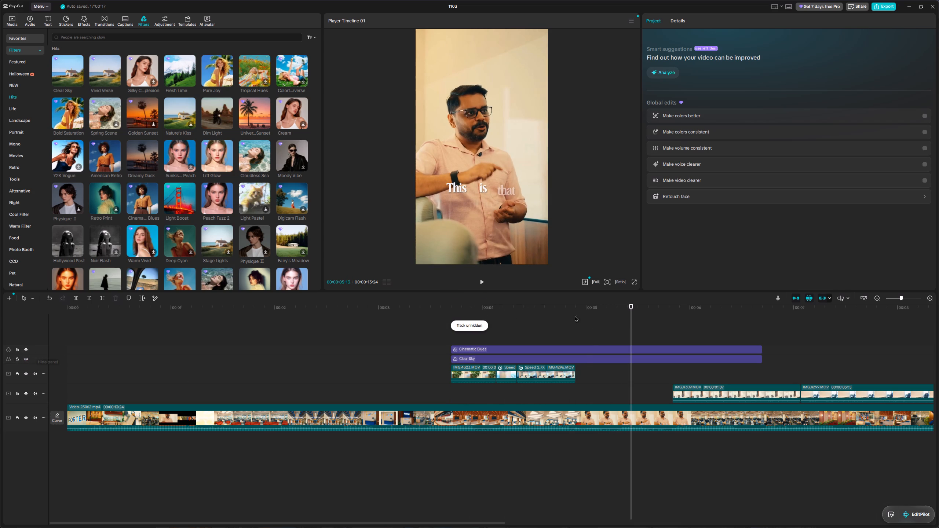
Raise the Clear Sky filter's intensity well above its current level.
{"action": "left_click", "coordinate": [586, 359]}
{"action": "left_click_drag", "start_coordinate": [746, 69], "coordinate": [748, 69]}
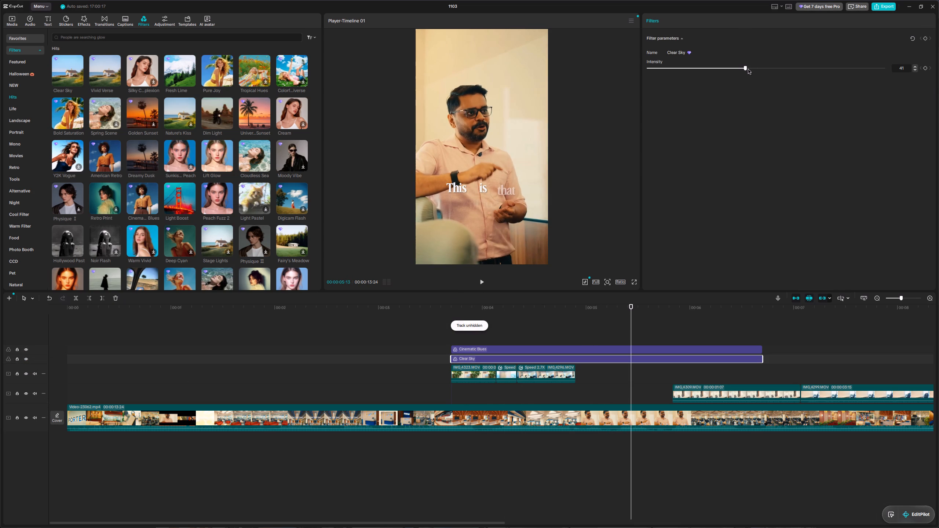
{"action": "left_click_drag", "start_coordinate": [748, 69], "coordinate": [801, 69]}
Set the Cinematic Blues filter's intensity to 67.
{"action": "left_click", "coordinate": [629, 352]}
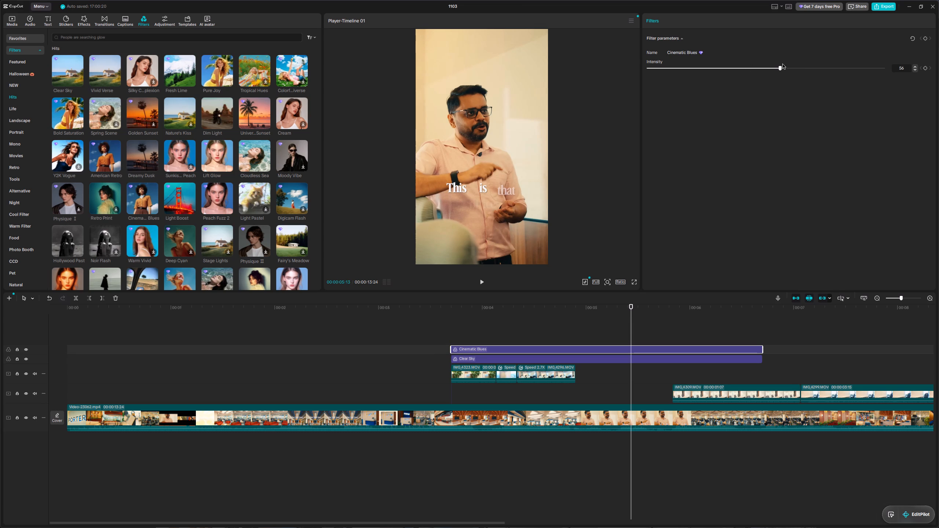
{"action": "left_click_drag", "start_coordinate": [781, 68], "coordinate": [806, 69]}
Review the filtered speaker shot, meeting-room clip and standing-desk clip, playing across the cut between the two office clips.
{"action": "left_click_drag", "start_coordinate": [631, 316], "coordinate": [548, 320]}
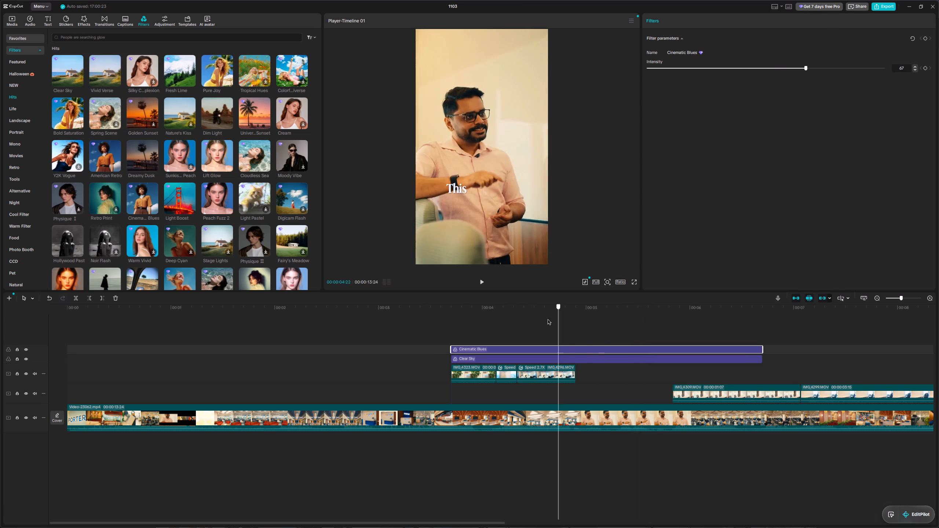
{"action": "left_click_drag", "start_coordinate": [548, 320], "coordinate": [656, 337]}
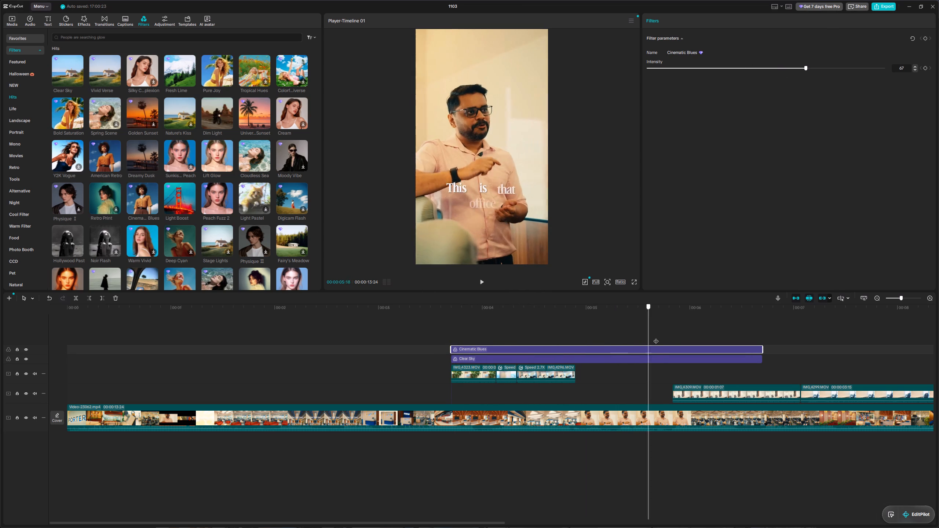
{"action": "left_click_drag", "start_coordinate": [656, 337], "coordinate": [717, 337]}
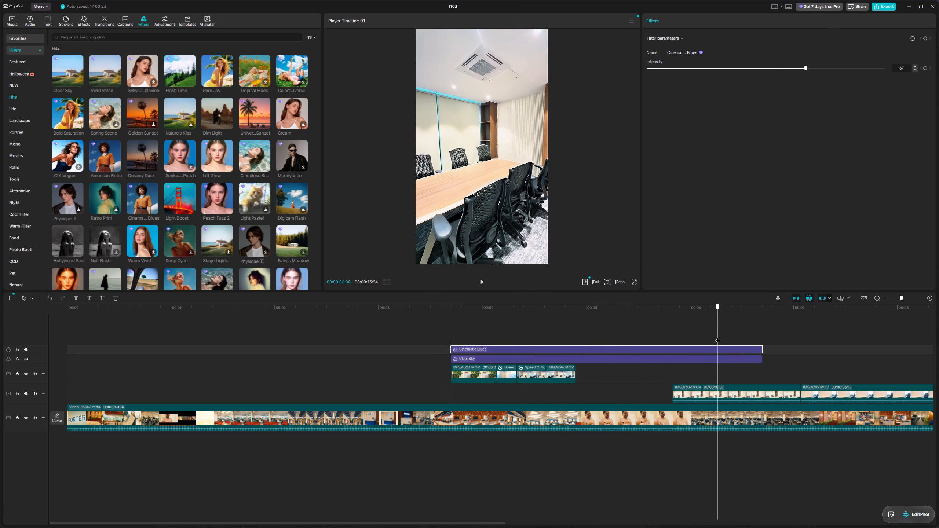
{"action": "left_click_drag", "start_coordinate": [717, 337], "coordinate": [717, 346]}
{"action": "left_click", "coordinate": [695, 368]}
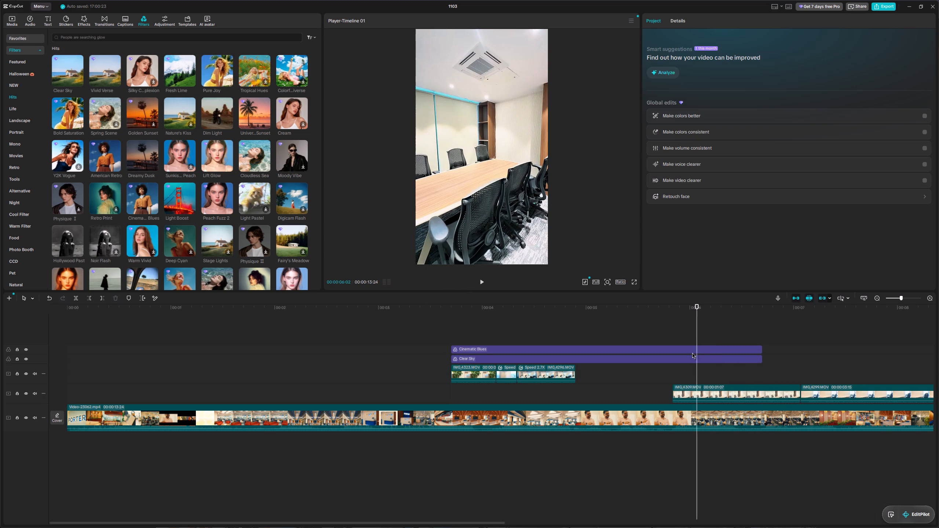
{"action": "left_click_drag", "start_coordinate": [697, 336], "coordinate": [755, 337]}
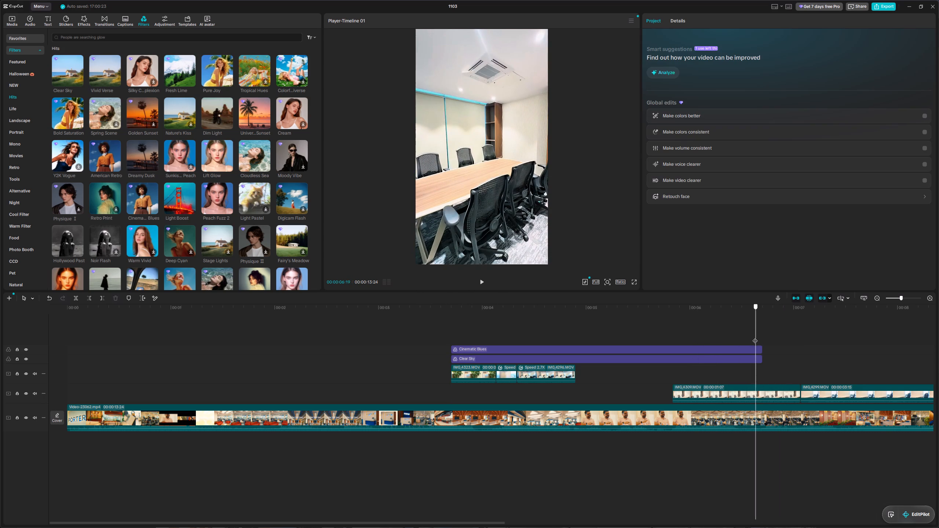
{"action": "left_click_drag", "start_coordinate": [755, 337], "coordinate": [814, 334]}
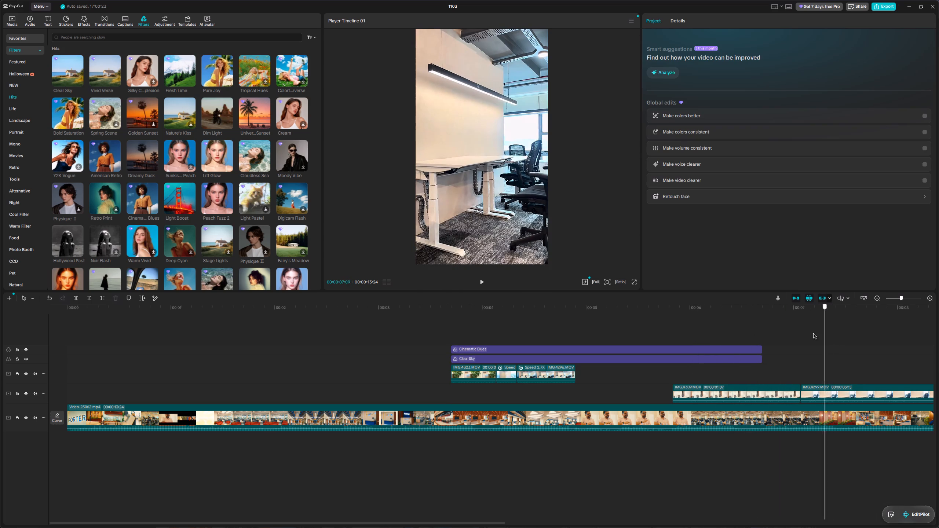
{"action": "left_click_drag", "start_coordinate": [814, 334], "coordinate": [591, 391]}
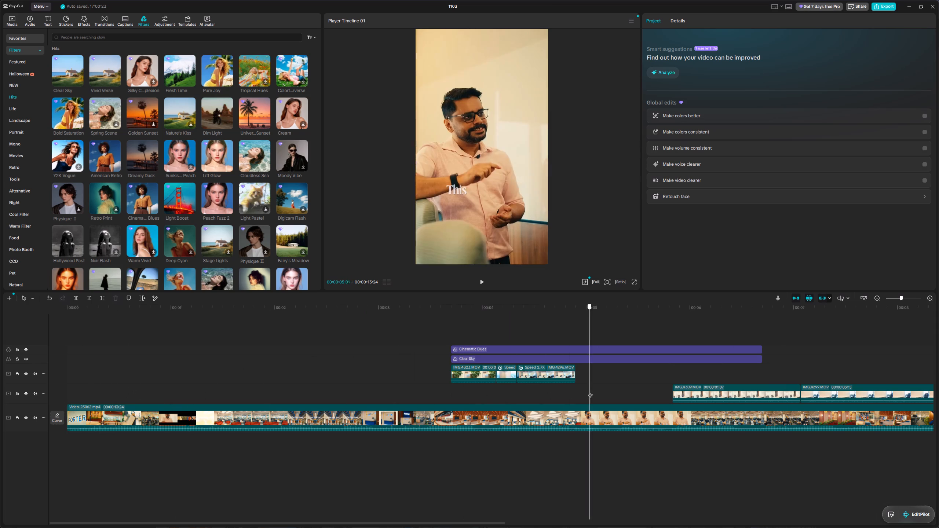
{"action": "left_click_drag", "start_coordinate": [591, 391], "coordinate": [922, 355]}
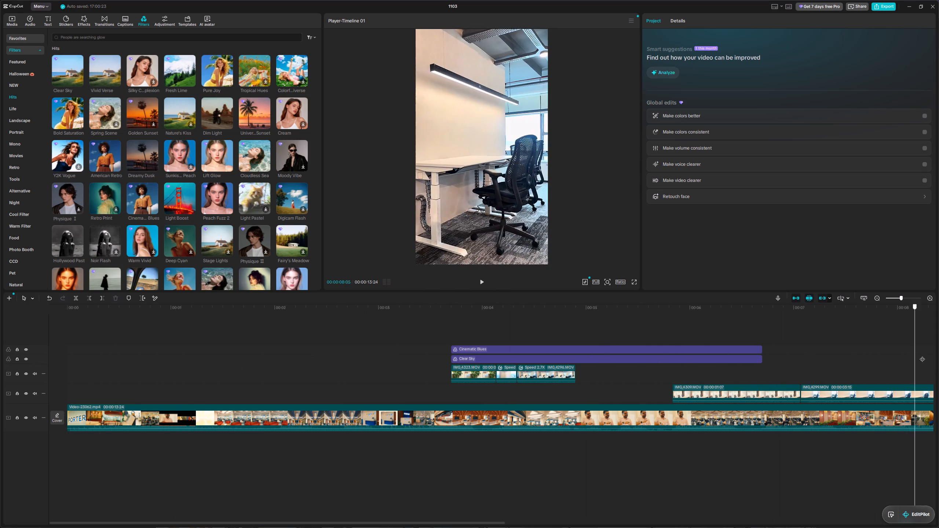
{"action": "left_click_drag", "start_coordinate": [922, 355], "coordinate": [607, 320]}
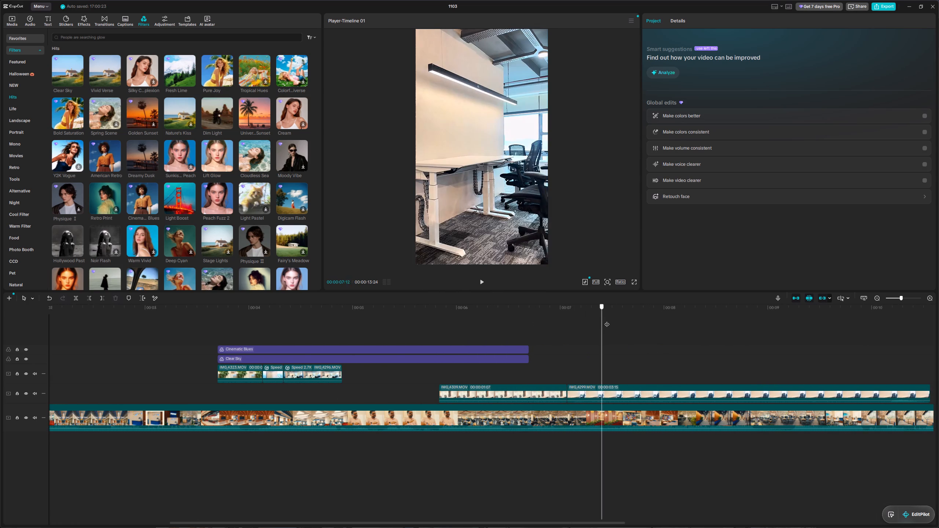
{"action": "left_click_drag", "start_coordinate": [607, 320], "coordinate": [447, 332]}
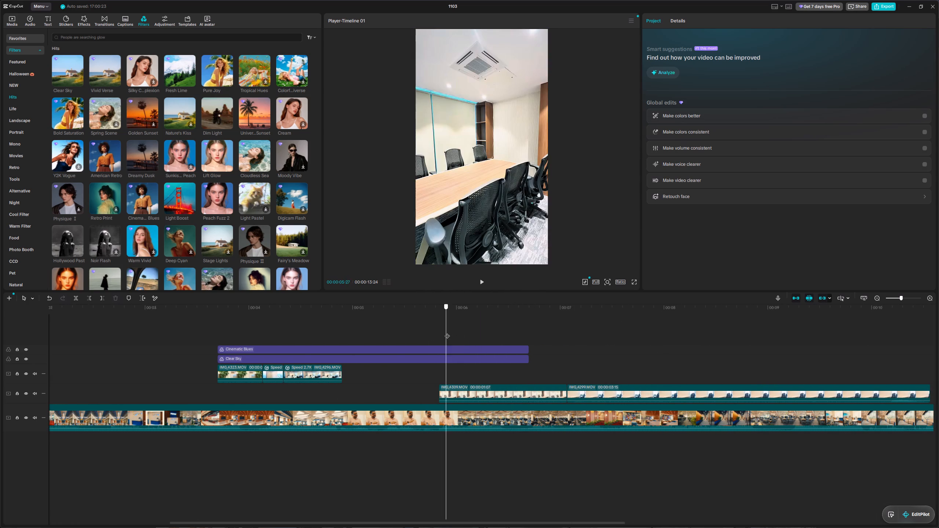
{"action": "left_click_drag", "start_coordinate": [447, 332], "coordinate": [451, 332]}
{"action": "key", "text": "space"}
{"action": "key", "text": "space"}
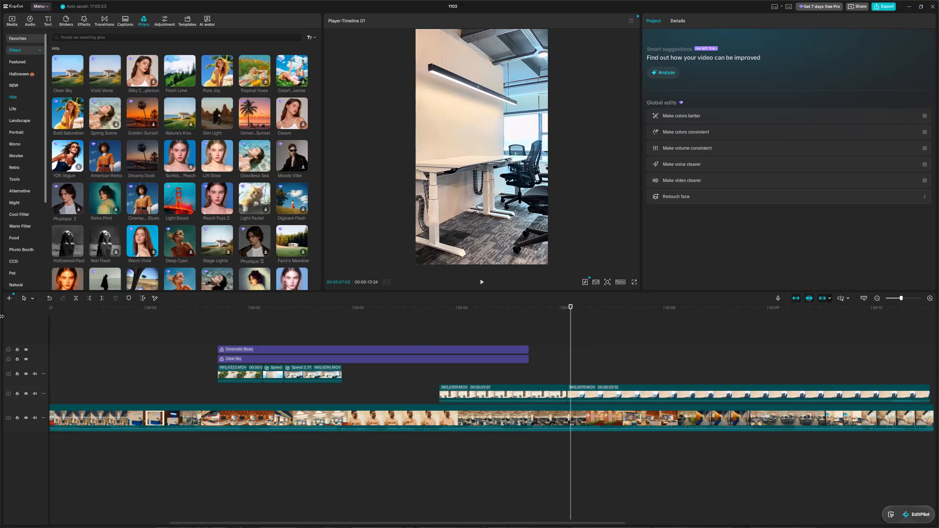
Hide both office clip tracks and examine the reference video's open-office shot from about 00:00:06:00 to 00:00:06:22.
{"action": "left_click", "coordinate": [27, 373]}
{"action": "left_click", "coordinate": [26, 398]}
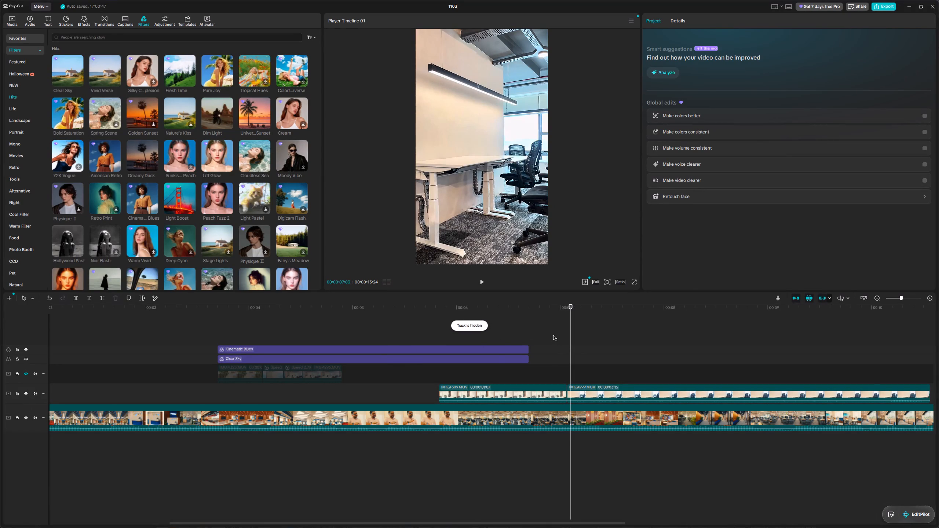
{"action": "left_click", "coordinate": [27, 394]}
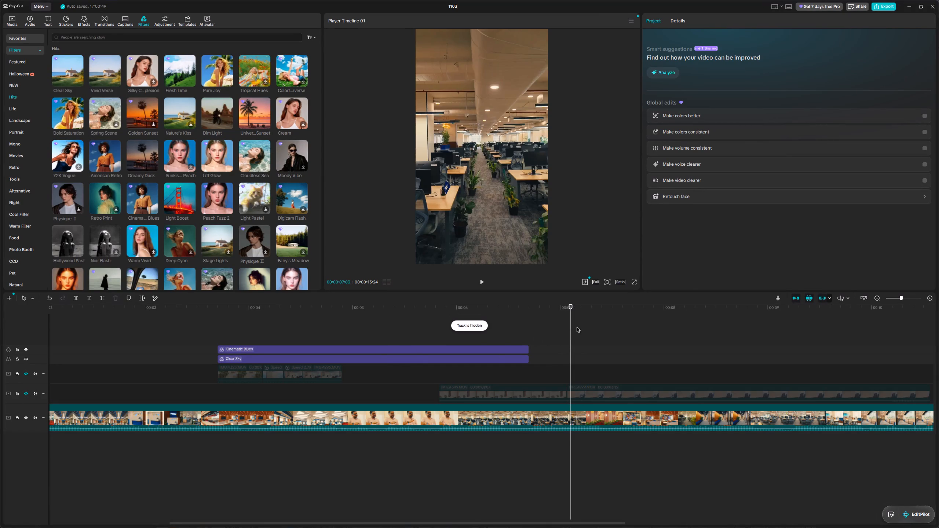
{"action": "left_click_drag", "start_coordinate": [571, 324], "coordinate": [527, 331]}
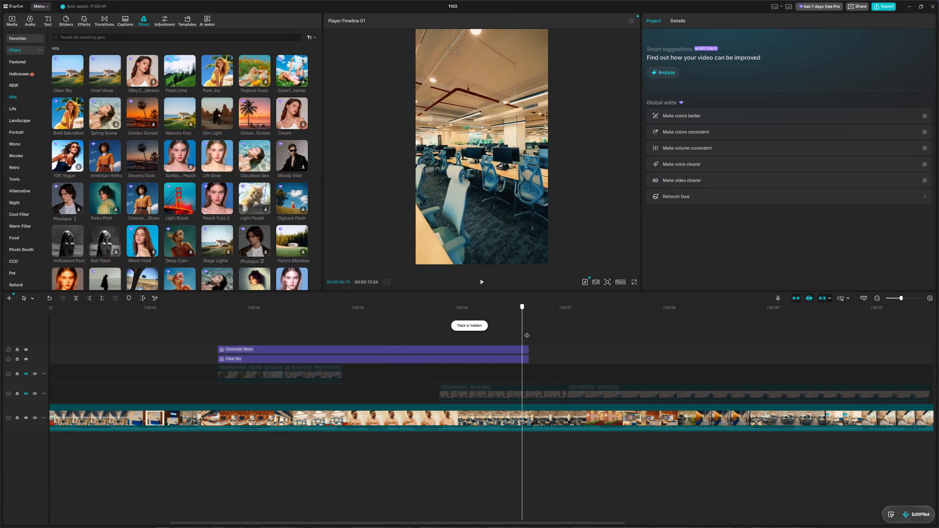
{"action": "left_click_drag", "start_coordinate": [527, 331], "coordinate": [455, 340]}
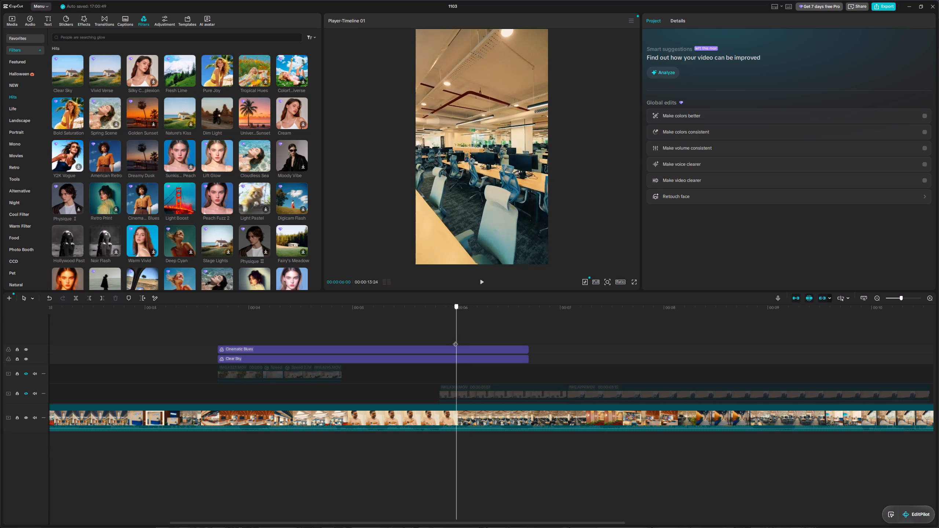
{"action": "left_click_drag", "start_coordinate": [455, 340], "coordinate": [445, 341]}
{"action": "key", "text": "space"}
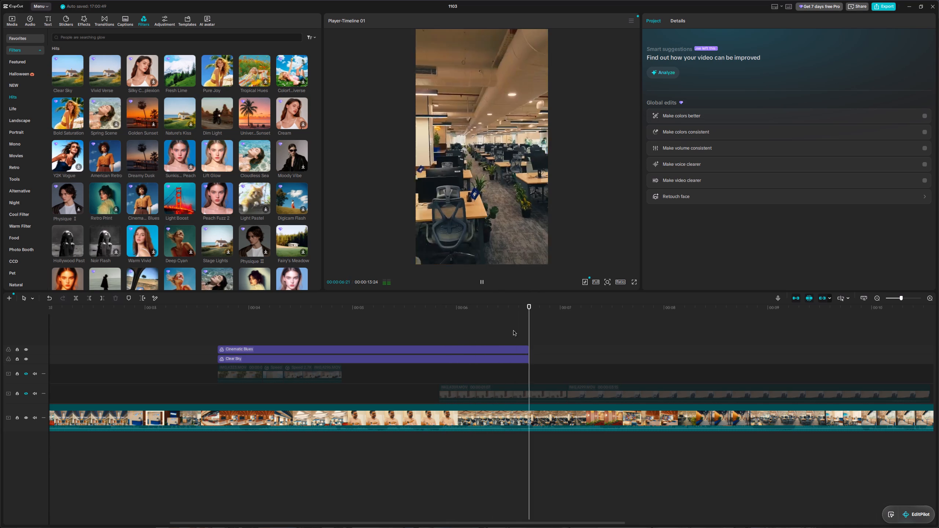
{"action": "key", "text": "space"}
{"action": "left_click_drag", "start_coordinate": [548, 327], "coordinate": [531, 336]}
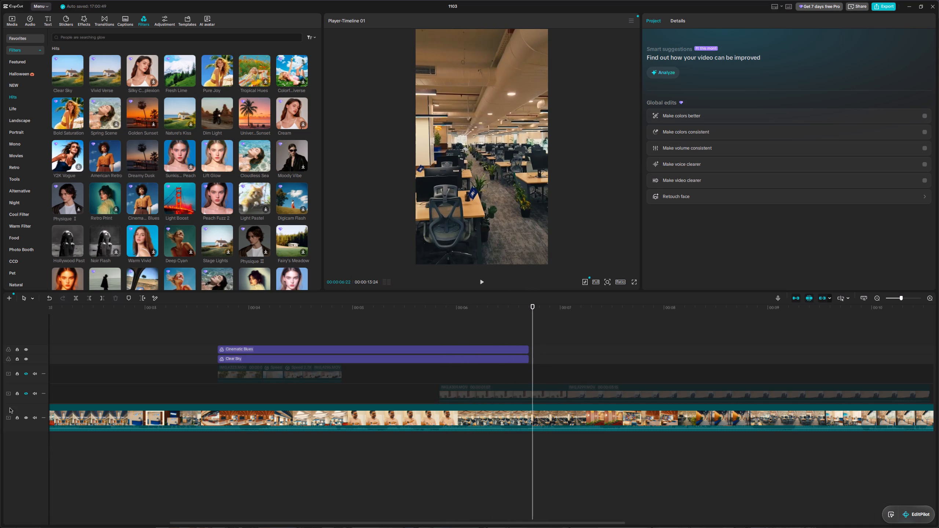
Show the meeting-room clip's track and give the clip a Custom speed curve with a fast start and second point below normal speed.
{"action": "left_click", "coordinate": [26, 394]}
{"action": "left_click_drag", "start_coordinate": [533, 320], "coordinate": [520, 322]}
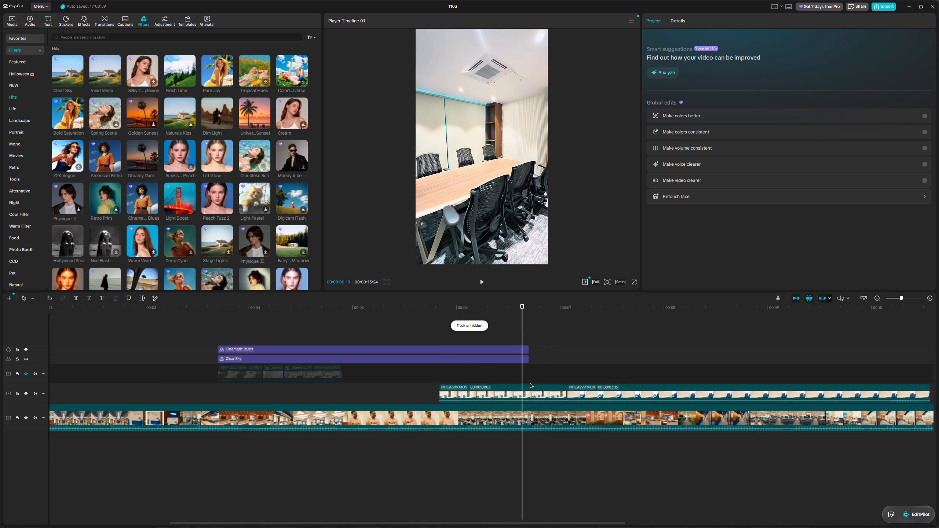
{"action": "left_click", "coordinate": [530, 394]}
{"action": "left_click", "coordinate": [694, 20]}
{"action": "left_click", "coordinate": [802, 36]}
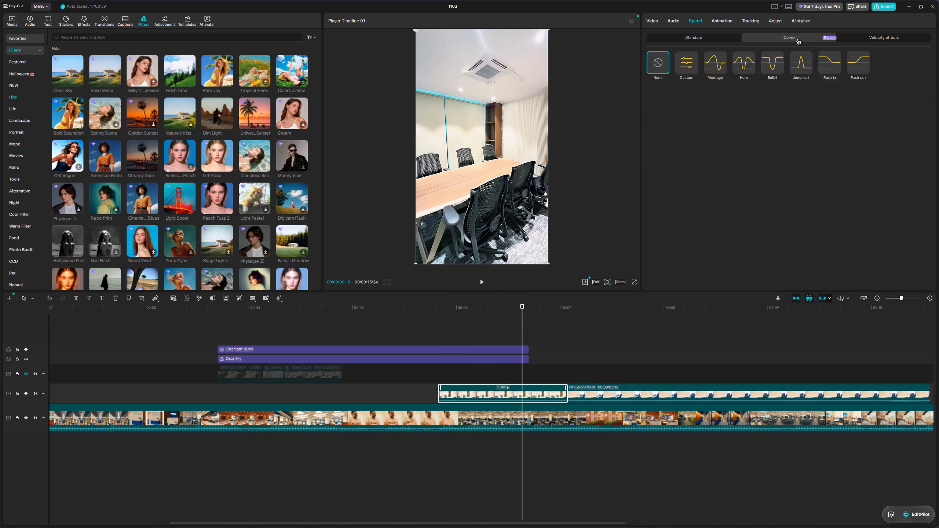
{"action": "left_click", "coordinate": [690, 63]}
{"action": "left_click_drag", "start_coordinate": [648, 131], "coordinate": [648, 114]}
{"action": "left_click_drag", "start_coordinate": [719, 131], "coordinate": [716, 142]}
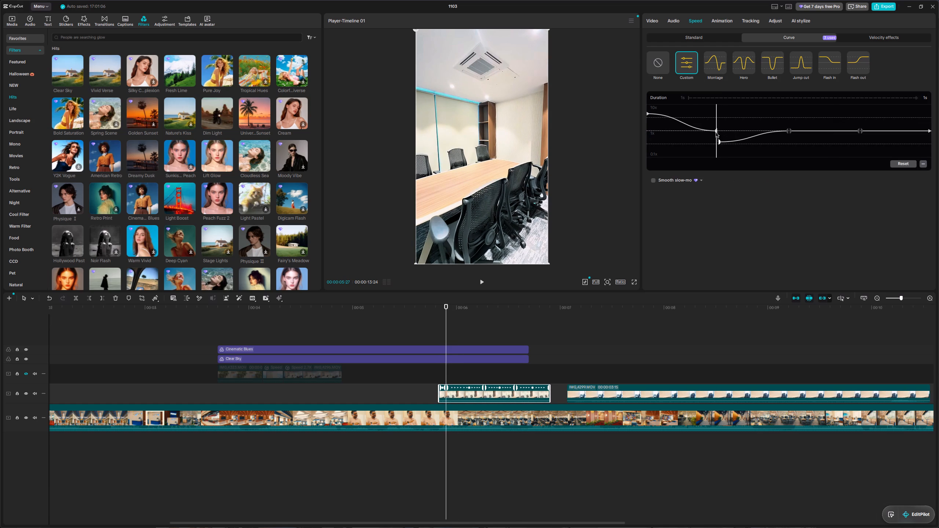
{"action": "left_click_drag", "start_coordinate": [716, 133], "coordinate": [716, 142]}
{"action": "left_click_drag", "start_coordinate": [715, 131], "coordinate": [633, 137]}
{"action": "key", "text": "space"}
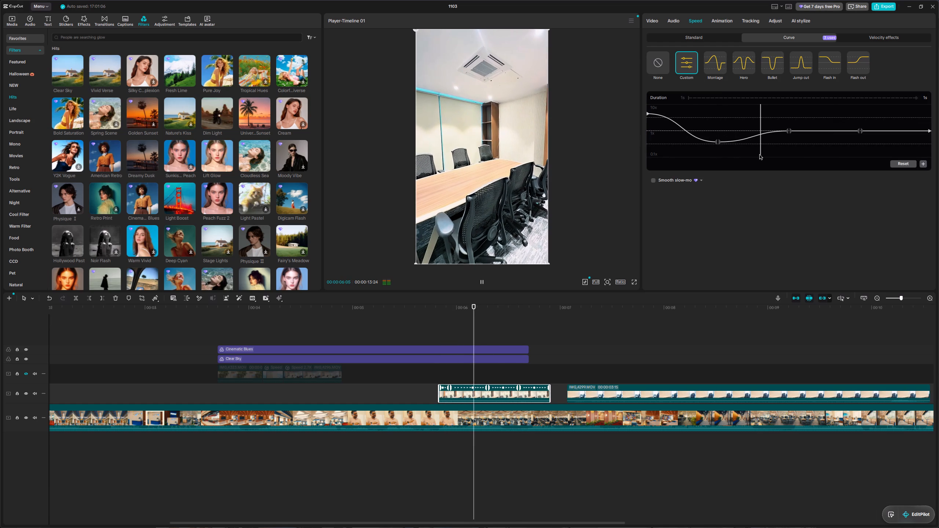
{"action": "key", "text": "space"}
Raise the start point of the meeting-room clip's speed curve to about 10x and preview it.
{"action": "left_click_drag", "start_coordinate": [646, 116], "coordinate": [646, 110]}
{"action": "left_click_drag", "start_coordinate": [648, 114], "coordinate": [648, 107]}
{"action": "key", "text": "space"}
{"action": "key", "text": "space"}
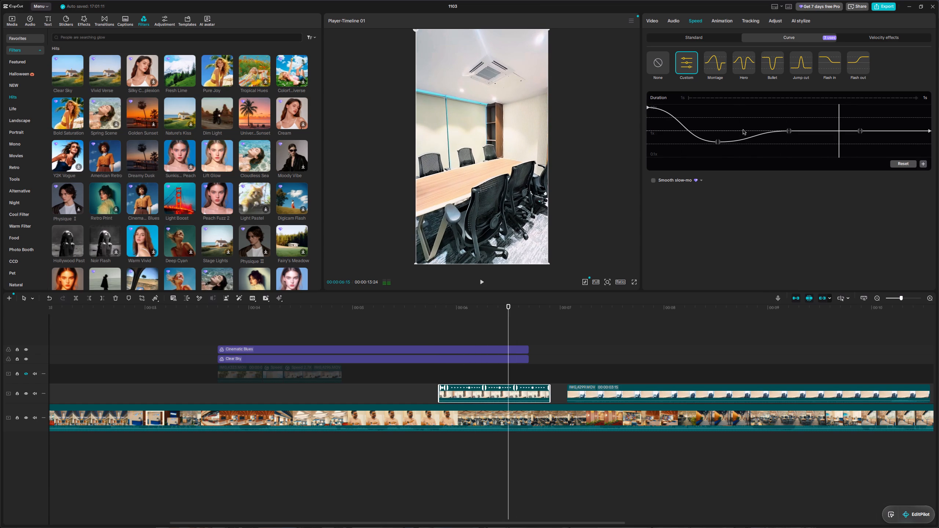
Move the speed curve's low second point later, close to the third point, and preview the meeting-room clip.
{"action": "left_click_drag", "start_coordinate": [720, 143], "coordinate": [777, 145]}
{"action": "left_click_drag", "start_coordinate": [764, 146], "coordinate": [764, 143]}
{"action": "left_click_drag", "start_coordinate": [765, 128], "coordinate": [611, 145]}
{"action": "key", "text": "space"}
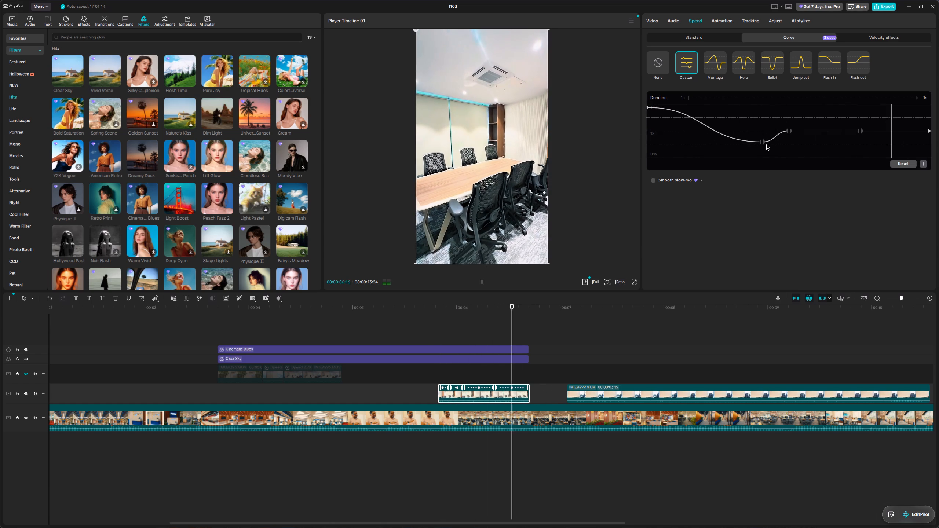
{"action": "key", "text": "space"}
{"action": "key", "text": "space"}
{"action": "key", "text": "space"}
Replay the meeting-room clip from its start several times to check the speed ramp.
{"action": "left_click_drag", "start_coordinate": [574, 321], "coordinate": [574, 321]}
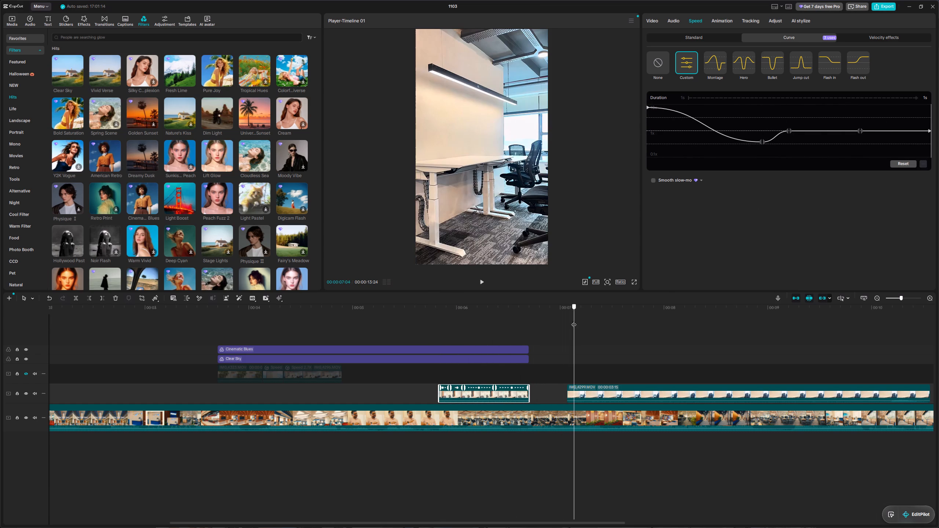
{"action": "left_click_drag", "start_coordinate": [574, 321], "coordinate": [437, 342]}
{"action": "key", "text": "space"}
{"action": "key", "text": "space"}
{"action": "key", "text": "space"}
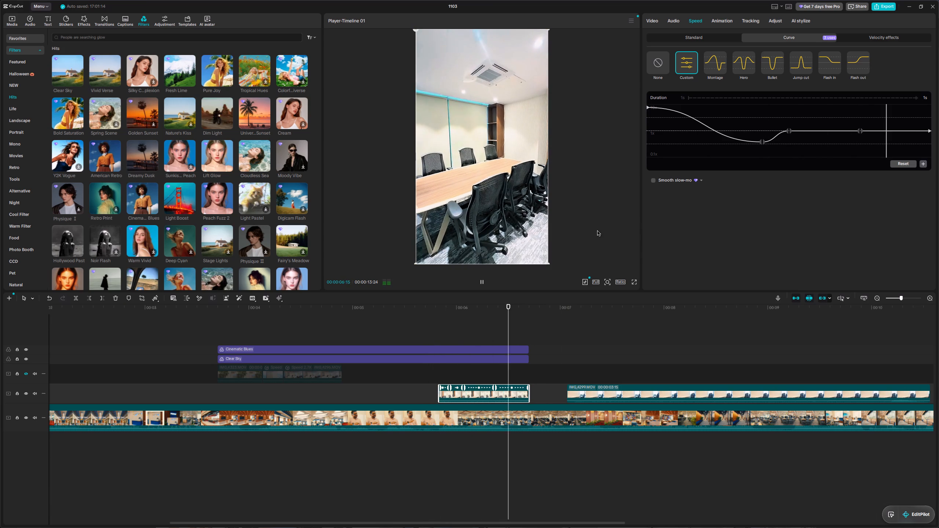
{"action": "key", "text": "space"}
{"action": "left_click_drag", "start_coordinate": [527, 321], "coordinate": [445, 325]}
{"action": "key", "text": "space"}
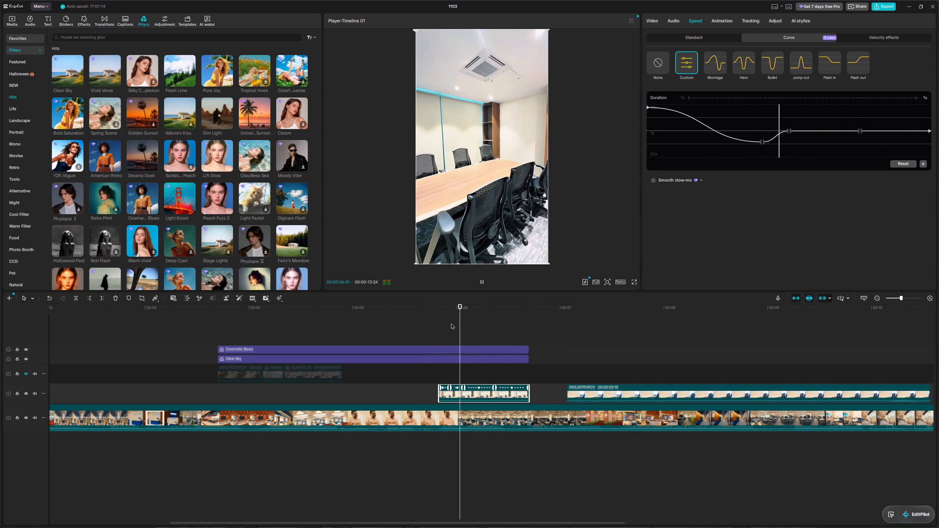
{"action": "key", "text": "space"}
{"action": "left_click_drag", "start_coordinate": [490, 324], "coordinate": [438, 330]}
{"action": "key", "text": "space"}
{"action": "key", "text": "space"}
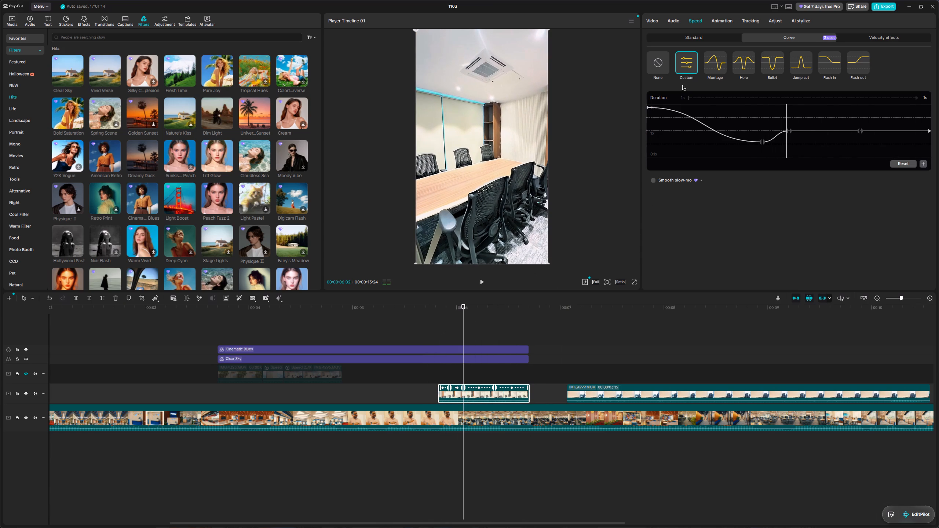
Raise the speed curve's start point to the top of the graph and preview the meeting-room clip.
{"action": "left_click_drag", "start_coordinate": [647, 107], "coordinate": [647, 100]}
{"action": "key", "text": "space"}
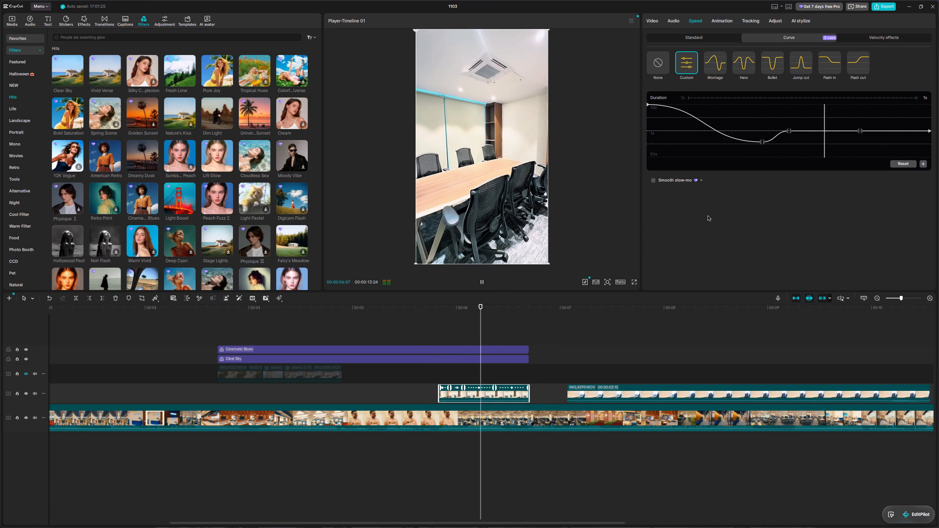
{"action": "key", "text": "space"}
Enable Smooth slow-mo with Optical flow on the meeting-room clip and preview it, stopping at the clip's end at 00:00:06:21.
{"action": "left_click", "coordinate": [654, 179]}
{"action": "left_click", "coordinate": [660, 193]}
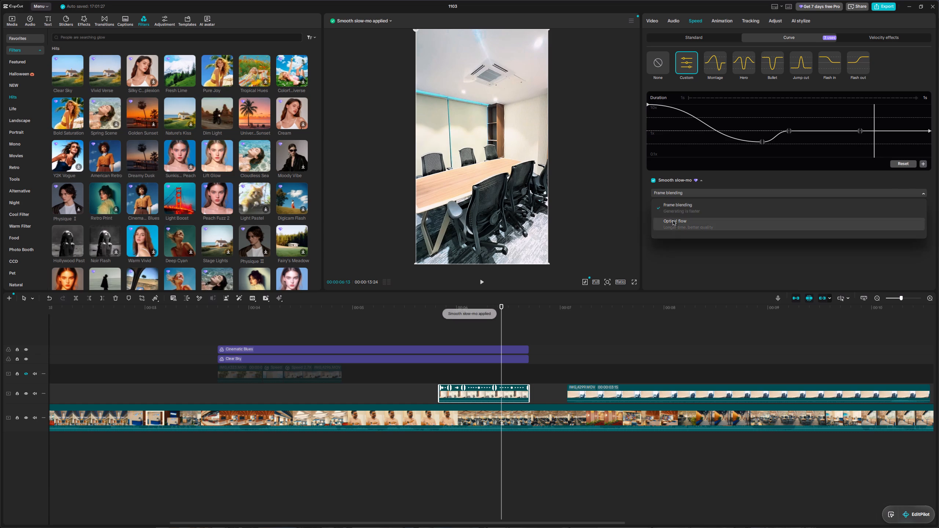
{"action": "left_click", "coordinate": [673, 221]}
{"action": "left_click_drag", "start_coordinate": [501, 336], "coordinate": [439, 339]}
{"action": "key", "text": "space"}
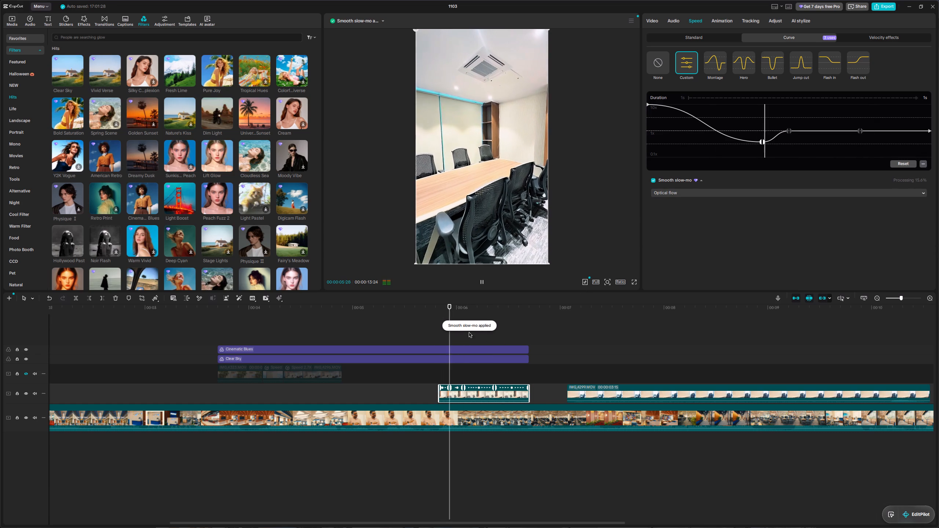
{"action": "key", "text": "space"}
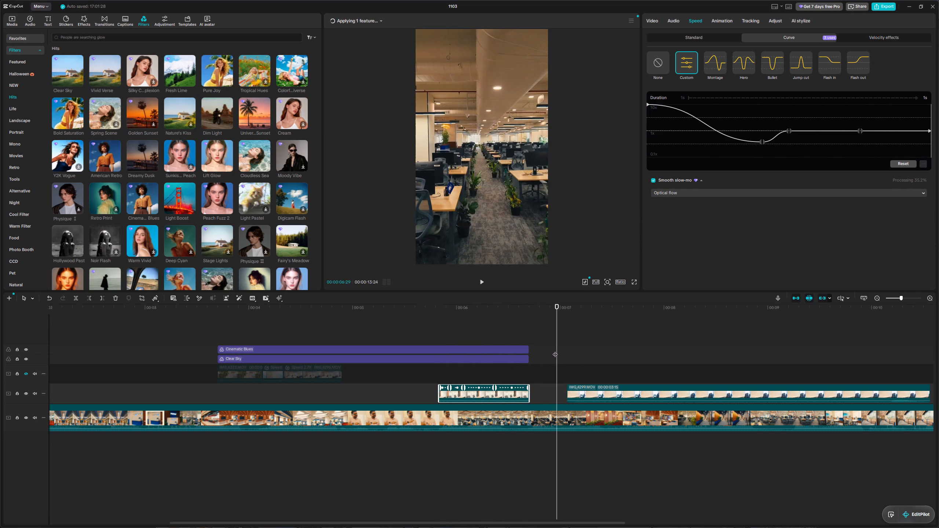
{"action": "left_click_drag", "start_coordinate": [555, 351], "coordinate": [529, 352]}
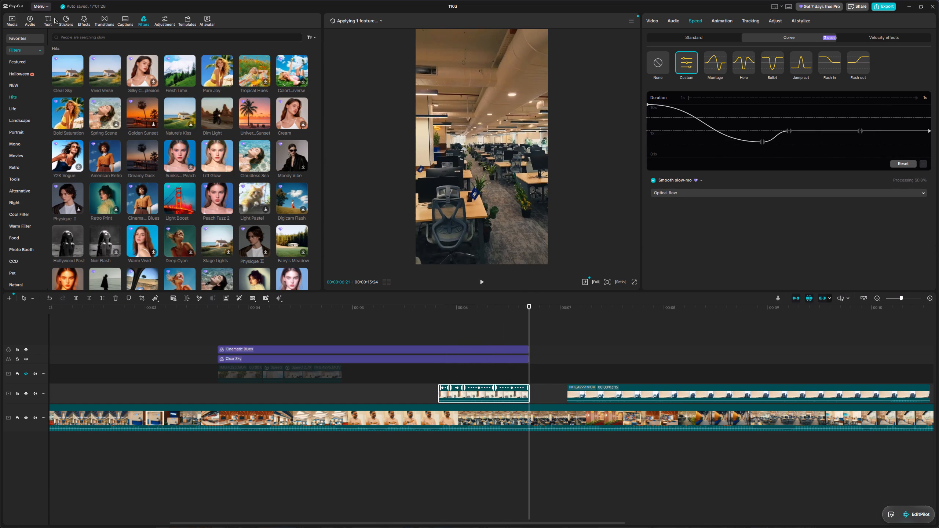
Preview several imported office clips and place IMG_4297.MOV, the white-desk workspace, on the hidden upper clip track at 00:00:06:21.
{"action": "left_click", "coordinate": [83, 22]}
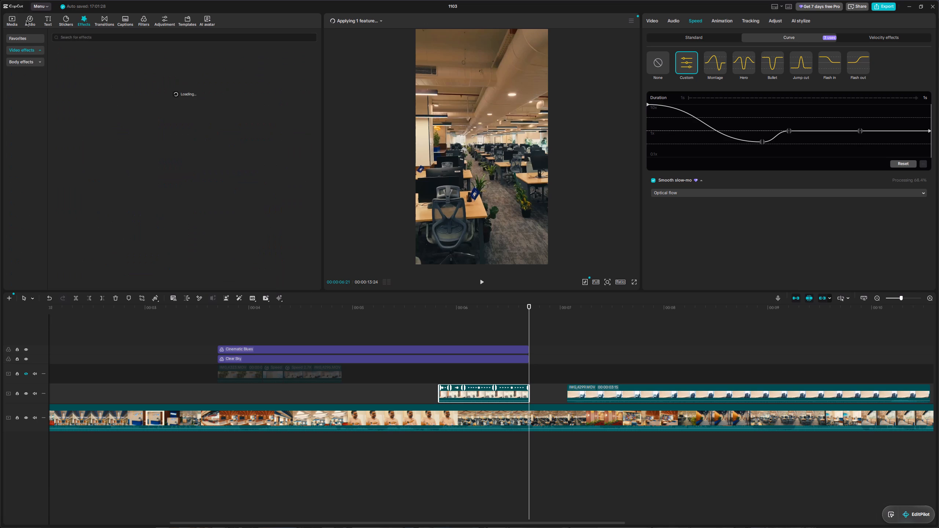
{"action": "left_click", "coordinate": [15, 23]}
{"action": "left_click", "coordinate": [125, 99]}
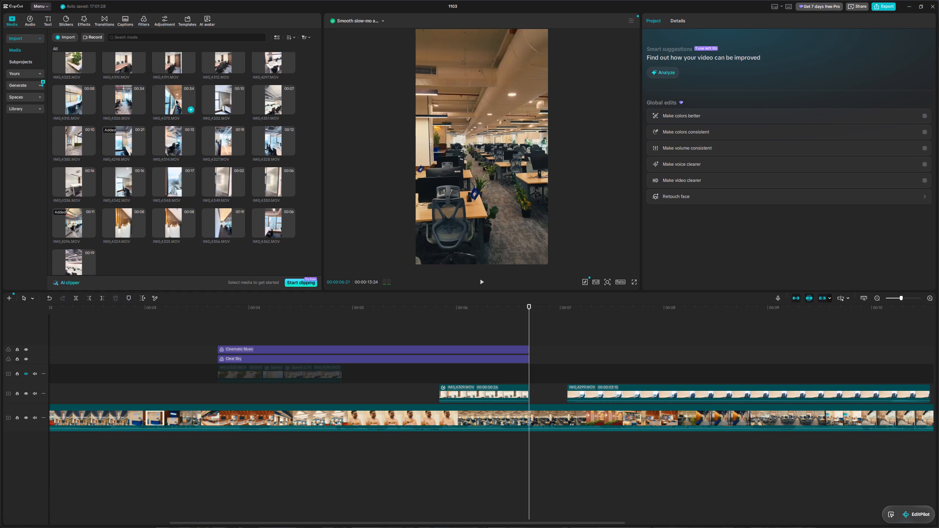
{"action": "left_click", "coordinate": [176, 100]}
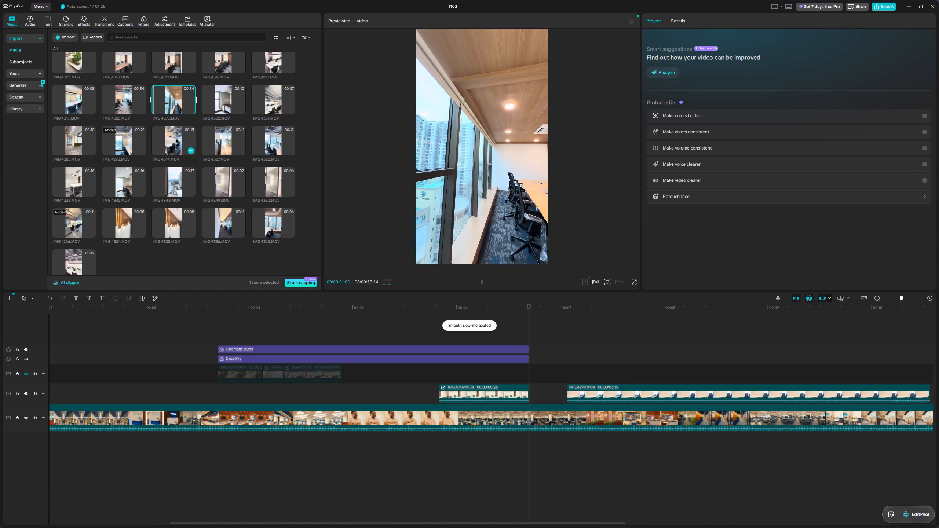
{"action": "left_click", "coordinate": [176, 139]}
{"action": "left_click", "coordinate": [218, 138]}
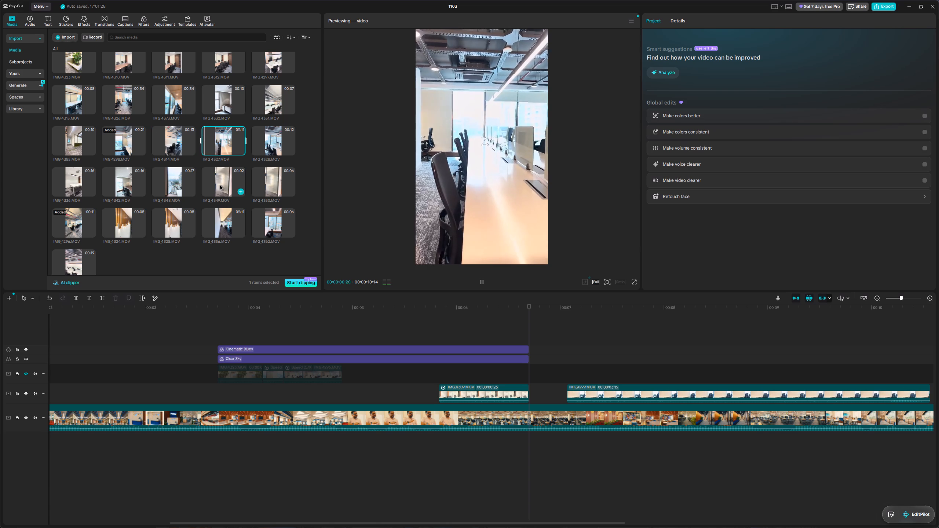
{"action": "left_click", "coordinate": [220, 185]}
{"action": "left_click", "coordinate": [159, 181]}
{"action": "left_click", "coordinate": [84, 181]}
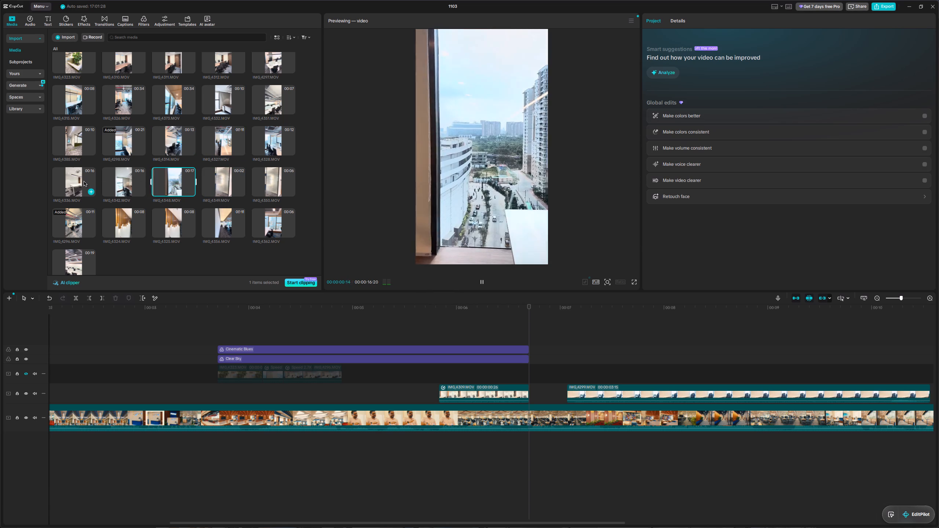
{"action": "left_click", "coordinate": [272, 65]}
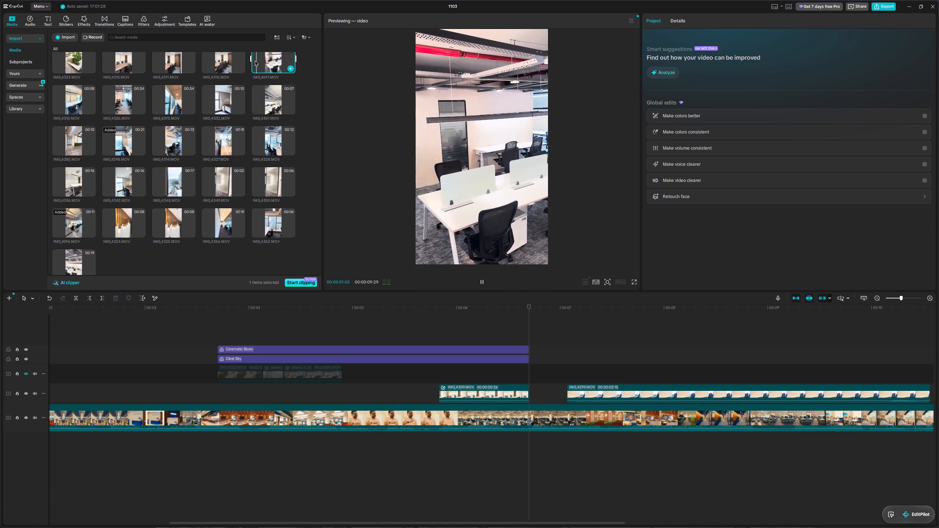
{"action": "left_click_drag", "start_coordinate": [261, 62], "coordinate": [530, 394]}
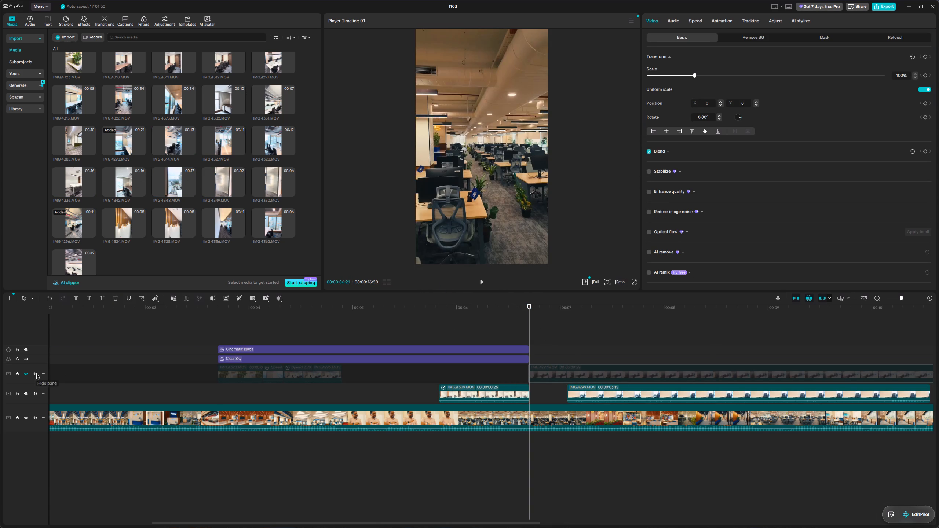
Unhide the upper clip track and set the white-desk clip's speed to 6.33x.
{"action": "left_click", "coordinate": [26, 374]}
{"action": "left_click_drag", "start_coordinate": [530, 313], "coordinate": [540, 315]}
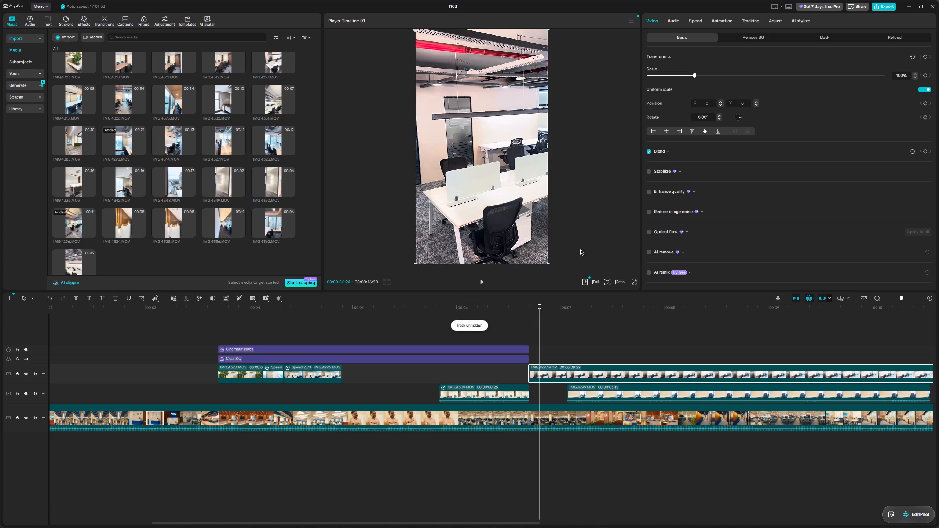
{"action": "left_click", "coordinate": [693, 22]}
{"action": "left_click", "coordinate": [703, 41]}
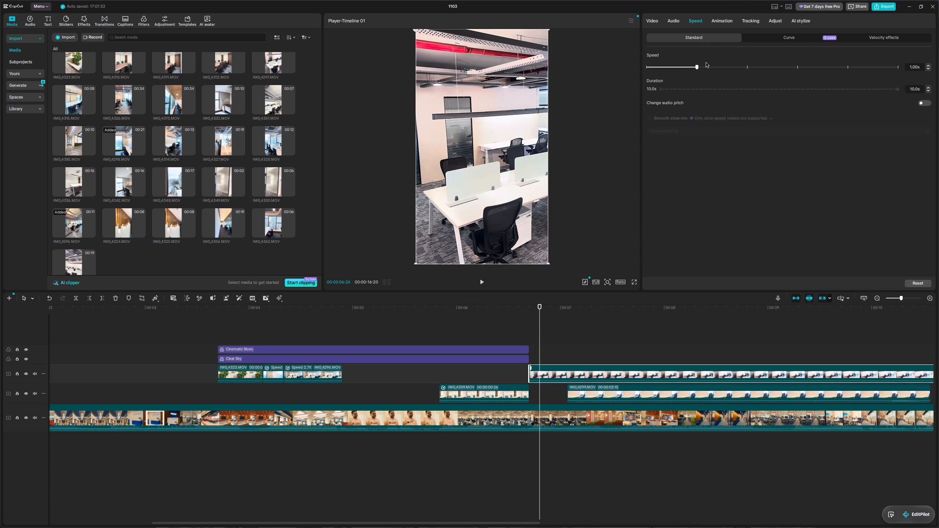
{"action": "left_click_drag", "start_coordinate": [697, 67], "coordinate": [755, 73]}
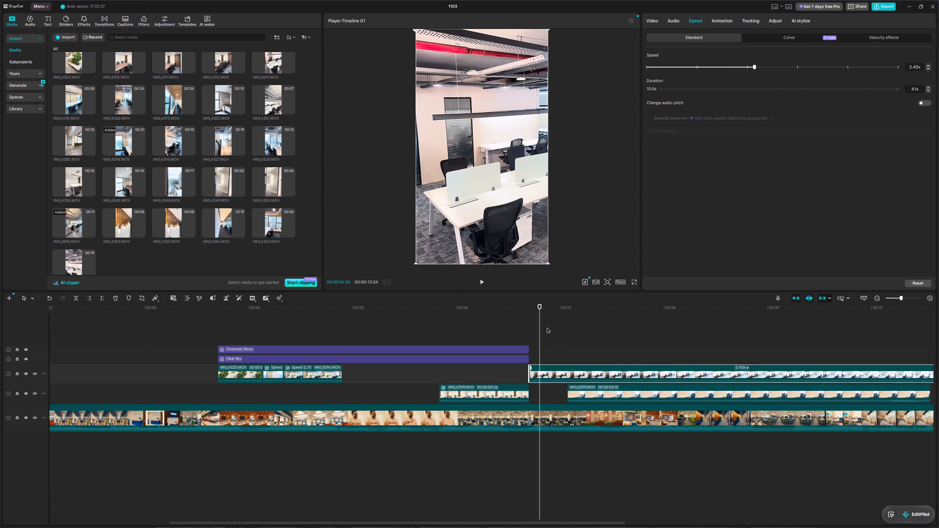
{"action": "left_click_drag", "start_coordinate": [756, 66], "coordinate": [811, 68]}
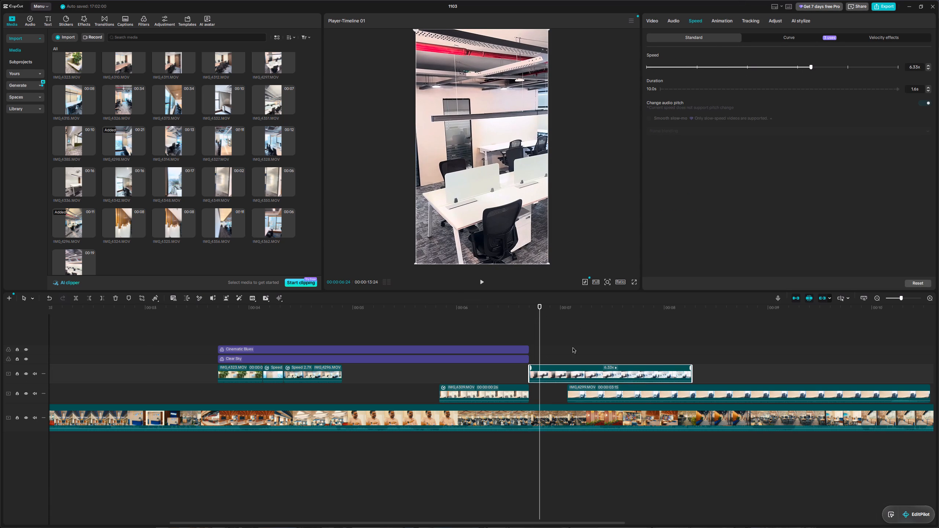
Preview the sped-up white-desk clip, trim its opening, return it to 00:00:06:21, and trim its end to the next clip's start, 0.4 s long.
{"action": "left_click_drag", "start_coordinate": [538, 314], "coordinate": [528, 314]}
{"action": "key", "text": "space"}
{"action": "key", "text": "space"}
{"action": "key", "text": "space"}
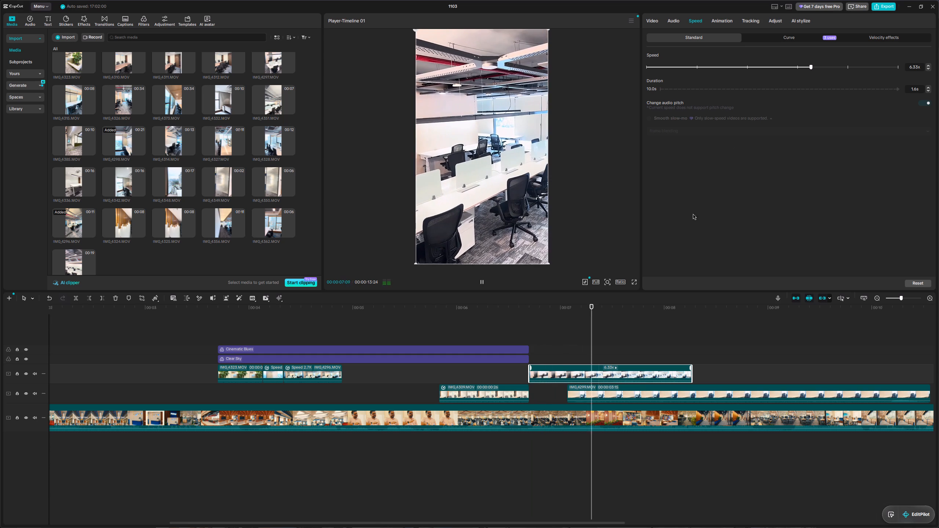
{"action": "key", "text": "space"}
{"action": "key", "text": "space"}
{"action": "key", "text": "space"}
{"action": "left_click_drag", "start_coordinate": [640, 338], "coordinate": [593, 341]}
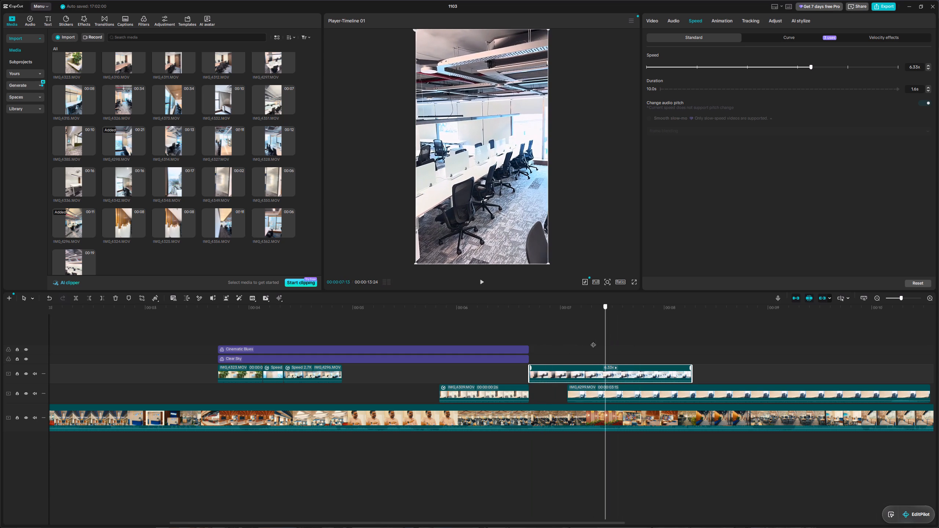
{"action": "left_click_drag", "start_coordinate": [593, 341], "coordinate": [596, 341]}
{"action": "left_click_drag", "start_coordinate": [528, 374], "coordinate": [594, 373]}
{"action": "left_click_drag", "start_coordinate": [606, 372], "coordinate": [542, 371]}
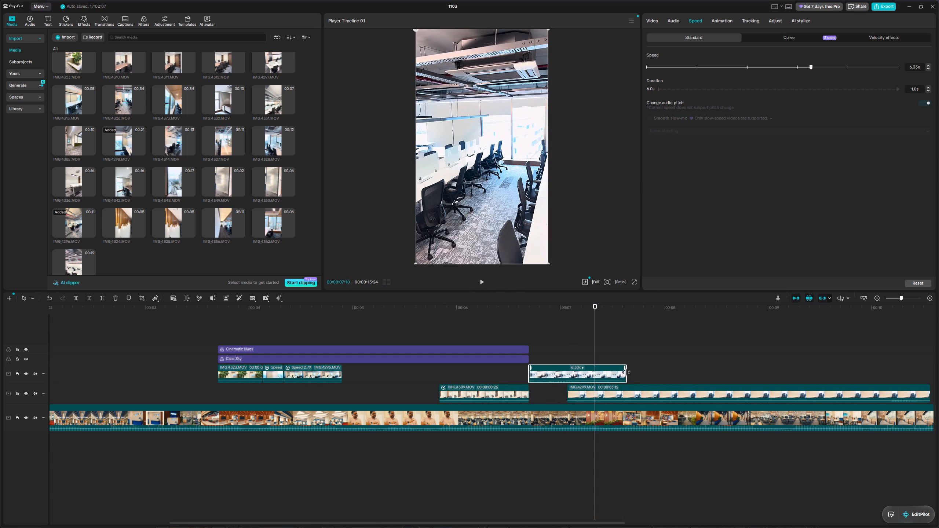
{"action": "left_click_drag", "start_coordinate": [626, 372], "coordinate": [566, 371]}
Replay the trimmed white-desk clip and its cut into the following desk-and-chair clip to check the timing.
{"action": "left_click_drag", "start_coordinate": [596, 346], "coordinate": [529, 349]}
{"action": "key", "text": "space"}
{"action": "key", "text": "space"}
{"action": "key", "text": "space"}
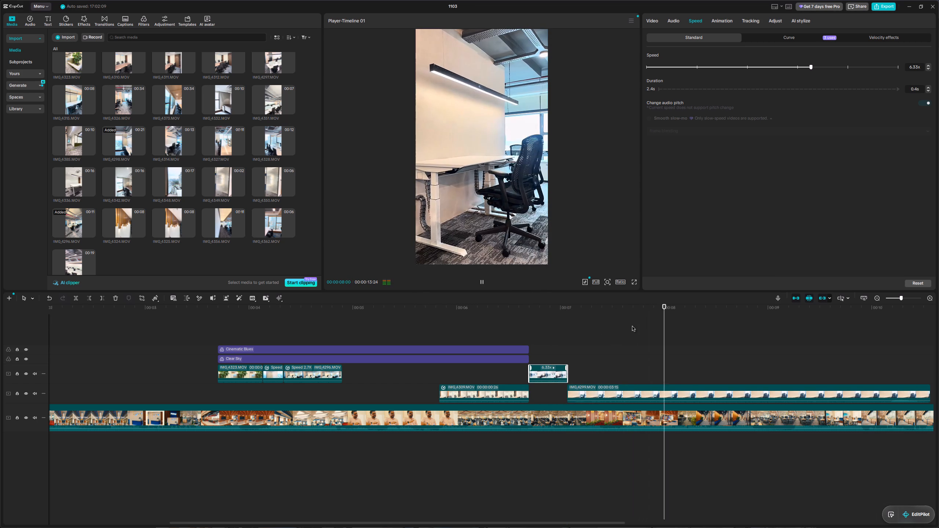
{"action": "key", "text": "space"}
{"action": "left_click_drag", "start_coordinate": [691, 327], "coordinate": [496, 337]}
{"action": "key", "text": "space"}
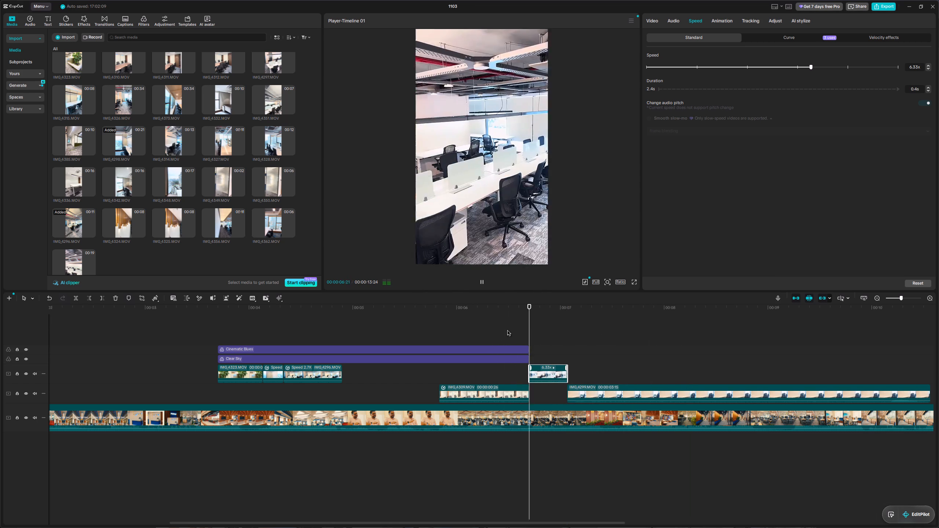
{"action": "key", "text": "space"}
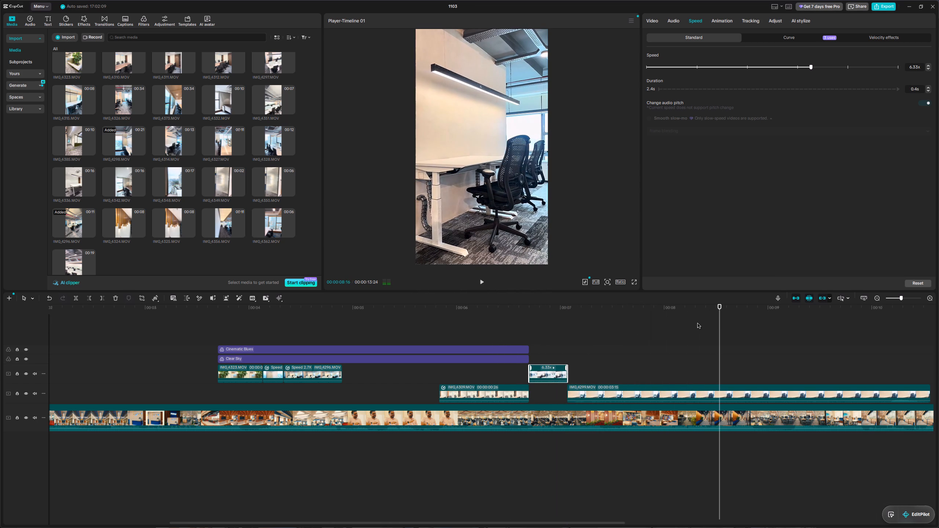
{"action": "left_click_drag", "start_coordinate": [719, 328], "coordinate": [599, 335]}
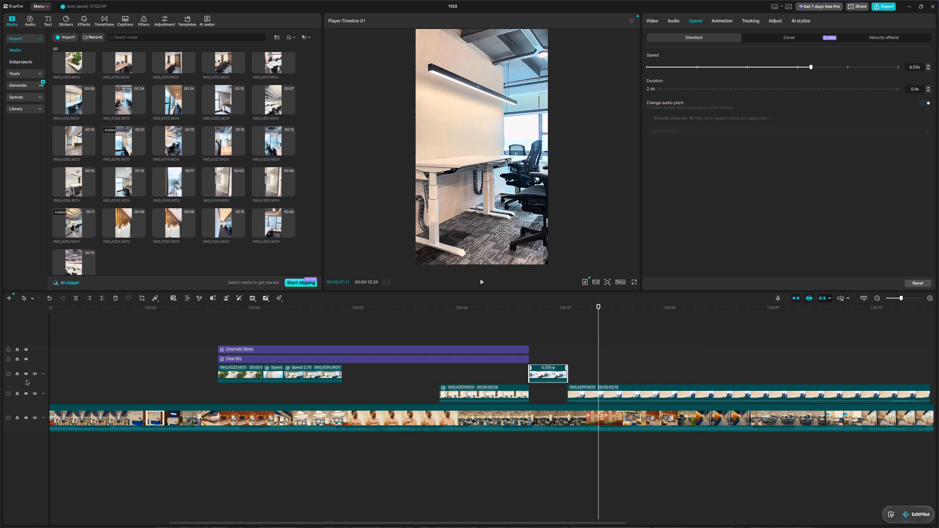
Hide both office clip tracks and replay the reference video from just after 00:00:06:21 to study its shot changes.
{"action": "left_click", "coordinate": [26, 375]}
{"action": "left_click", "coordinate": [25, 395]}
{"action": "key", "text": "space"}
{"action": "key", "text": "space"}
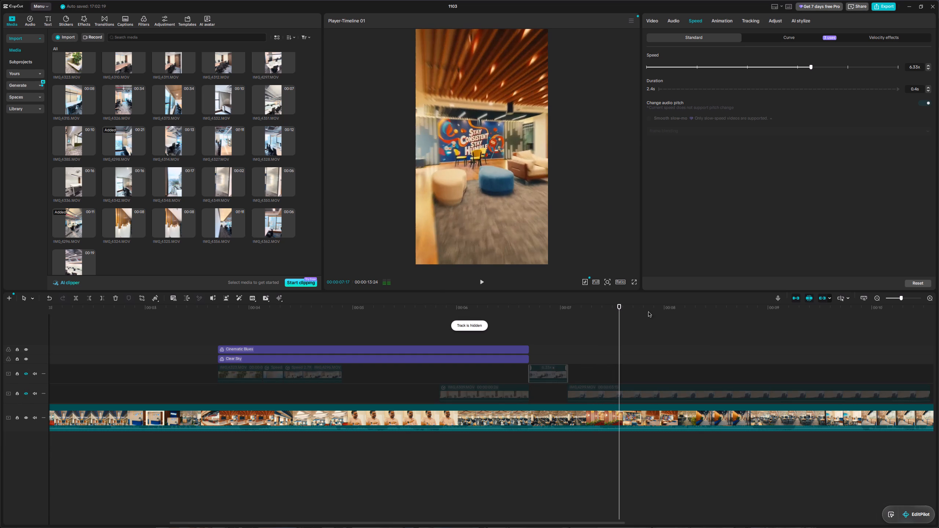
{"action": "left_click", "coordinate": [617, 316]}
{"action": "left_click_drag", "start_coordinate": [616, 317], "coordinate": [544, 316]}
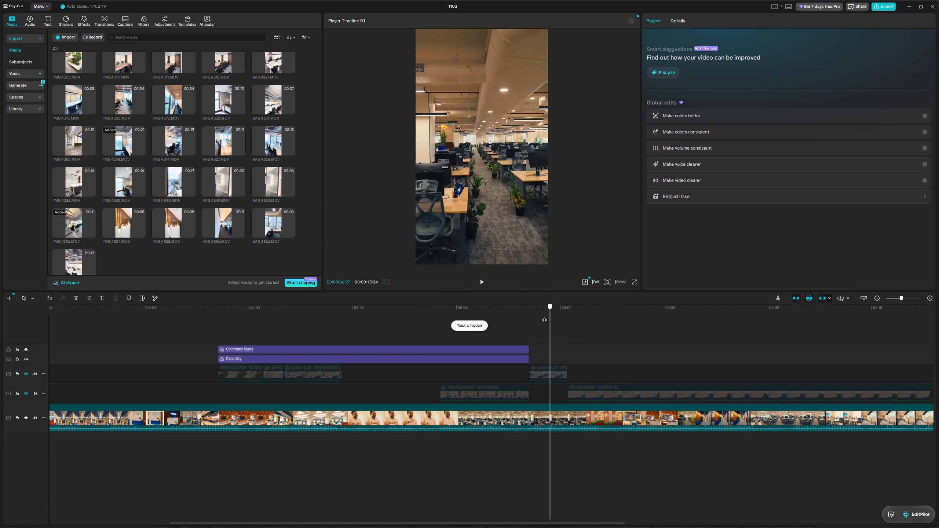
{"action": "left_click_drag", "start_coordinate": [544, 316], "coordinate": [534, 316]}
{"action": "key", "text": "space"}
{"action": "key", "text": "space"}
{"action": "key", "text": "space"}
{"action": "key", "text": "space"}
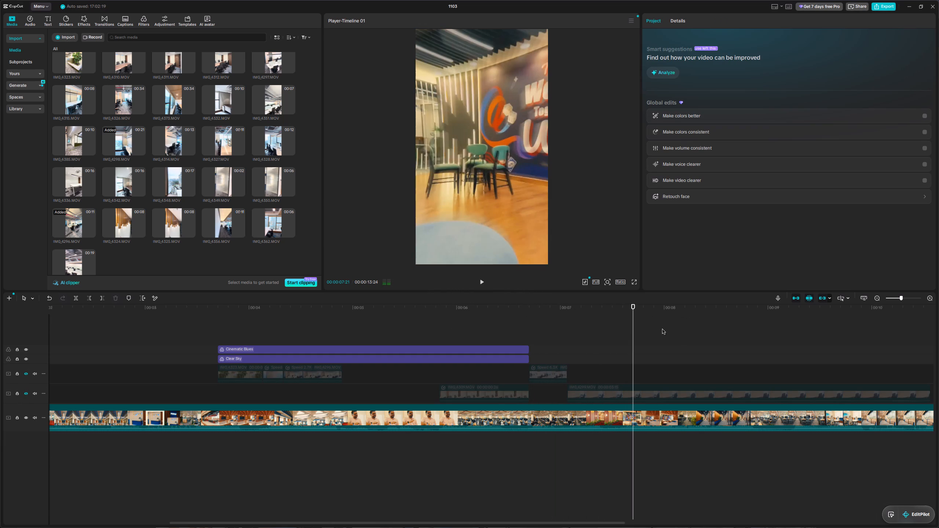
Add timeline markers at the reference video's shot changes at 00:00:07:16, 00:00:07:20 and about 00:00:07:23.
{"action": "left_click_drag", "start_coordinate": [633, 329], "coordinate": [604, 336]}
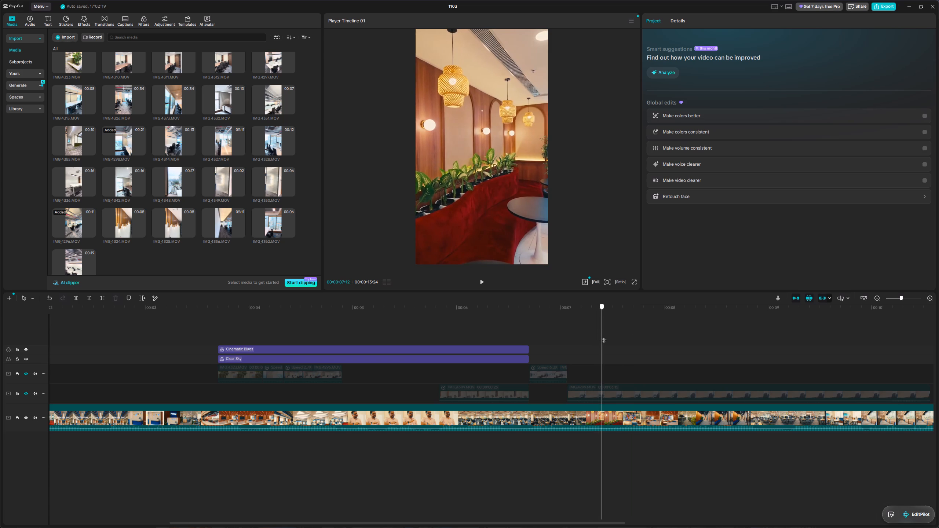
{"action": "left_click_drag", "start_coordinate": [604, 336], "coordinate": [615, 339]}
{"action": "key", "text": "m"}
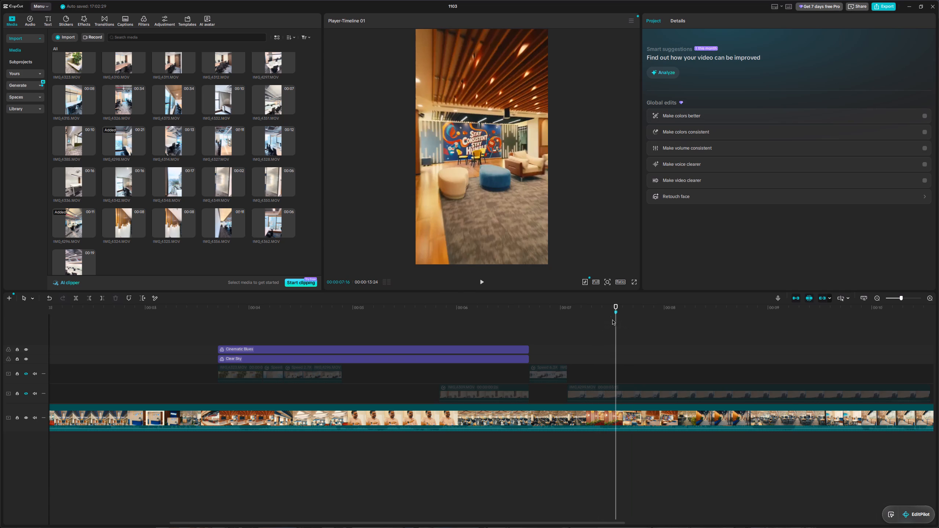
{"action": "key", "text": "space"}
{"action": "key", "text": "space"}
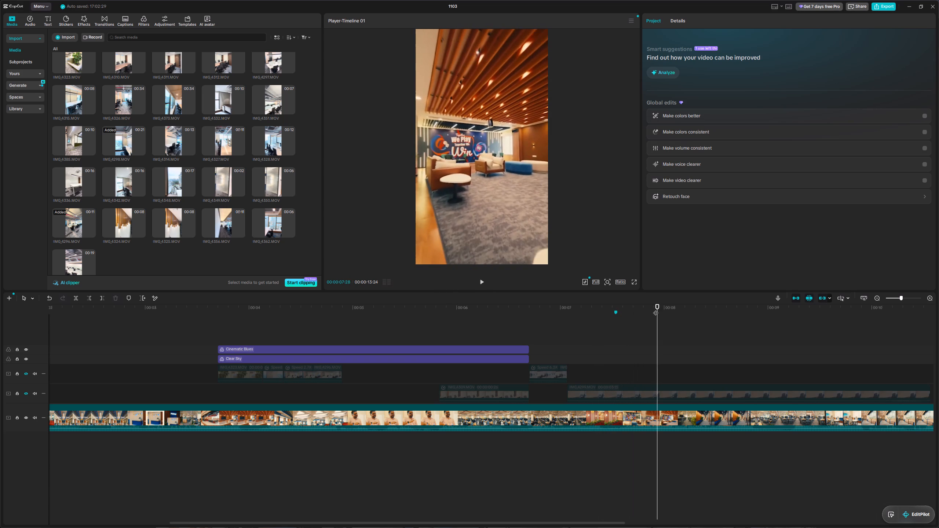
{"action": "left_click_drag", "start_coordinate": [656, 309], "coordinate": [615, 309]}
{"action": "key", "text": "space"}
{"action": "key", "text": "space"}
{"action": "left_click_drag", "start_coordinate": [637, 308], "coordinate": [629, 307]}
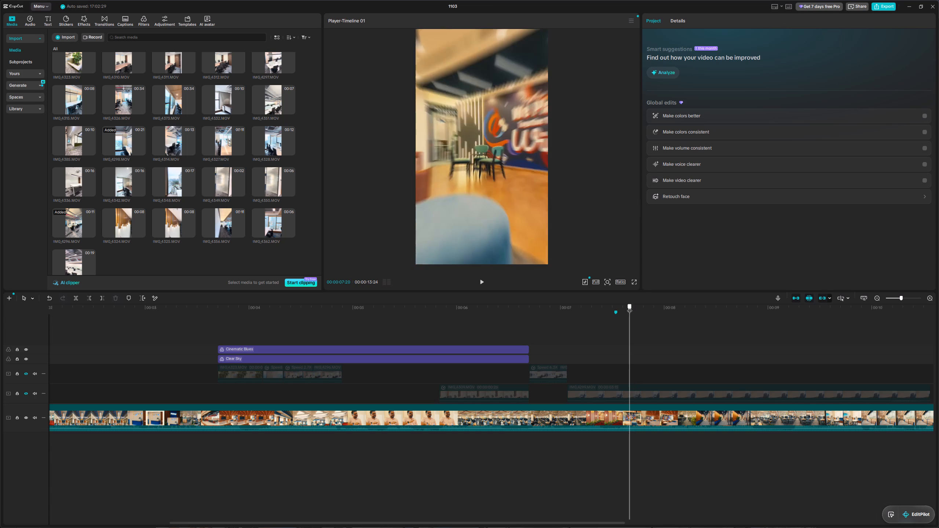
{"action": "left_click_drag", "start_coordinate": [629, 307], "coordinate": [631, 307]}
{"action": "key", "text": "m"}
{"action": "left_click_drag", "start_coordinate": [629, 307], "coordinate": [638, 308]}
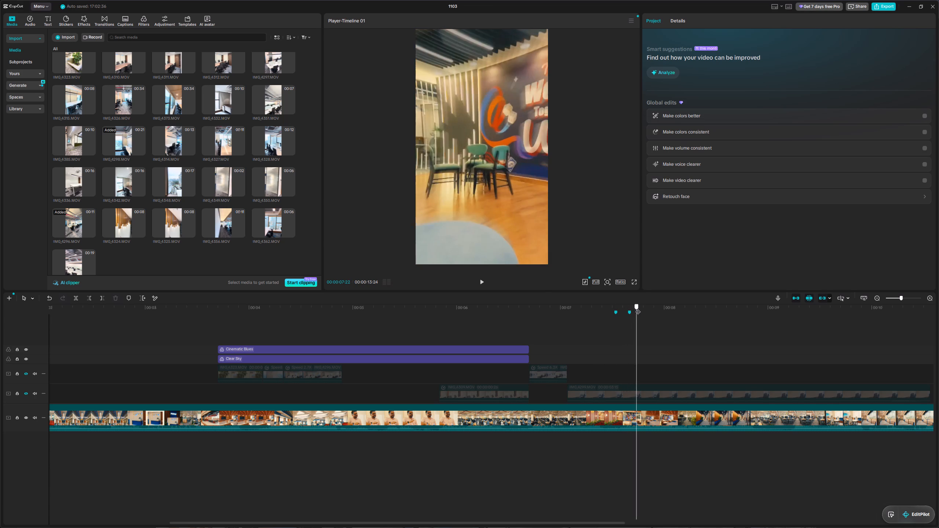
{"action": "left_click_drag", "start_coordinate": [638, 308], "coordinate": [639, 308]}
{"action": "key", "text": "m"}
Add timeline markers at the reference's following shot changes at about 00:00:08:01, 00:00:08:08 and 00:00:08:22.
{"action": "left_click_drag", "start_coordinate": [639, 304], "coordinate": [650, 304]}
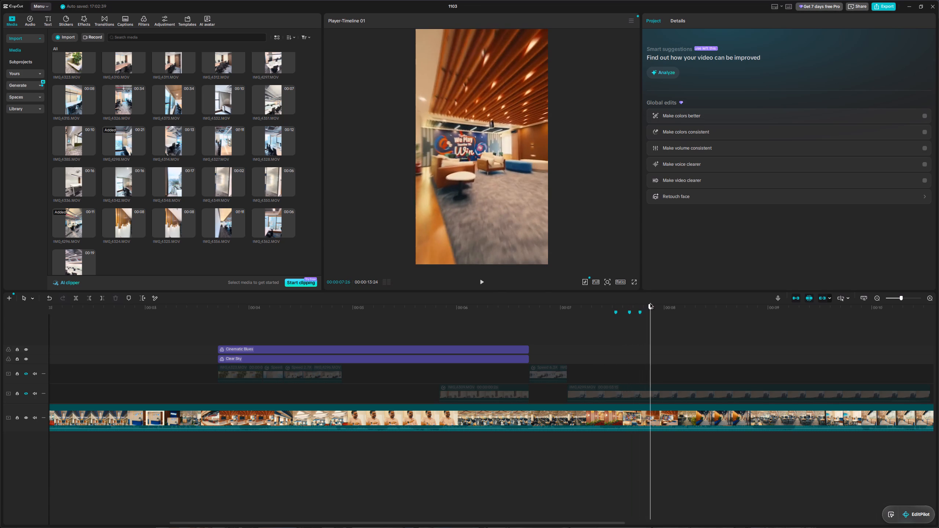
{"action": "left_click_drag", "start_coordinate": [650, 304], "coordinate": [667, 305]}
{"action": "key", "text": "m"}
{"action": "left_click_drag", "start_coordinate": [668, 305], "coordinate": [676, 305]}
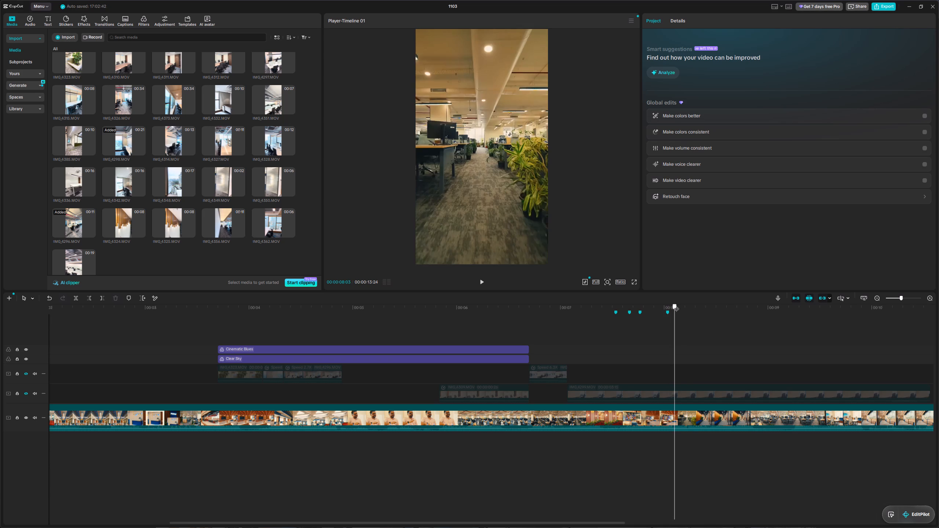
{"action": "left_click_drag", "start_coordinate": [676, 305], "coordinate": [691, 305]}
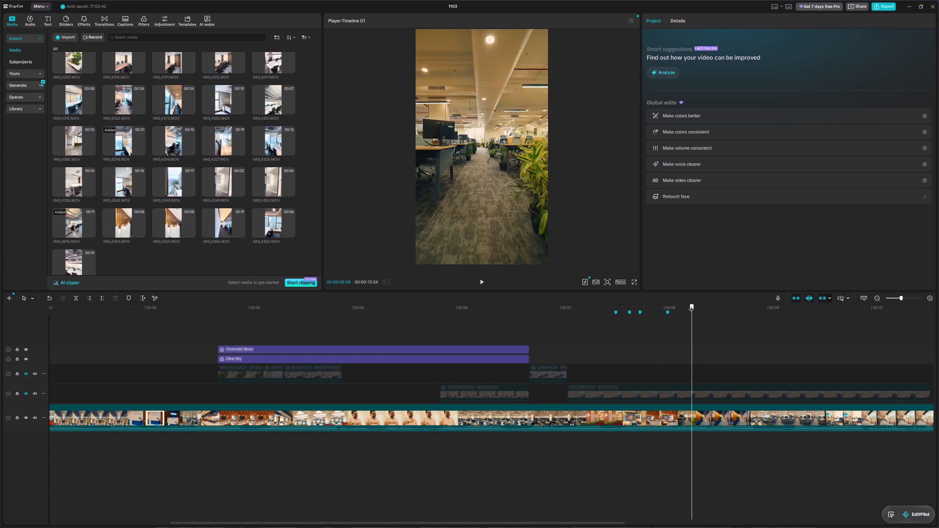
{"action": "key", "text": "m"}
{"action": "left_click_drag", "start_coordinate": [691, 305], "coordinate": [702, 303]}
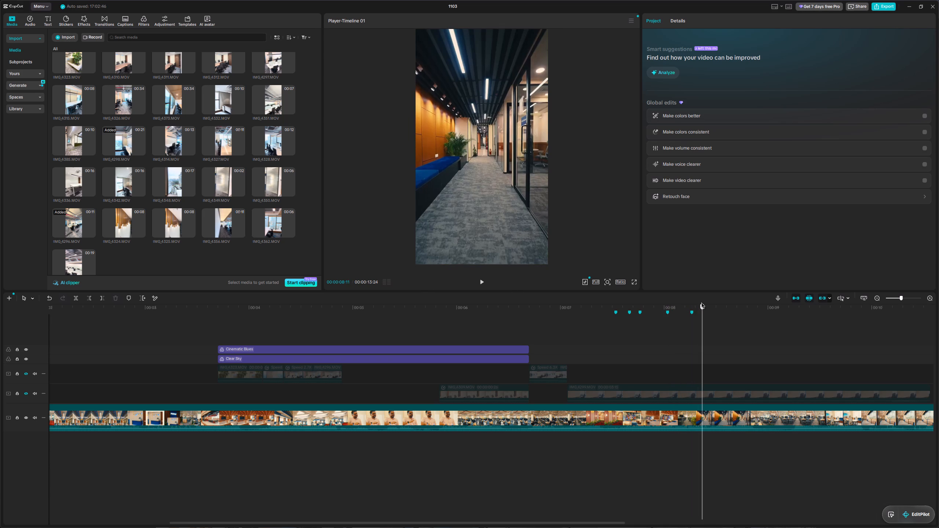
{"action": "left_click_drag", "start_coordinate": [702, 303], "coordinate": [734, 301]}
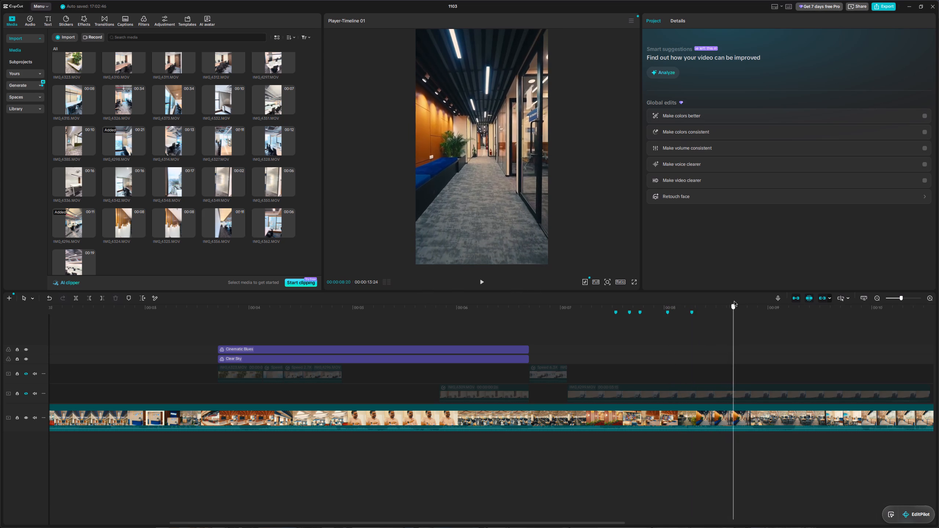
{"action": "left_click_drag", "start_coordinate": [734, 301], "coordinate": [742, 306]}
{"action": "key", "text": "m"}
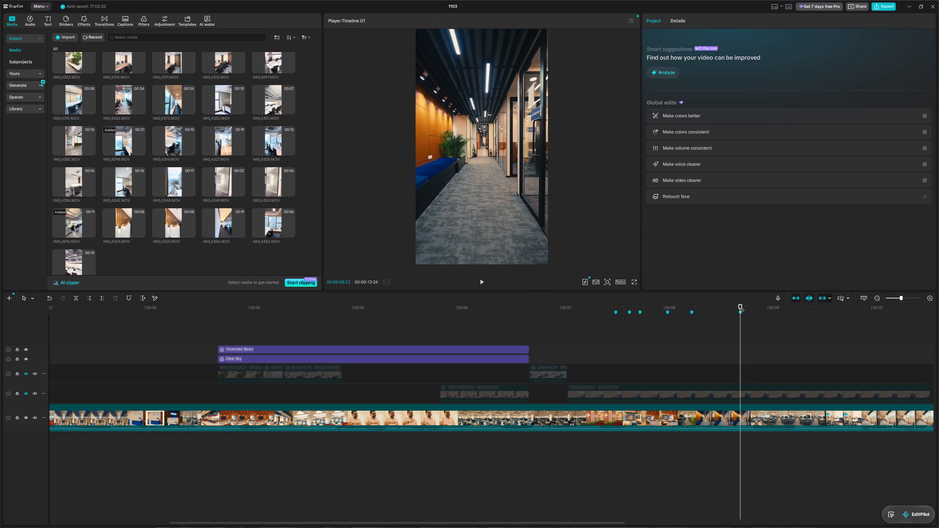
Add timeline markers at the reference video's shot changes at about 00:00:08:28, 00:00:09:11 and 00:00:09:22.
{"action": "left_click_drag", "start_coordinate": [740, 303], "coordinate": [745, 305]}
{"action": "left_click_drag", "start_coordinate": [742, 306], "coordinate": [781, 306]}
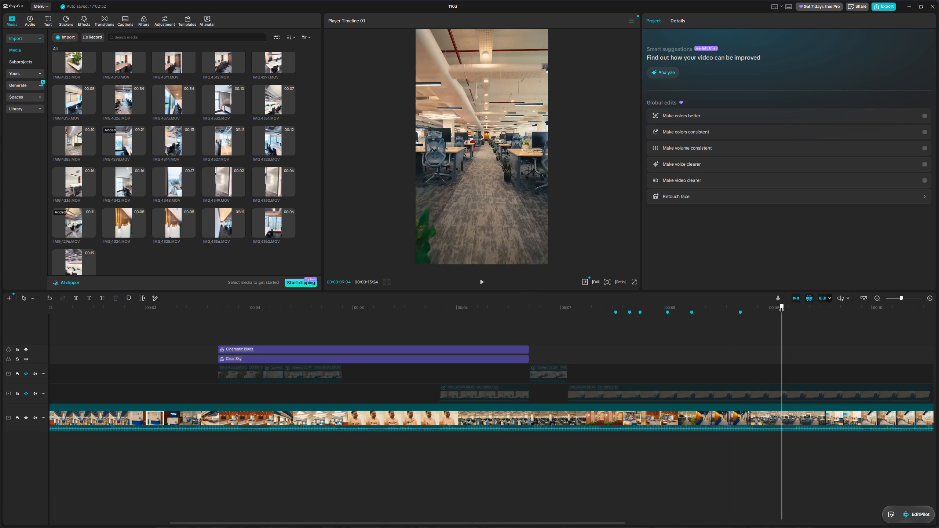
{"action": "left_click_drag", "start_coordinate": [781, 306], "coordinate": [765, 309]}
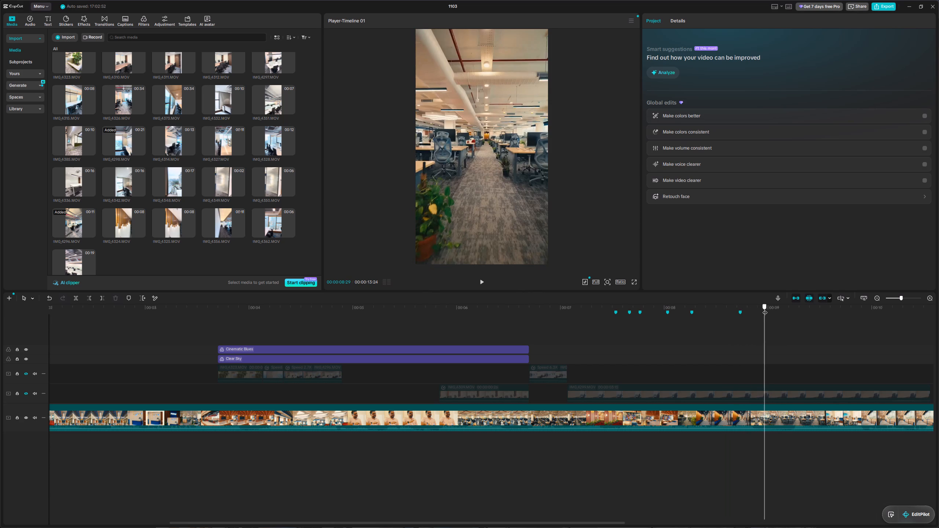
{"action": "left_click_drag", "start_coordinate": [765, 309], "coordinate": [761, 309]}
{"action": "key", "text": "m"}
{"action": "left_click_drag", "start_coordinate": [761, 304], "coordinate": [766, 305]}
{"action": "left_click_drag", "start_coordinate": [766, 305], "coordinate": [813, 309]}
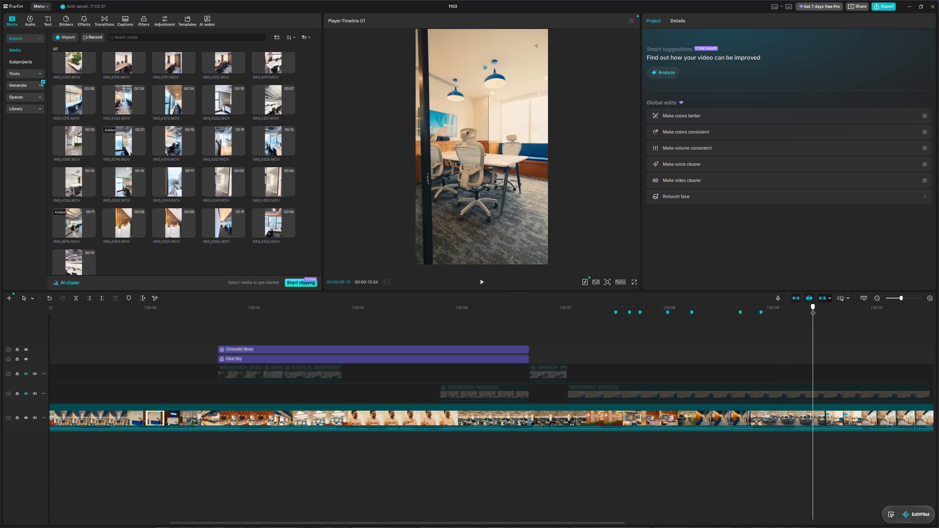
{"action": "left_click_drag", "start_coordinate": [813, 309], "coordinate": [804, 309]}
{"action": "key", "text": "m"}
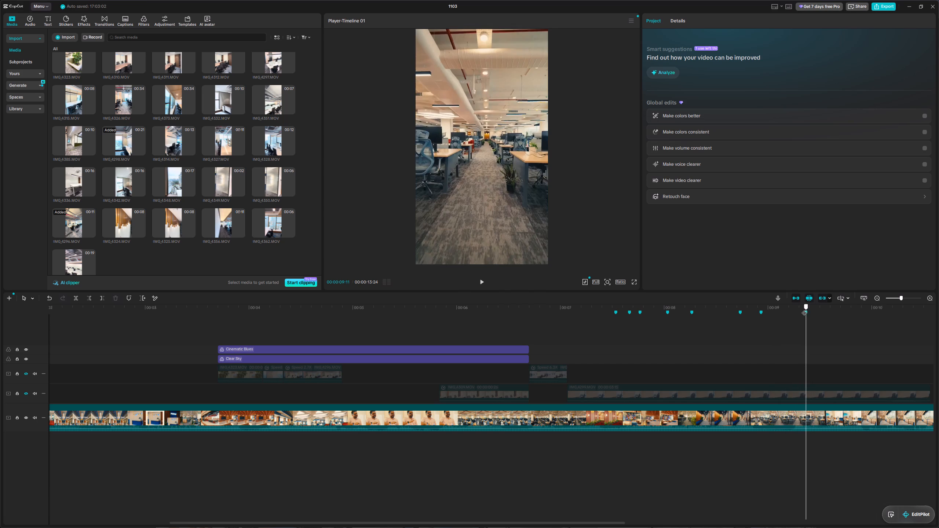
{"action": "left_click_drag", "start_coordinate": [804, 309], "coordinate": [844, 312]}
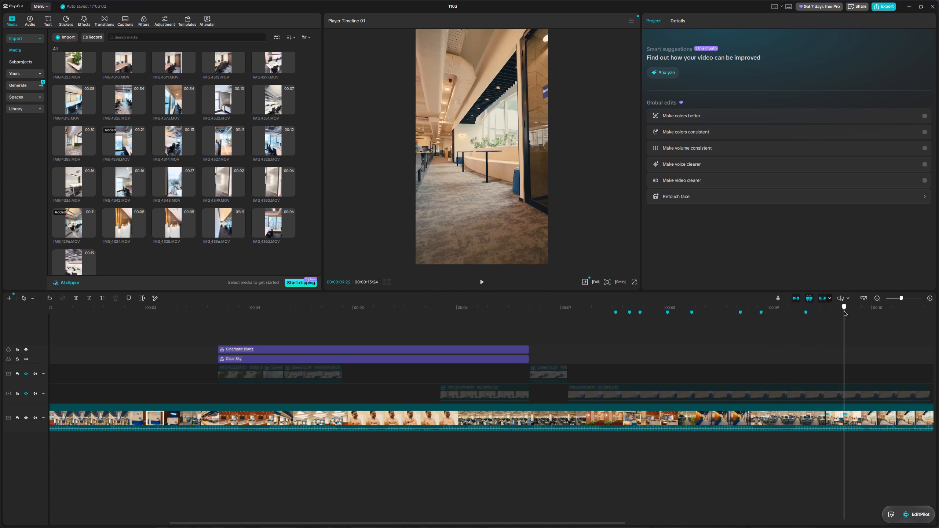
{"action": "left_click_drag", "start_coordinate": [844, 312], "coordinate": [844, 312]}
{"action": "key", "text": "m"}
Add timeline markers at the reference's shot changes at about 00:00:10:26, 00:00:11:06 and 00:00:11:29.
{"action": "left_click_drag", "start_coordinate": [844, 307], "coordinate": [903, 305]}
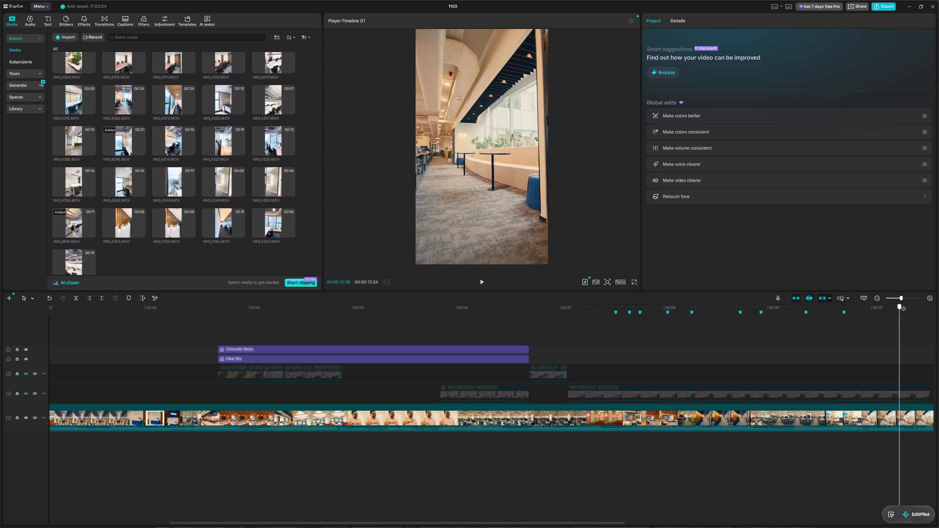
{"action": "left_click_drag", "start_coordinate": [903, 305], "coordinate": [825, 303]}
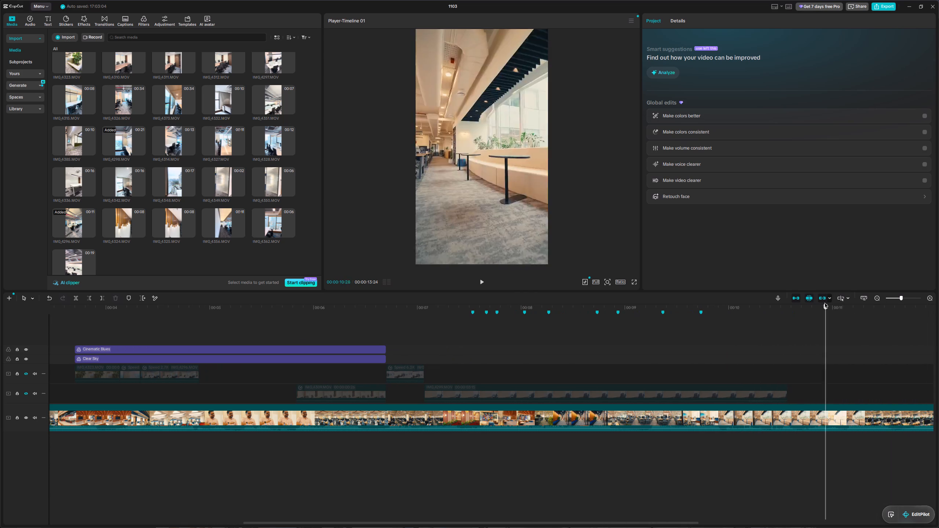
{"action": "left_click_drag", "start_coordinate": [825, 303], "coordinate": [780, 308]}
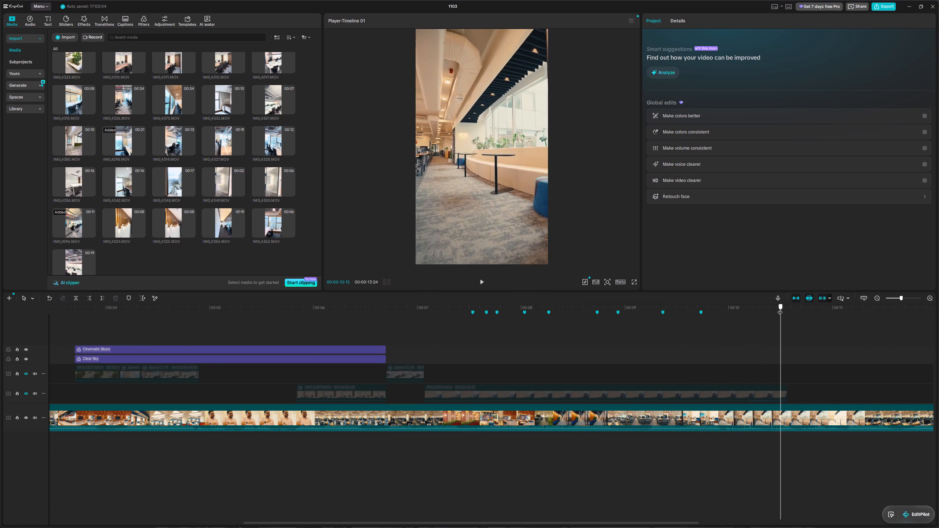
{"action": "left_click_drag", "start_coordinate": [780, 308], "coordinate": [819, 316]}
{"action": "key", "text": "m"}
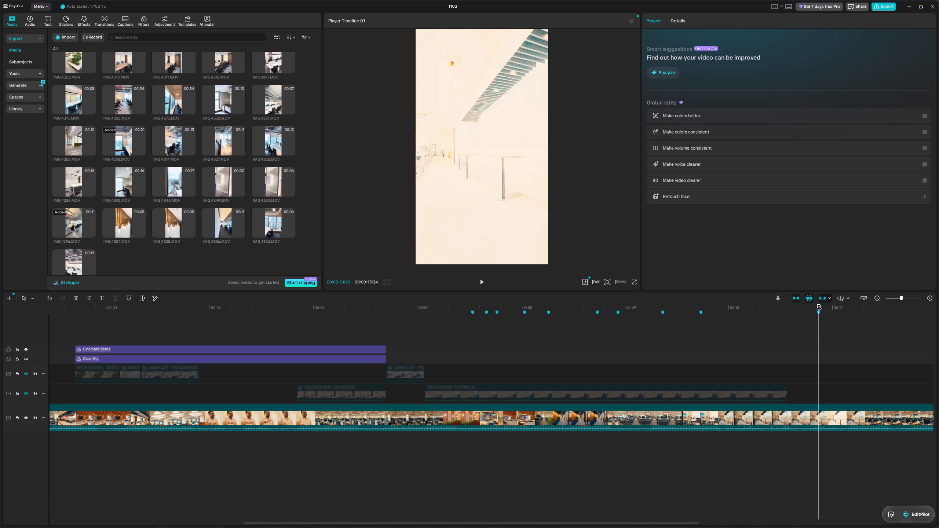
{"action": "left_click_drag", "start_coordinate": [819, 305], "coordinate": [855, 304]}
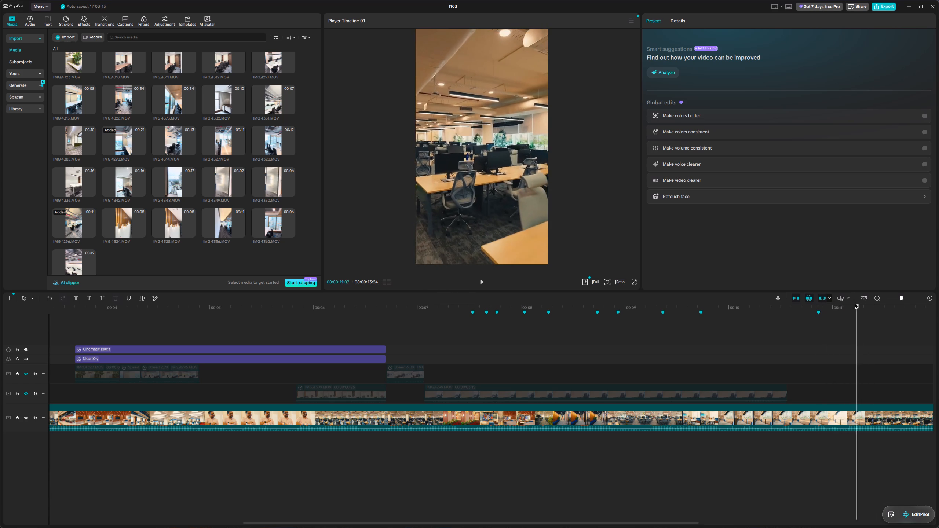
{"action": "left_click_drag", "start_coordinate": [855, 304], "coordinate": [854, 304]}
{"action": "key", "text": "m"}
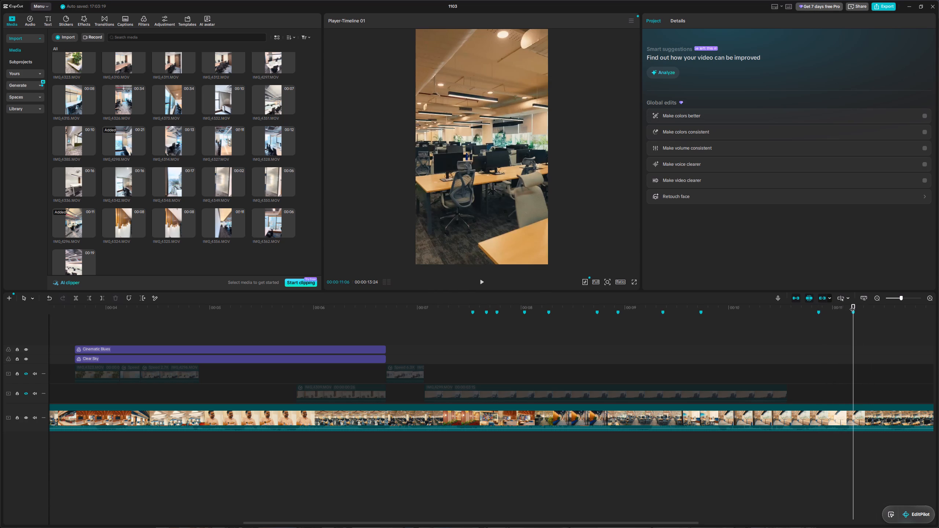
{"action": "left_click_drag", "start_coordinate": [852, 305], "coordinate": [922, 313]}
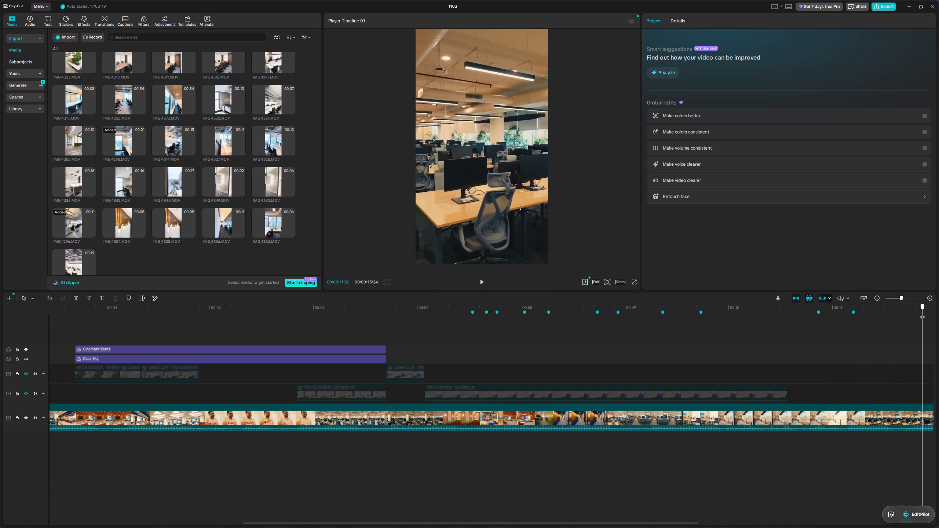
{"action": "left_click_drag", "start_coordinate": [922, 313], "coordinate": [750, 312]}
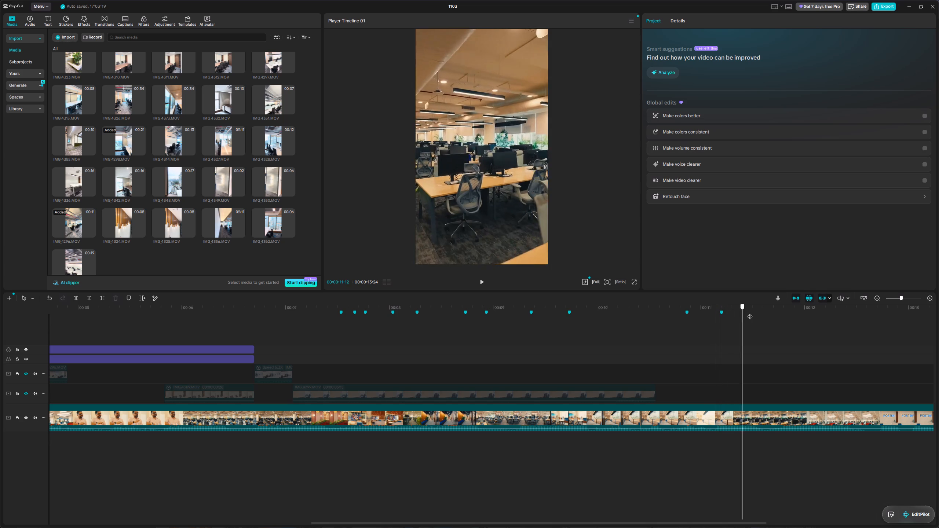
{"action": "left_click_drag", "start_coordinate": [750, 312], "coordinate": [808, 311]}
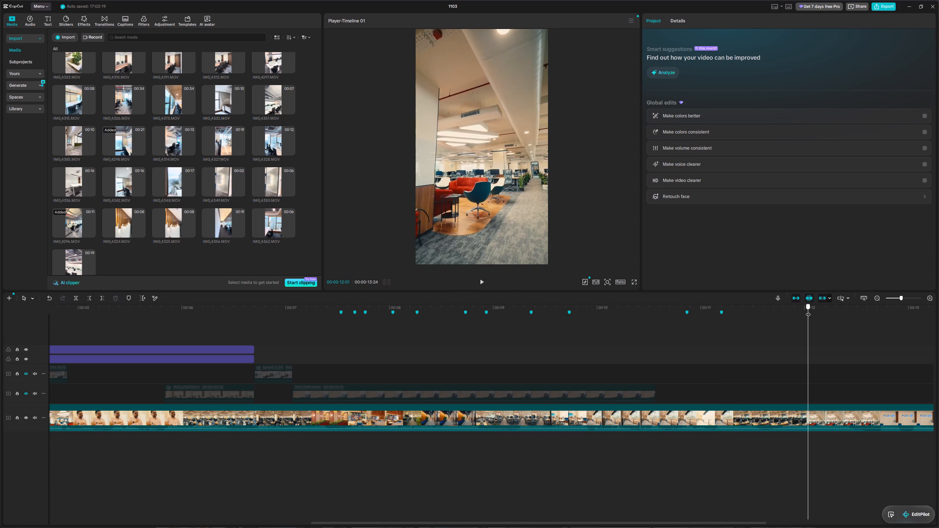
{"action": "left_click_drag", "start_coordinate": [808, 311], "coordinate": [798, 312]}
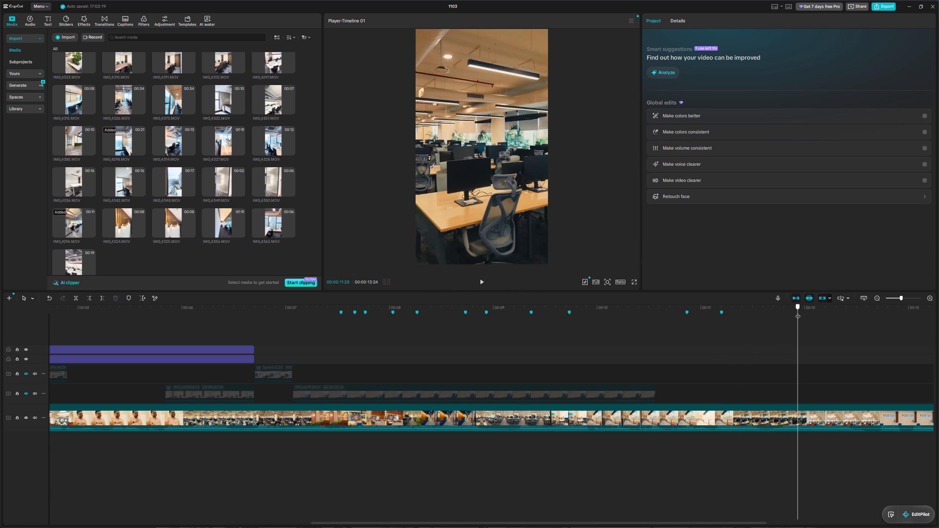
{"action": "left_click_drag", "start_coordinate": [798, 312], "coordinate": [800, 312]}
{"action": "key", "text": "m"}
Add timeline markers at the Porter reception shot at 00:00:12:18 and at the final shot change at 00:00:13:00.
{"action": "left_click_drag", "start_coordinate": [801, 306], "coordinate": [807, 305]}
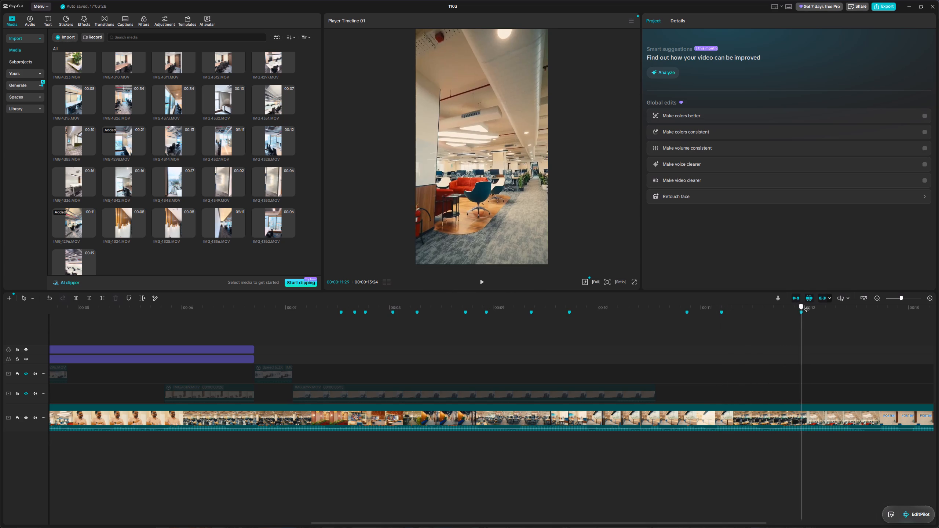
{"action": "left_click_drag", "start_coordinate": [807, 305], "coordinate": [866, 301]}
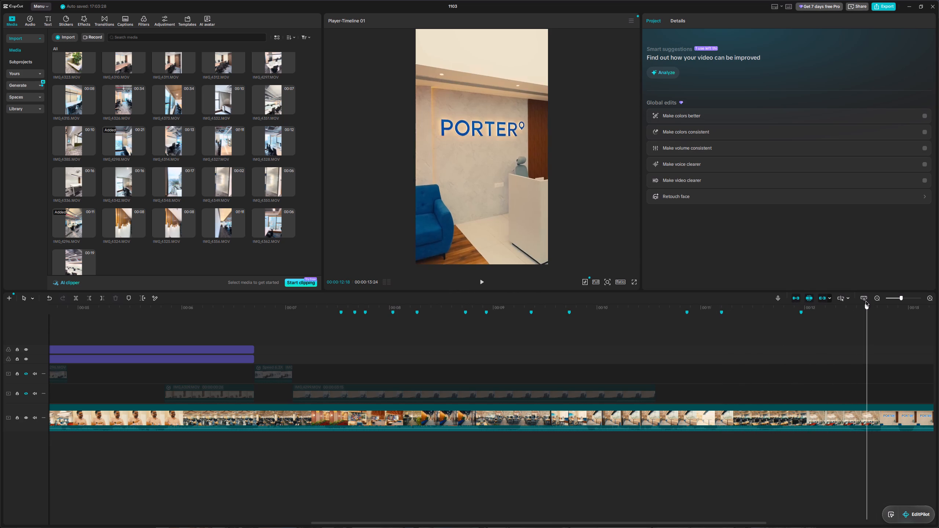
{"action": "left_click_drag", "start_coordinate": [866, 301], "coordinate": [865, 301]}
{"action": "key", "text": "m"}
{"action": "left_click_drag", "start_coordinate": [867, 305], "coordinate": [891, 308]}
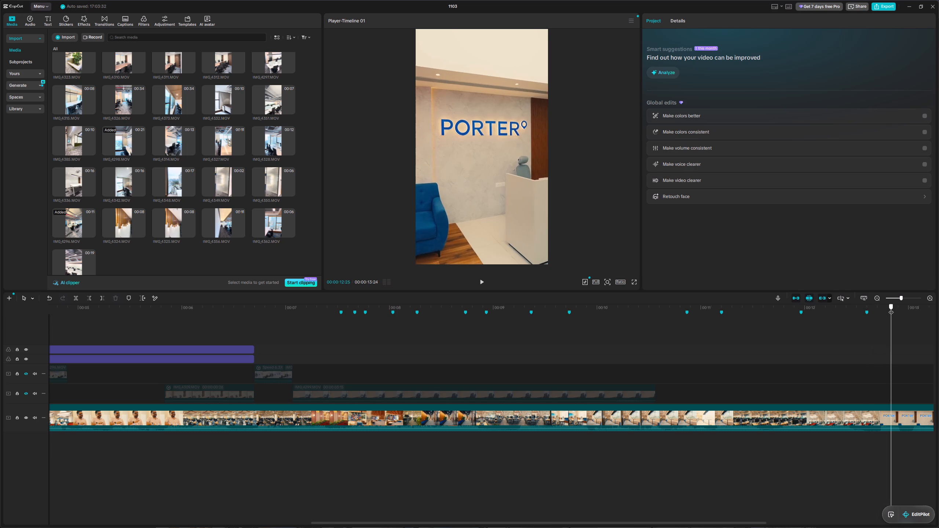
{"action": "left_click_drag", "start_coordinate": [891, 308], "coordinate": [903, 318]}
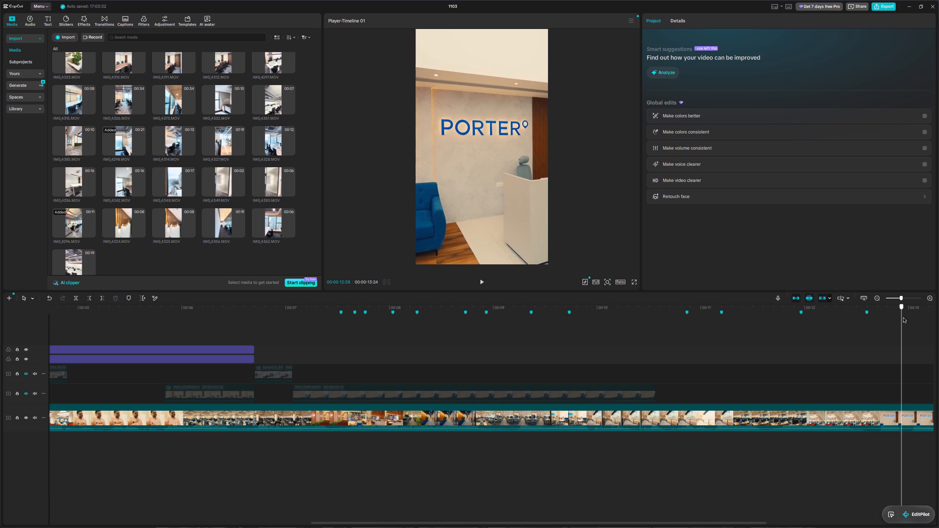
{"action": "left_click_drag", "start_coordinate": [903, 318], "coordinate": [908, 318]}
{"action": "key", "text": "m"}
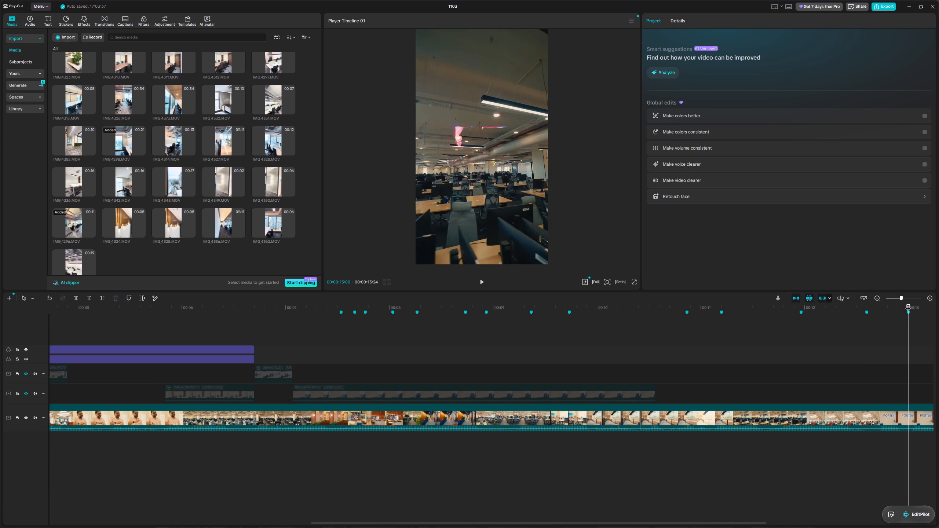
Replay the reference from its beginning and add timeline markers at its early shot changes at 00:00:01:09 and 00:00:01:28.
{"action": "left_click_drag", "start_coordinate": [908, 305], "coordinate": [742, 315]}
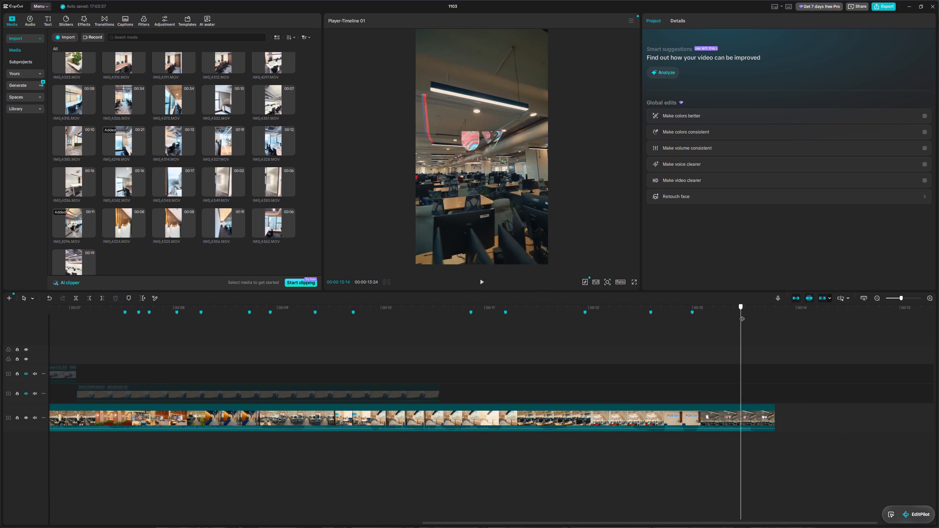
{"action": "left_click_drag", "start_coordinate": [742, 315], "coordinate": [0, 315]}
{"action": "left_click_drag", "start_coordinate": [903, 297], "coordinate": [896, 298]}
{"action": "key", "text": "space"}
{"action": "key", "text": "space"}
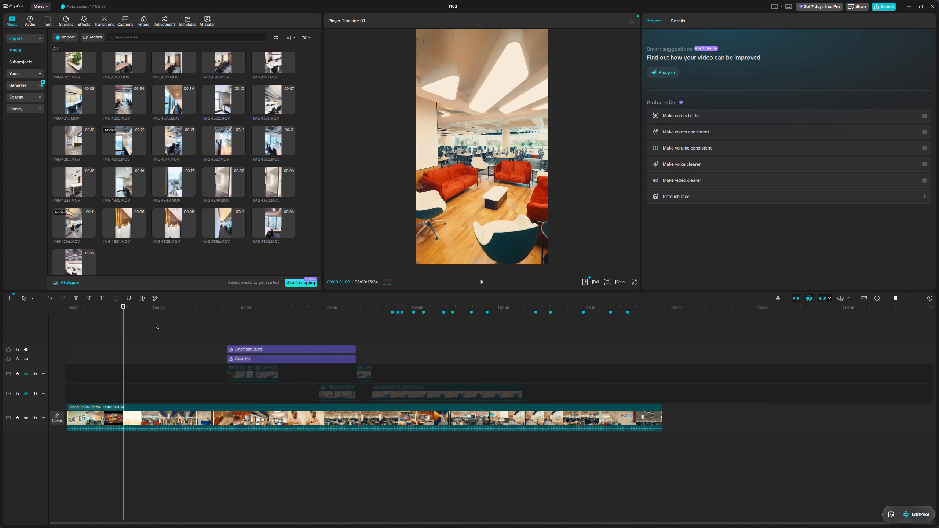
{"action": "key", "text": "m"}
{"action": "key", "text": "space"}
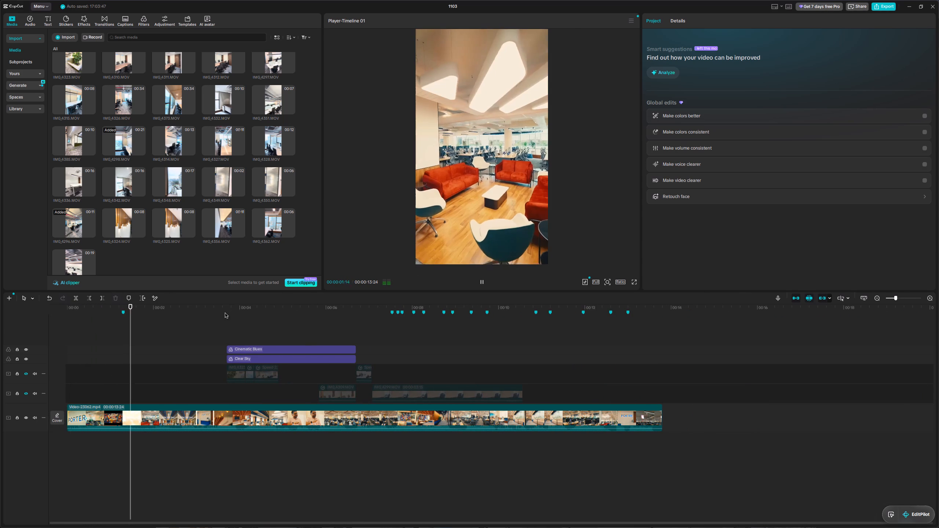
{"action": "key", "text": "space"}
{"action": "key", "text": "space"}
{"action": "key", "text": "space"}
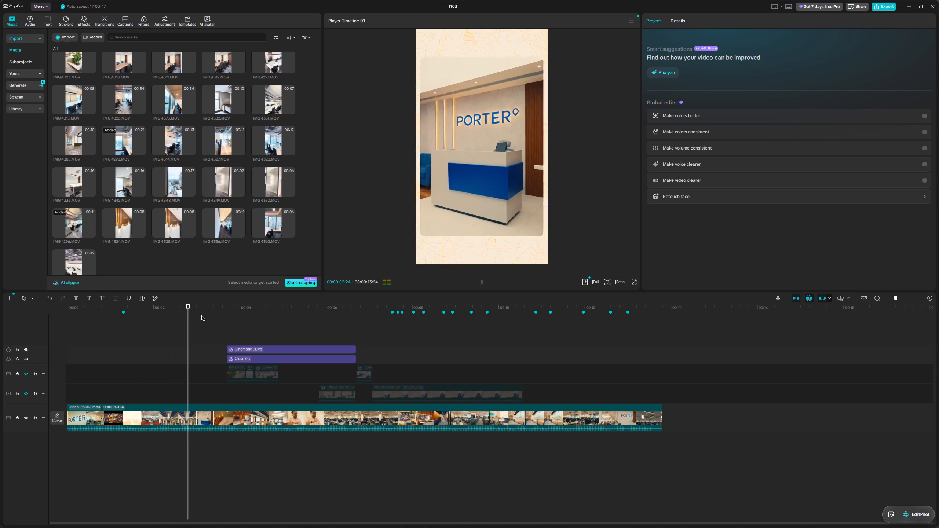
{"action": "left_click_drag", "start_coordinate": [190, 310], "coordinate": [162, 315]}
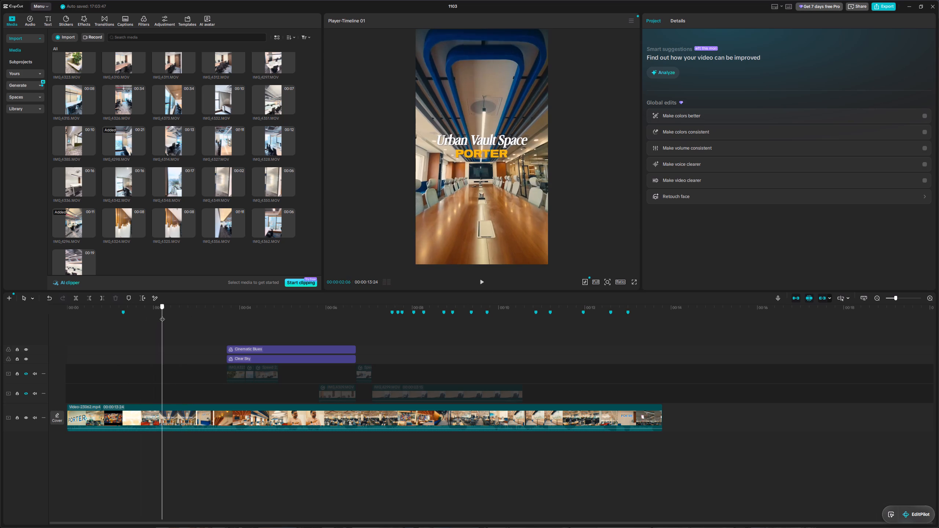
{"action": "left_click_drag", "start_coordinate": [162, 315], "coordinate": [151, 315]}
{"action": "key", "text": "m"}
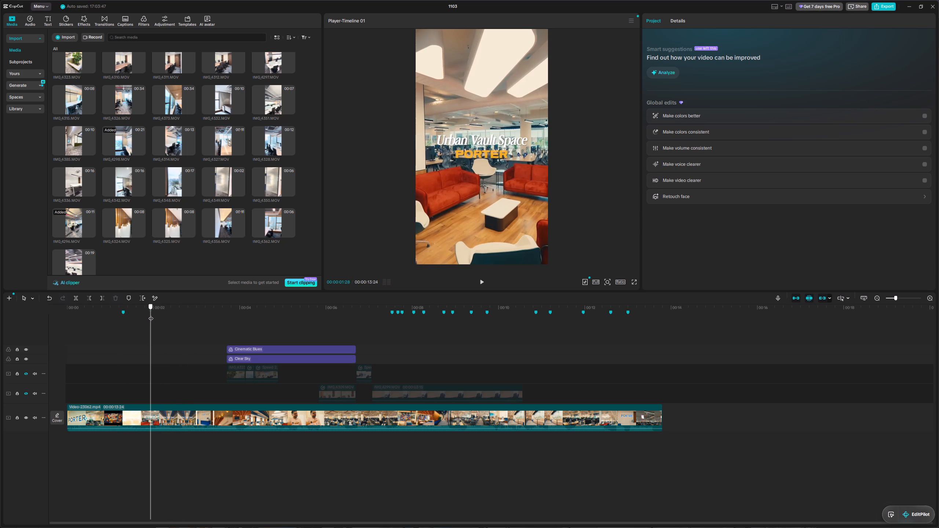
Add timeline markers at the reference's shot changes at about 00:00:02:21, 00:00:03:05 and 00:00:03:16.
{"action": "left_click_drag", "start_coordinate": [151, 315], "coordinate": [186, 313]}
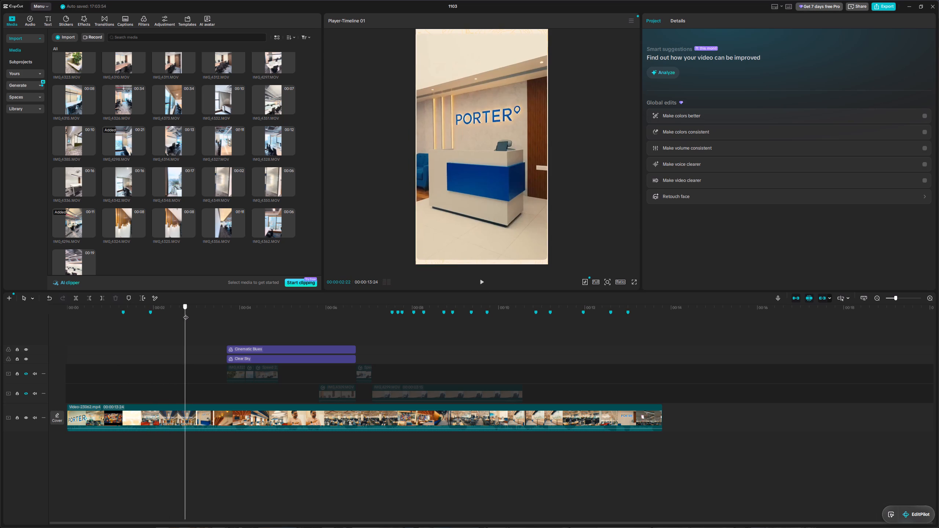
{"action": "left_click_drag", "start_coordinate": [186, 313], "coordinate": [208, 315]}
{"action": "key", "text": "m"}
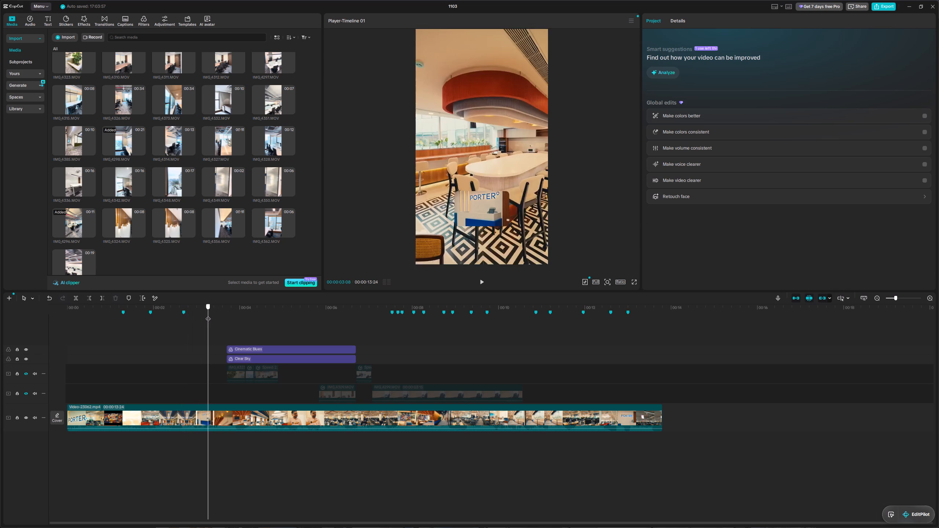
{"action": "left_click_drag", "start_coordinate": [208, 315], "coordinate": [208, 319]}
{"action": "left_click_drag", "start_coordinate": [208, 319], "coordinate": [207, 319]}
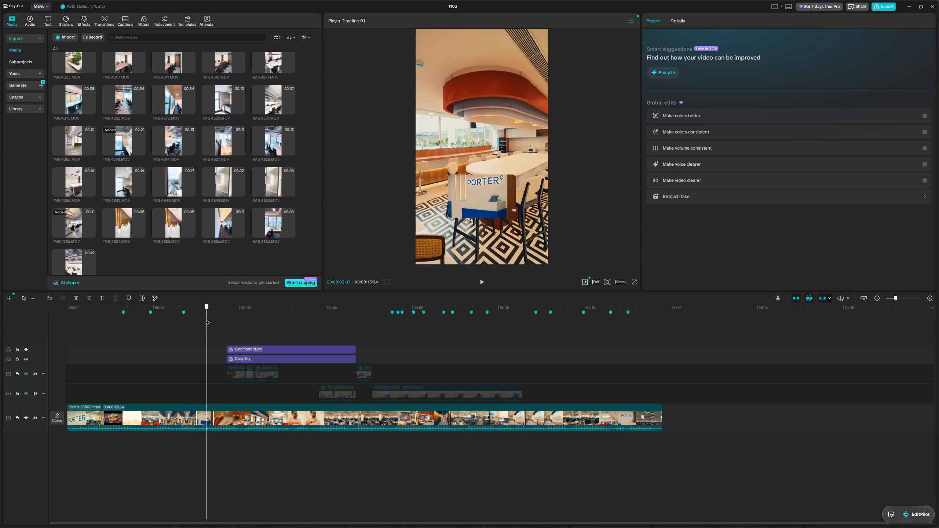
{"action": "left_click_drag", "start_coordinate": [207, 319], "coordinate": [204, 320]}
{"action": "key", "text": "m"}
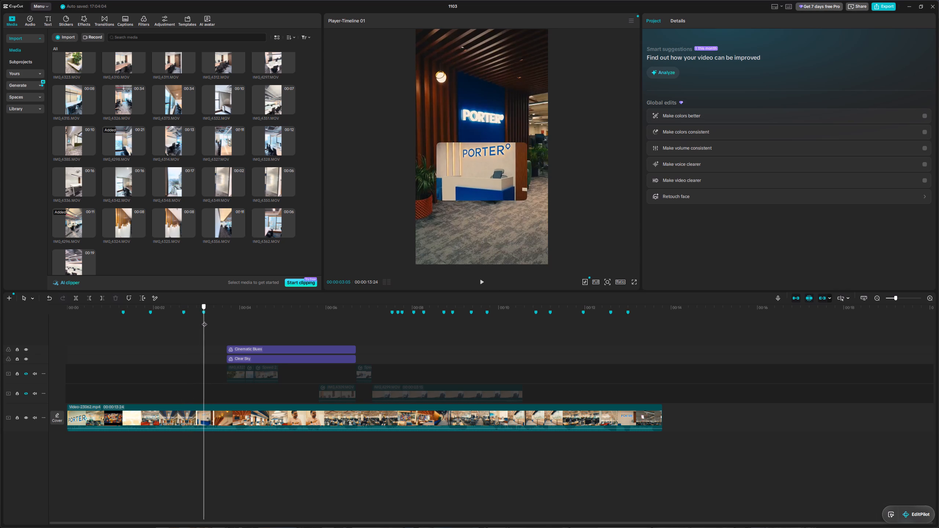
{"action": "left_click_drag", "start_coordinate": [204, 320], "coordinate": [219, 320]}
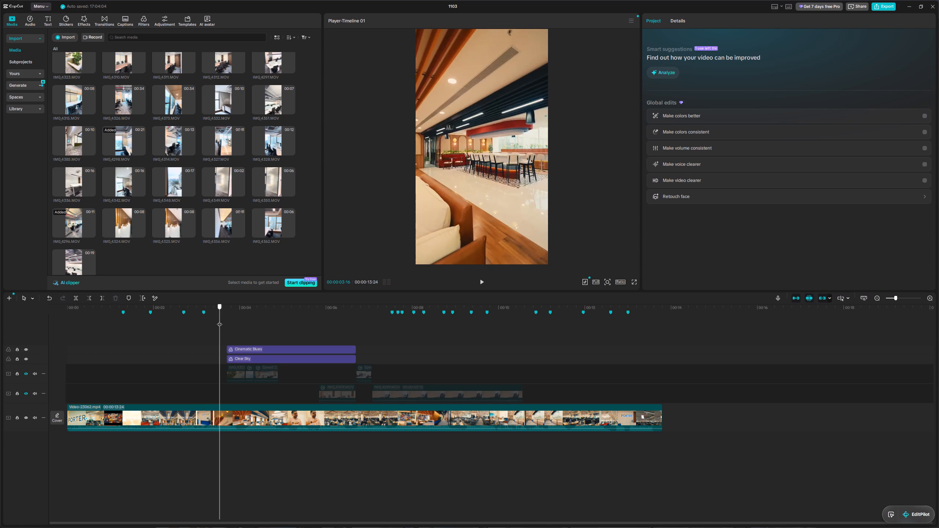
{"action": "left_click_drag", "start_coordinate": [219, 320], "coordinate": [250, 320]}
{"action": "key", "text": "m"}
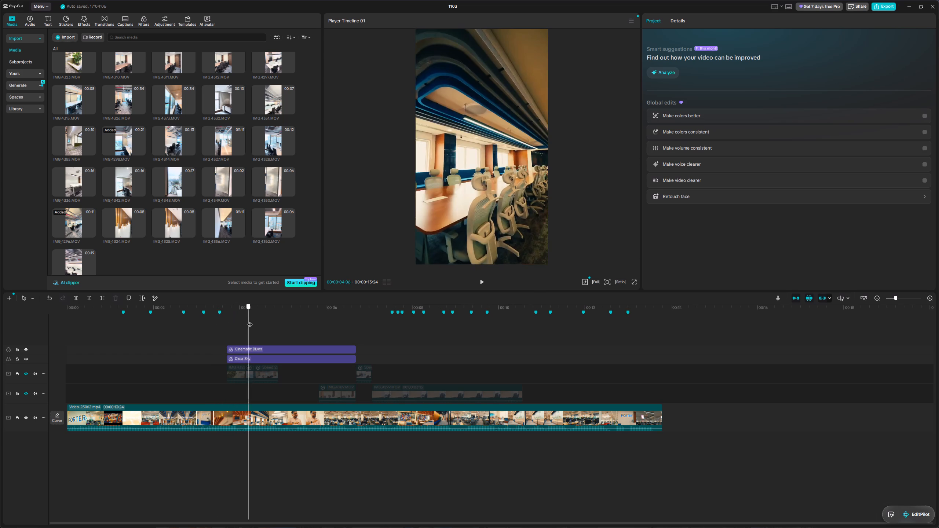
Return to about 00:00:03:21 and make both hidden walkthrough clip tracks above the reference visible again.
{"action": "left_click_drag", "start_coordinate": [250, 320], "coordinate": [234, 323]}
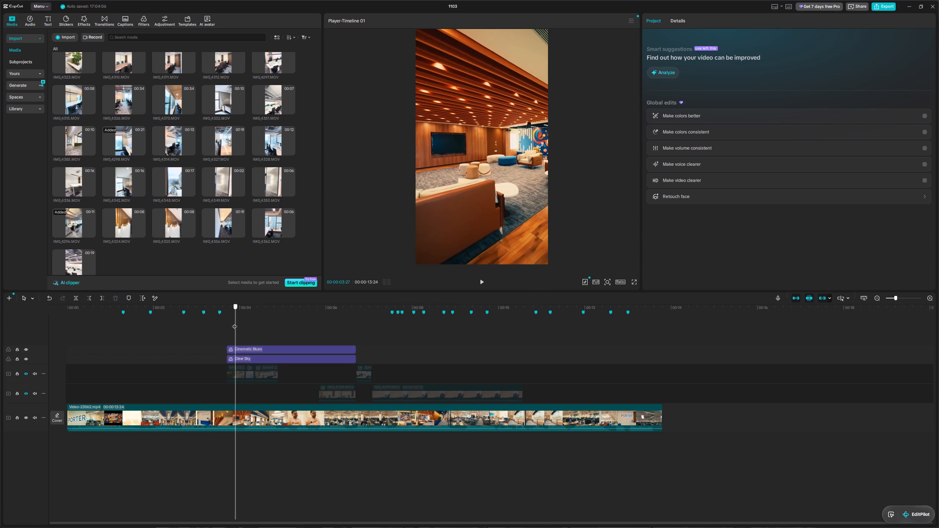
{"action": "left_click_drag", "start_coordinate": [234, 323], "coordinate": [226, 325]}
{"action": "left_click", "coordinate": [26, 376]}
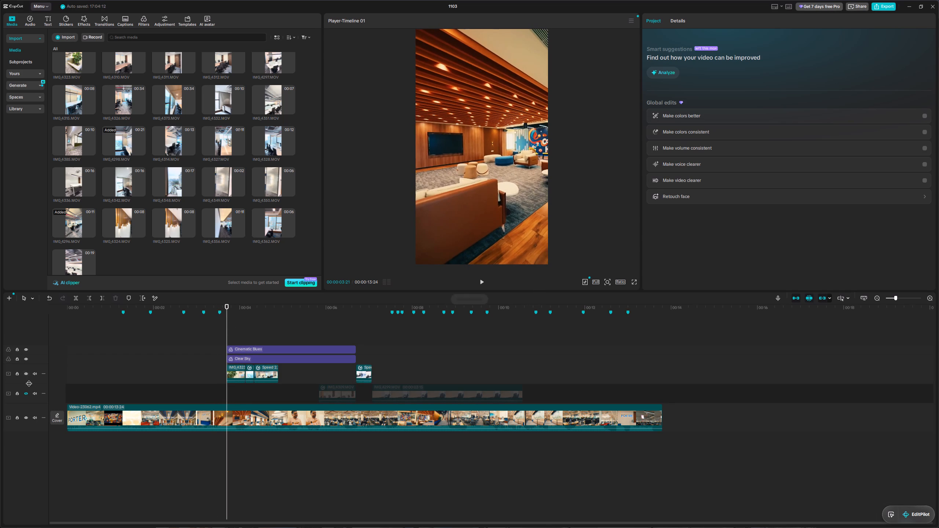
{"action": "left_click", "coordinate": [27, 393]}
Play the walkthrough edit from about 00:00:03:21 past the first markers of the later group to check its timing.
{"action": "key", "text": "space"}
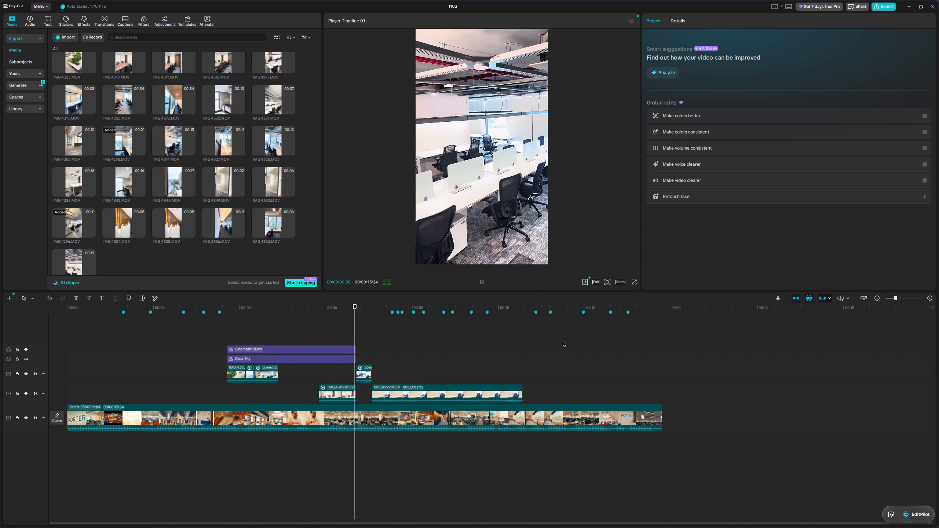
{"action": "key", "text": "space"}
{"action": "key", "text": "space"}
{"action": "key", "text": "space"}
{"action": "key", "text": "space"}
{"action": "key", "text": "space"}
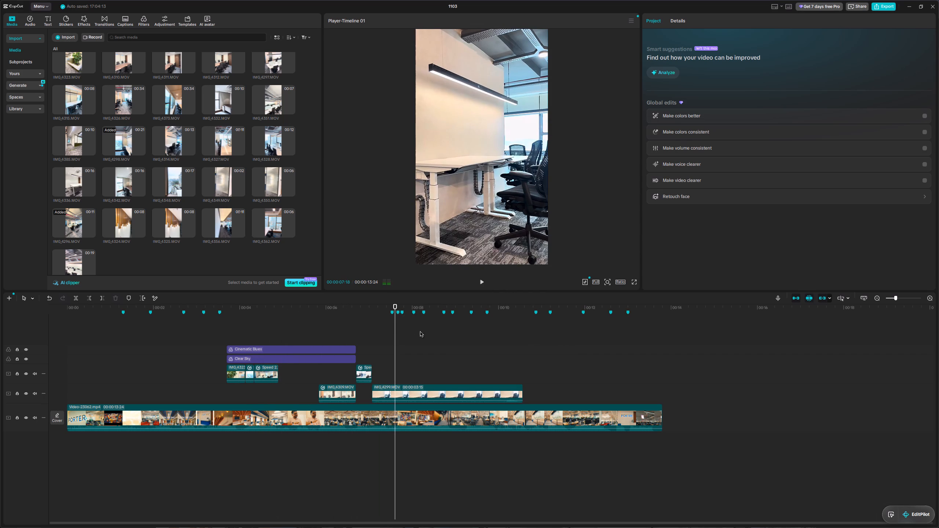
{"action": "key", "text": "space"}
{"action": "key", "text": "space"}
Trim about half a second off the start of IMG_4299.MOV, close the gap, and end it at the 00:00:07:16 marker.
{"action": "left_click_drag", "start_coordinate": [402, 303], "coordinate": [390, 304]}
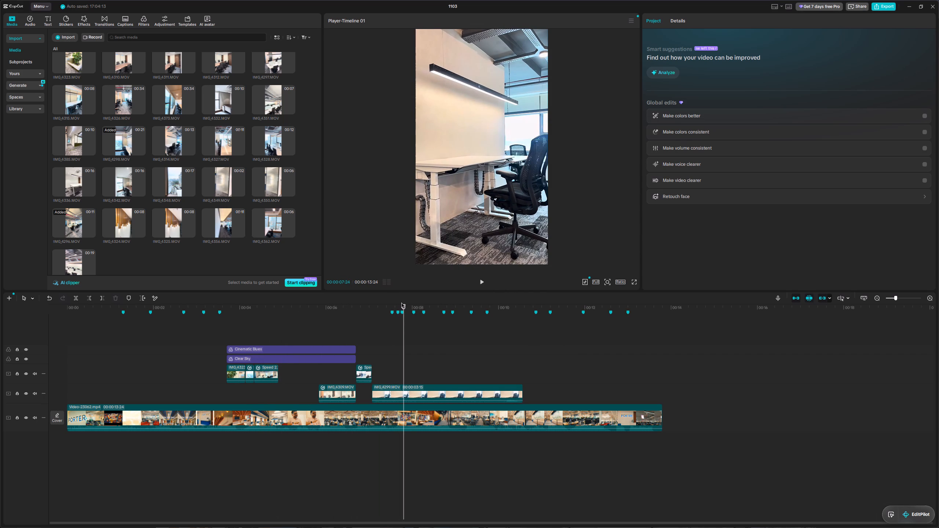
{"action": "left_click_drag", "start_coordinate": [403, 307], "coordinate": [394, 307]}
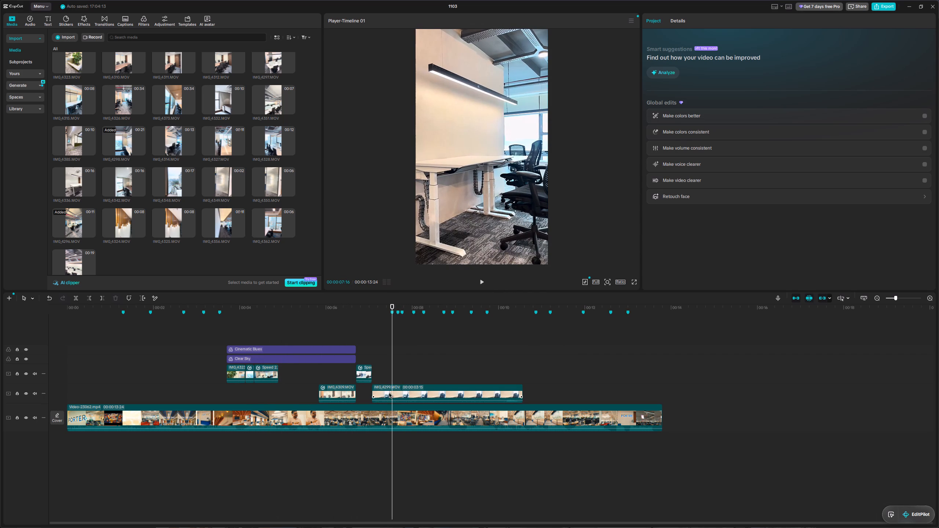
{"action": "left_click", "coordinate": [384, 393]}
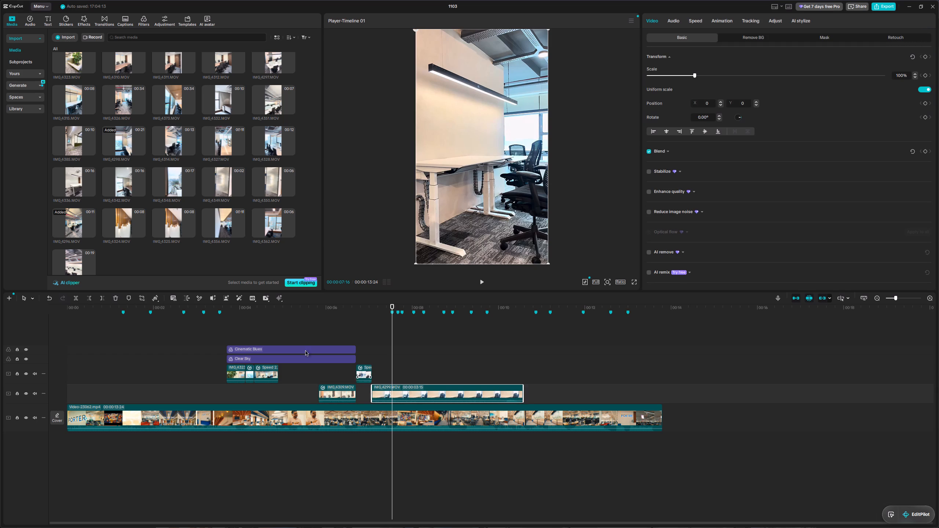
{"action": "left_click_drag", "start_coordinate": [370, 397], "coordinate": [393, 395]}
{"action": "left_click_drag", "start_coordinate": [408, 392], "coordinate": [388, 393]}
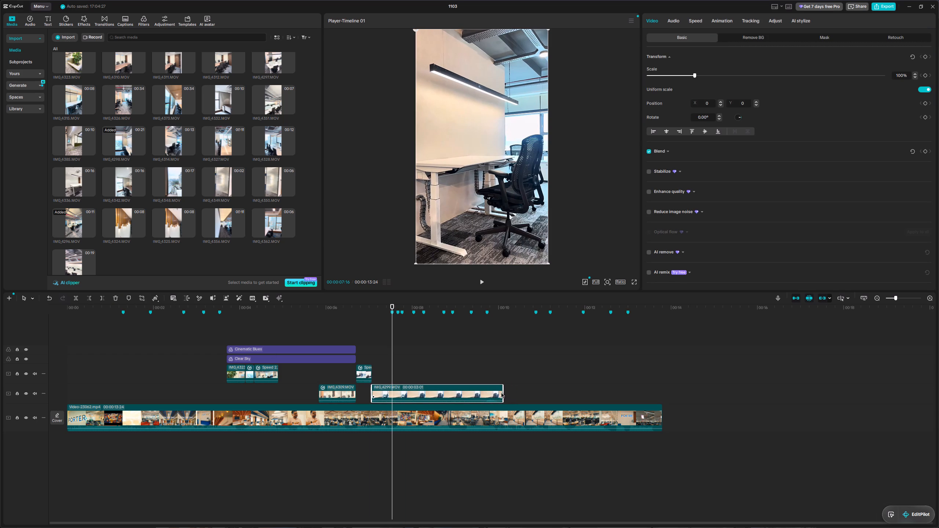
{"action": "left_click_drag", "start_coordinate": [502, 392], "coordinate": [391, 393]}
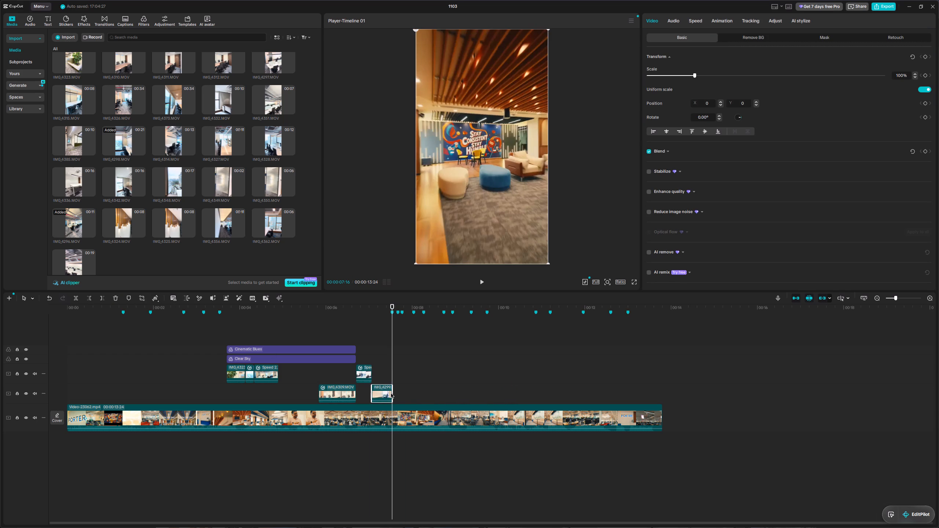
Preview the imported office clips to find footage for the shot following IMG_4299.MOV.
{"action": "left_click", "coordinate": [169, 142]}
{"action": "left_click", "coordinate": [131, 138]}
{"action": "left_click", "coordinate": [122, 89]}
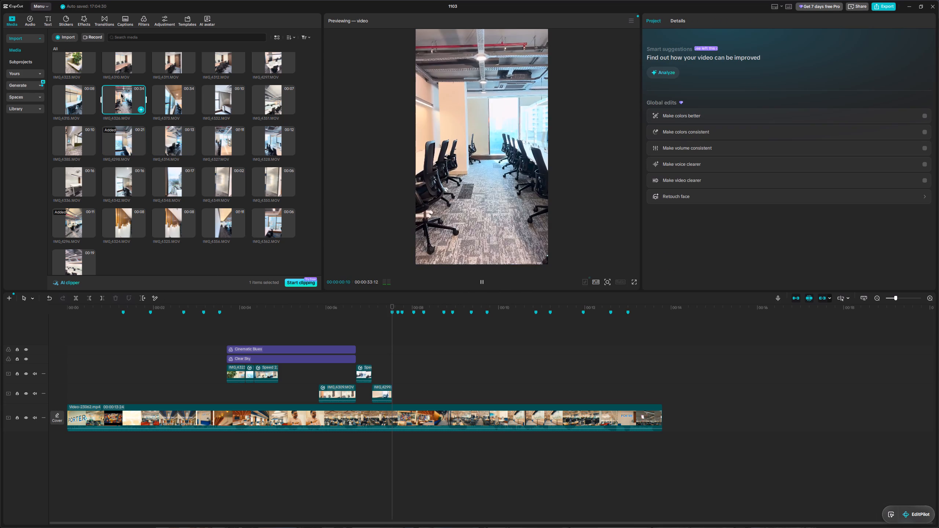
{"action": "left_click_drag", "start_coordinate": [121, 94], "coordinate": [113, 118]}
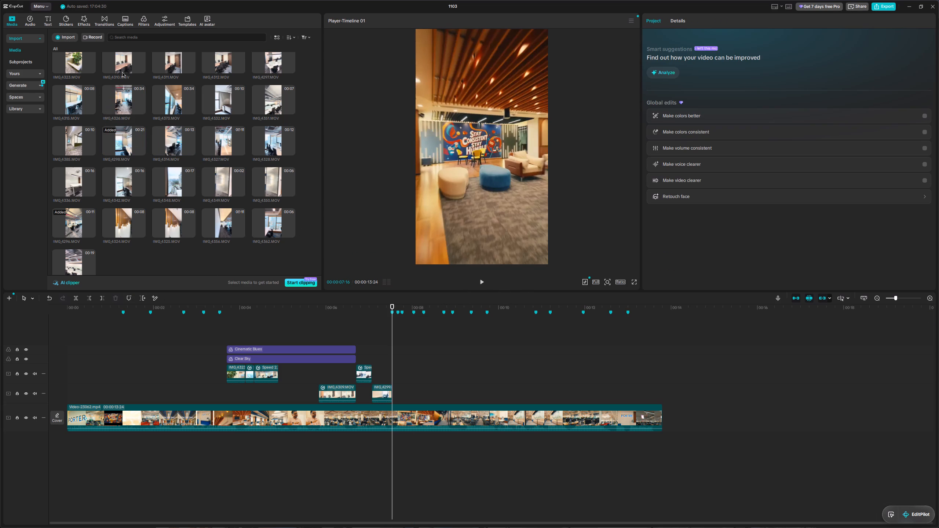
{"action": "left_click", "coordinate": [124, 71]}
{"action": "scroll", "coordinate": [144, 85], "scroll_direction": "up", "scroll_amount": 2}
{"action": "left_click", "coordinate": [223, 64]}
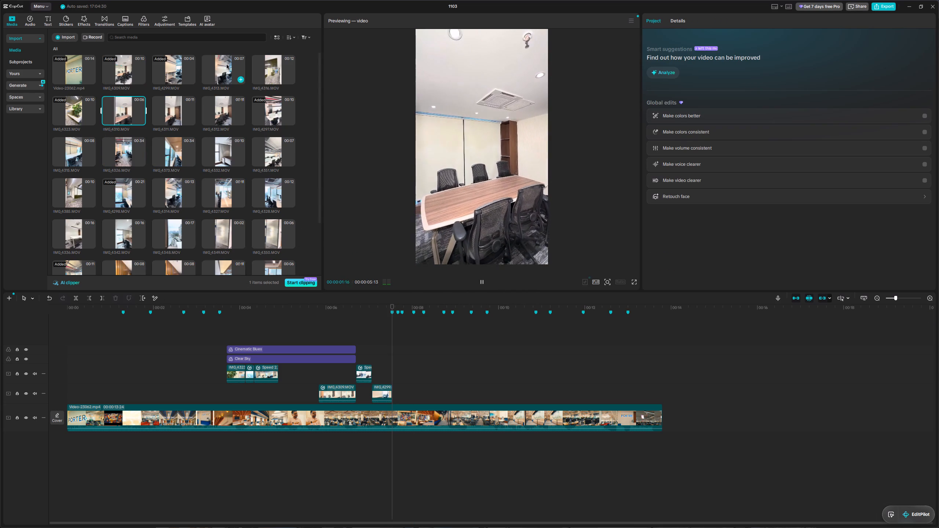
{"action": "left_click", "coordinate": [277, 70]}
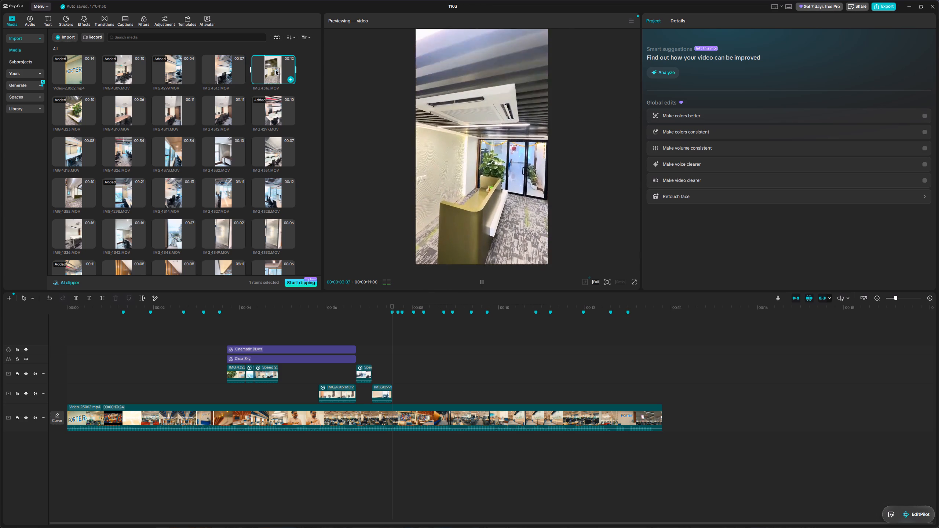
{"action": "left_click", "coordinate": [228, 153]}
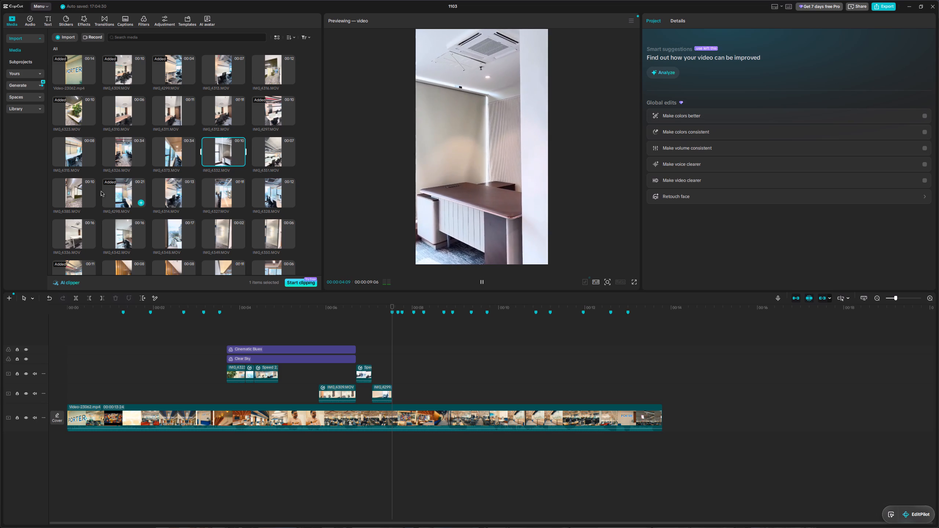
{"action": "left_click", "coordinate": [70, 190]}
{"action": "left_click", "coordinate": [73, 151]}
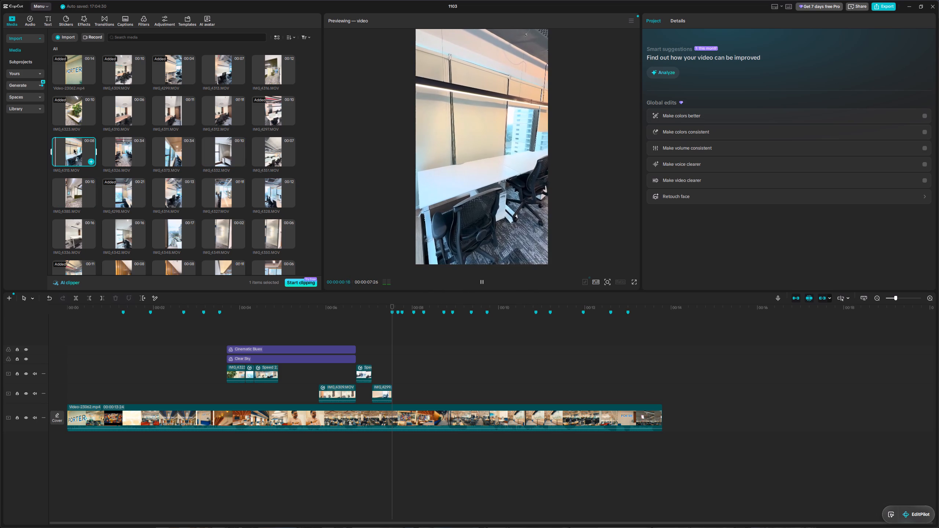
{"action": "left_click", "coordinate": [85, 191]}
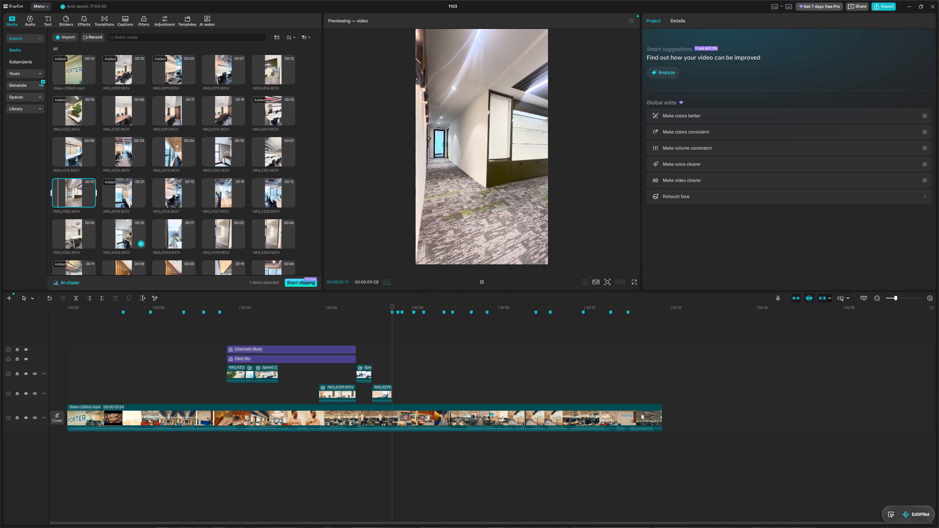
{"action": "left_click", "coordinate": [129, 232]}
{"action": "left_click", "coordinate": [179, 233]}
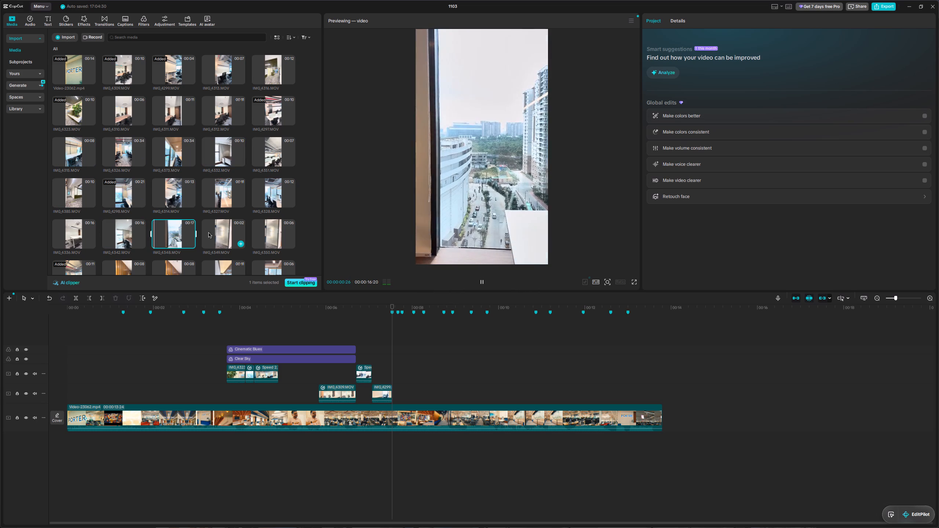
{"action": "left_click", "coordinate": [223, 233]}
Place the white-table room clip IMG_4336.MOV directly after IMG_4299.MOV and cut its end at the 00:00:07:20 marker.
{"action": "left_click", "coordinate": [66, 236]}
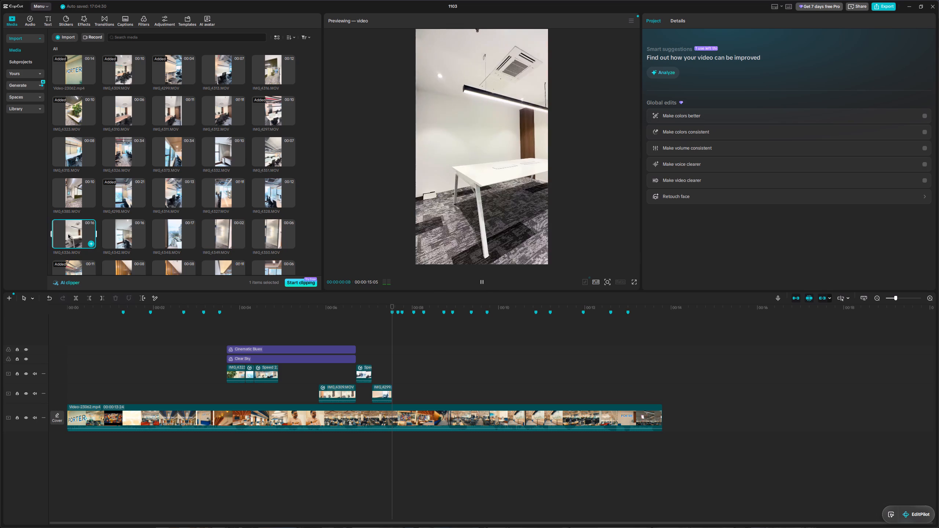
{"action": "left_click_drag", "start_coordinate": [68, 234], "coordinate": [393, 395]}
{"action": "key", "text": "space"}
{"action": "key", "text": "space"}
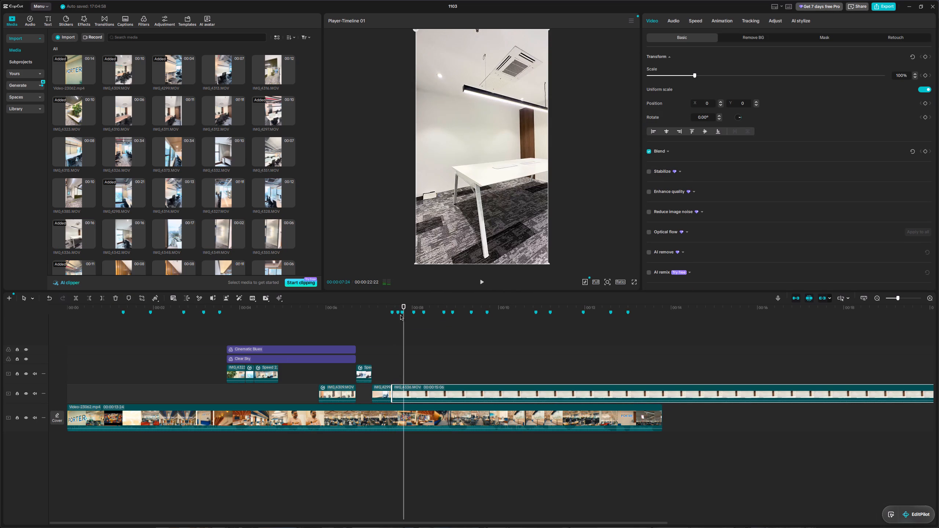
{"action": "left_click_drag", "start_coordinate": [403, 306], "coordinate": [398, 306]}
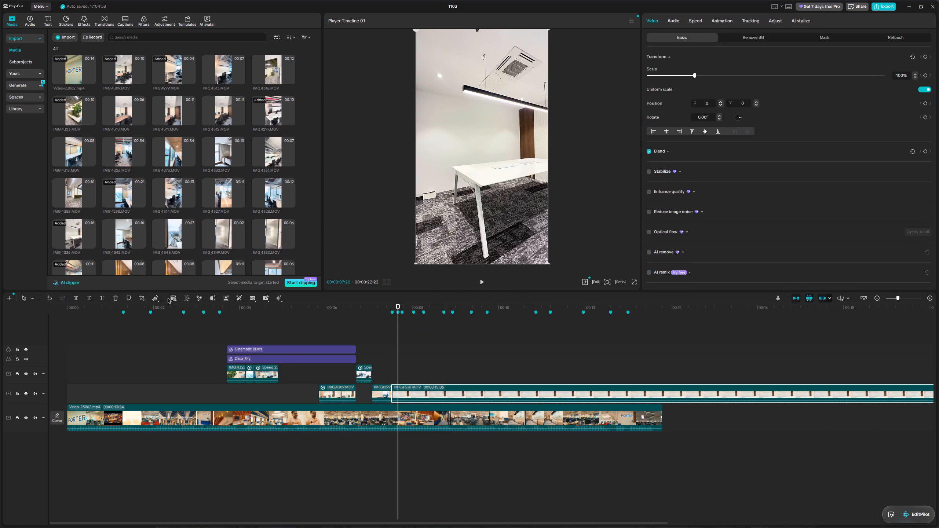
{"action": "left_click", "coordinate": [102, 297]}
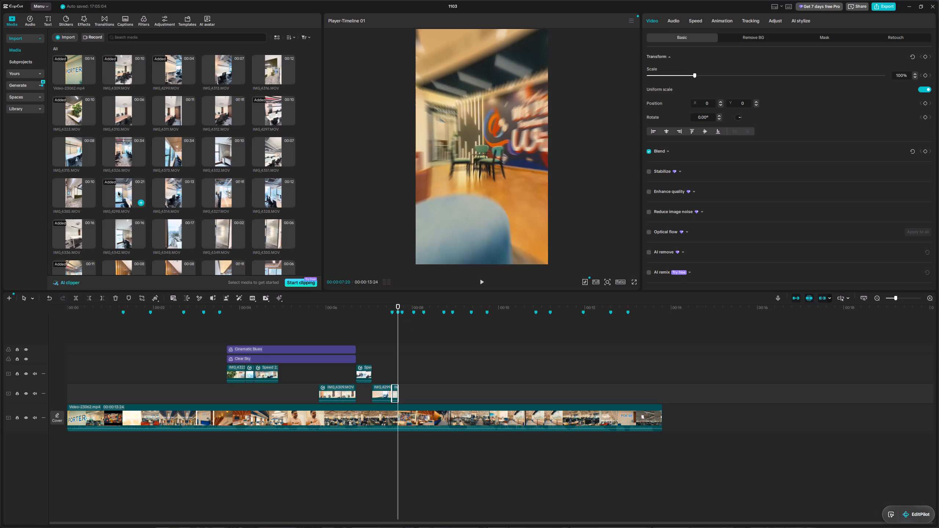
Add IMG_4362.MOV after the white-table clip, trimming its start to keep about the last second, beginning at 00:00:07:20.
{"action": "scroll", "coordinate": [266, 228], "scroll_direction": "down", "scroll_amount": 2}
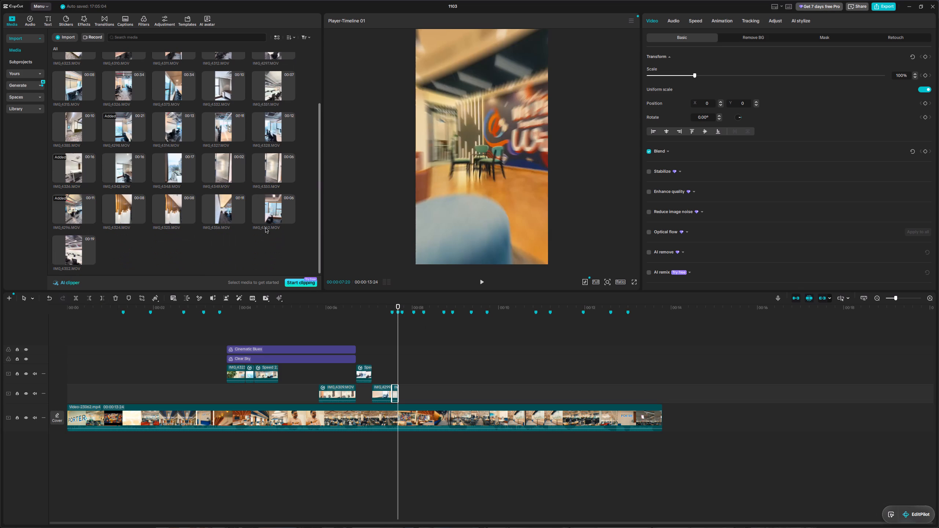
{"action": "left_click_drag", "start_coordinate": [270, 205], "coordinate": [399, 390]}
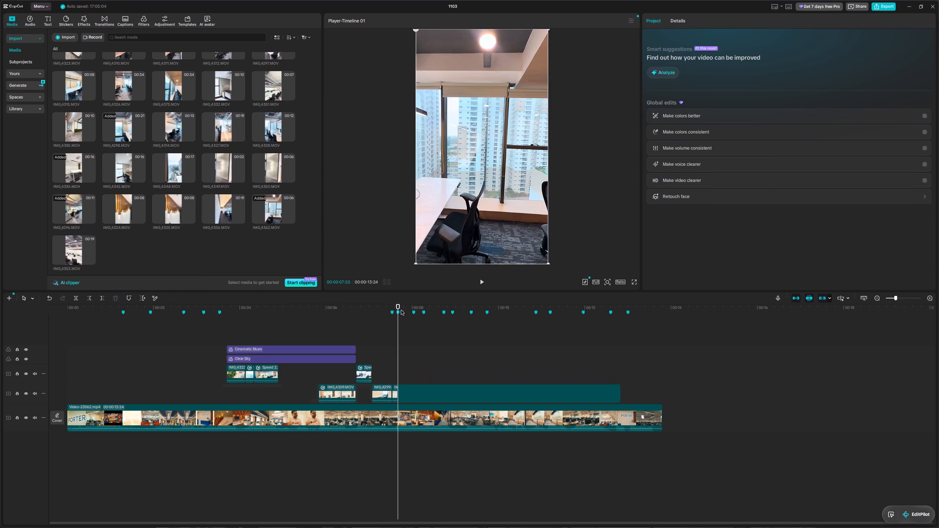
{"action": "left_click_drag", "start_coordinate": [397, 303], "coordinate": [401, 304]}
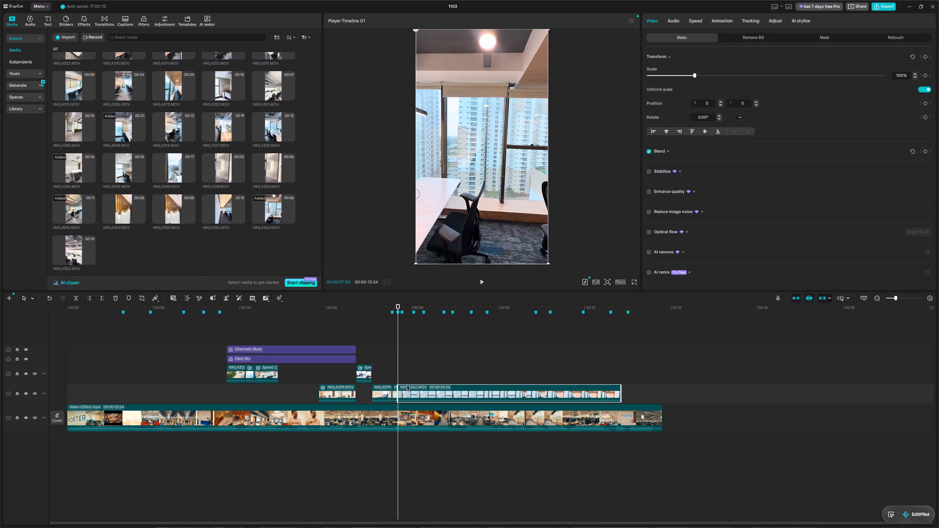
{"action": "left_click_drag", "start_coordinate": [398, 392], "coordinate": [507, 392]}
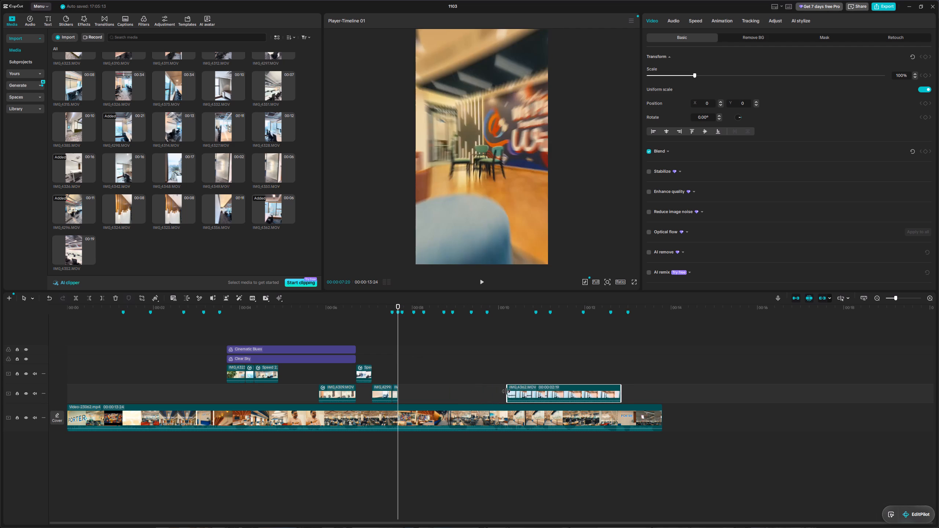
{"action": "left_click_drag", "start_coordinate": [506, 391], "coordinate": [578, 395]}
{"action": "left_click_drag", "start_coordinate": [593, 393], "coordinate": [411, 395]}
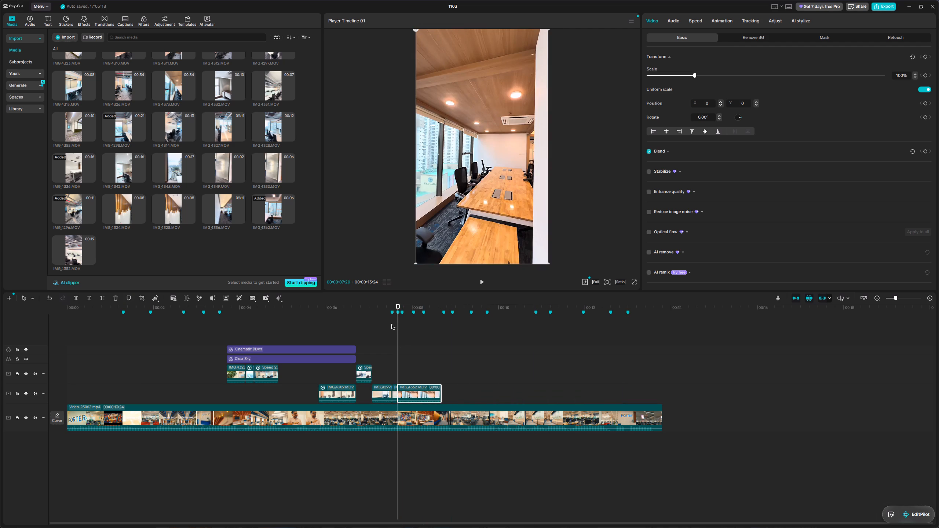
Cut off the end of IMG_4362.MOV at the marker at about 00:00:07:23.
{"action": "left_click", "coordinate": [398, 302]}
{"action": "left_click", "coordinate": [397, 304]}
{"action": "left_click_drag", "start_coordinate": [397, 304], "coordinate": [399, 304]}
{"action": "left_click_drag", "start_coordinate": [399, 304], "coordinate": [401, 305]}
{"action": "left_click", "coordinate": [101, 297]}
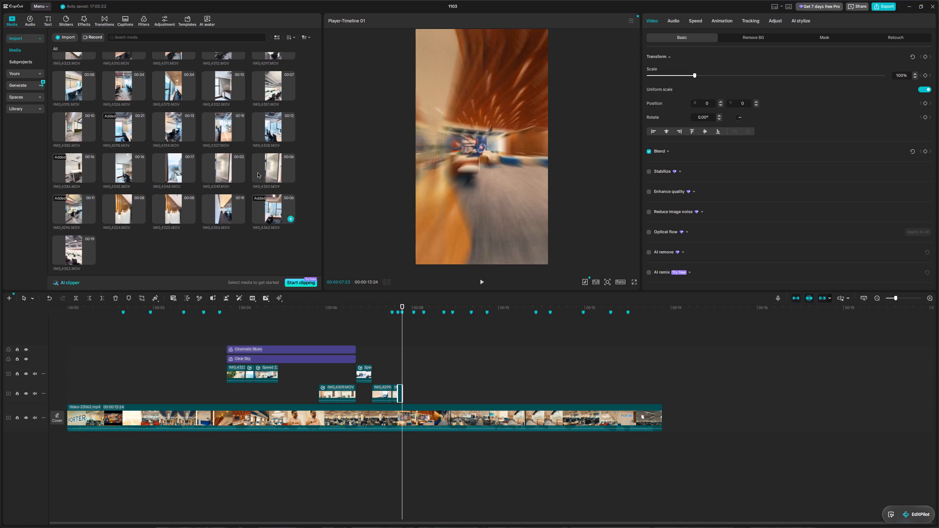
Preview the imported office clips to find footage for the shot following IMG_4362.MOV.
{"action": "scroll", "coordinate": [219, 155], "scroll_direction": "up", "scroll_amount": 2}
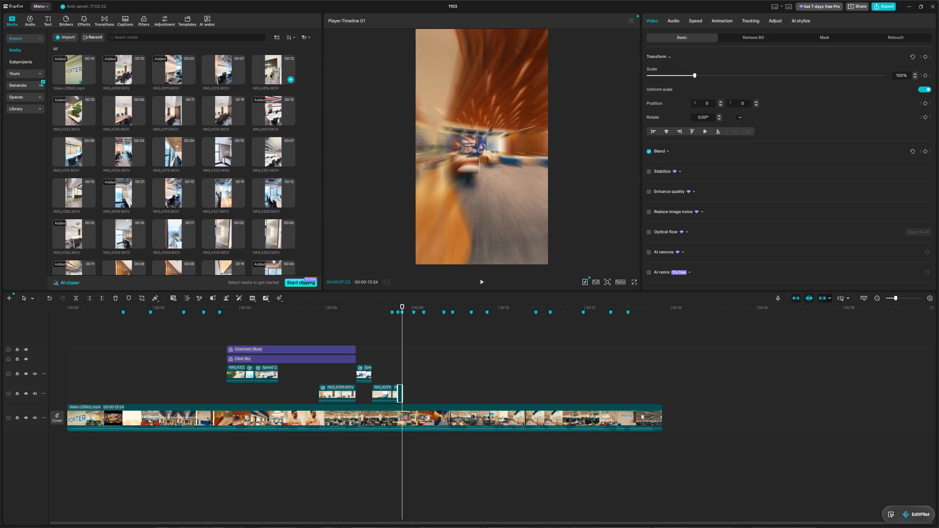
{"action": "left_click_drag", "start_coordinate": [403, 305], "coordinate": [403, 309]}
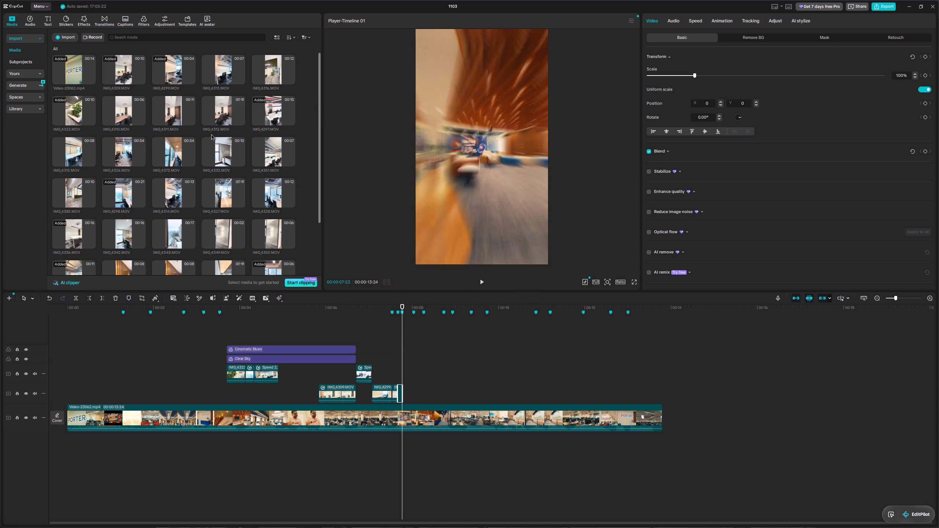
{"action": "left_click", "coordinate": [261, 188]}
{"action": "left_click", "coordinate": [204, 190]}
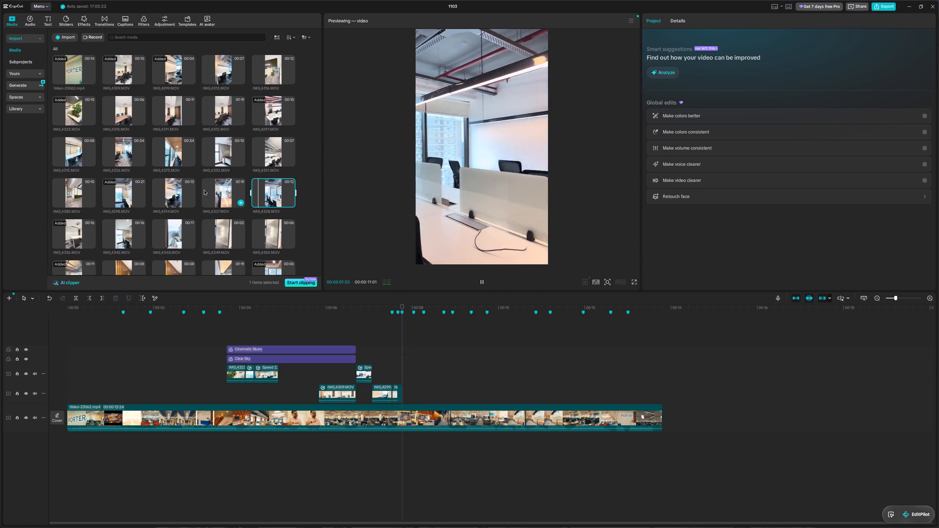
{"action": "left_click", "coordinate": [107, 77]}
{"action": "left_click", "coordinate": [187, 72]}
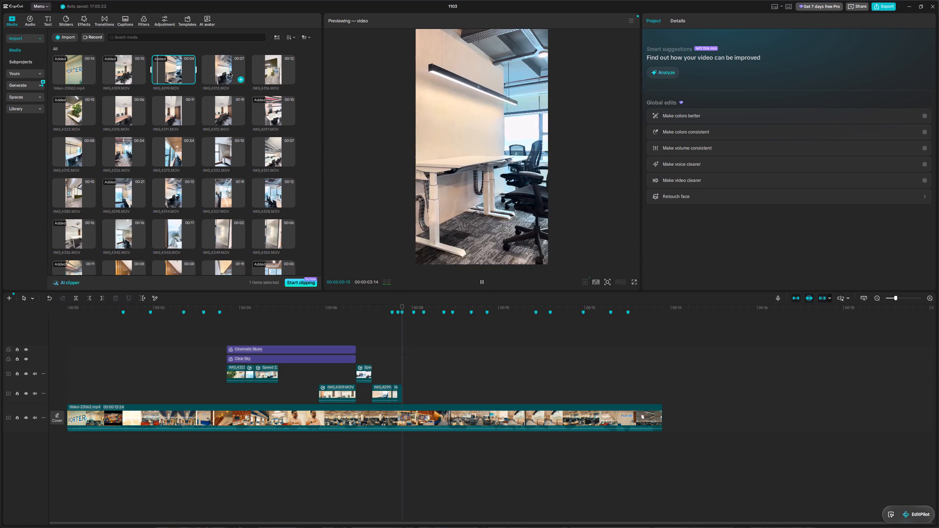
{"action": "left_click", "coordinate": [230, 72]}
{"action": "left_click", "coordinate": [267, 73]}
{"action": "left_click", "coordinate": [222, 217]}
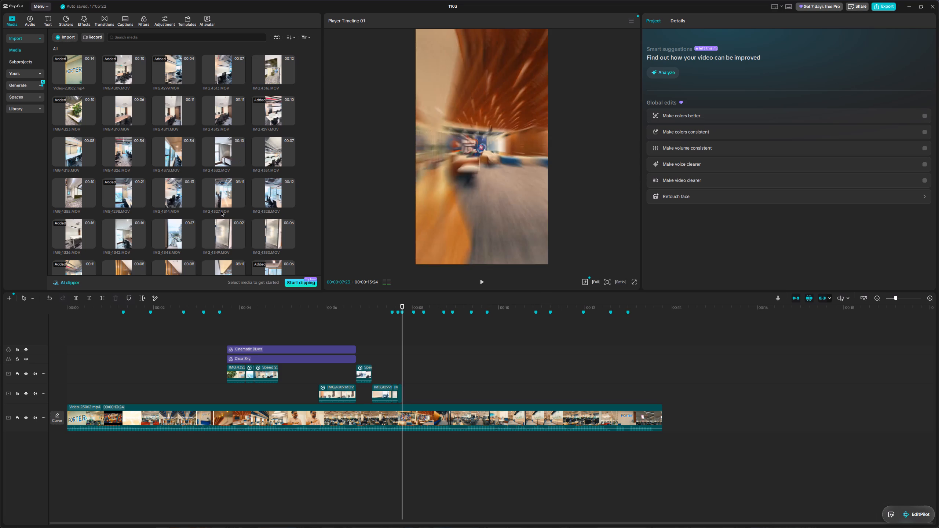
{"action": "left_click", "coordinate": [223, 199]}
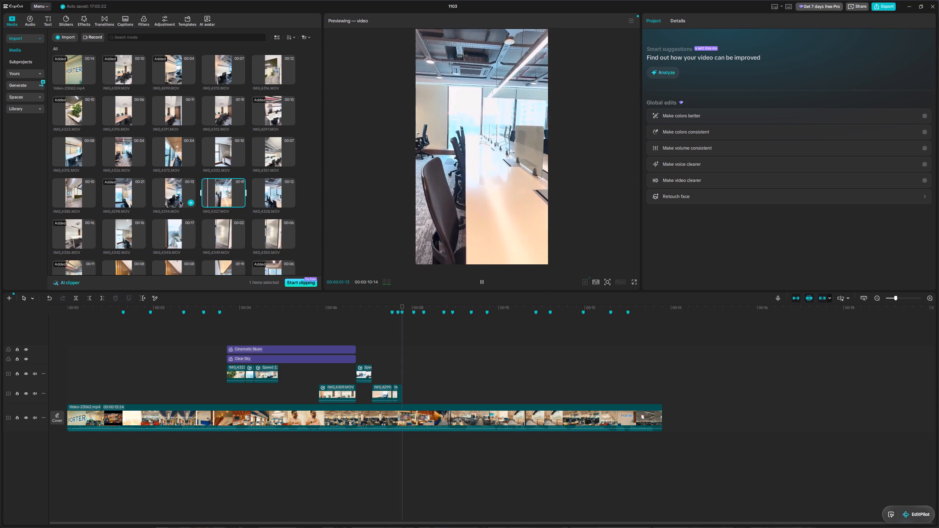
{"action": "left_click", "coordinate": [180, 201]}
{"action": "left_click", "coordinate": [173, 237]}
{"action": "scroll", "coordinate": [114, 243], "scroll_direction": "down", "scroll_amount": 3}
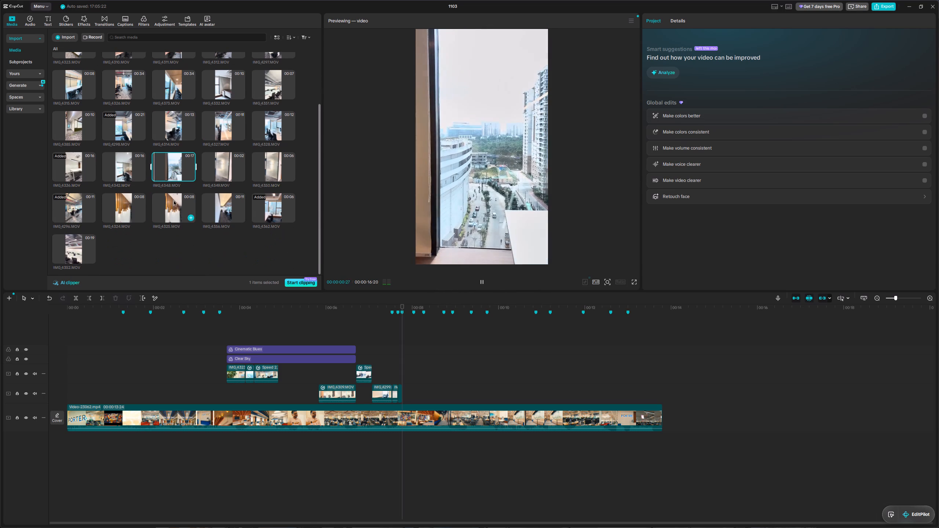
Place the window-view clip IMG_4348.MOV directly after IMG_4362.MOV, trimming its start to keep about the last 8.8 seconds.
{"action": "left_click_drag", "start_coordinate": [175, 161], "coordinate": [402, 393]}
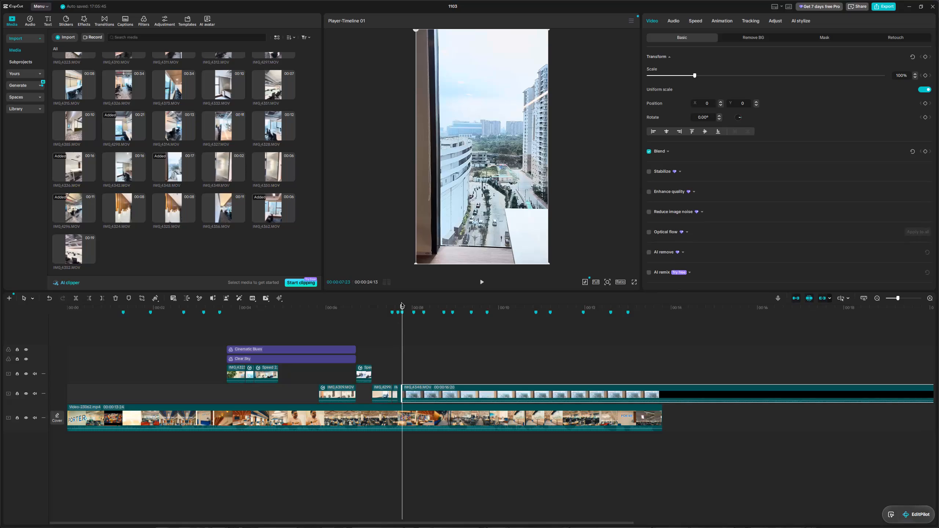
{"action": "left_click_drag", "start_coordinate": [403, 306], "coordinate": [826, 325]}
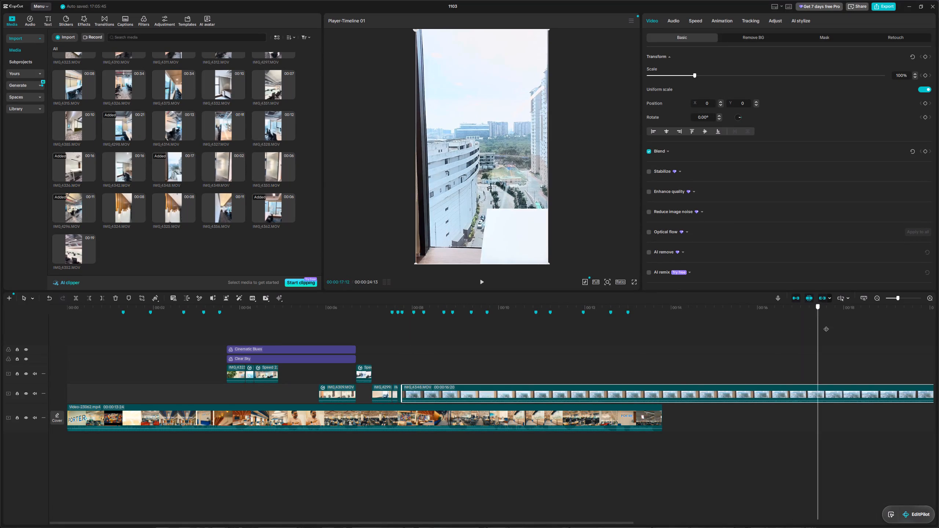
{"action": "left_click_drag", "start_coordinate": [826, 325], "coordinate": [682, 329]}
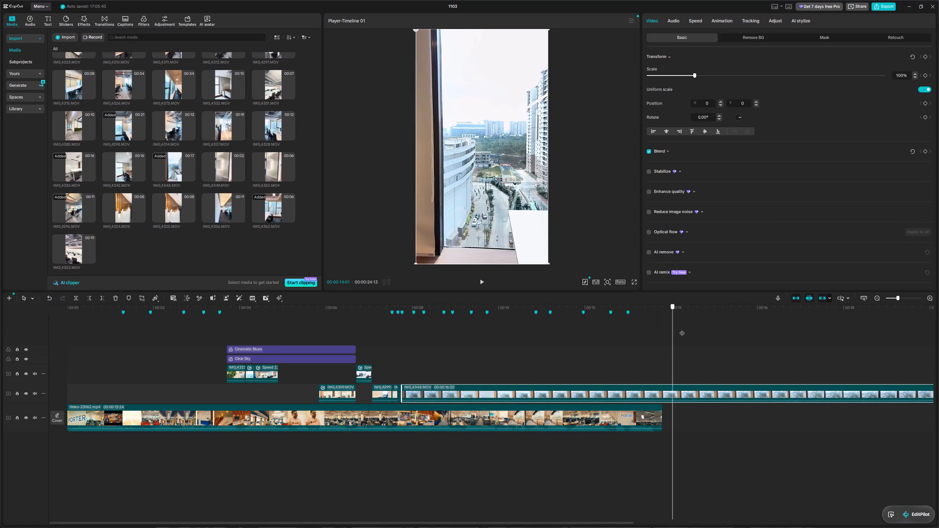
{"action": "left_click_drag", "start_coordinate": [682, 329], "coordinate": [741, 333]}
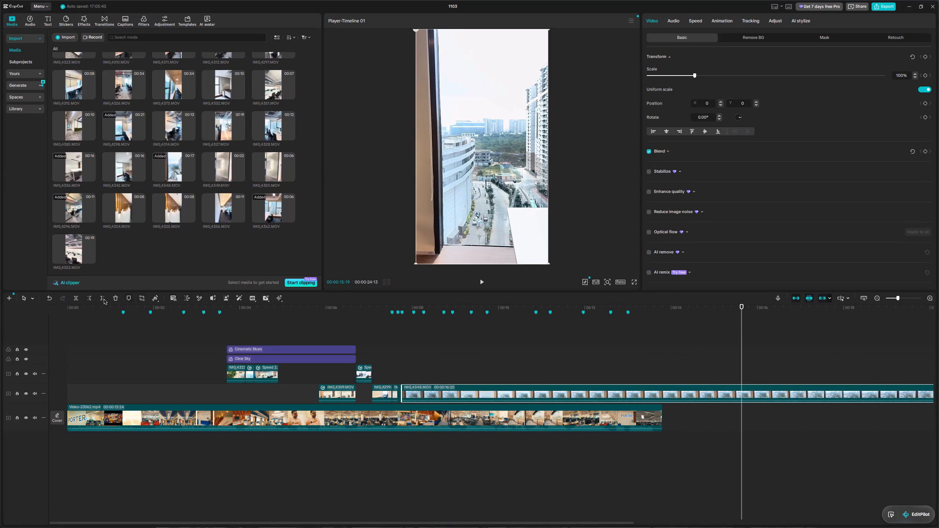
{"action": "left_click", "coordinate": [91, 298]}
{"action": "left_click_drag", "start_coordinate": [770, 389], "coordinate": [626, 385]}
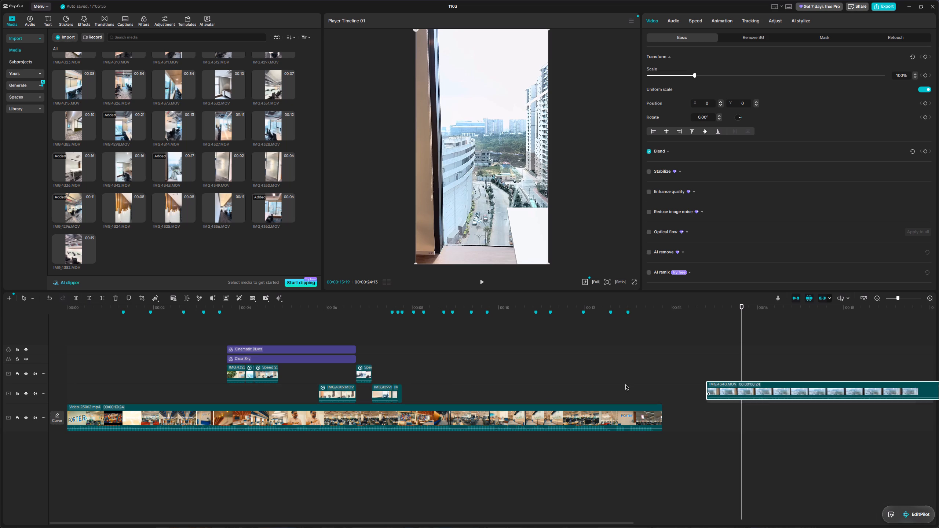
{"action": "left_click_drag", "start_coordinate": [626, 385], "coordinate": [431, 392]}
Speed IMG_4348.MOV up to 1.60x and cut off its end at the 00:00:08:01 marker.
{"action": "left_click_drag", "start_coordinate": [742, 306], "coordinate": [451, 311]}
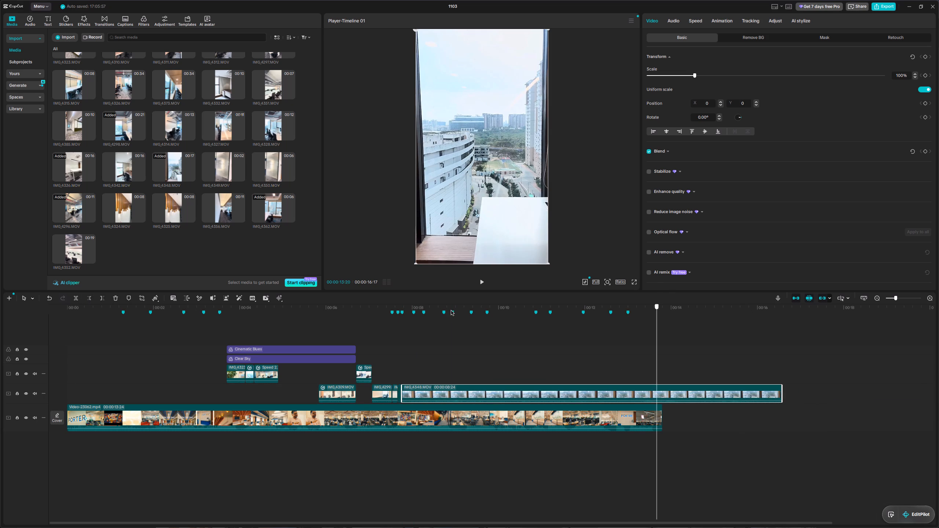
{"action": "left_click_drag", "start_coordinate": [451, 311], "coordinate": [413, 312]}
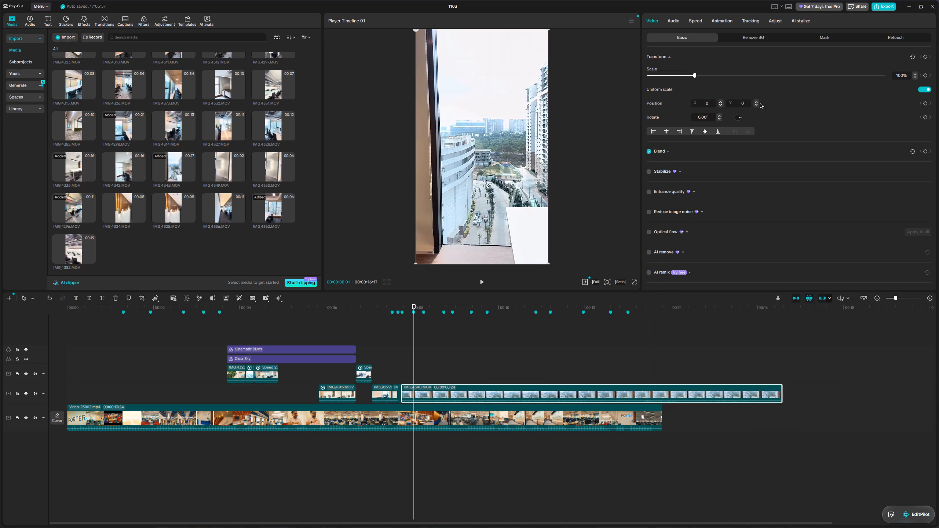
{"action": "left_click", "coordinate": [701, 21]}
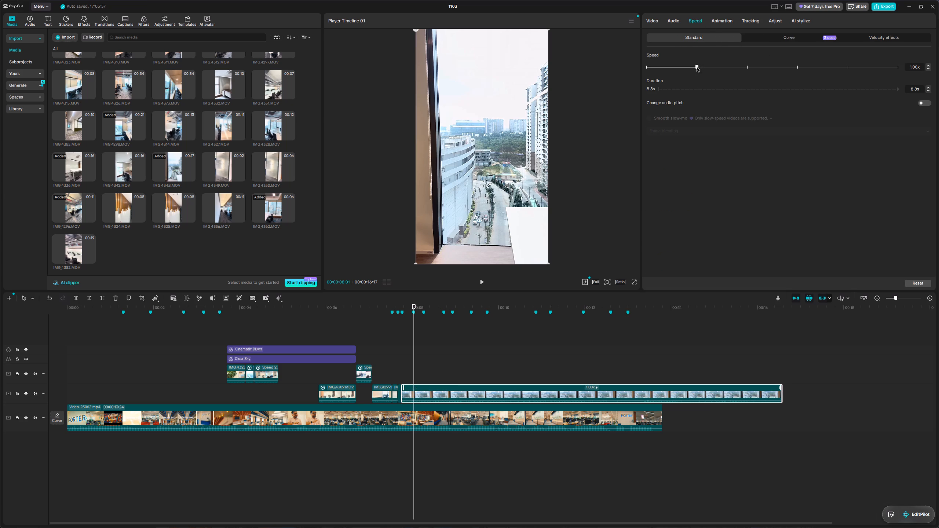
{"action": "left_click_drag", "start_coordinate": [697, 67], "coordinate": [727, 70]}
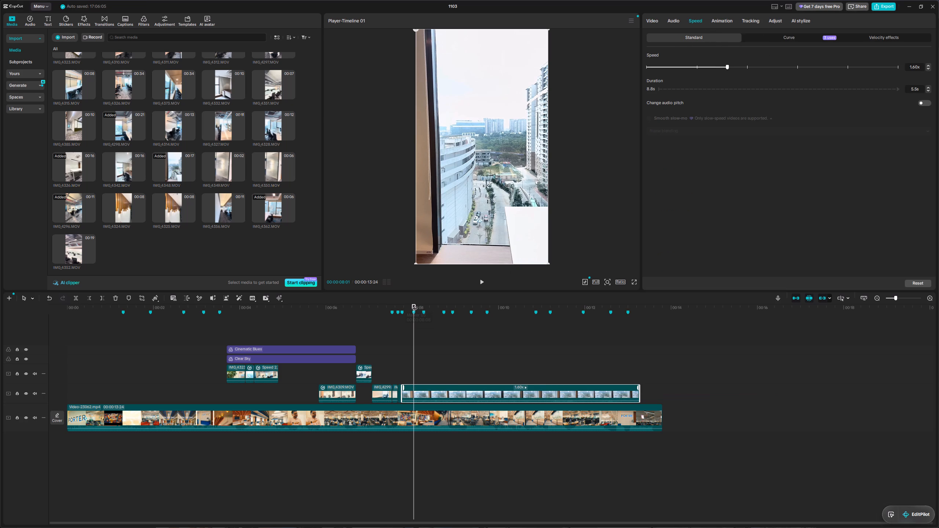
{"action": "left_click", "coordinate": [99, 299]}
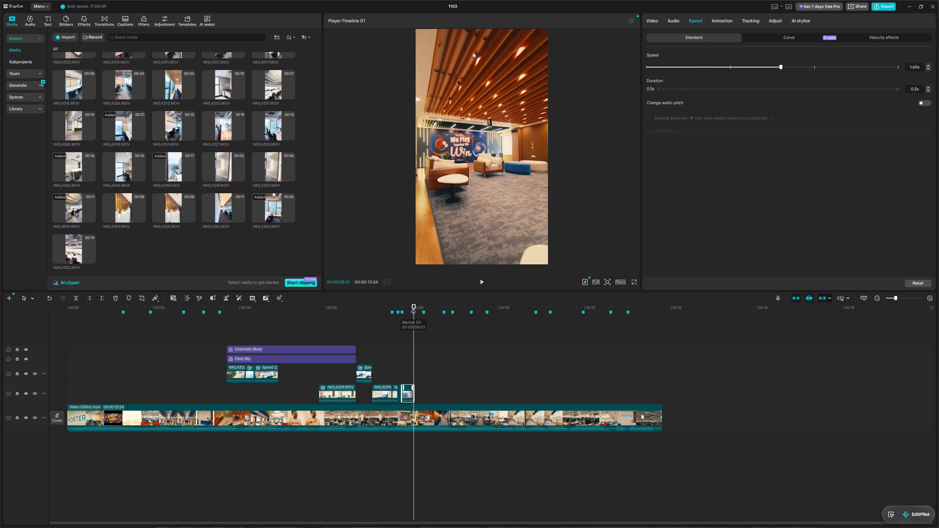
Apply a custom speed curve to the window-view clip, with a raised start point and the middle point lowered to nearly 0.1x.
{"action": "left_click_drag", "start_coordinate": [414, 305], "coordinate": [406, 308]}
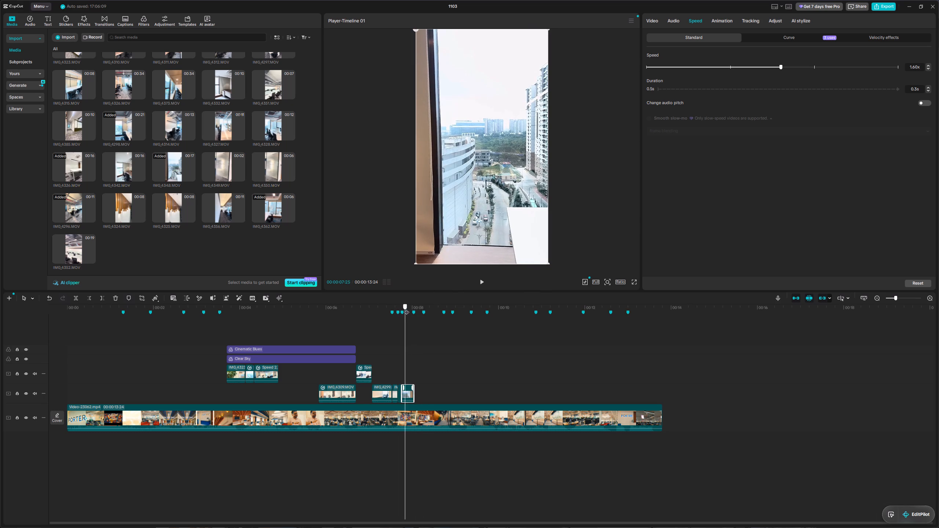
{"action": "left_click_drag", "start_coordinate": [406, 308], "coordinate": [400, 310]}
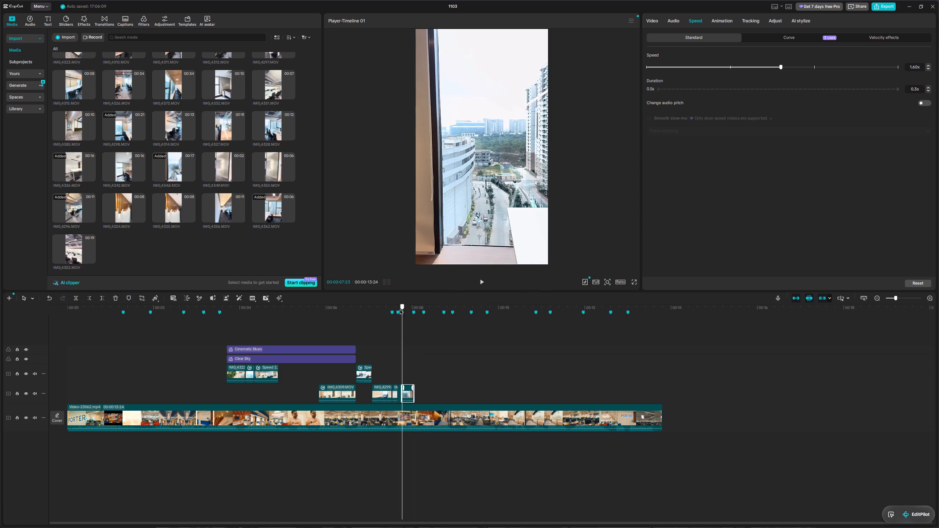
{"action": "left_click_drag", "start_coordinate": [400, 310], "coordinate": [403, 310]}
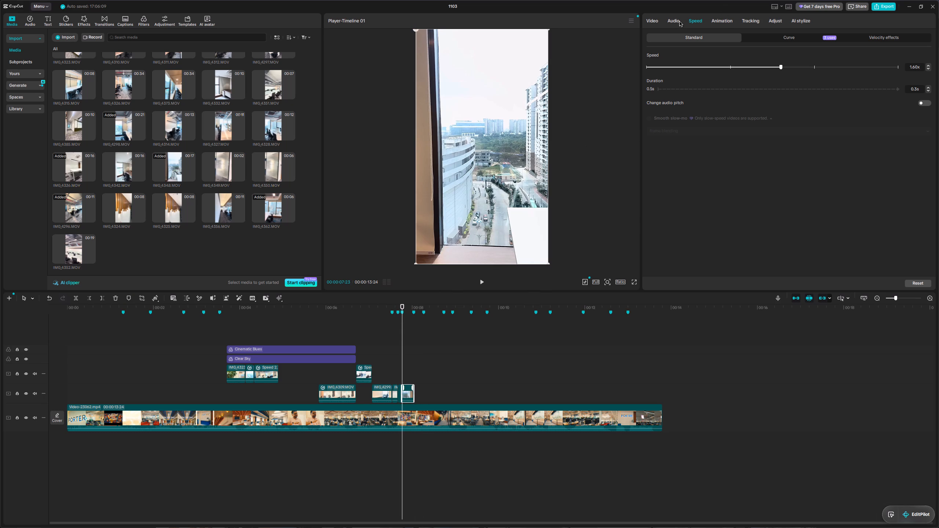
{"action": "left_click", "coordinate": [768, 37]}
{"action": "left_click", "coordinate": [682, 69]}
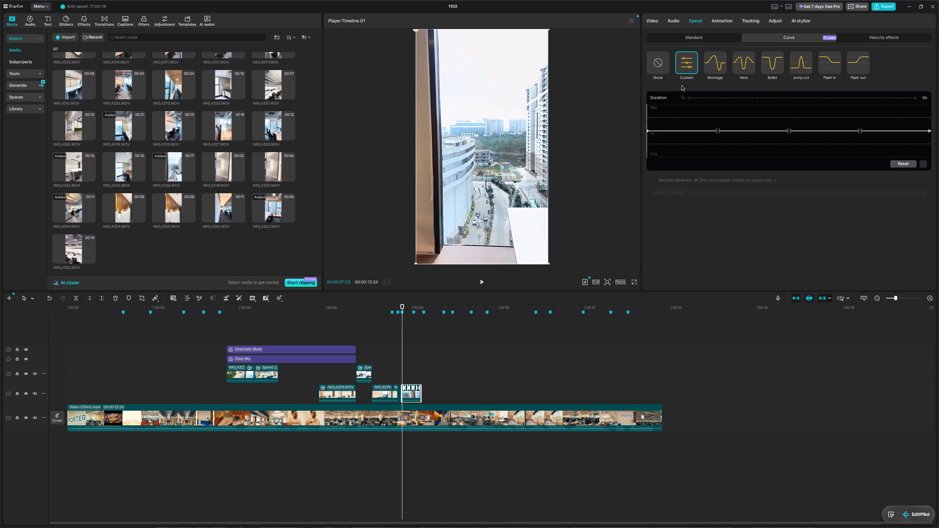
{"action": "left_click_drag", "start_coordinate": [648, 131], "coordinate": [648, 106]}
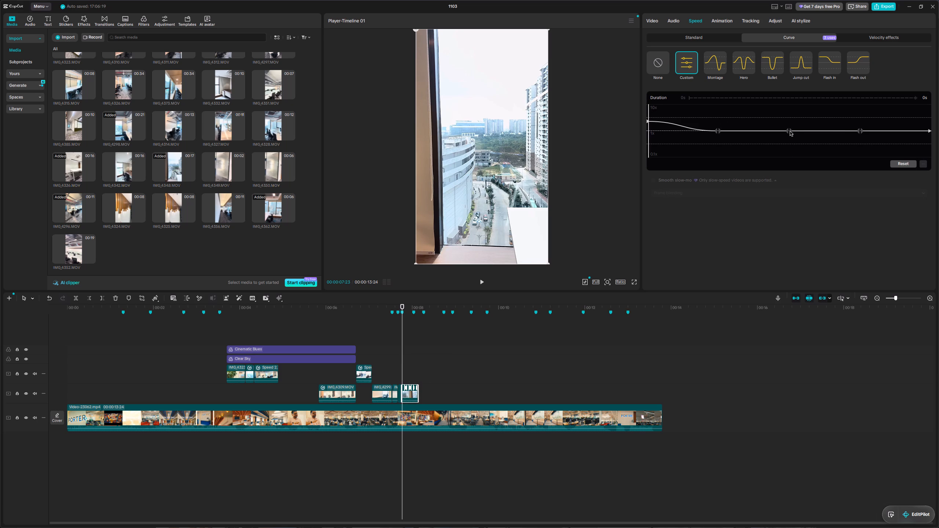
{"action": "left_click_drag", "start_coordinate": [790, 131], "coordinate": [791, 155]}
{"action": "left_click_drag", "start_coordinate": [787, 132], "coordinate": [791, 155]}
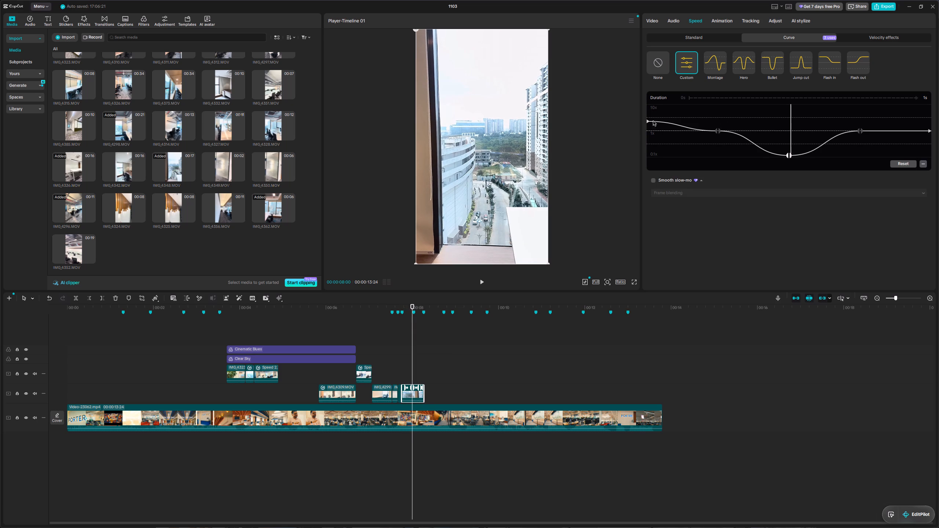
{"action": "left_click_drag", "start_coordinate": [647, 121], "coordinate": [652, 74]}
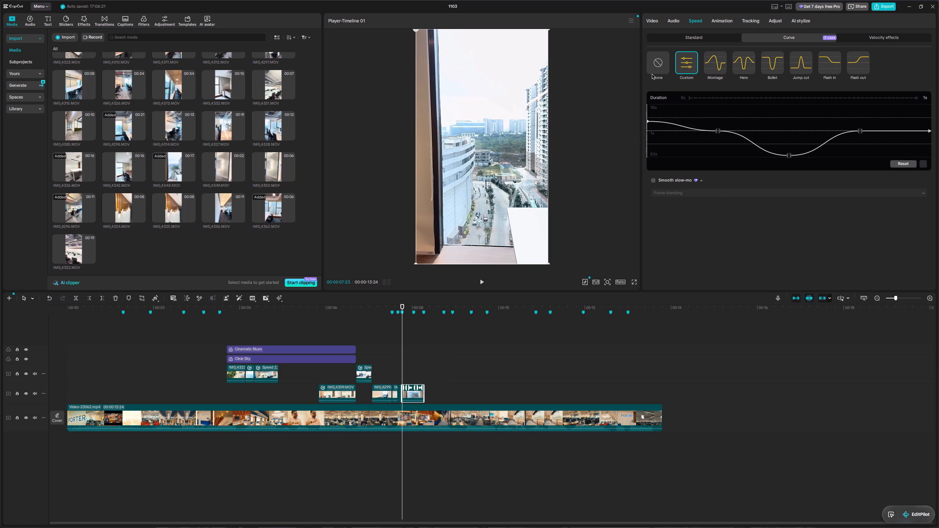
{"action": "left_click_drag", "start_coordinate": [652, 74], "coordinate": [653, 69]}
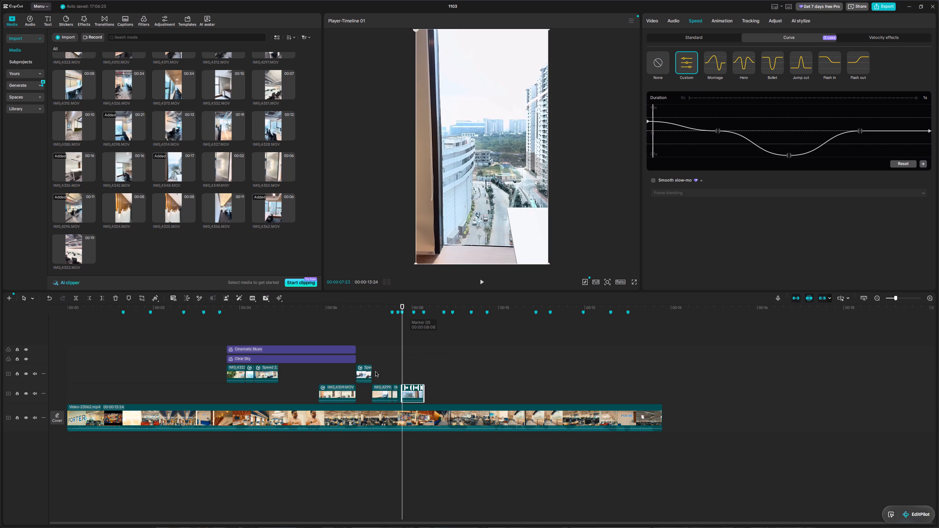
Cut the speed-ramped window-view clip's end at the 00:00:08:01 marker and play it back.
{"action": "left_click_drag", "start_coordinate": [403, 304], "coordinate": [412, 306]}
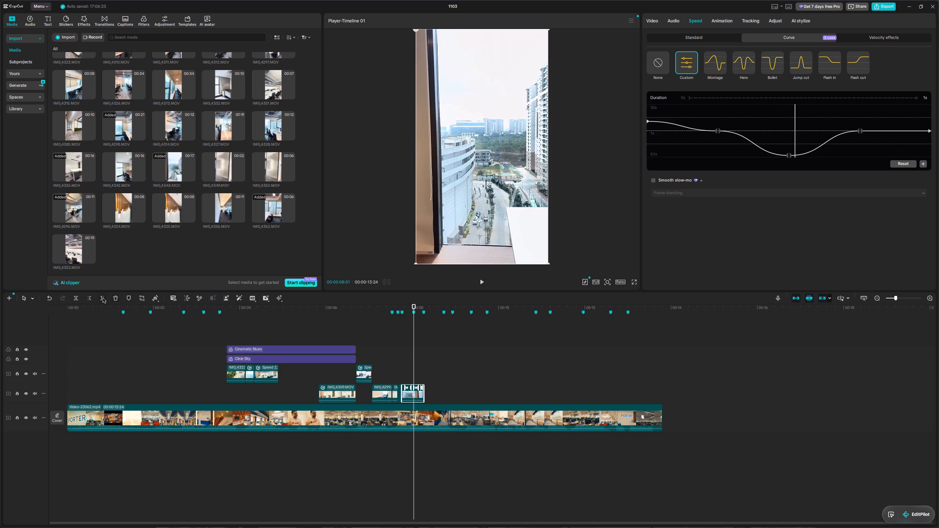
{"action": "left_click", "coordinate": [103, 298]}
{"action": "left_click_drag", "start_coordinate": [414, 308], "coordinate": [399, 307]}
{"action": "key", "text": "space"}
{"action": "key", "text": "space"}
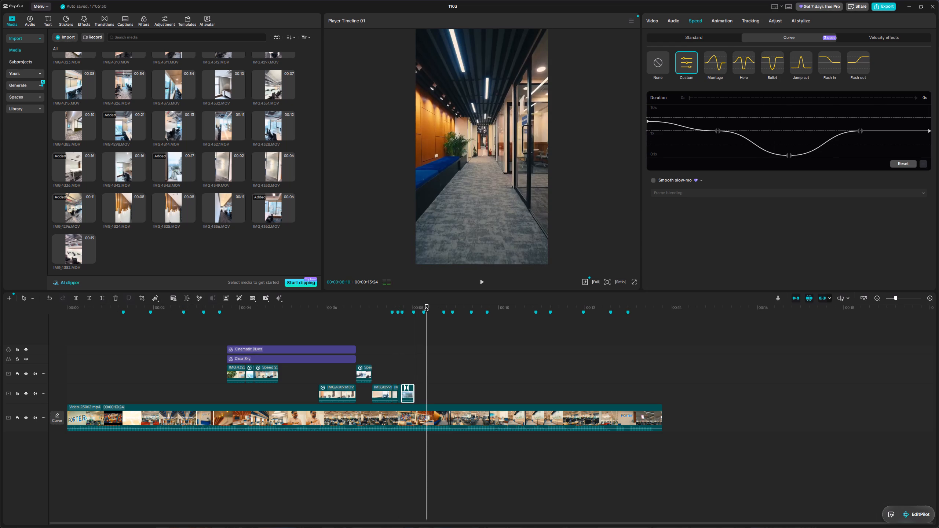
Place the reception clip IMG_4316.MOV directly after the window-view clip, starting at the 00:00:08:01 marker.
{"action": "left_click_drag", "start_coordinate": [426, 306], "coordinate": [414, 312]}
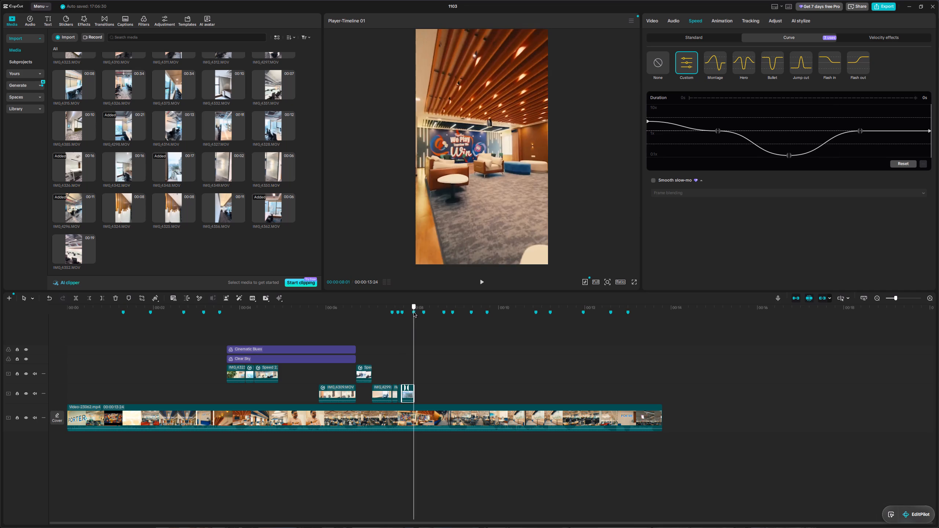
{"action": "left_click_drag", "start_coordinate": [414, 312], "coordinate": [415, 312]}
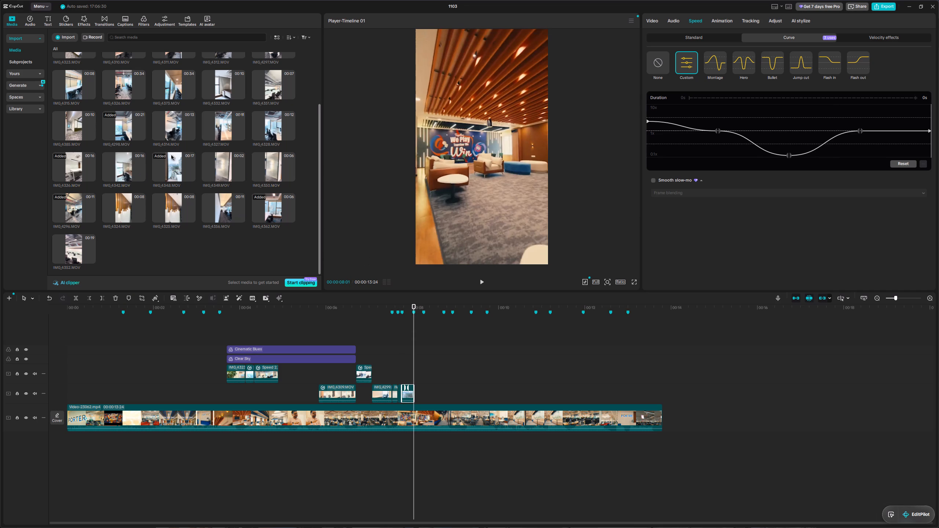
{"action": "left_click", "coordinate": [415, 305]}
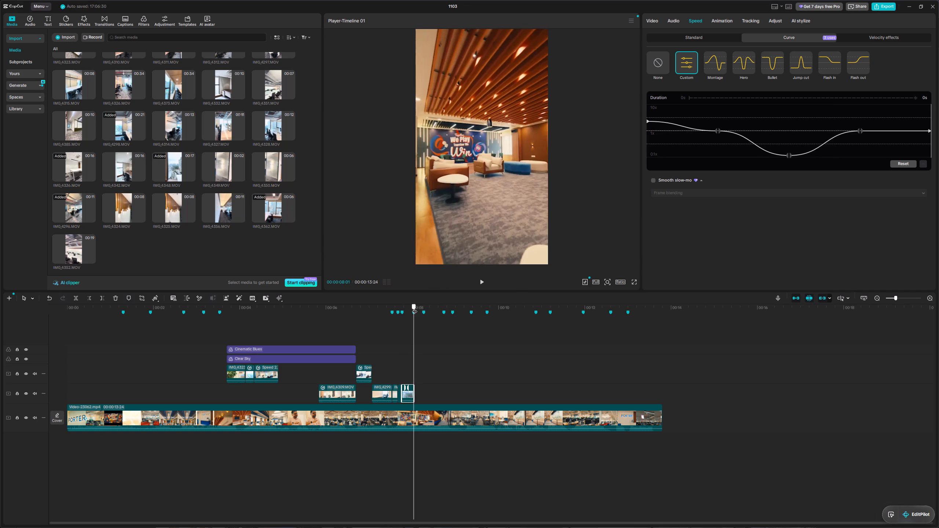
{"action": "scroll", "coordinate": [224, 144], "scroll_direction": "up", "scroll_amount": 4}
{"action": "left_click", "coordinate": [230, 109]}
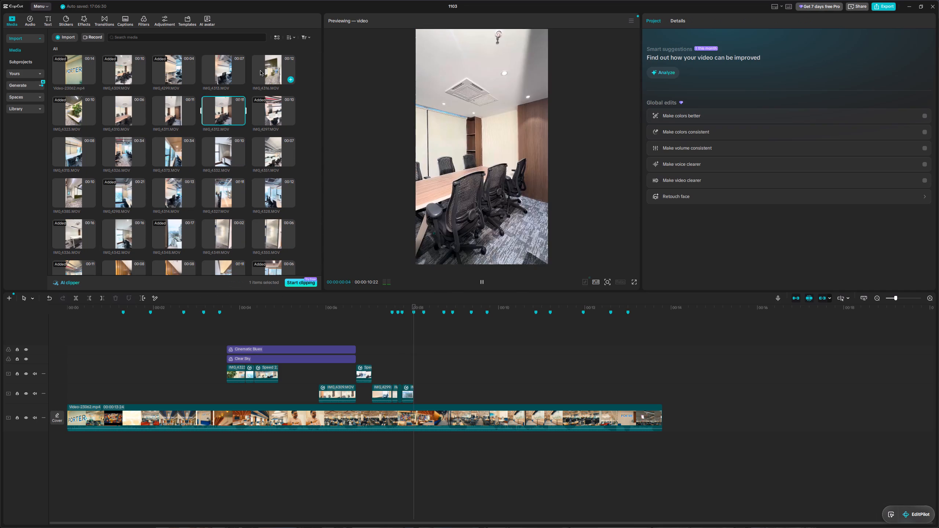
{"action": "left_click", "coordinate": [260, 71]}
{"action": "left_click_drag", "start_coordinate": [272, 67], "coordinate": [415, 391]}
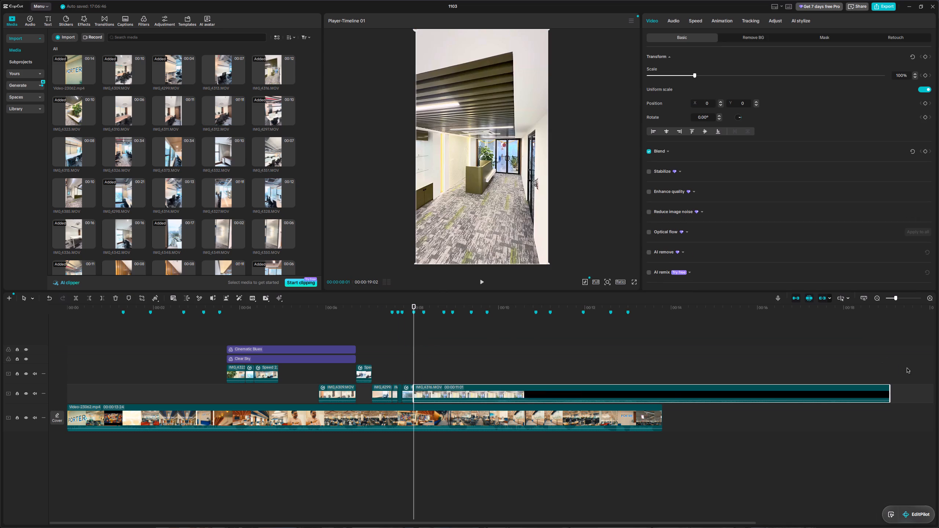
Set the speed of IMG_4316.MOV to 7.60x and play it back against the markers.
{"action": "left_click", "coordinate": [699, 23]}
{"action": "left_click", "coordinate": [706, 38]}
{"action": "left_click_drag", "start_coordinate": [698, 66], "coordinate": [823, 81]}
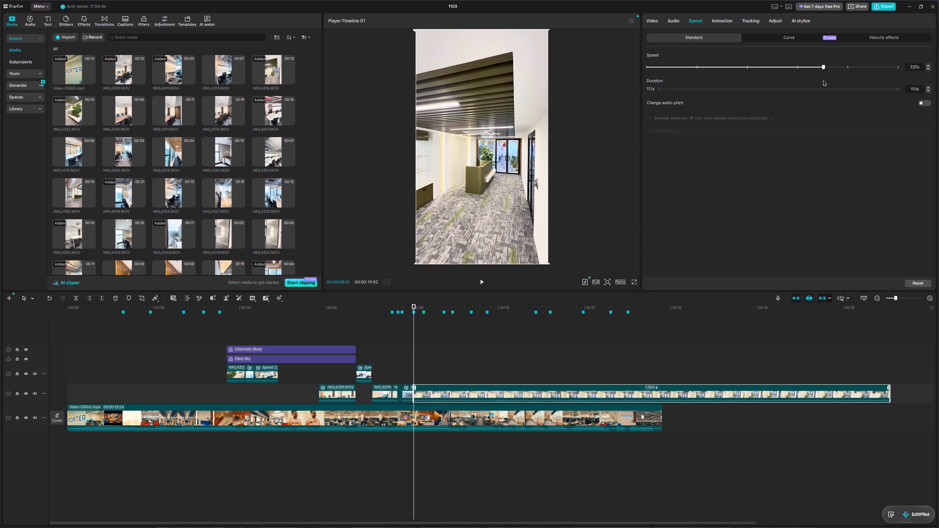
{"action": "left_click_drag", "start_coordinate": [823, 81], "coordinate": [824, 82]}
{"action": "key", "text": "space"}
{"action": "key", "text": "space"}
{"action": "key", "text": "space"}
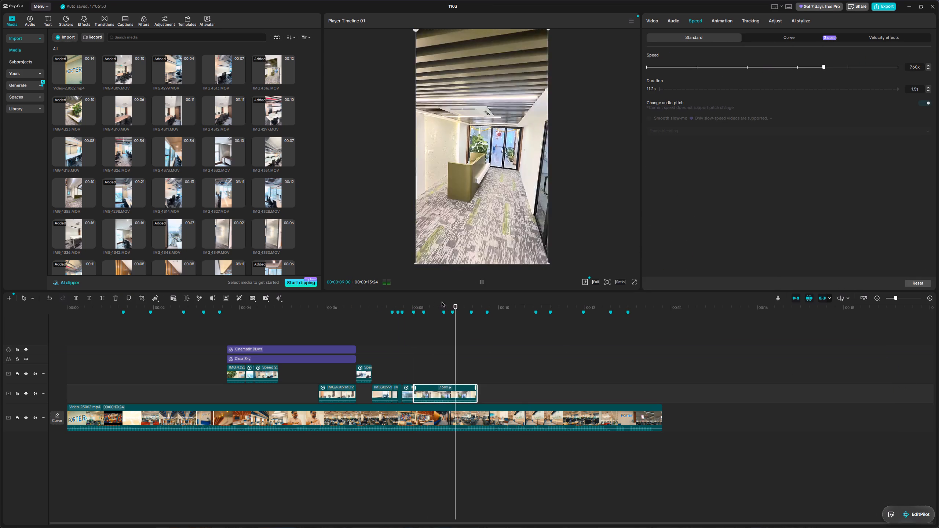
{"action": "key", "text": "space"}
{"action": "left_click_drag", "start_coordinate": [470, 305], "coordinate": [412, 307]}
{"action": "key", "text": "space"}
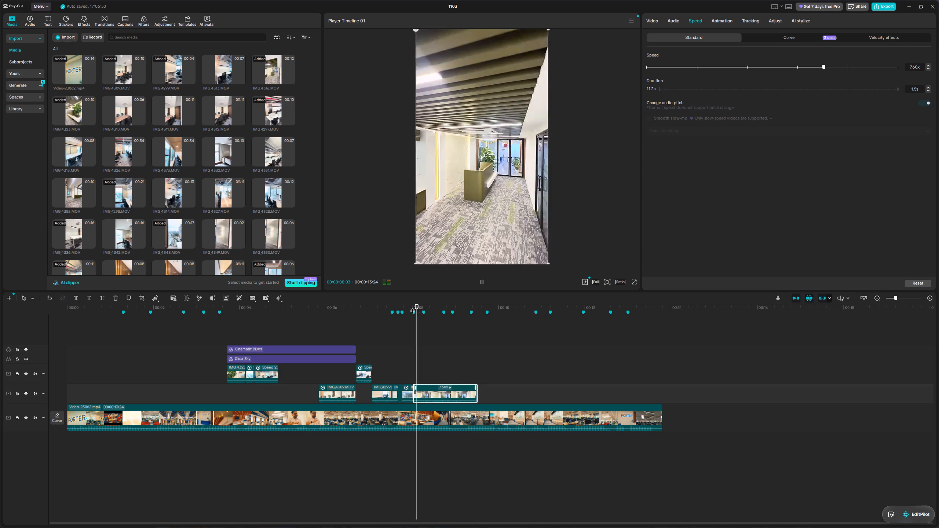
Trim the end of the reception clip IMG_4316.MOV to the next marker after 00:00:08:01.
{"action": "key", "text": "space"}
{"action": "left_click_drag", "start_coordinate": [479, 393], "coordinate": [424, 393]}
{"action": "left_click_drag", "start_coordinate": [423, 305], "coordinate": [415, 305]}
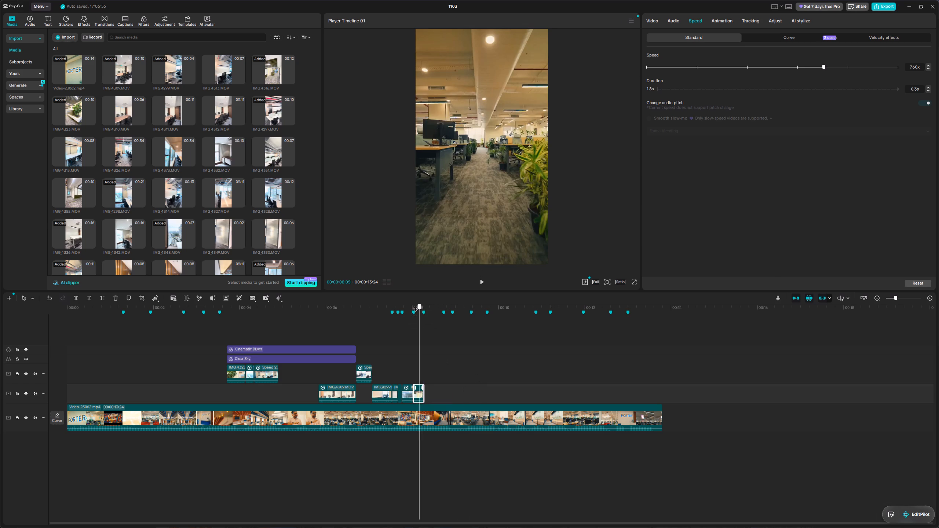
{"action": "left_click_drag", "start_coordinate": [415, 305], "coordinate": [417, 308]}
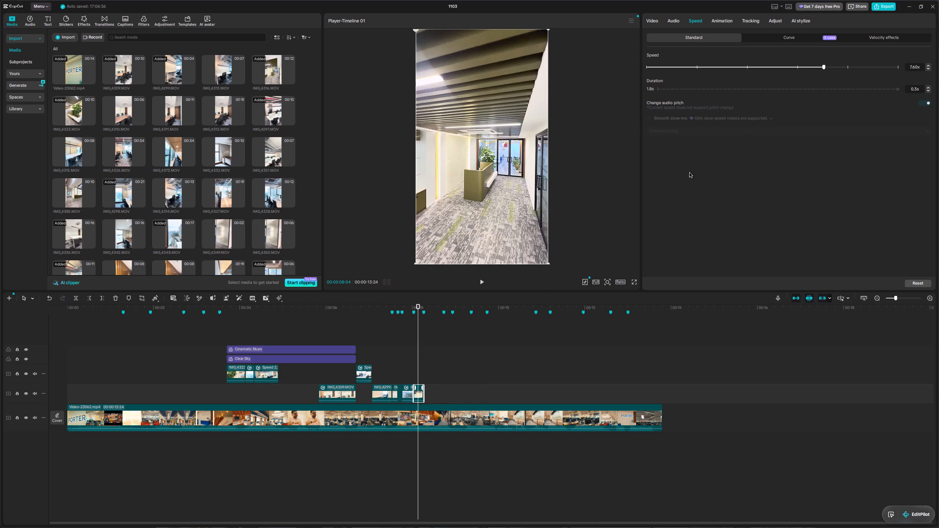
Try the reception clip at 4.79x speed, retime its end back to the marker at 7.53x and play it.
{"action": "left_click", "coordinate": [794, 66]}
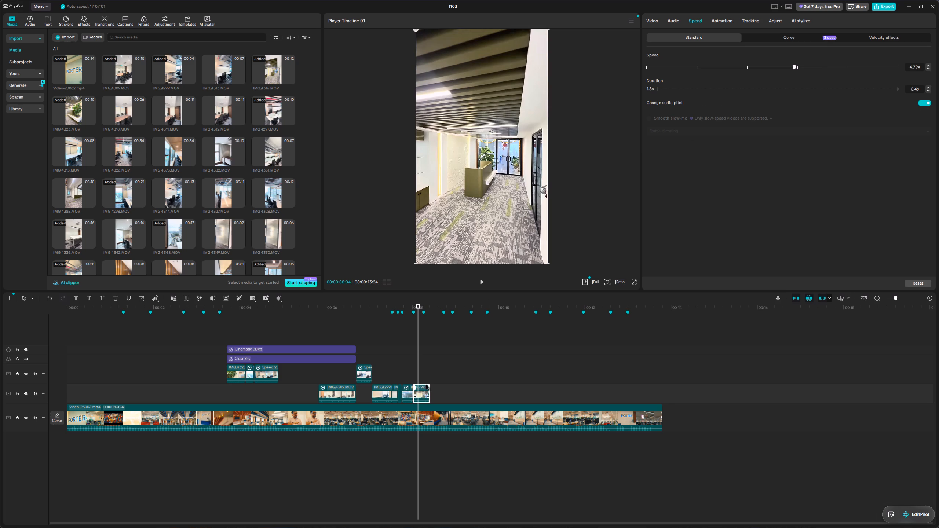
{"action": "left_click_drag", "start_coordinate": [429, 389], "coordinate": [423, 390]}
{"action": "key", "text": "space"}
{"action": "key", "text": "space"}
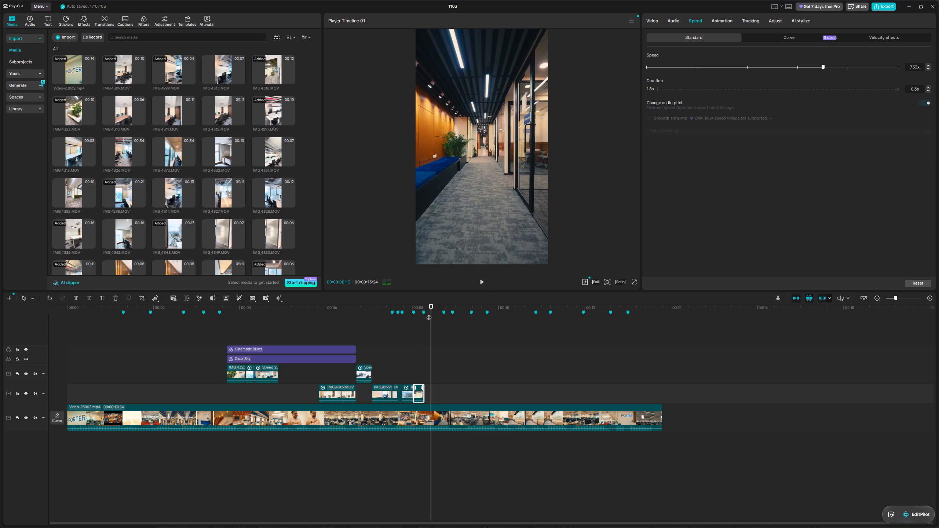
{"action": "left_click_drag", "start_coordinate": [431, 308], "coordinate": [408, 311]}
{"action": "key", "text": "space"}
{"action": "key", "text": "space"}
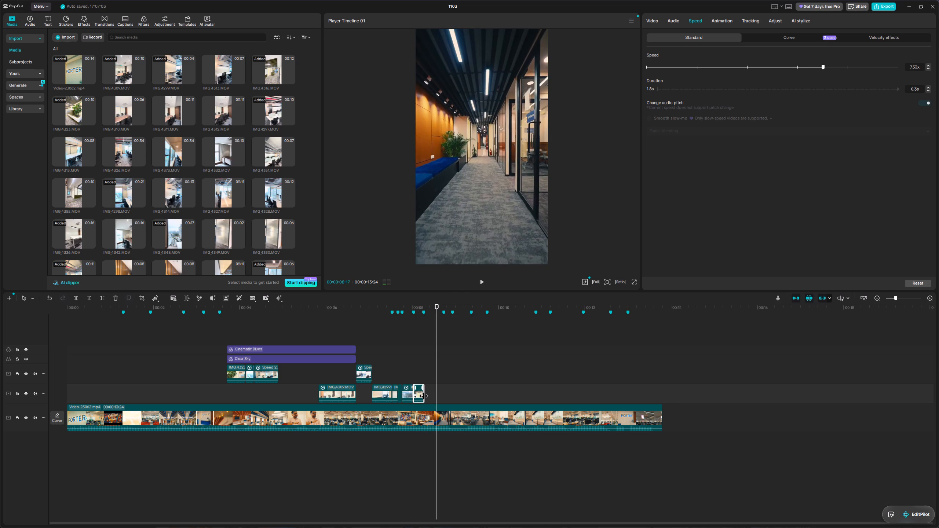
Slow the reception clip to 1.76x, play it back, and retime its end to the marker at 7.54x.
{"action": "left_click", "coordinate": [424, 396]}
{"action": "left_click", "coordinate": [418, 393]}
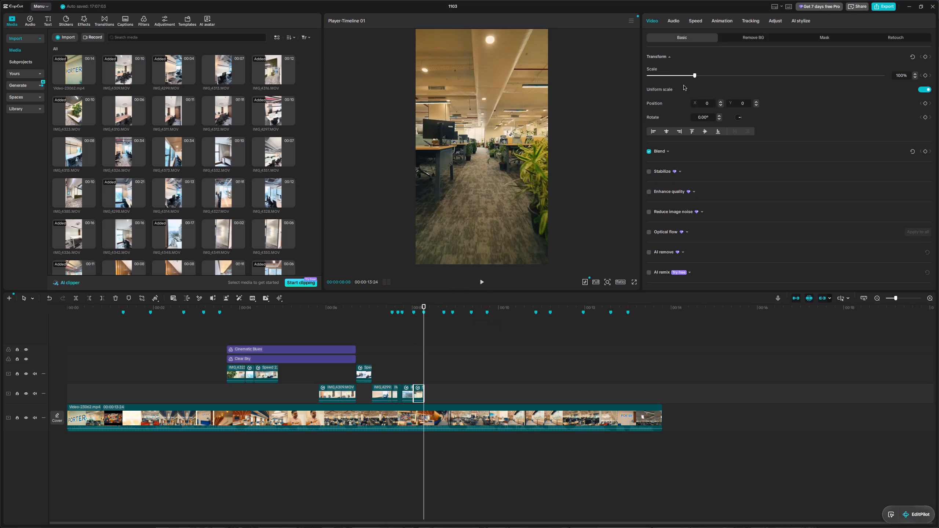
{"action": "left_click", "coordinate": [697, 20]}
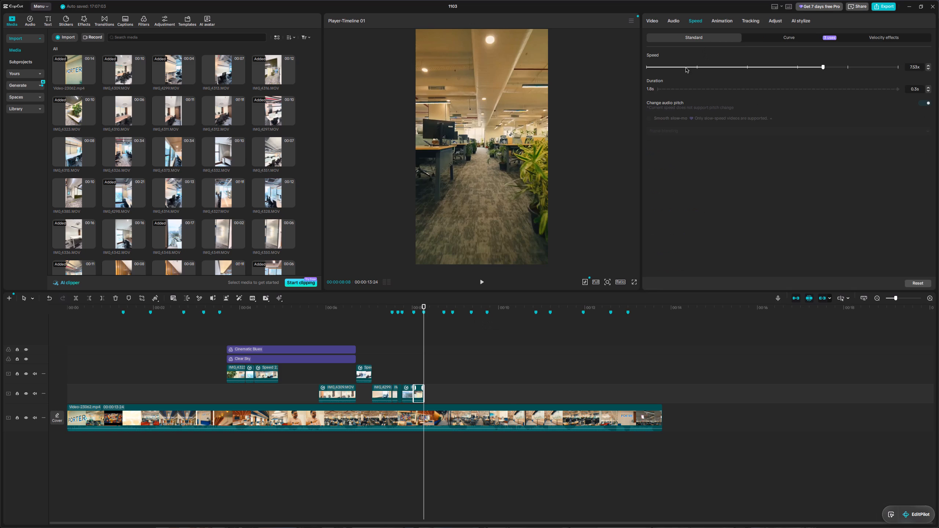
{"action": "left_click", "coordinate": [686, 68]}
{"action": "left_click", "coordinate": [735, 69]}
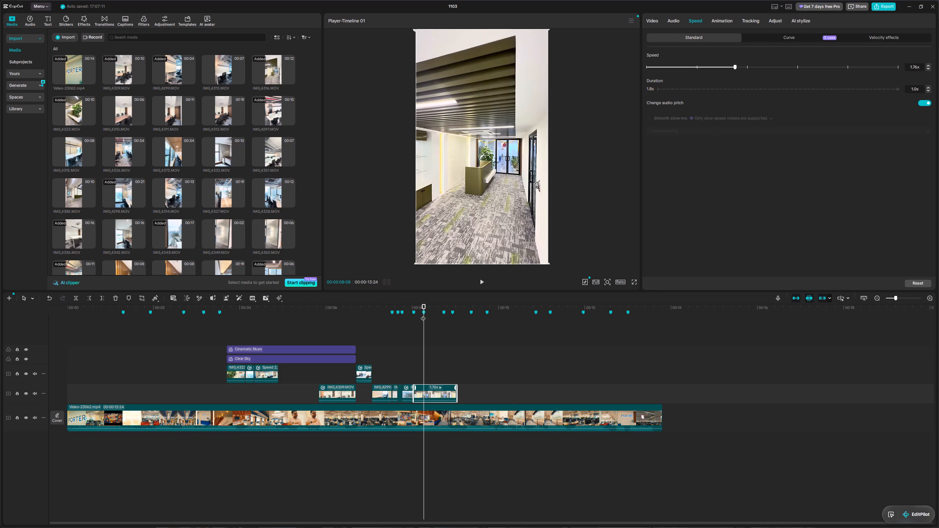
{"action": "left_click_drag", "start_coordinate": [423, 305], "coordinate": [414, 307]}
{"action": "key", "text": "space"}
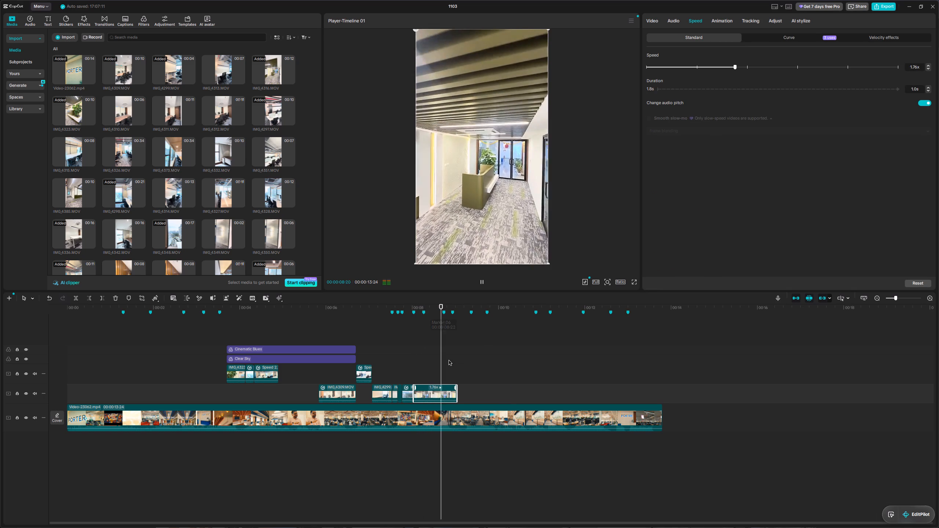
{"action": "key", "text": "space"}
{"action": "left_click_drag", "start_coordinate": [456, 387], "coordinate": [423, 389]}
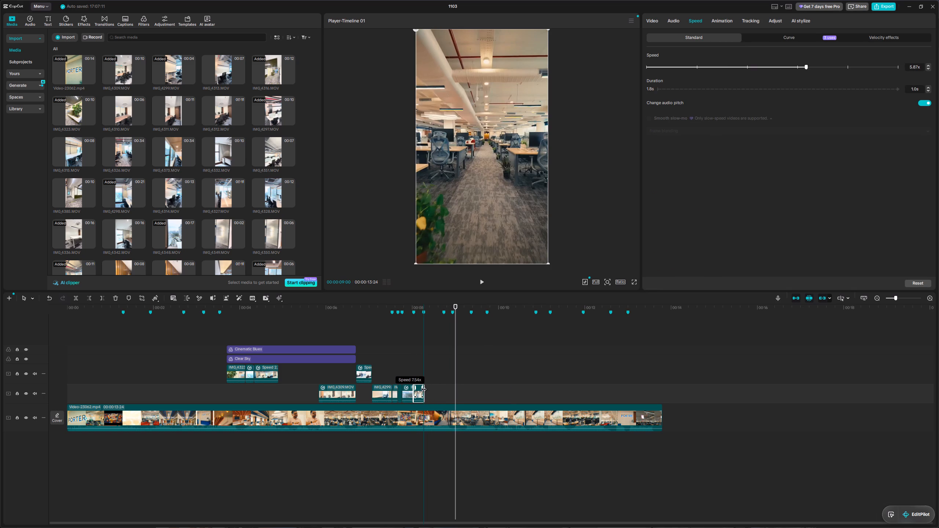
{"action": "left_click_drag", "start_coordinate": [423, 389], "coordinate": [422, 389]}
Stabilize the reception clip at the Most stable level and play back the section around it.
{"action": "left_click", "coordinate": [417, 393]}
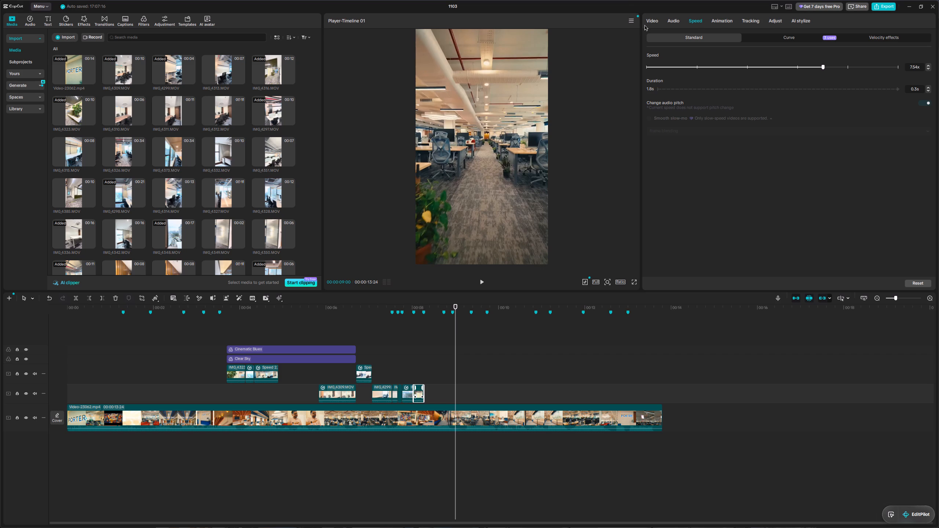
{"action": "left_click", "coordinate": [648, 23]}
{"action": "scroll", "coordinate": [701, 187], "scroll_direction": "down", "scroll_amount": 3}
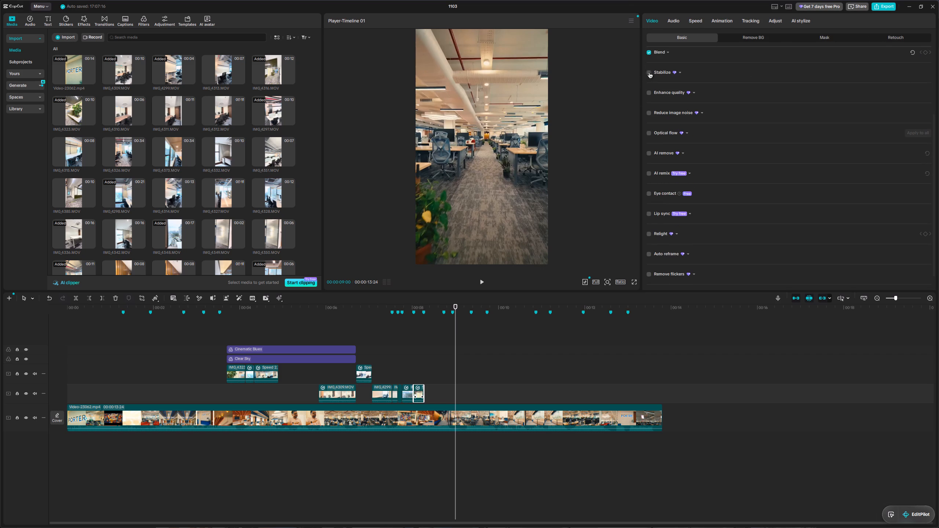
{"action": "left_click", "coordinate": [650, 74]}
{"action": "left_click", "coordinate": [778, 86]}
{"action": "left_click", "coordinate": [740, 126]}
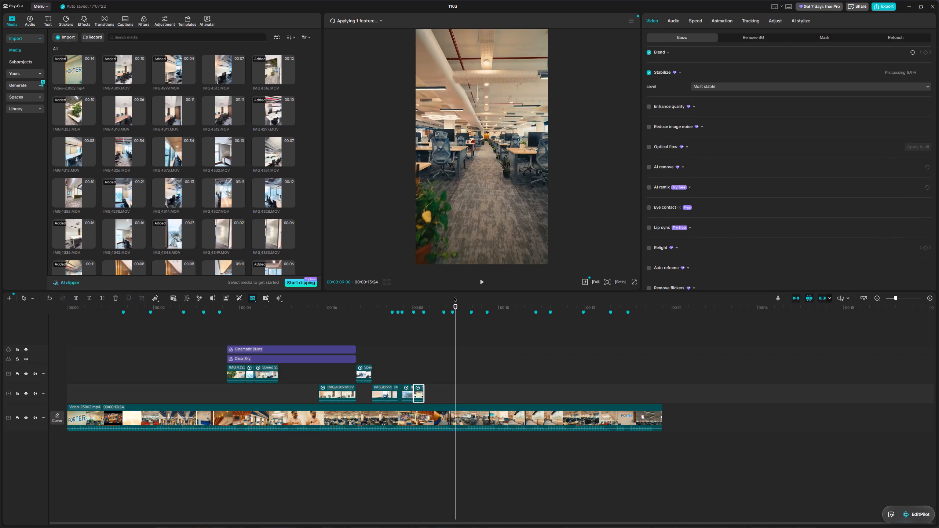
{"action": "left_click_drag", "start_coordinate": [457, 306], "coordinate": [409, 315]}
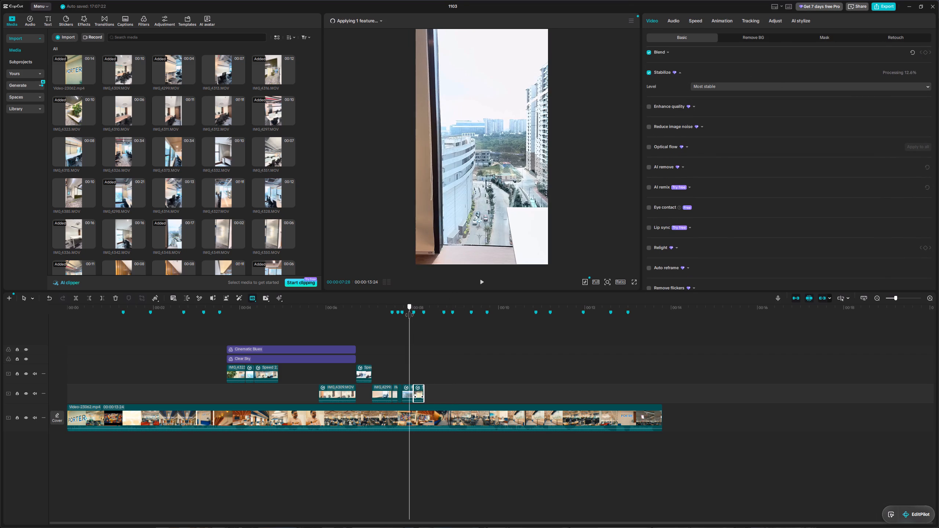
{"action": "key", "text": "space"}
{"action": "key", "text": "space"}
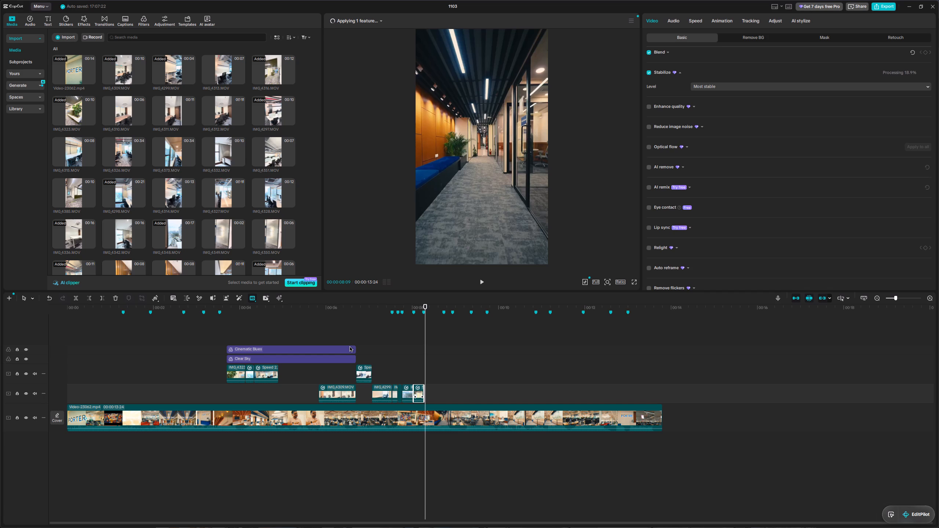
Extend the Cinematic Blues and Clear Sky filters past the end of the reception clip and play the sequence back.
{"action": "left_click", "coordinate": [350, 347]}
{"action": "left_click_drag", "start_coordinate": [355, 350], "coordinate": [458, 348]}
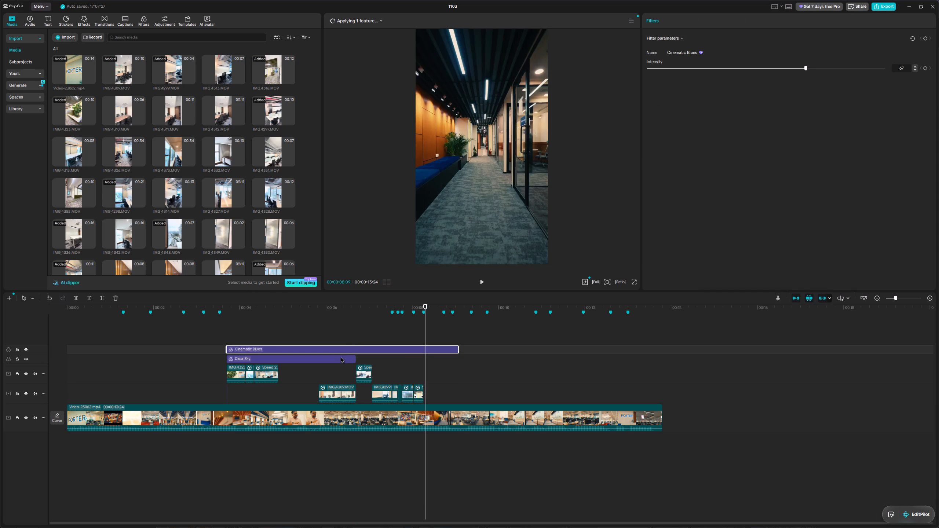
{"action": "left_click", "coordinate": [341, 358]}
{"action": "left_click_drag", "start_coordinate": [357, 359], "coordinate": [473, 360]}
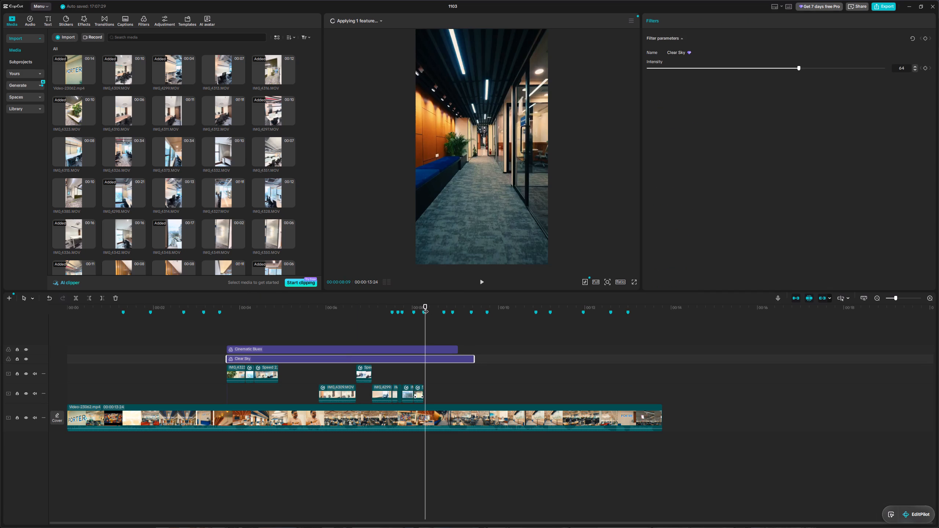
{"action": "left_click_drag", "start_coordinate": [426, 307], "coordinate": [416, 311]}
{"action": "left_click_drag", "start_coordinate": [415, 305], "coordinate": [0, 353]}
{"action": "key", "text": "space"}
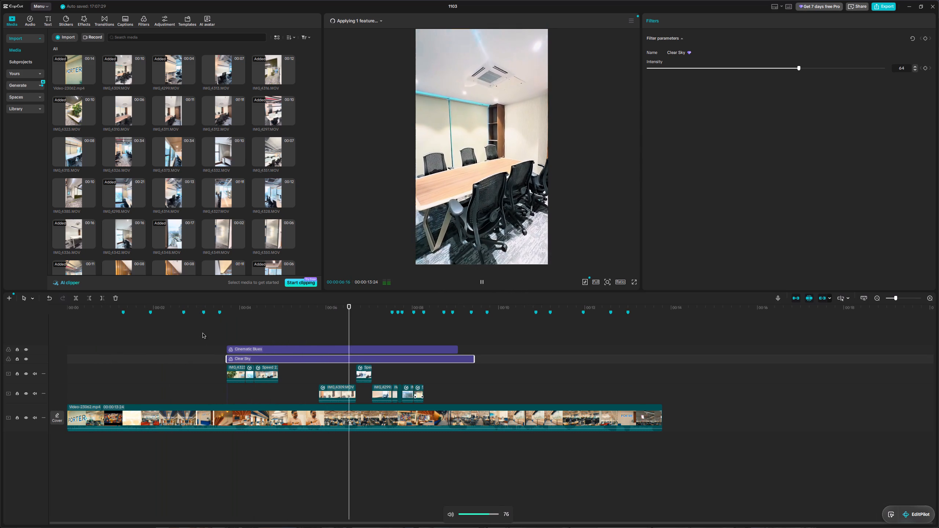
{"action": "key", "text": "space"}
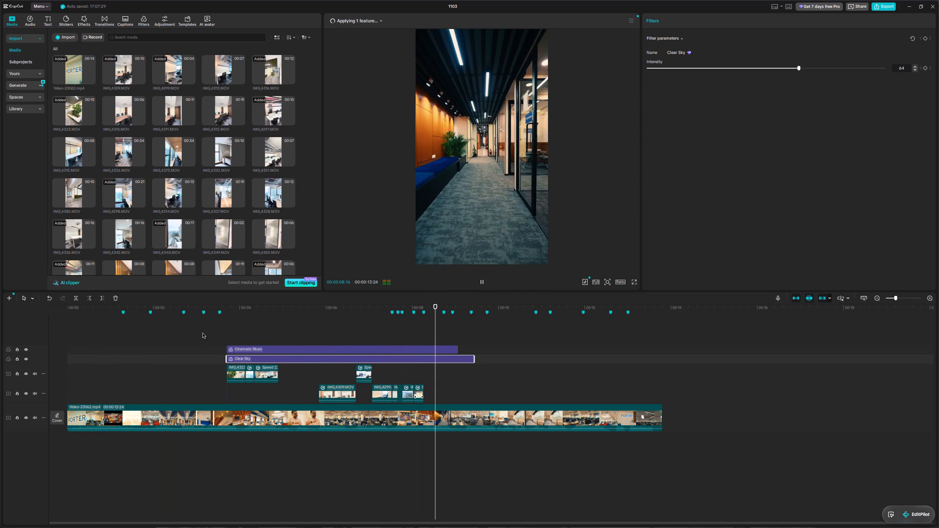
Preview several unused office clips and place IMG_4332.MOV directly after the reception clip, starting at the marker.
{"action": "left_click_drag", "start_coordinate": [435, 306], "coordinate": [425, 307]}
{"action": "left_click", "coordinate": [210, 190]}
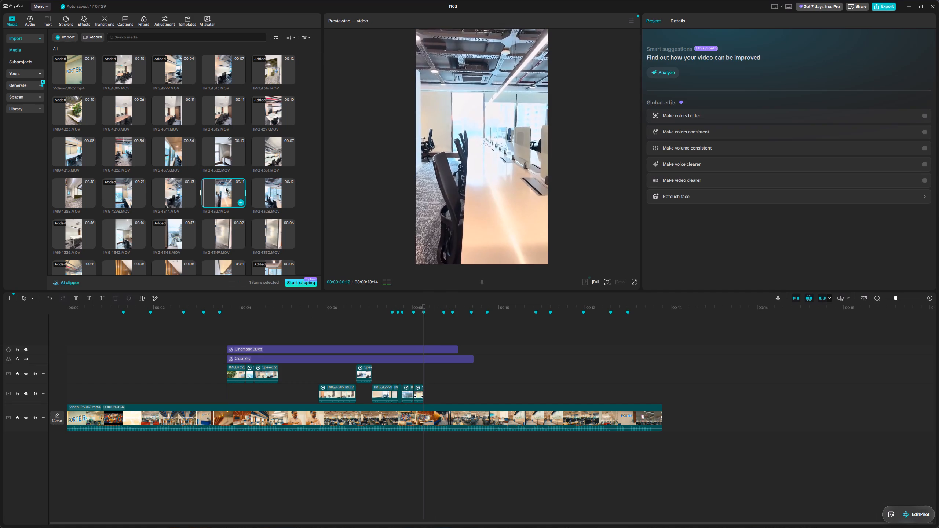
{"action": "left_click", "coordinate": [224, 158]}
{"action": "left_click", "coordinate": [264, 153]}
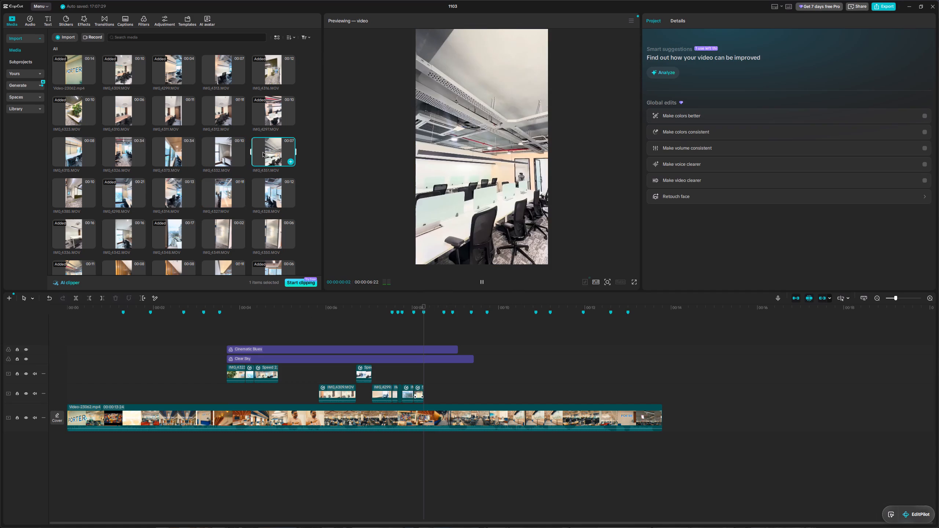
{"action": "left_click", "coordinate": [230, 145]}
{"action": "left_click_drag", "start_coordinate": [228, 145], "coordinate": [351, 304]}
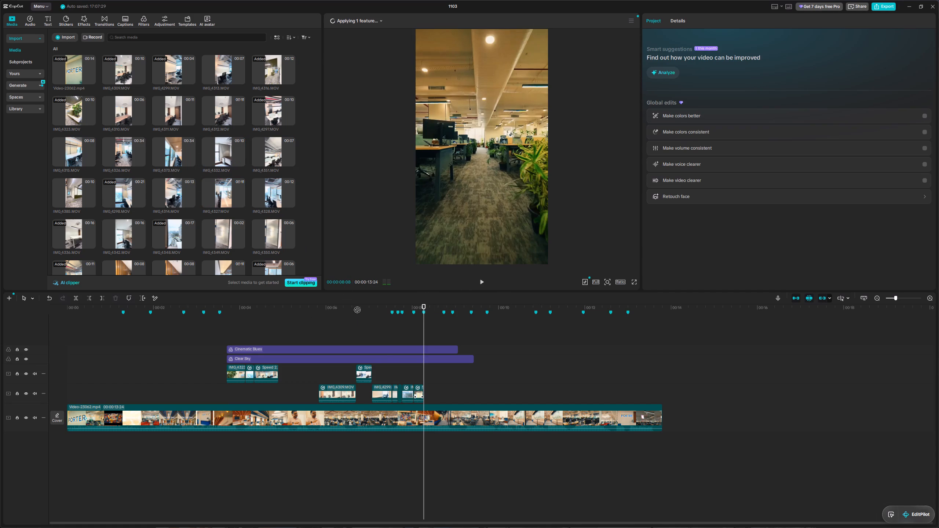
{"action": "left_click_drag", "start_coordinate": [351, 304], "coordinate": [425, 396]}
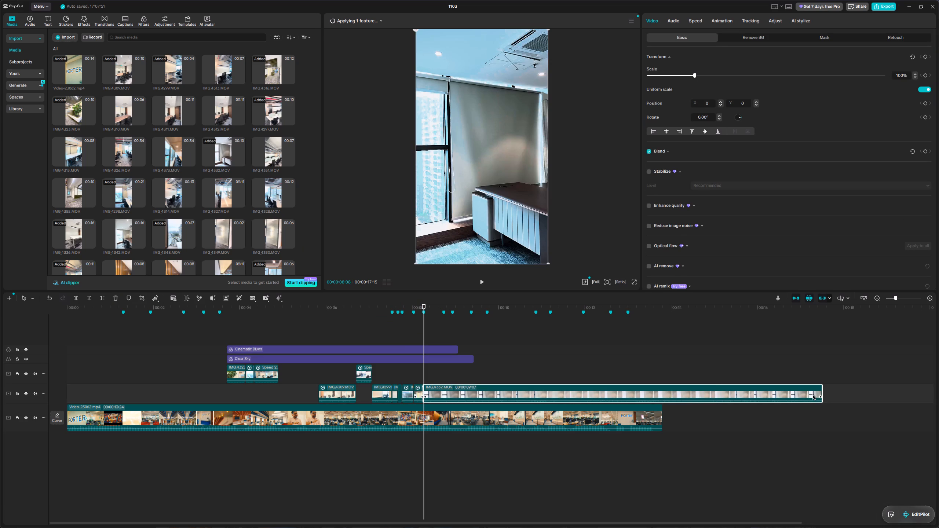
Trim the end of IMG_4332.MOV to the next marker and play it back.
{"action": "left_click_drag", "start_coordinate": [822, 393], "coordinate": [442, 381]}
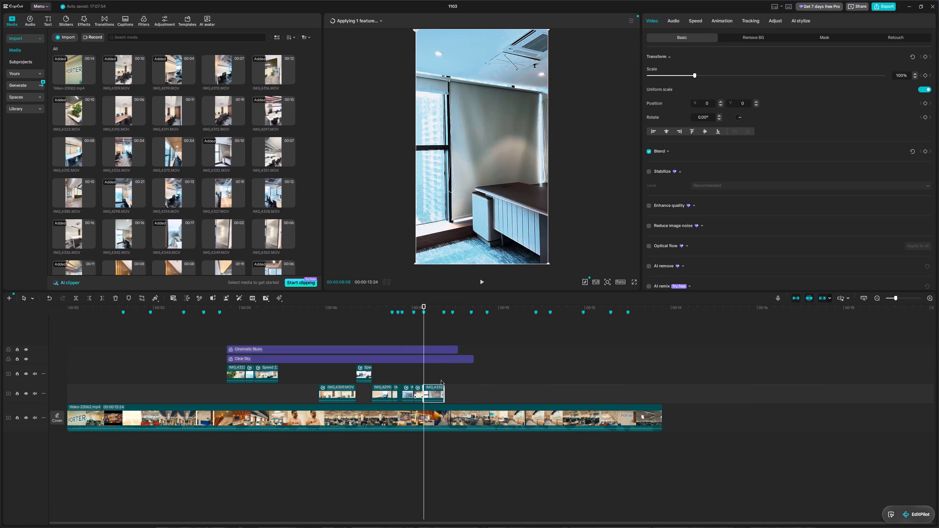
{"action": "key", "text": "space"}
{"action": "key", "text": "space"}
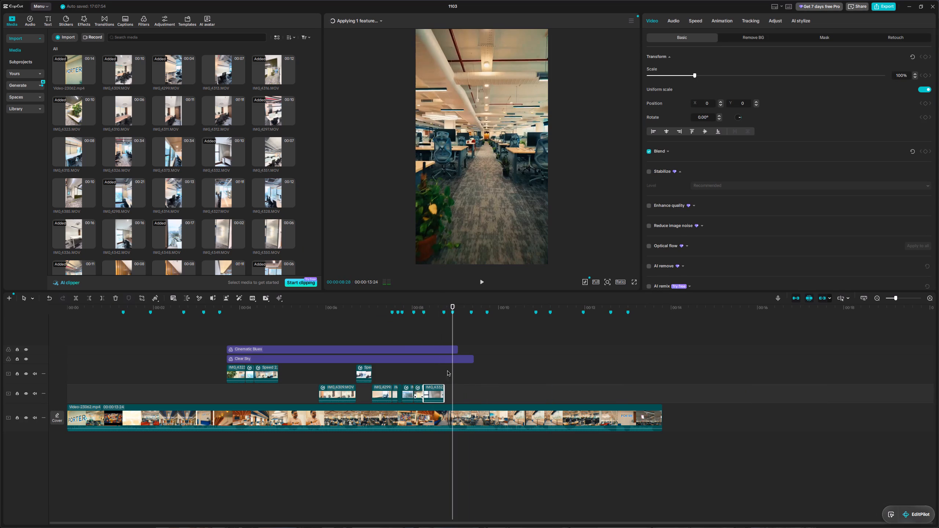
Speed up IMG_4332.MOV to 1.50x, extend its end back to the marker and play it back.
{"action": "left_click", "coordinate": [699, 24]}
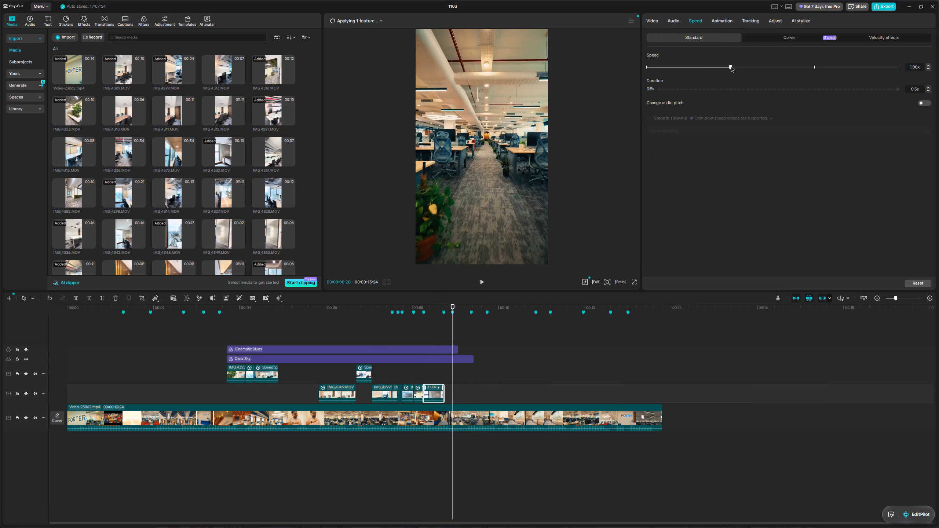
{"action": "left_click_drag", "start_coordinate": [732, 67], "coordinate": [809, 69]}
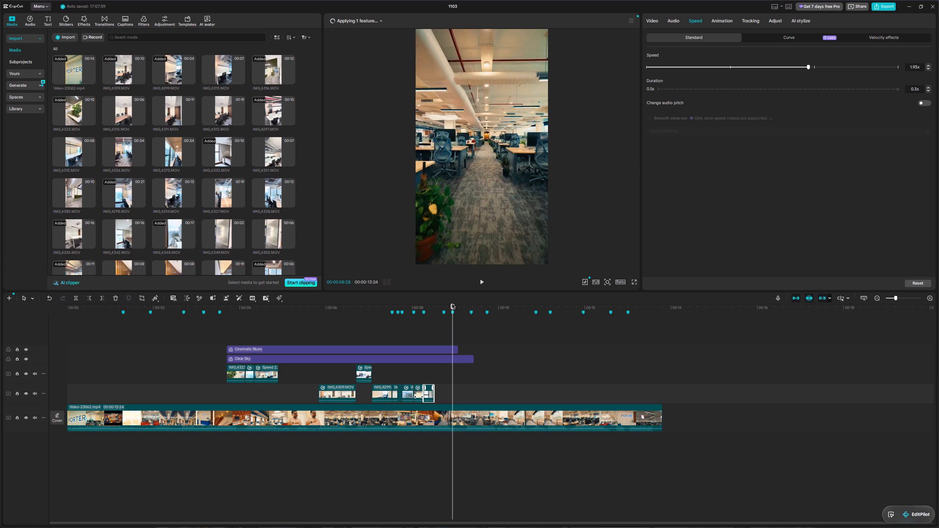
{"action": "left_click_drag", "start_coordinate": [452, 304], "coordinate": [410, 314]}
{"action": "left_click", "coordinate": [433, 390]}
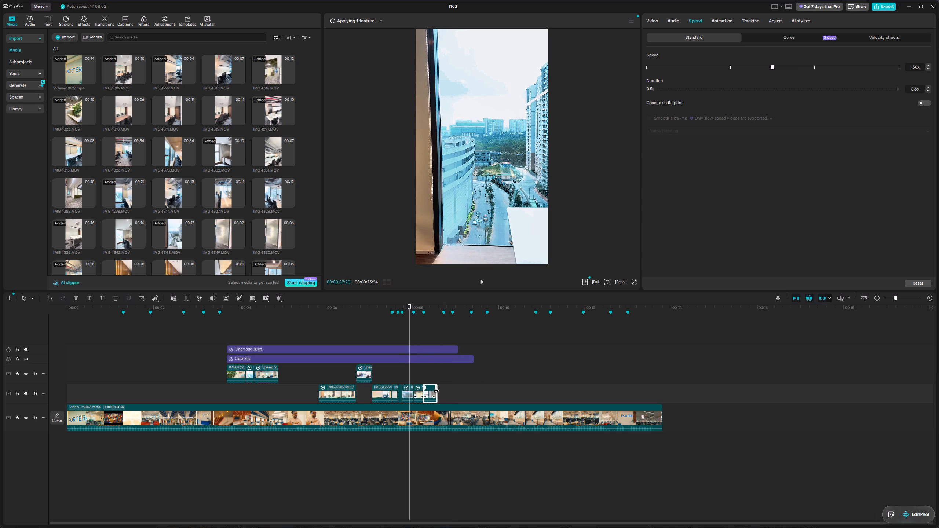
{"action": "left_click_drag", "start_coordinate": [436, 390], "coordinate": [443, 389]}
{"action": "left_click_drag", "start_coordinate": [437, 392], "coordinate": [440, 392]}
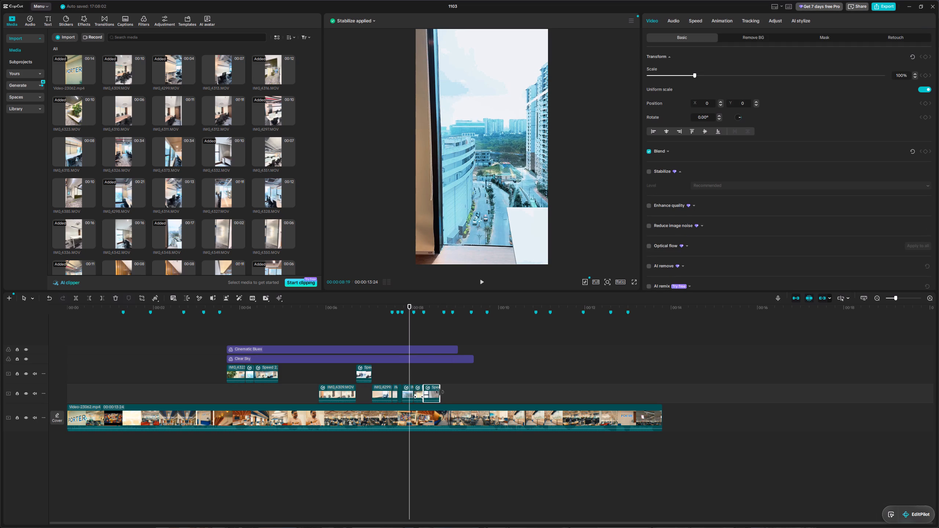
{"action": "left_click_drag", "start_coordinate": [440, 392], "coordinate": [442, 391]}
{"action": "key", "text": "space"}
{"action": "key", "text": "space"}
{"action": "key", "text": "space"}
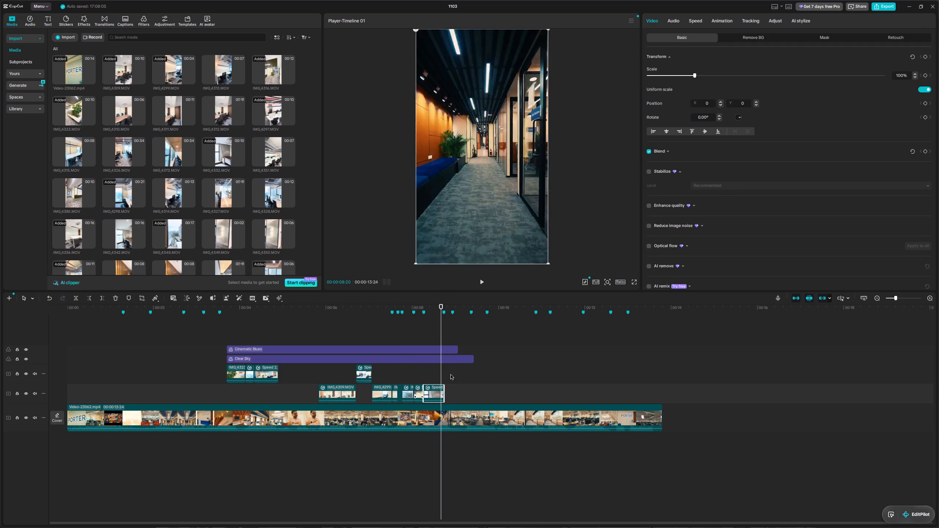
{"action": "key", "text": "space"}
Set the speed of IMG_4332.MOV to 3.07x, extend its end to the marker and play it back.
{"action": "left_click_drag", "start_coordinate": [450, 332], "coordinate": [430, 330]}
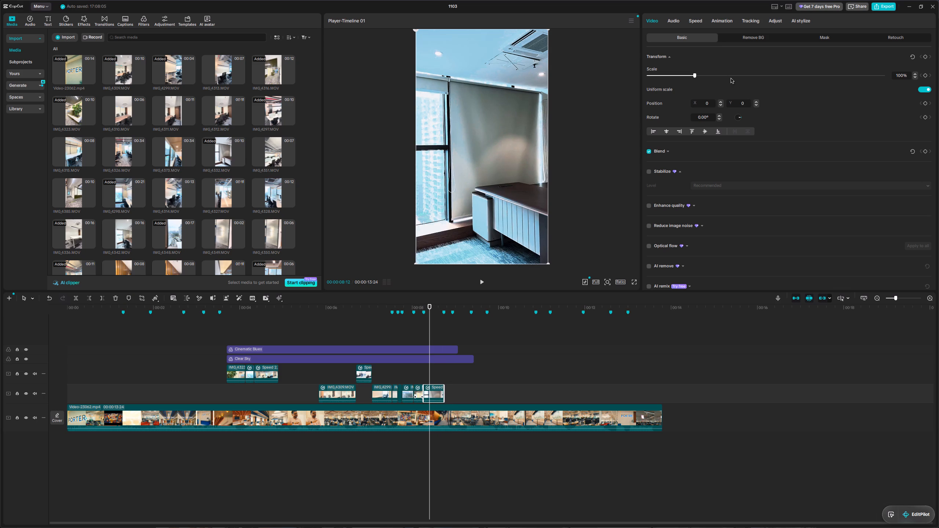
{"action": "left_click", "coordinate": [703, 21]}
{"action": "left_click_drag", "start_coordinate": [742, 69], "coordinate": [795, 82]}
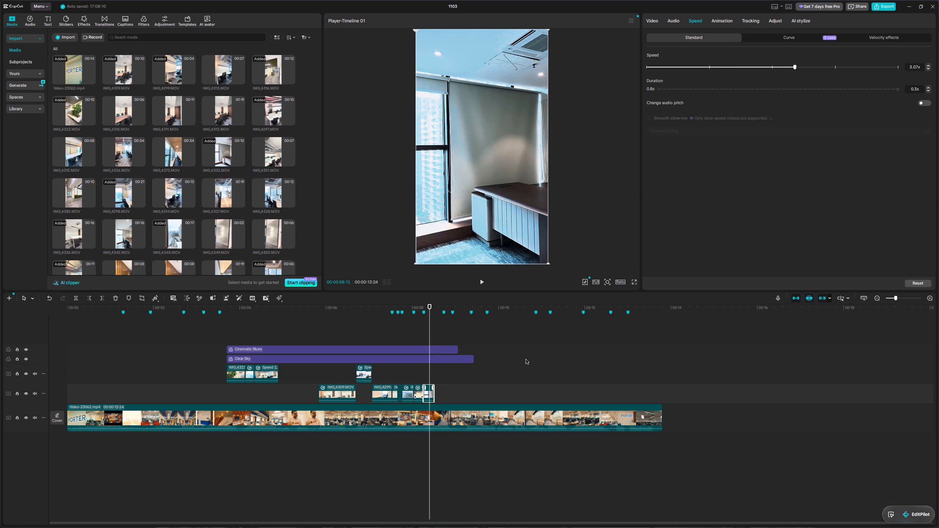
{"action": "left_click_drag", "start_coordinate": [434, 395], "coordinate": [442, 395]}
{"action": "key", "text": "space"}
{"action": "key", "text": "space"}
{"action": "left_click_drag", "start_coordinate": [458, 329], "coordinate": [417, 328]}
{"action": "key", "text": "space"}
{"action": "key", "text": "space"}
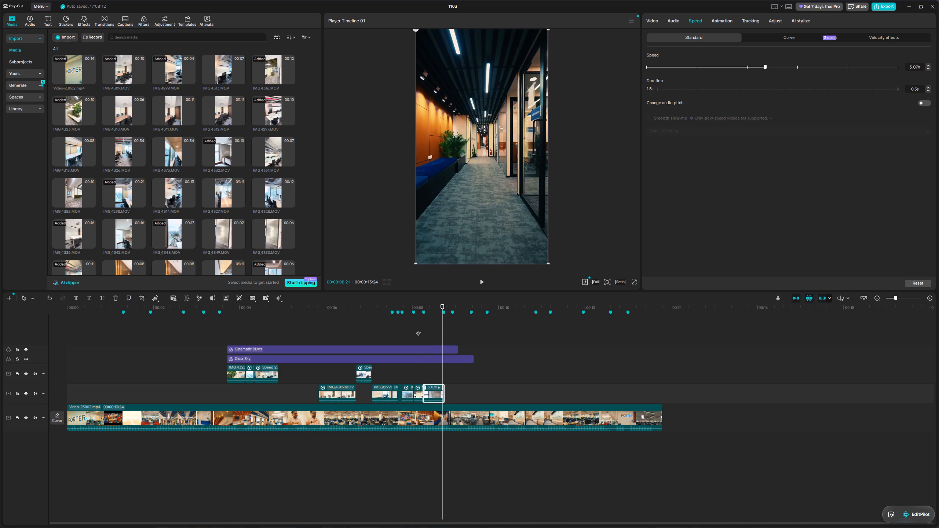
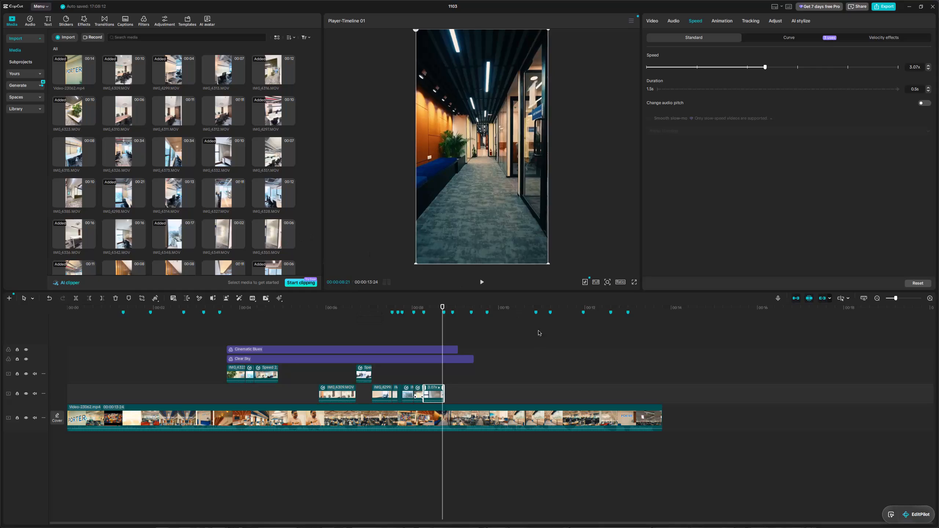
Play the timeline back from the start through the placed clips to compare the edit with the reference.
{"action": "key", "text": "space"}
{"action": "left_click_drag", "start_coordinate": [451, 305], "coordinate": [41, 363]}
{"action": "key", "text": "space"}
{"action": "key", "text": "space"}
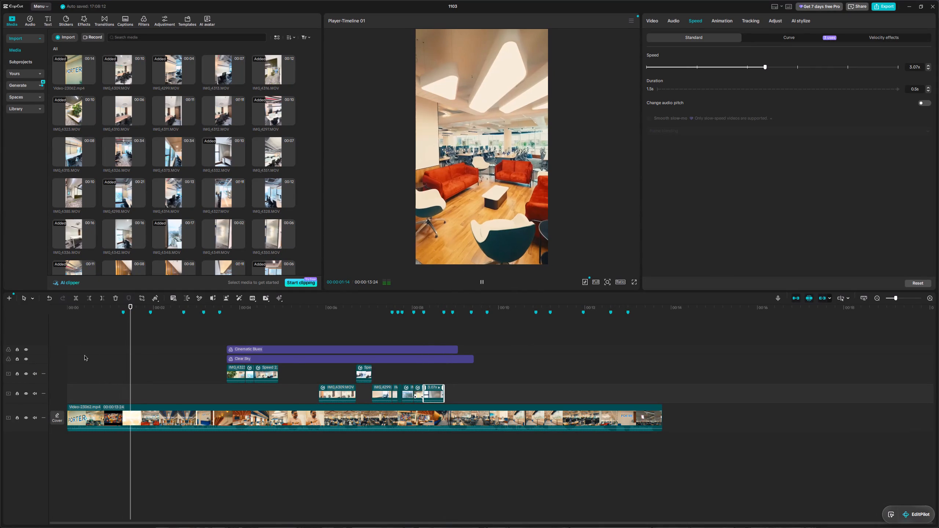
{"action": "left_click_drag", "start_coordinate": [130, 326], "coordinate": [114, 327]}
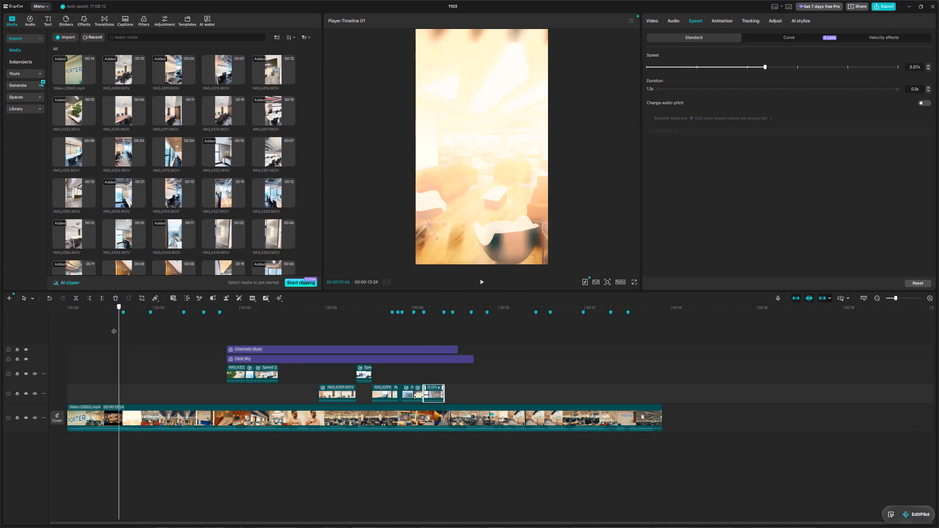
{"action": "left_click_drag", "start_coordinate": [114, 327], "coordinate": [65, 331]}
{"action": "key", "text": "space"}
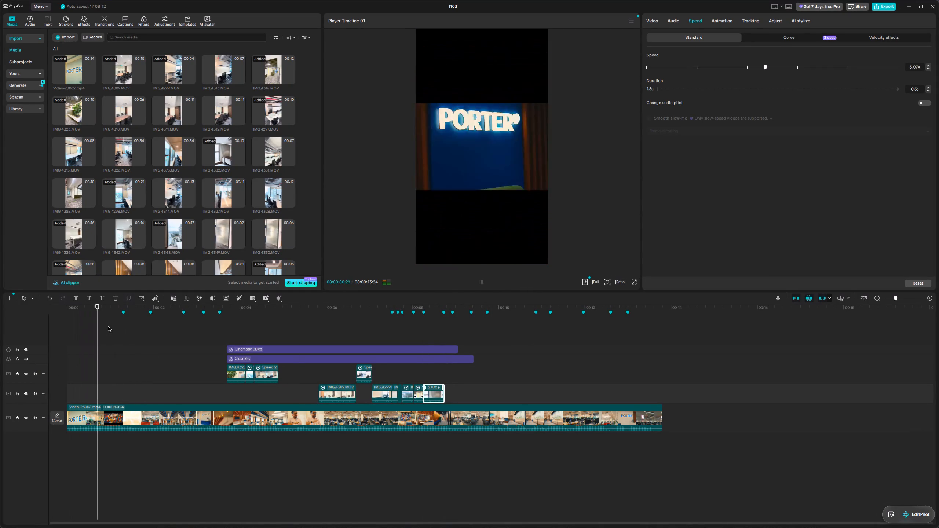
{"action": "key", "text": "space"}
{"action": "key", "text": "space"}
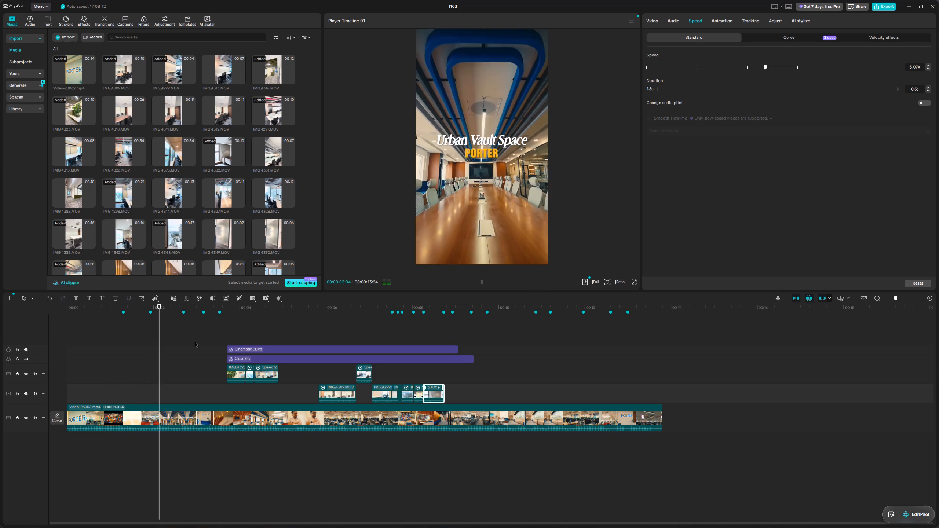
{"action": "key", "text": "space"}
{"action": "key", "text": "space"}
{"action": "key", "text": "space"}
{"action": "key", "text": "space"}
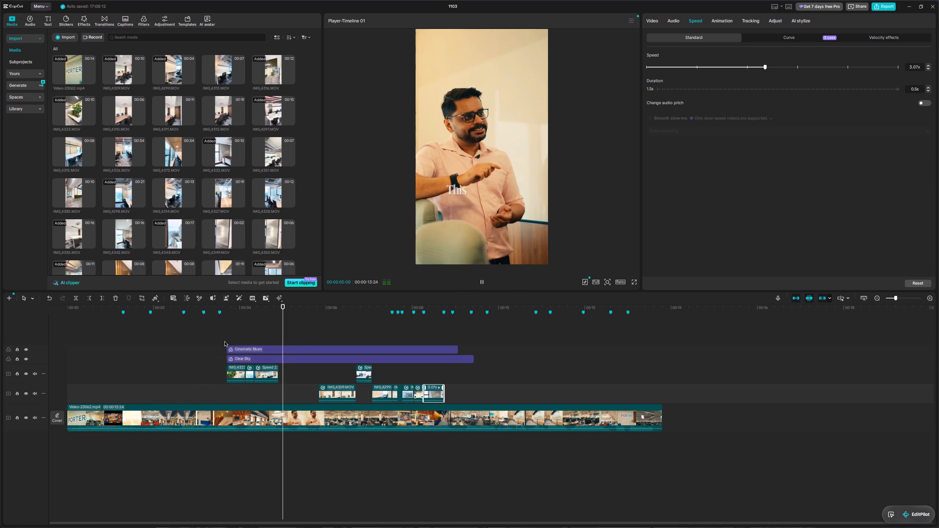
{"action": "key", "text": "space"}
{"action": "key", "text": "space"}
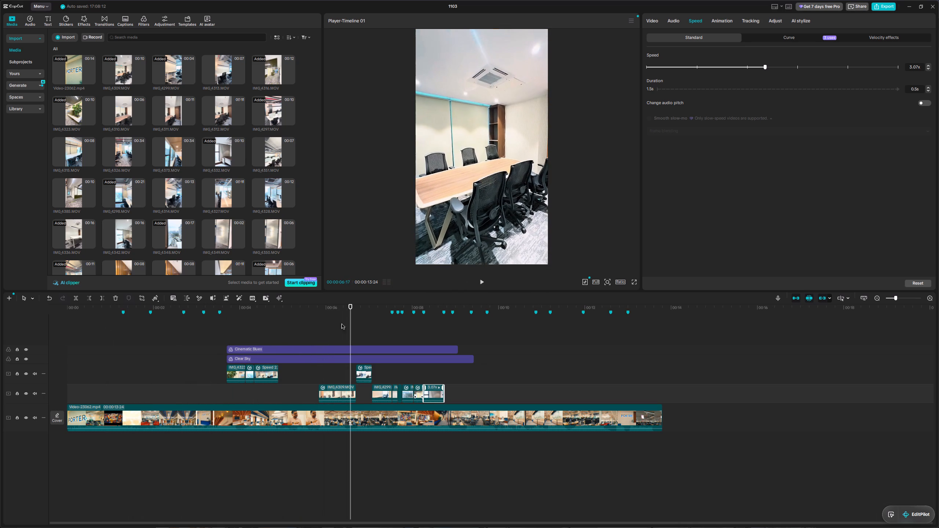
{"action": "key", "text": "space"}
{"action": "key", "text": "space"}
{"action": "key", "text": "space"}
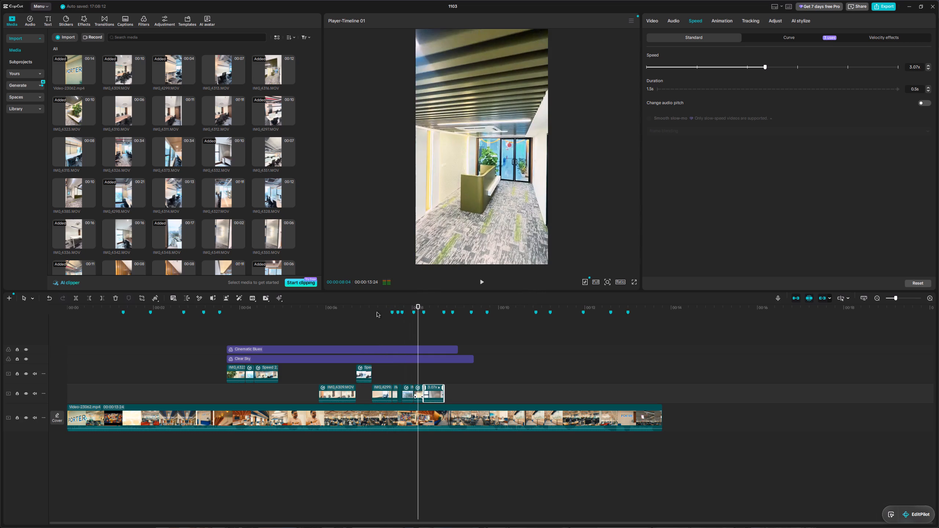
{"action": "key", "text": "space"}
{"action": "key", "text": "space"}
{"action": "key", "text": "space"}
{"action": "key", "text": "space"}
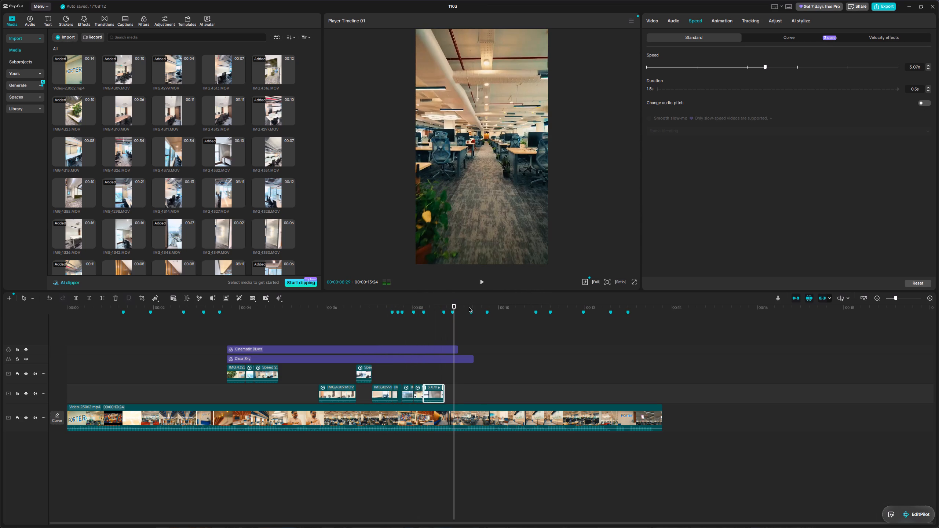
Place IMG_4328.MOV directly after the IMG_4332.MOV clip at the marker, trimming about 0.7 s off its start.
{"action": "left_click_drag", "start_coordinate": [454, 305], "coordinate": [444, 305]}
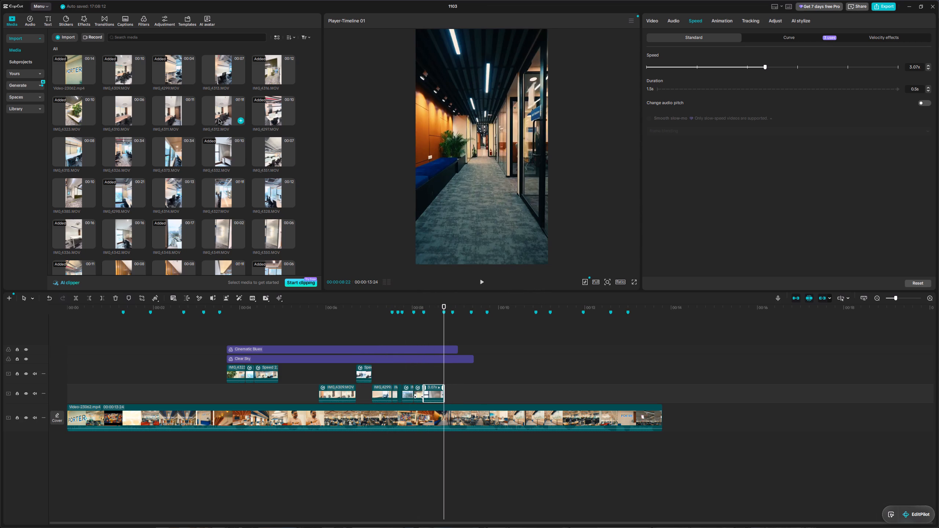
{"action": "left_click", "coordinate": [219, 152]}
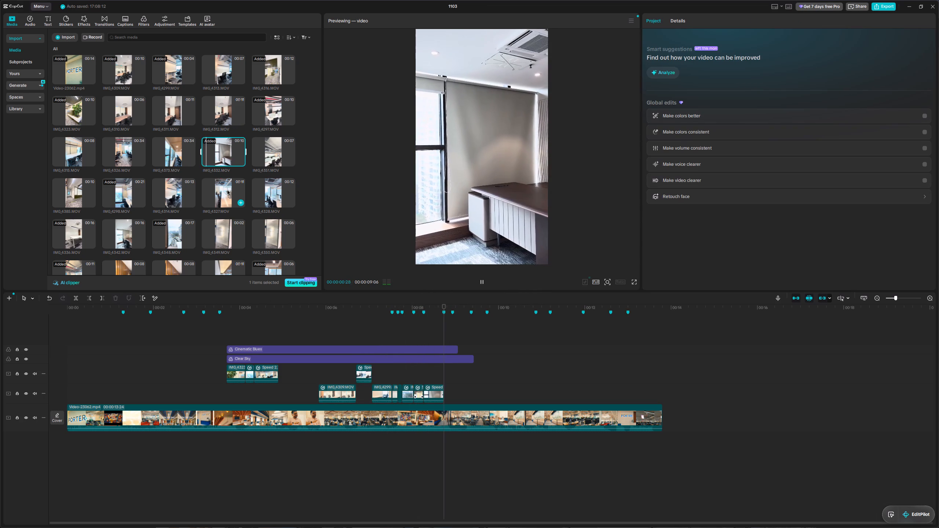
{"action": "left_click", "coordinate": [445, 305]}
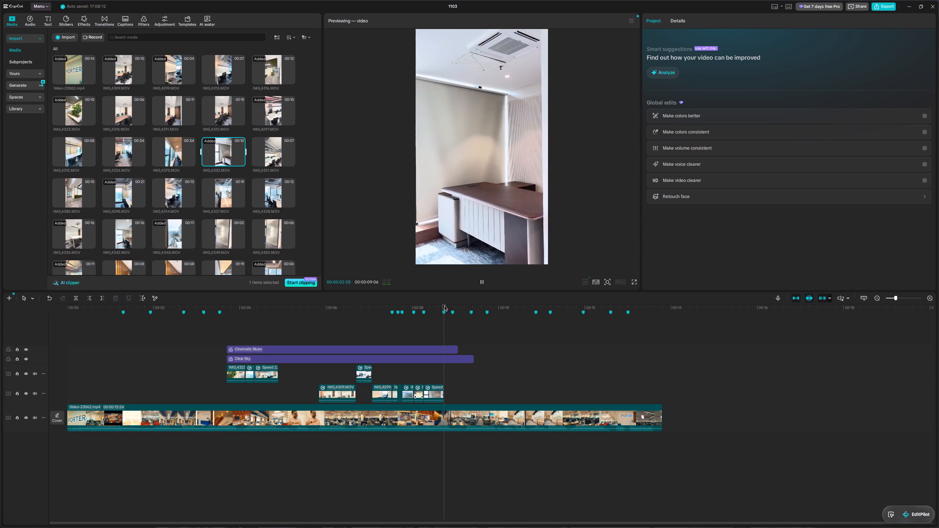
{"action": "key", "text": "space"}
{"action": "left_click", "coordinate": [444, 307]}
{"action": "left_click", "coordinate": [443, 324]}
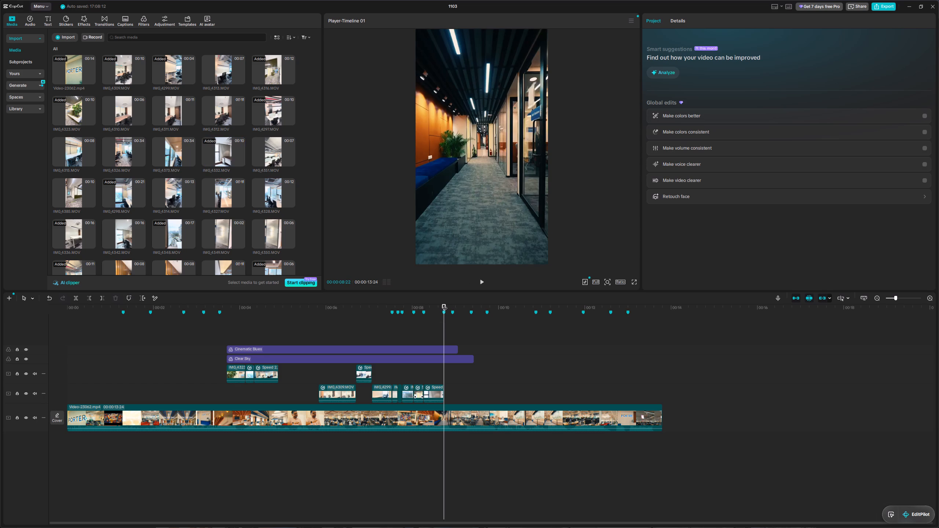
{"action": "left_click", "coordinate": [444, 304]}
{"action": "left_click", "coordinate": [225, 188]}
{"action": "left_click", "coordinate": [270, 191]}
{"action": "left_click_drag", "start_coordinate": [270, 191], "coordinate": [500, 373]}
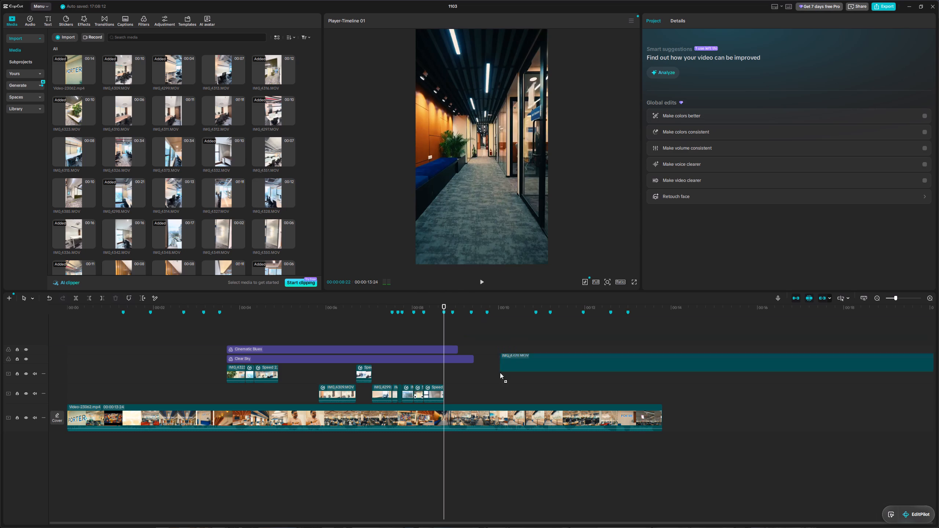
{"action": "left_click_drag", "start_coordinate": [500, 373], "coordinate": [445, 392]}
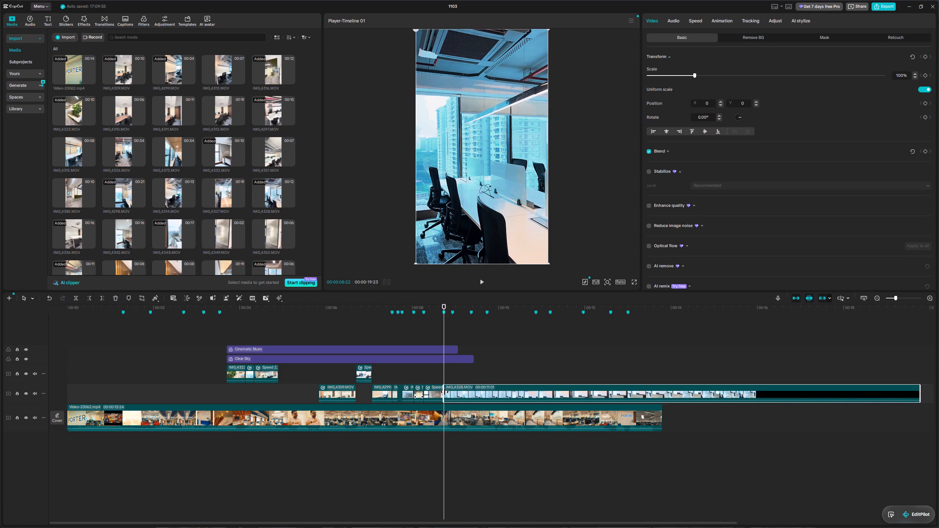
{"action": "left_click_drag", "start_coordinate": [445, 392], "coordinate": [474, 393]}
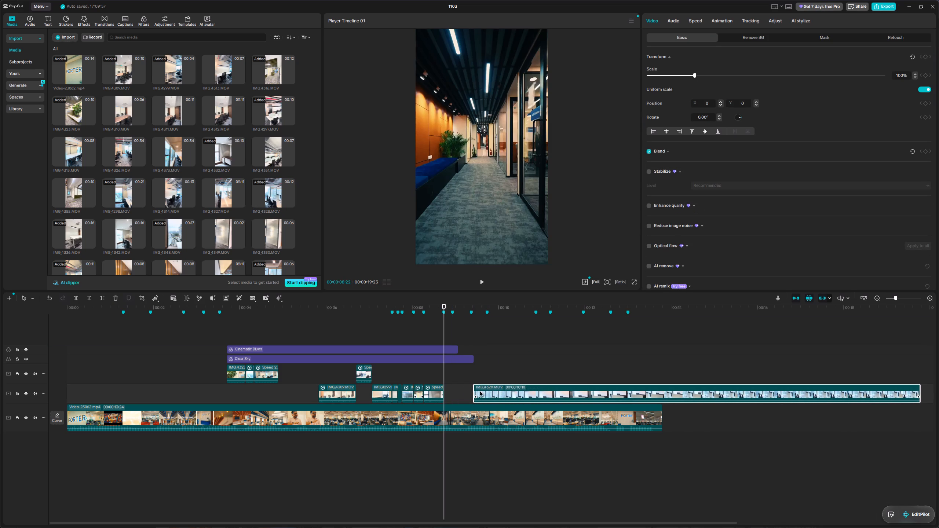
{"action": "left_click_drag", "start_coordinate": [620, 389], "coordinate": [591, 389]}
Trim the end of IMG_4328.MOV to the next marker.
{"action": "key", "text": "Right"}
{"action": "key", "text": "Right"}
{"action": "key", "text": "Right"}
{"action": "key", "text": "Right"}
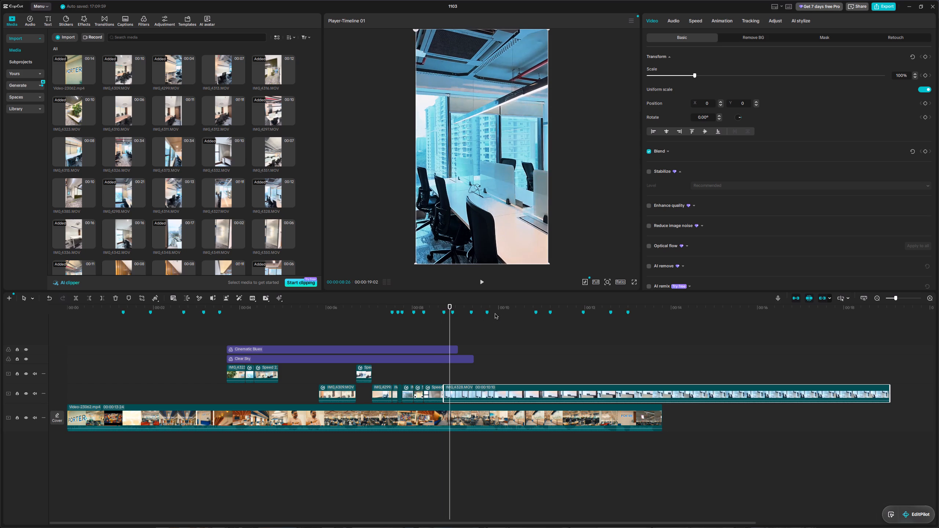
{"action": "key", "text": "Right"}
{"action": "key", "text": "Right"}
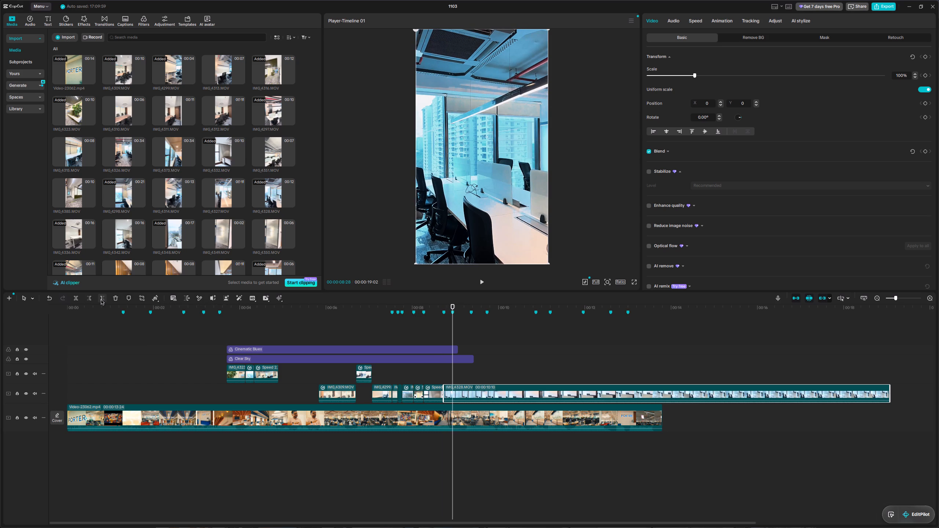
{"action": "left_click", "coordinate": [101, 300]}
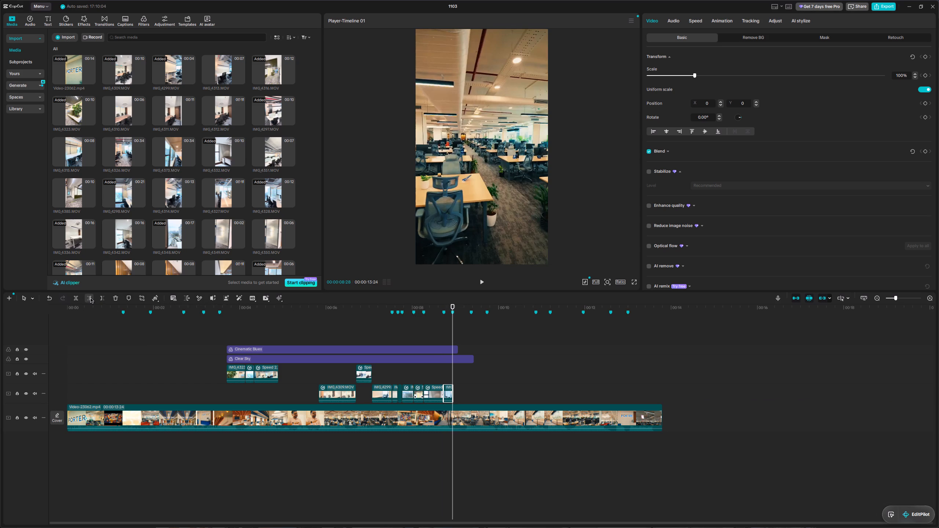
Add the clip of white wall desks and black chairs after IMG_4328.MOV, trim it to the marker at 00:00:09:11 and play it back.
{"action": "left_click", "coordinate": [452, 305]}
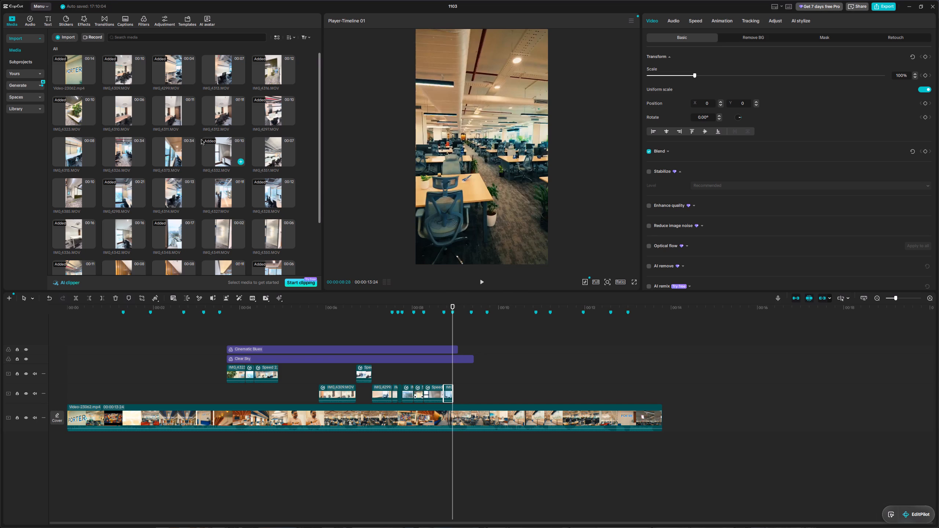
{"action": "left_click_drag", "start_coordinate": [220, 73], "coordinate": [454, 380]}
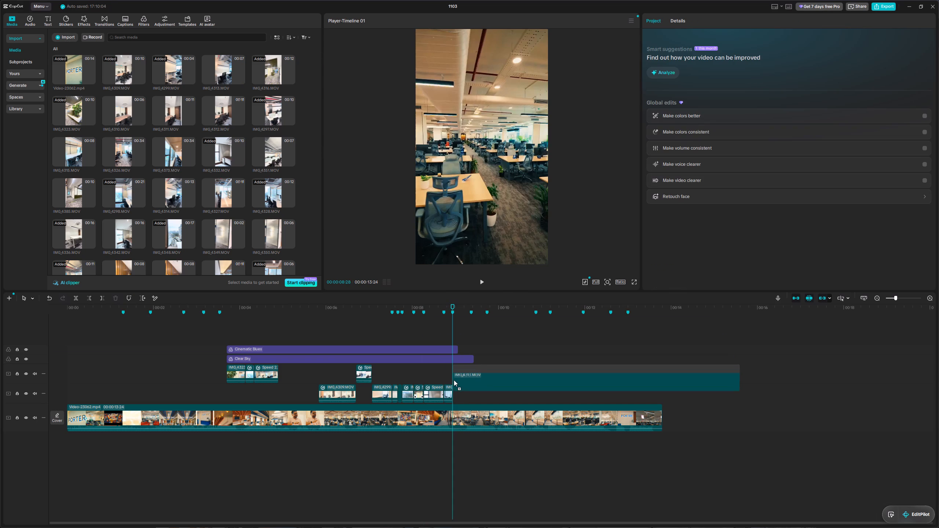
{"action": "left_click_drag", "start_coordinate": [454, 380], "coordinate": [452, 376]}
{"action": "key", "text": "space"}
{"action": "key", "text": "space"}
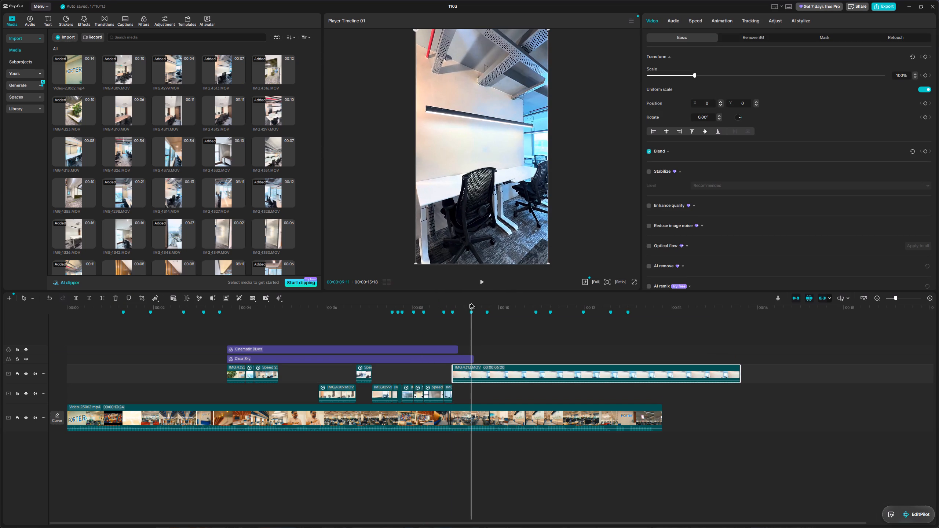
{"action": "left_click", "coordinate": [471, 305]}
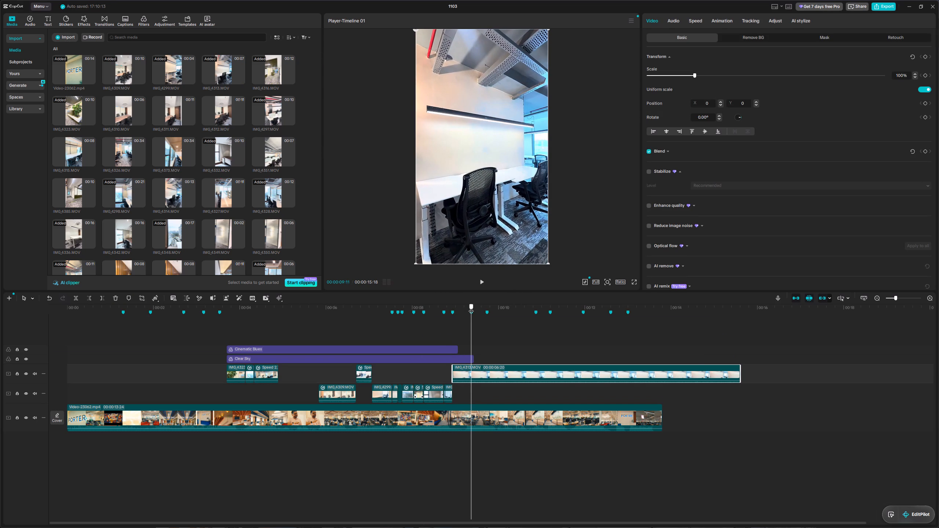
{"action": "key", "text": "w"}
{"action": "left_click_drag", "start_coordinate": [463, 373], "coordinate": [463, 394]}
{"action": "left_click_drag", "start_coordinate": [469, 307], "coordinate": [394, 316]}
{"action": "key", "text": "space"}
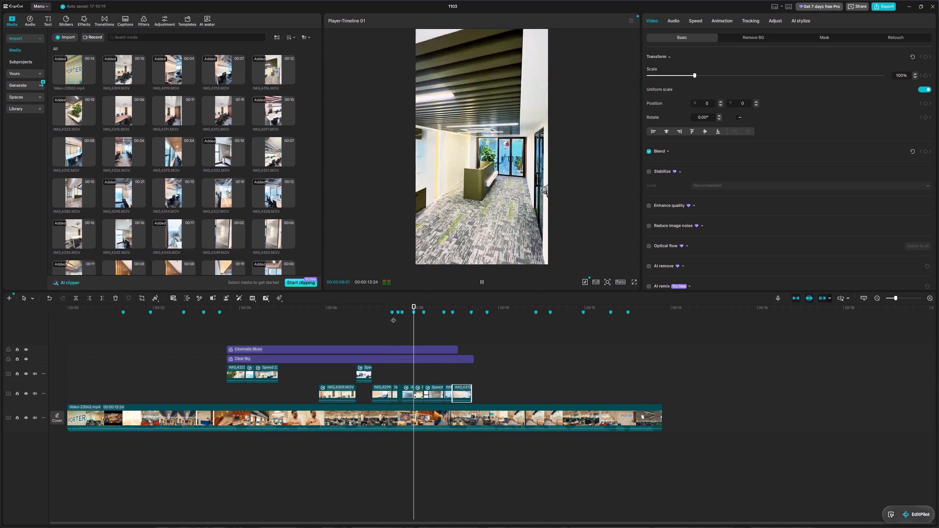
{"action": "key", "text": "space"}
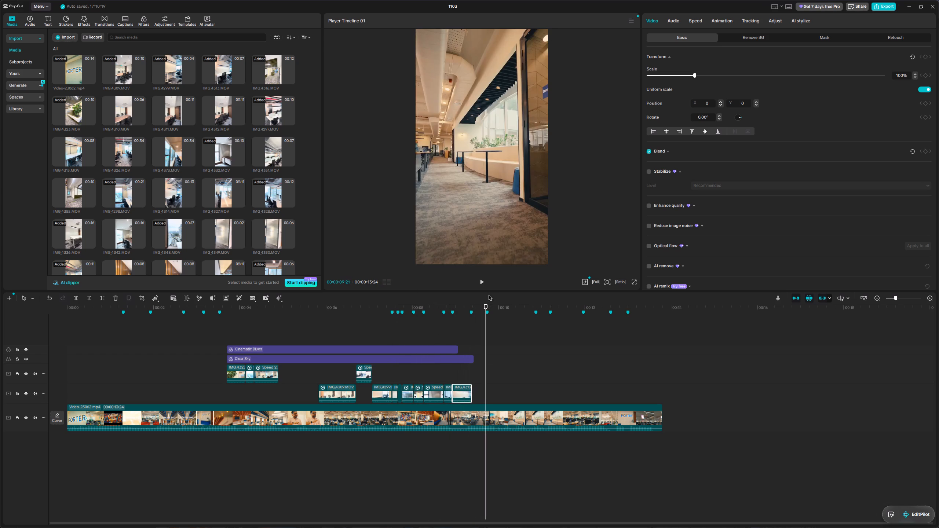
Add the open-plan workstation clip at the 00:00:09:11 marker, trim its end to the next marker and play it back.
{"action": "left_click_drag", "start_coordinate": [485, 305], "coordinate": [471, 307]}
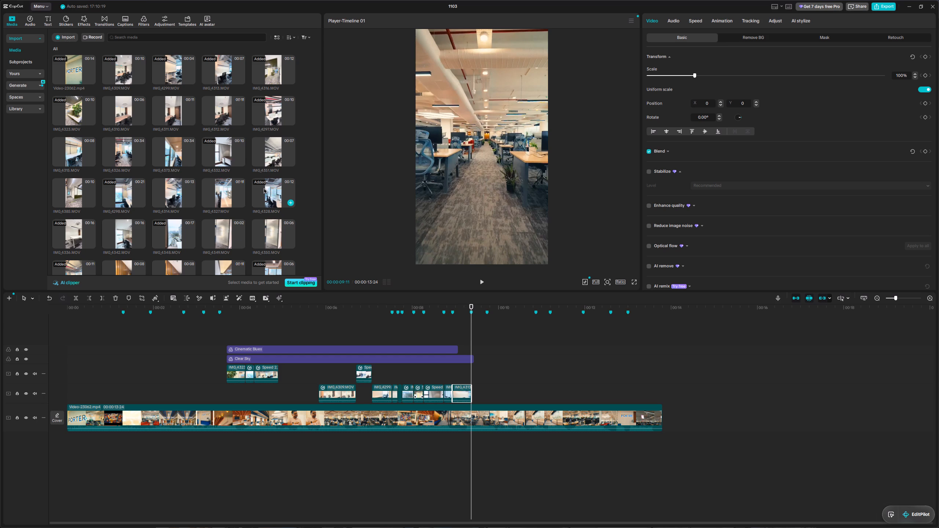
{"action": "left_click_drag", "start_coordinate": [271, 153], "coordinate": [471, 392]}
{"action": "left_click_drag", "start_coordinate": [765, 392], "coordinate": [489, 386]}
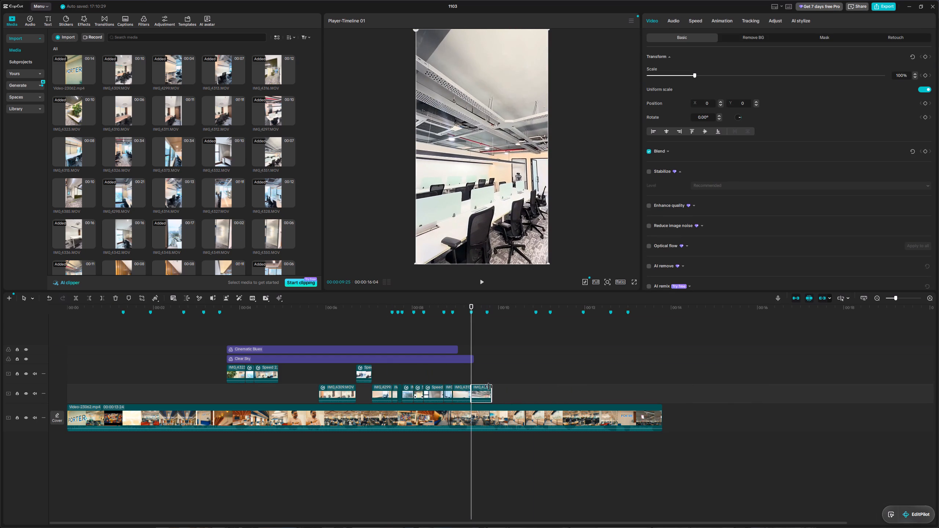
{"action": "left_click_drag", "start_coordinate": [489, 386], "coordinate": [486, 386]}
{"action": "key", "text": "space"}
{"action": "key", "text": "space"}
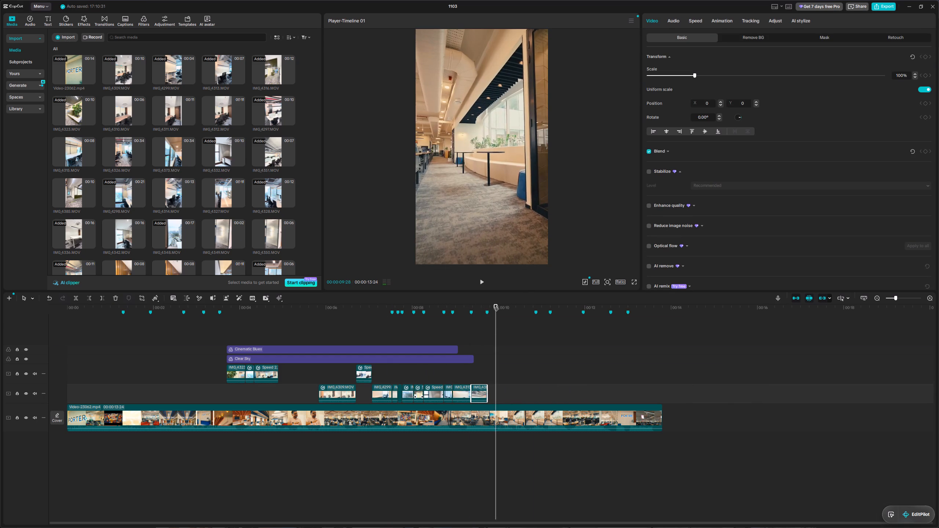
{"action": "left_click_drag", "start_coordinate": [496, 305], "coordinate": [468, 307]}
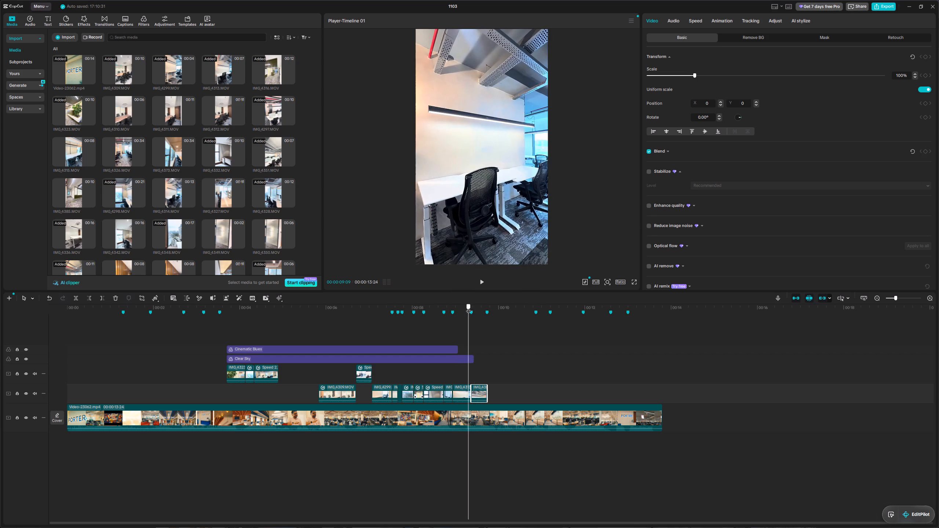
{"action": "left_click_drag", "start_coordinate": [468, 307], "coordinate": [472, 309]}
{"action": "key", "text": "space"}
{"action": "key", "text": "space"}
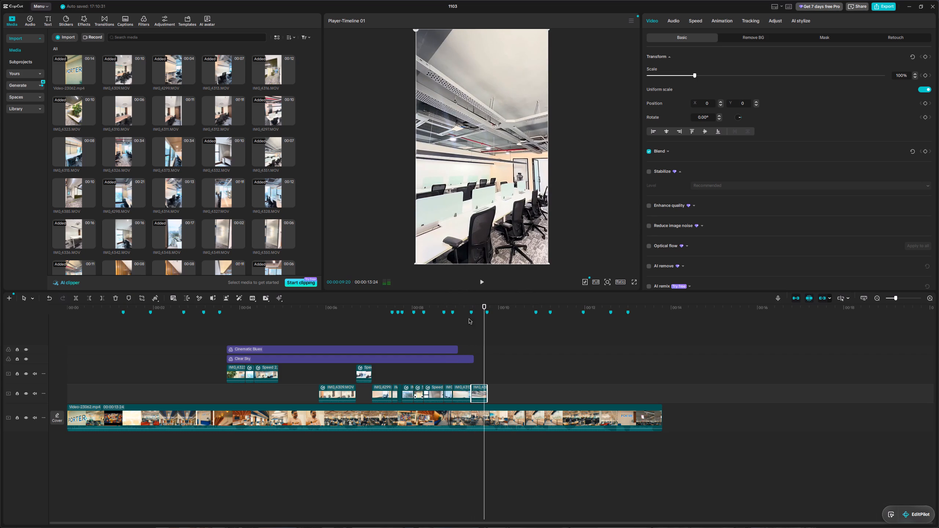
Delete the blues filter and the Clear Sky filter above the clips and check the last clips without them.
{"action": "left_click", "coordinate": [436, 361]}
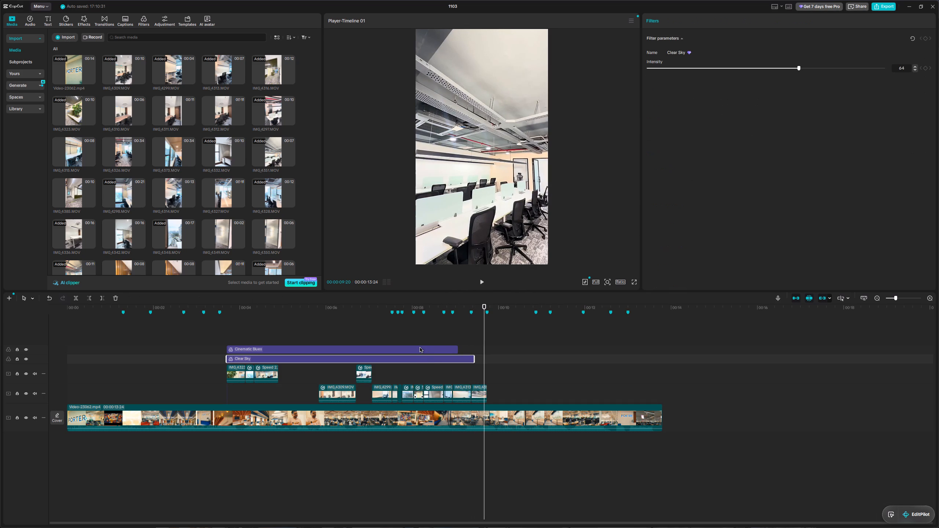
{"action": "left_click", "coordinate": [411, 348]}
{"action": "key", "text": "Delete"}
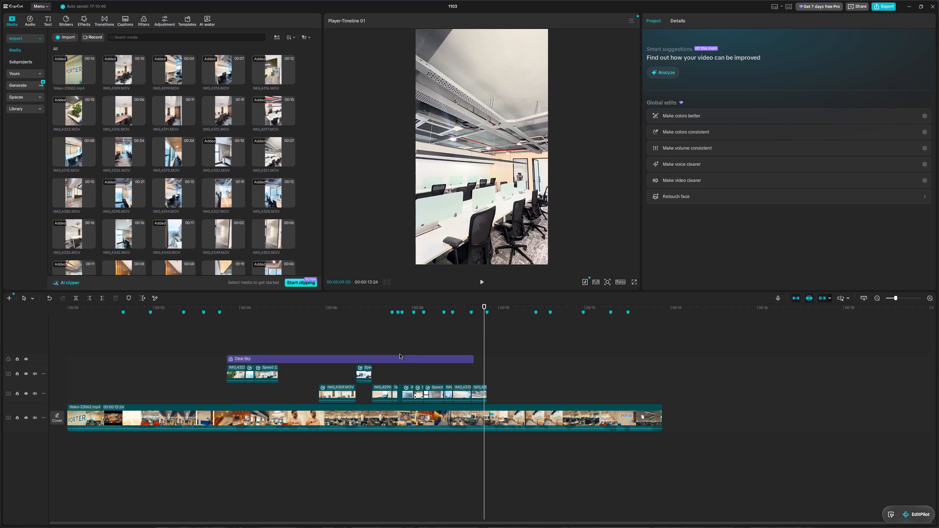
{"action": "left_click", "coordinate": [398, 359]}
{"action": "key", "text": "Delete"}
{"action": "left_click_drag", "start_coordinate": [485, 308], "coordinate": [475, 320]}
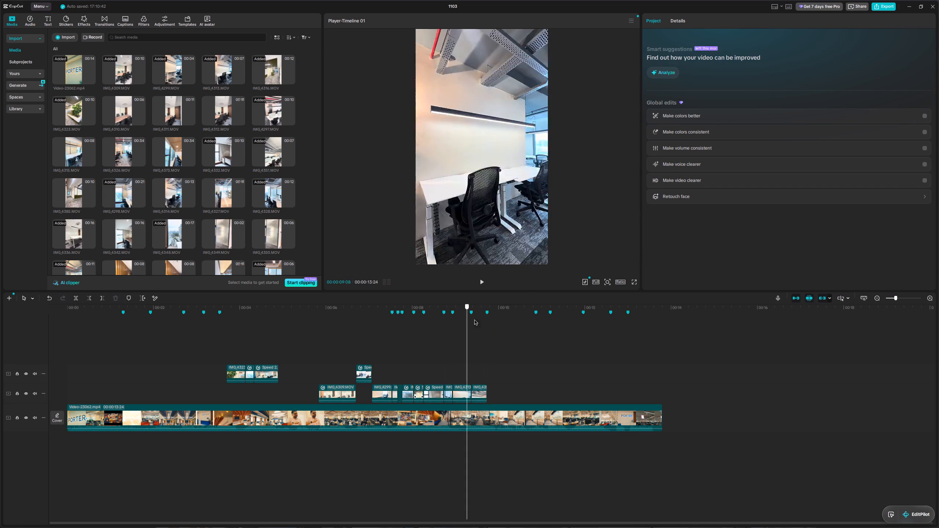
{"action": "left_click_drag", "start_coordinate": [475, 320], "coordinate": [489, 319]}
{"action": "key", "text": "space"}
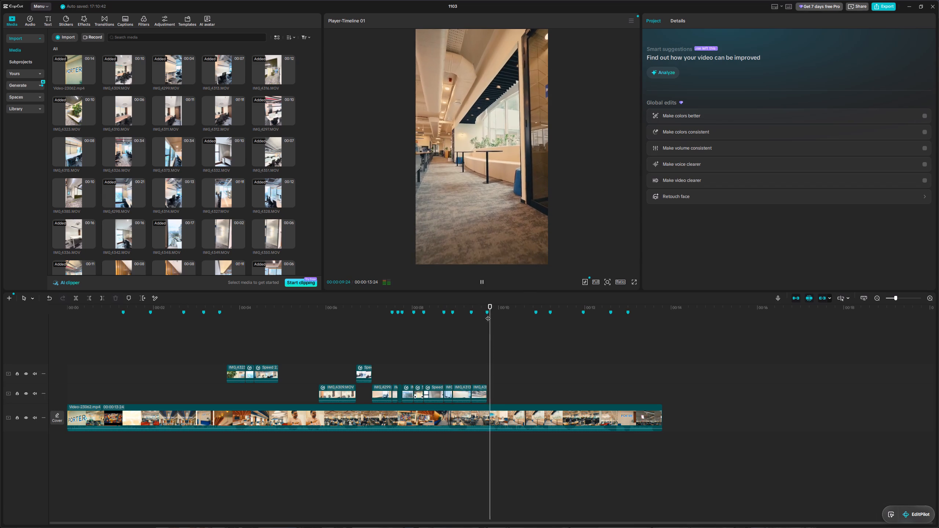
Preview the office clips in the media library and place IMG_4312.MOV, the meeting room, on the clip track at the 00:00:09:22 marker.
{"action": "key", "text": "space"}
{"action": "key", "text": "space"}
{"action": "key", "text": "space"}
{"action": "left_click_drag", "start_coordinate": [502, 306], "coordinate": [489, 306]}
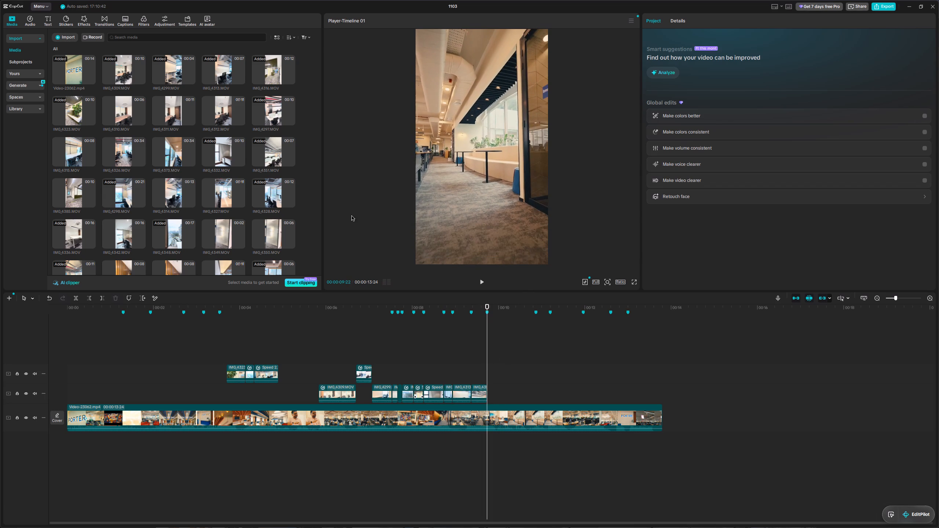
{"action": "left_click", "coordinate": [218, 113]}
{"action": "left_click", "coordinate": [224, 77]}
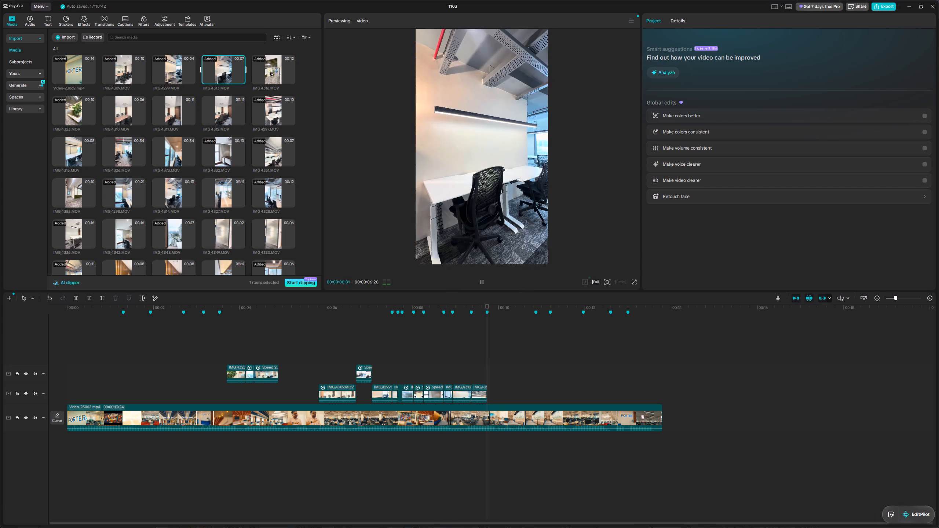
{"action": "left_click", "coordinate": [240, 106]}
{"action": "left_click", "coordinate": [181, 109]}
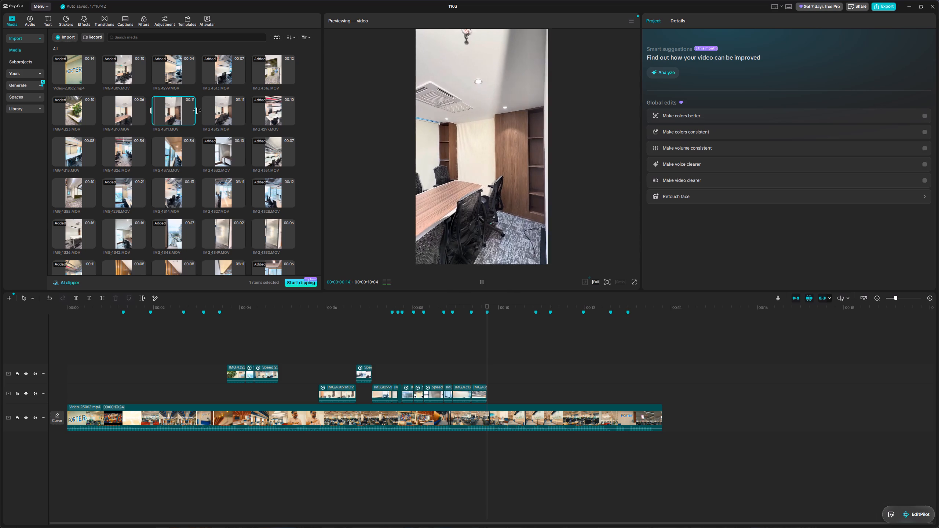
{"action": "left_click", "coordinate": [213, 111]}
{"action": "left_click_drag", "start_coordinate": [223, 109], "coordinate": [489, 392]}
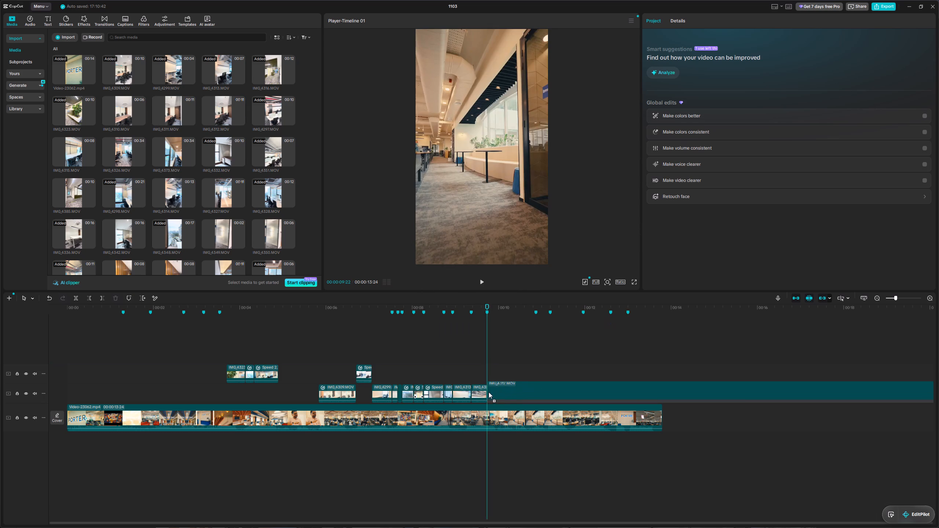
{"action": "left_click_drag", "start_coordinate": [489, 392], "coordinate": [489, 393]}
Speed up the meeting room clip IMG_4312.MOV to 5.71x and play it back.
{"action": "key", "text": "space"}
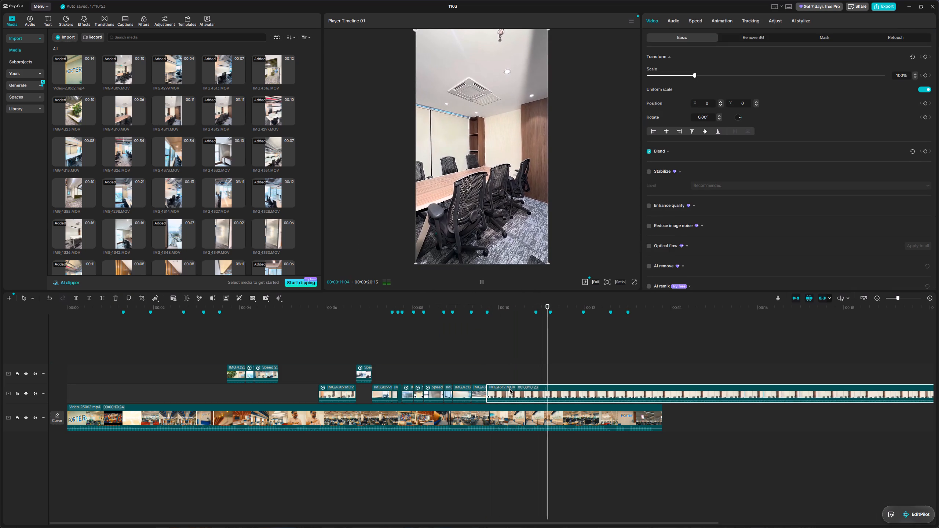
{"action": "key", "text": "space"}
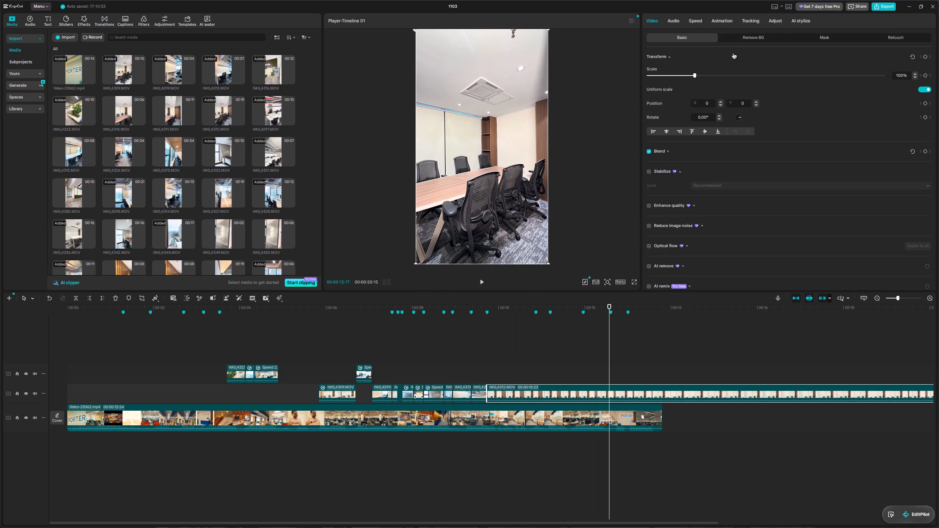
{"action": "left_click", "coordinate": [702, 19]}
{"action": "left_click_drag", "start_coordinate": [697, 68], "coordinate": [805, 74]}
{"action": "key", "text": "space"}
{"action": "key", "text": "space"}
{"action": "left_click_drag", "start_coordinate": [629, 326], "coordinate": [486, 361]}
{"action": "key", "text": "space"}
{"action": "key", "text": "space"}
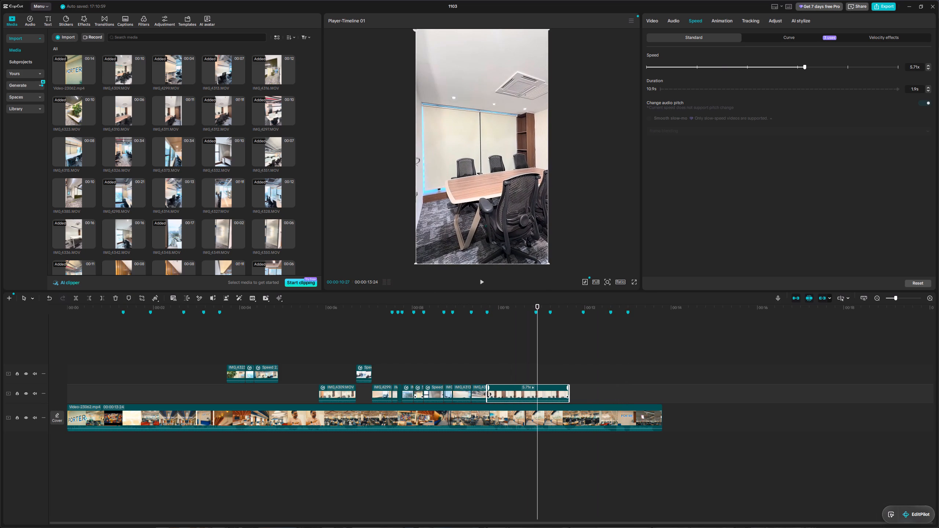
Trim the end of IMG_4312.MOV to the marker at 00:00:10:26 and play the clip back.
{"action": "left_click", "coordinate": [487, 394]}
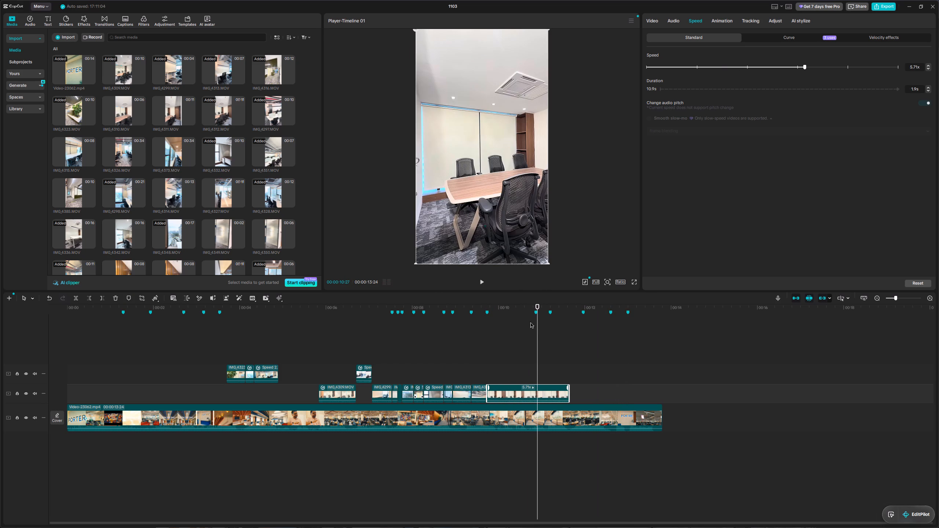
{"action": "left_click", "coordinate": [537, 304]}
{"action": "key", "text": "w"}
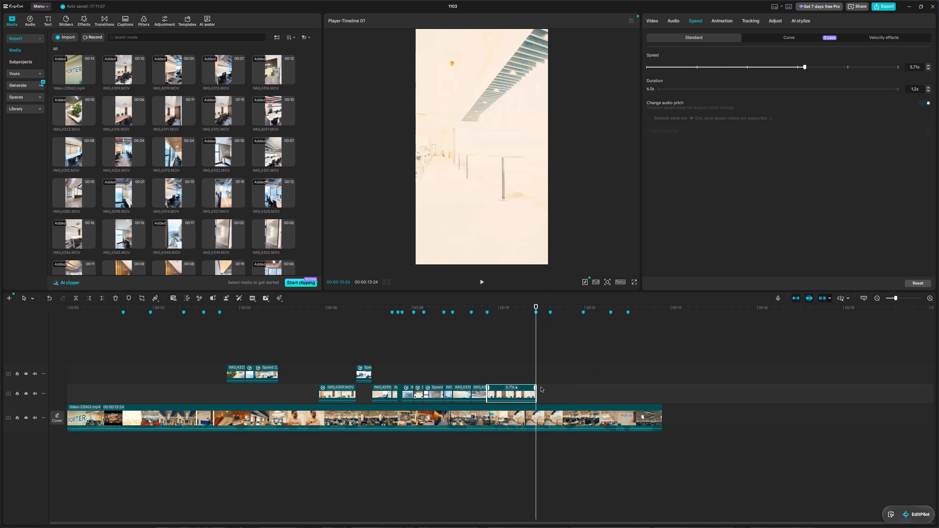
{"action": "left_click_drag", "start_coordinate": [537, 328], "coordinate": [485, 333]}
{"action": "key", "text": "space"}
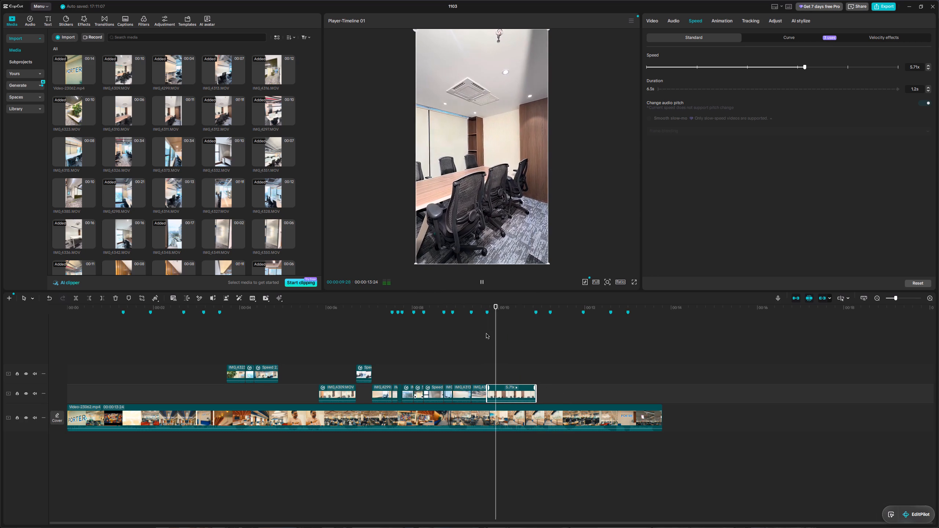
{"action": "key", "text": "space"}
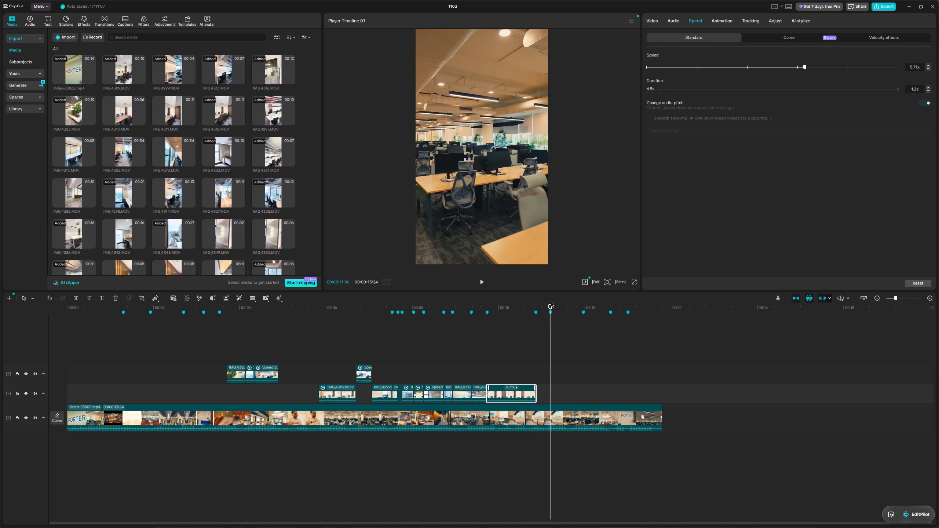
Compare further library clips and place IMG_4342.MOV, the desk beside the window, directly after IMG_4312.MOV at the 00:00:10:26 marker.
{"action": "left_click_drag", "start_coordinate": [549, 305], "coordinate": [548, 309]}
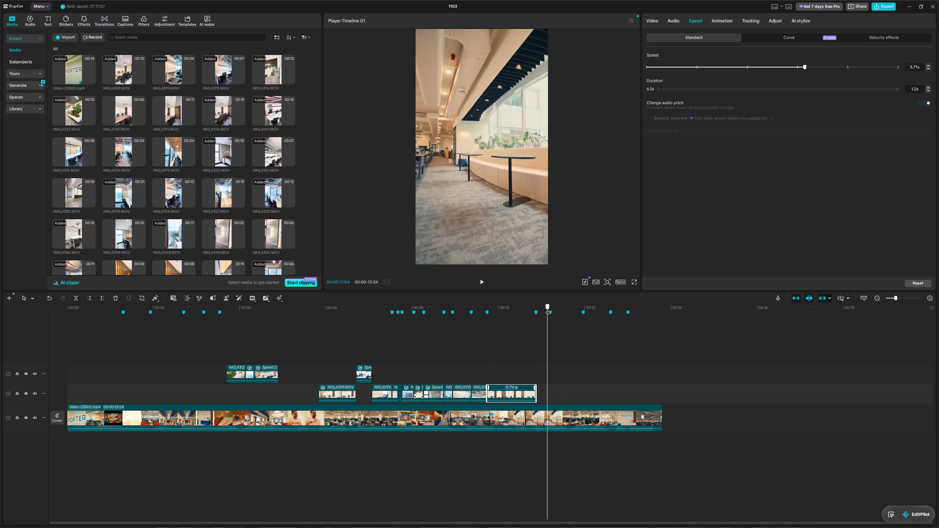
{"action": "left_click_drag", "start_coordinate": [548, 309], "coordinate": [536, 309]}
{"action": "left_click", "coordinate": [211, 193]}
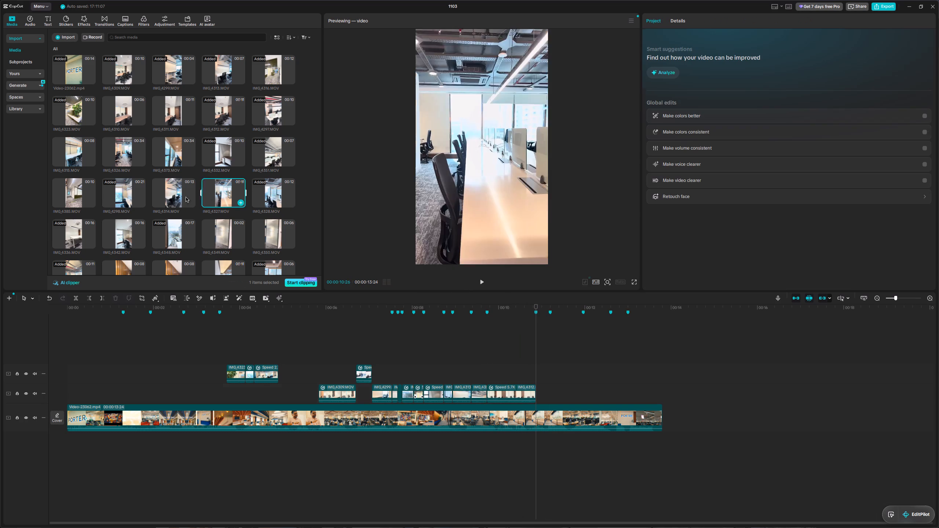
{"action": "left_click", "coordinate": [171, 197]}
{"action": "left_click", "coordinate": [124, 196]}
{"action": "left_click", "coordinate": [126, 227]}
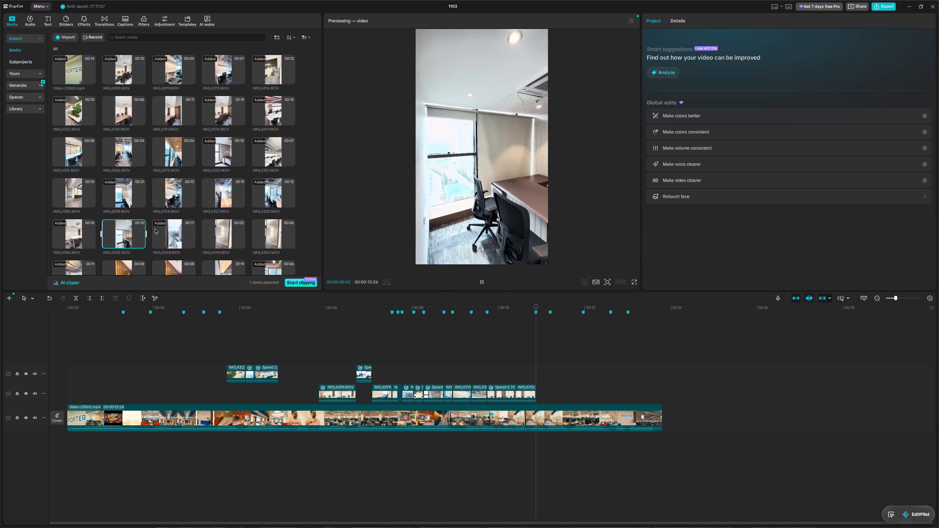
{"action": "left_click", "coordinate": [167, 231]}
{"action": "left_click", "coordinate": [132, 233]}
{"action": "left_click_drag", "start_coordinate": [125, 225], "coordinate": [548, 386]}
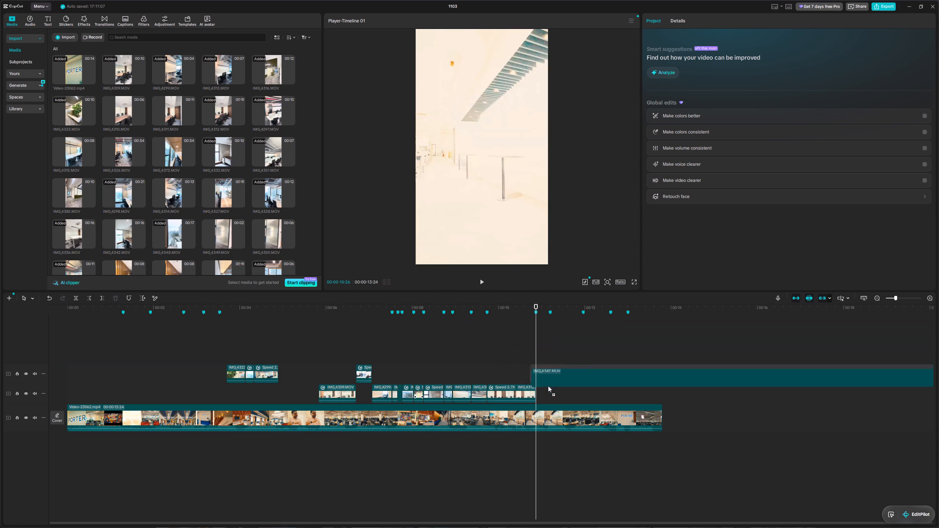
{"action": "left_click_drag", "start_coordinate": [548, 386], "coordinate": [536, 395]}
Speed up IMG_4342.MOV to 7.78x, playing it back to check the pace.
{"action": "key", "text": "space"}
{"action": "key", "text": "space"}
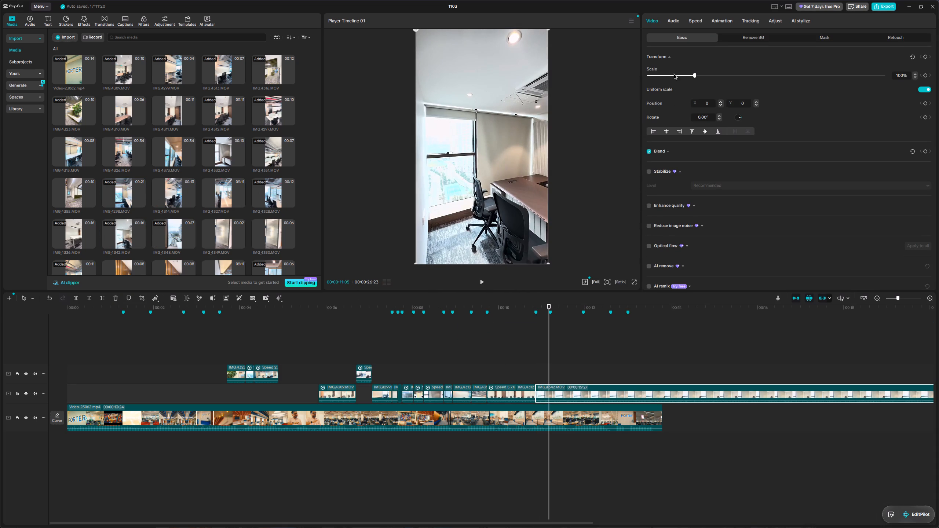
{"action": "left_click", "coordinate": [698, 18]}
{"action": "left_click_drag", "start_coordinate": [699, 68], "coordinate": [760, 82]}
{"action": "key", "text": "space"}
{"action": "key", "text": "space"}
{"action": "left_click_drag", "start_coordinate": [761, 66], "coordinate": [822, 73]}
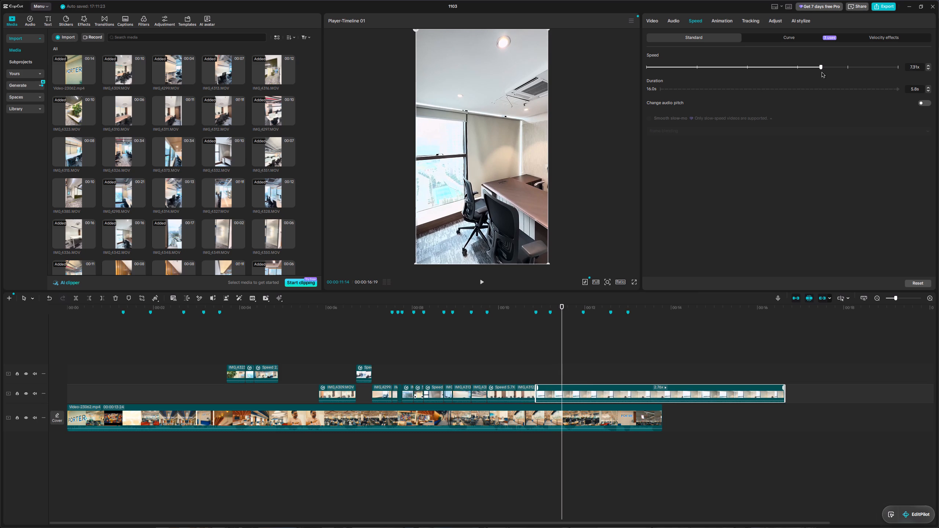
{"action": "left_click_drag", "start_coordinate": [822, 73], "coordinate": [826, 73]}
{"action": "left_click_drag", "start_coordinate": [562, 306], "coordinate": [535, 308]}
{"action": "key", "text": "space"}
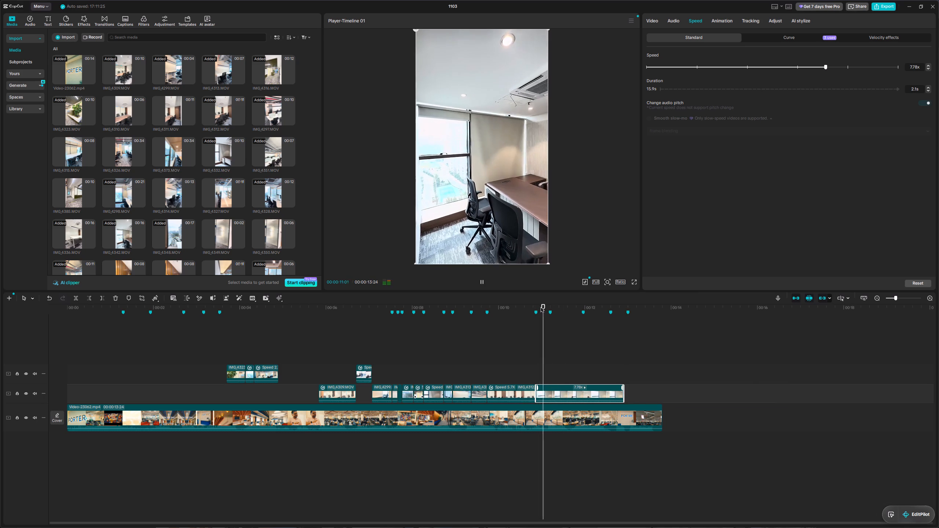
{"action": "key", "text": "space"}
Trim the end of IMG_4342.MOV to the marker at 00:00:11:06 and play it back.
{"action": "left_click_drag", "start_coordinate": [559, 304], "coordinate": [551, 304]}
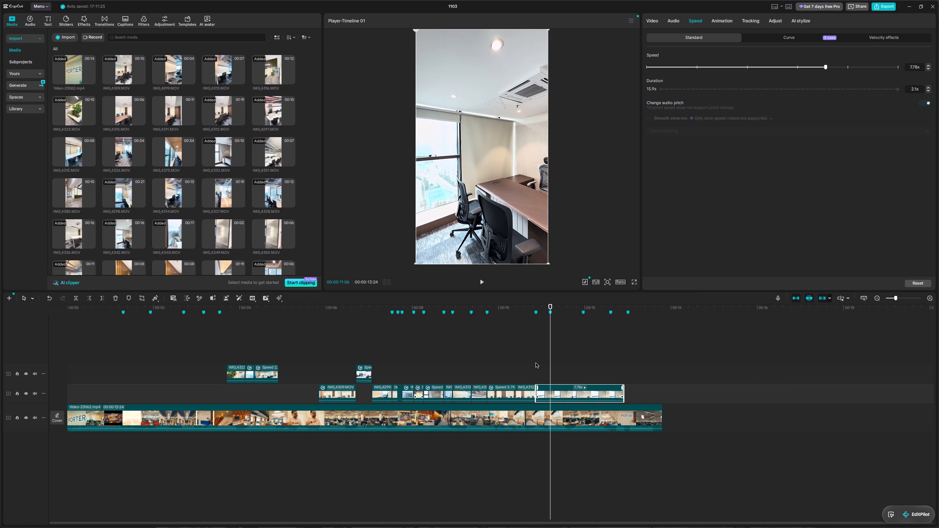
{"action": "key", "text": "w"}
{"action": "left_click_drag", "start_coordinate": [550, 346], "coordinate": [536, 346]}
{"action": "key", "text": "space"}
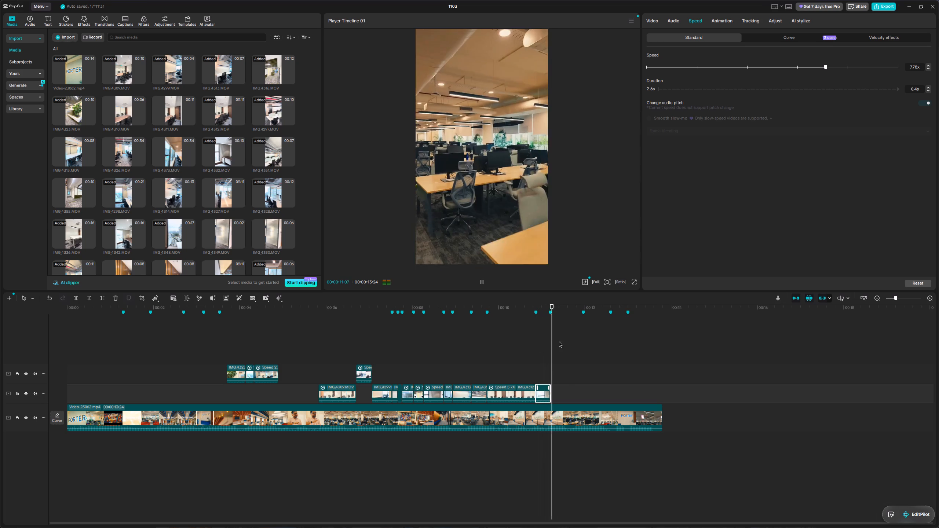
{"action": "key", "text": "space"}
Refit IMG_4342.MOV with a later portion of its footage: cut its start, extend its end, close the gap and trim to the 00:00:11:06 marker.
{"action": "left_click_drag", "start_coordinate": [551, 392], "coordinate": [565, 393]}
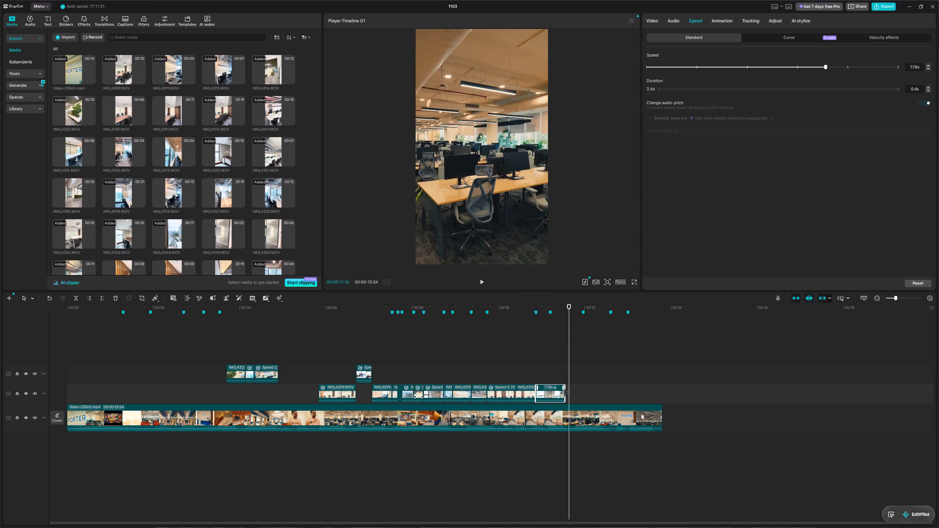
{"action": "left_click_drag", "start_coordinate": [536, 392], "coordinate": [546, 390]}
{"action": "left_click_drag", "start_coordinate": [551, 390], "coordinate": [542, 390]}
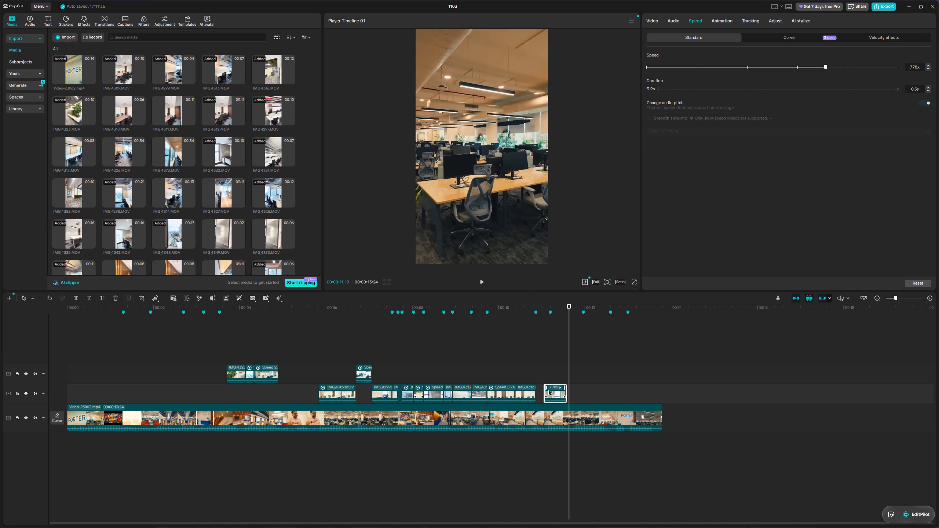
{"action": "left_click_drag", "start_coordinate": [544, 393], "coordinate": [552, 394]}
{"action": "left_click_drag", "start_coordinate": [566, 393], "coordinate": [584, 391]}
{"action": "left_click_drag", "start_coordinate": [572, 390], "coordinate": [559, 393]}
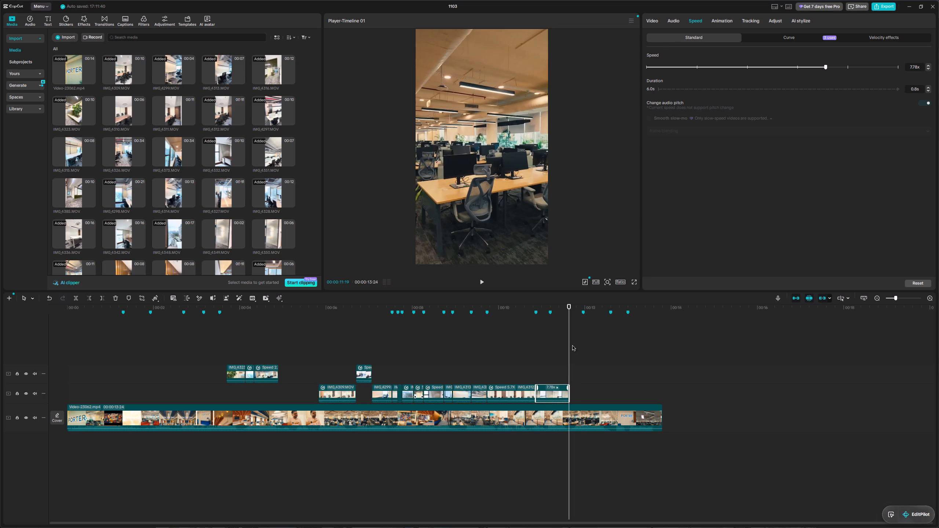
{"action": "left_click_drag", "start_coordinate": [569, 345], "coordinate": [550, 344]}
{"action": "key", "text": "w"}
{"action": "key", "text": "space"}
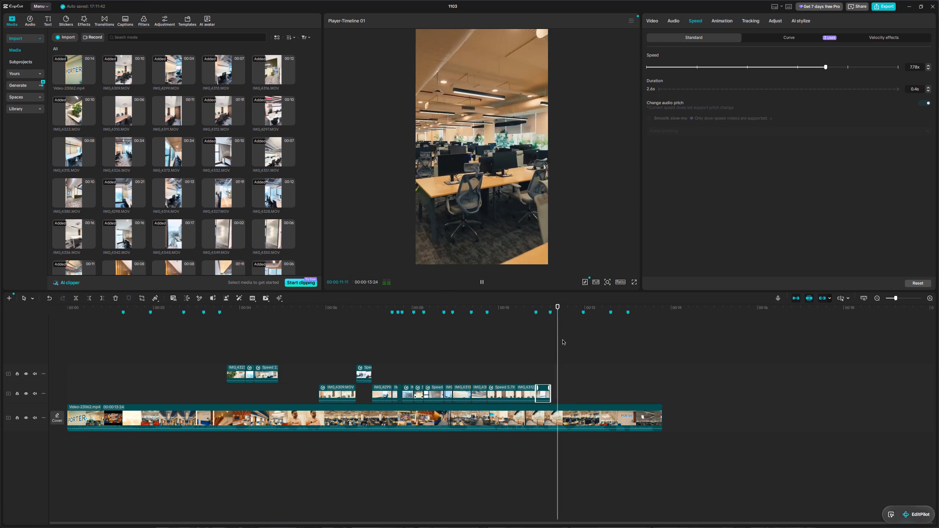
{"action": "key", "text": "space"}
{"action": "left_click_drag", "start_coordinate": [563, 337], "coordinate": [551, 337]}
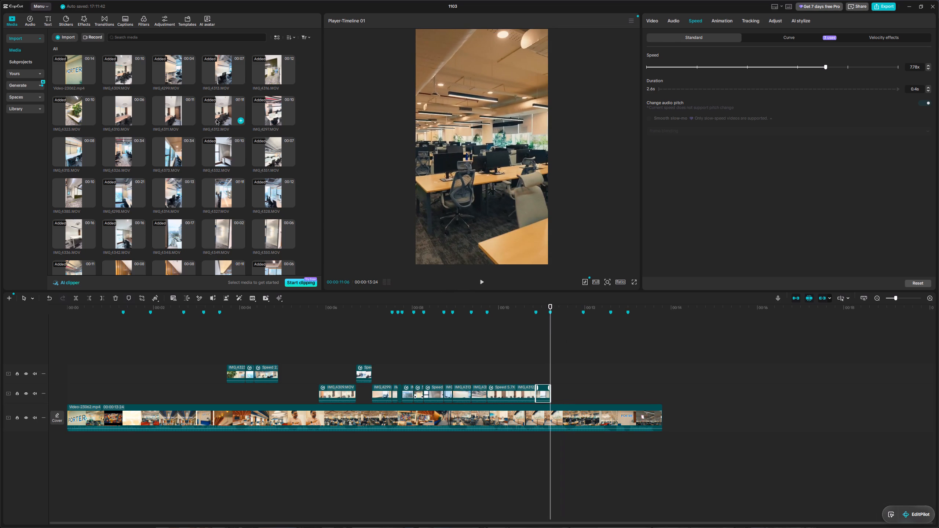
Preview more library clips and place the patterned-carpet corridor clip after IMG_4342.MOV at the 00:00:11:06 marker.
{"action": "left_click", "coordinate": [220, 105]}
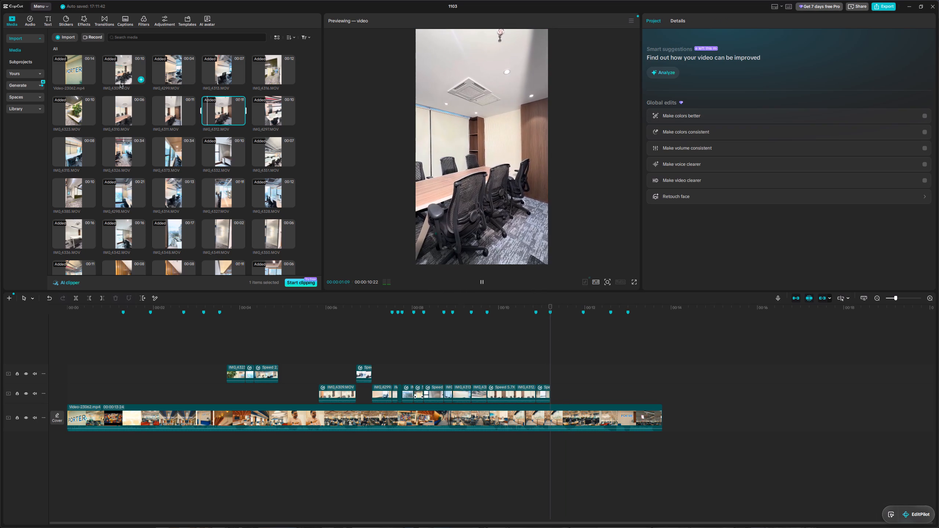
{"action": "scroll", "coordinate": [126, 103], "scroll_direction": "down", "scroll_amount": 1}
{"action": "left_click", "coordinate": [125, 85]}
{"action": "left_click", "coordinate": [130, 124]}
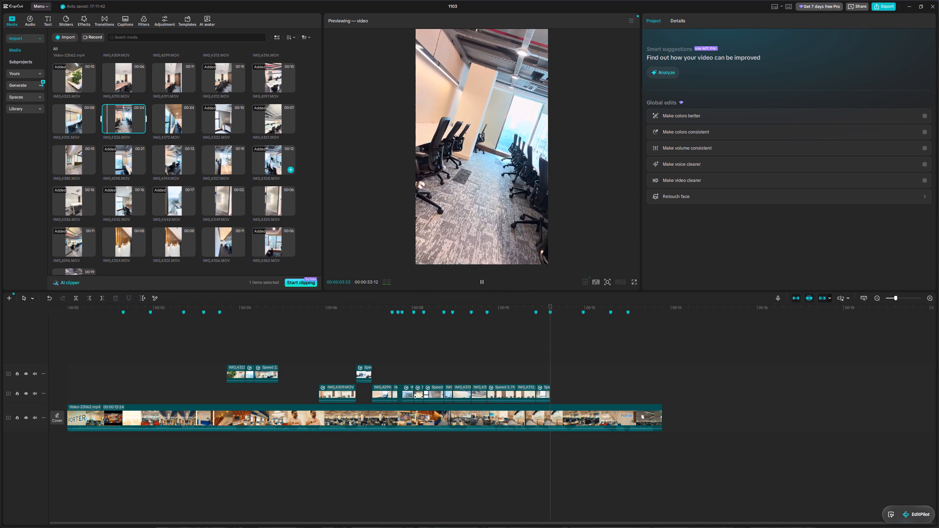
{"action": "left_click", "coordinate": [72, 123]}
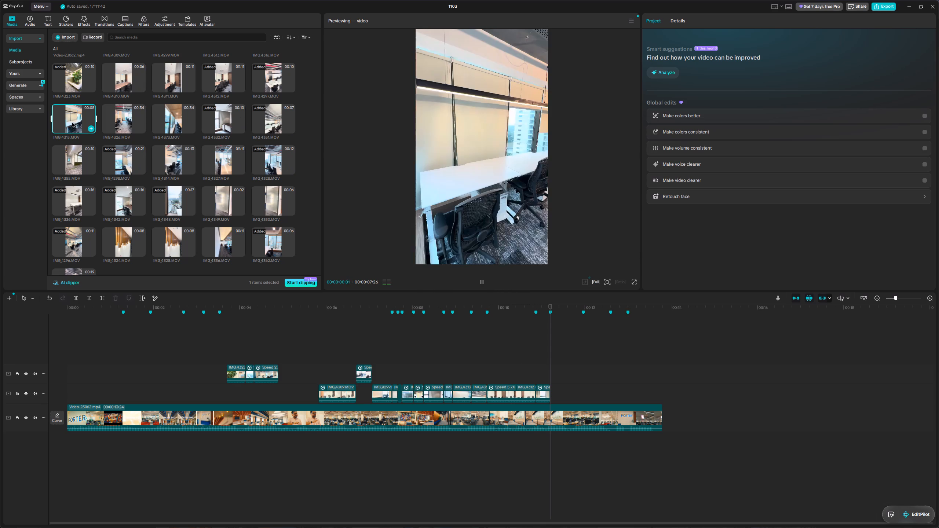
{"action": "left_click", "coordinate": [76, 164]}
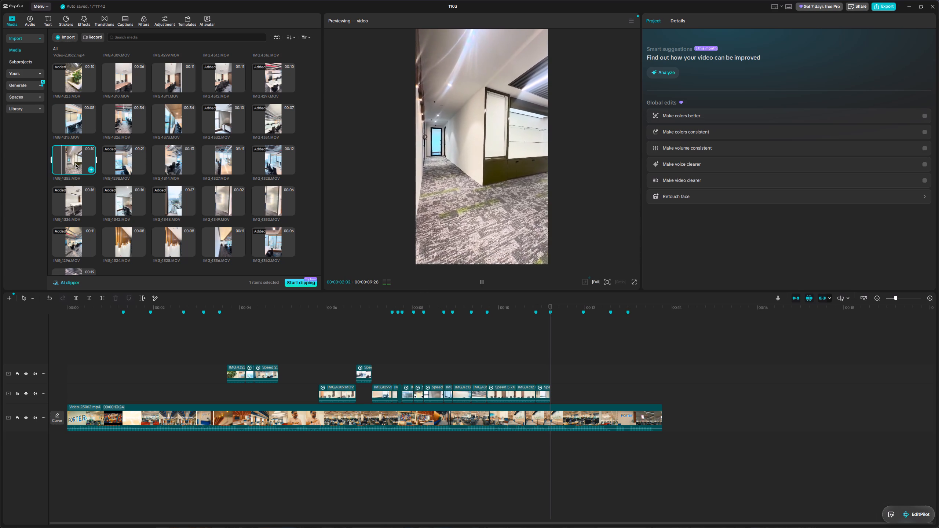
{"action": "left_click_drag", "start_coordinate": [76, 164], "coordinate": [562, 382]}
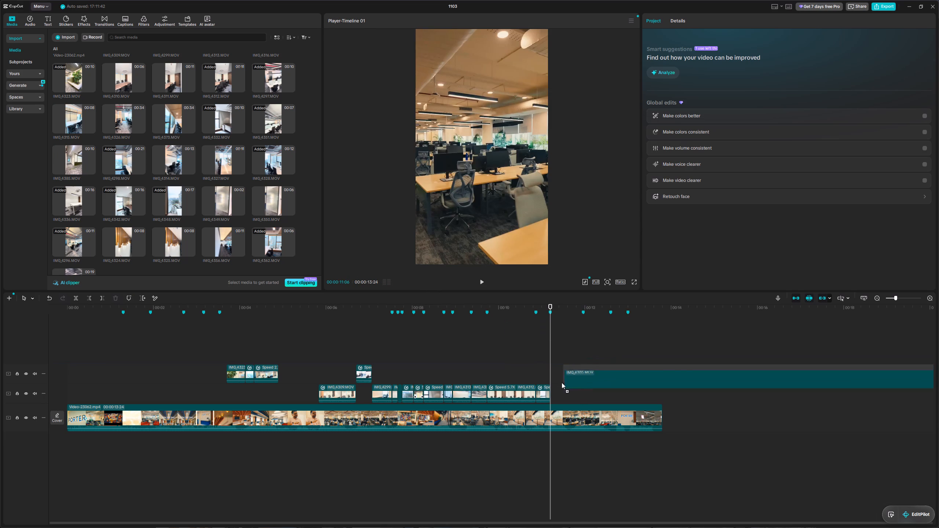
{"action": "left_click_drag", "start_coordinate": [562, 382], "coordinate": [551, 392]}
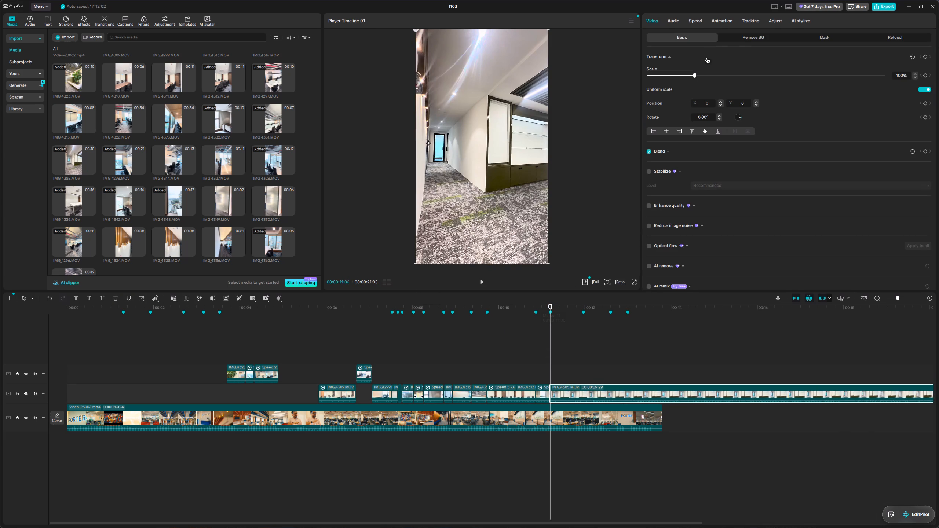
Speed up the corridor clip to 5.23x and play it back past the next marker.
{"action": "left_click", "coordinate": [701, 22]}
{"action": "left_click_drag", "start_coordinate": [697, 67], "coordinate": [800, 80]}
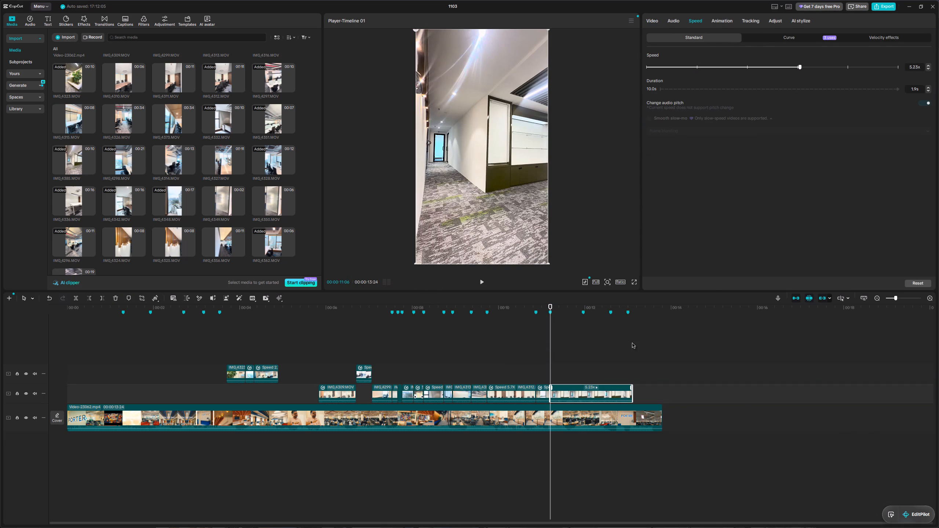
{"action": "key", "text": "space"}
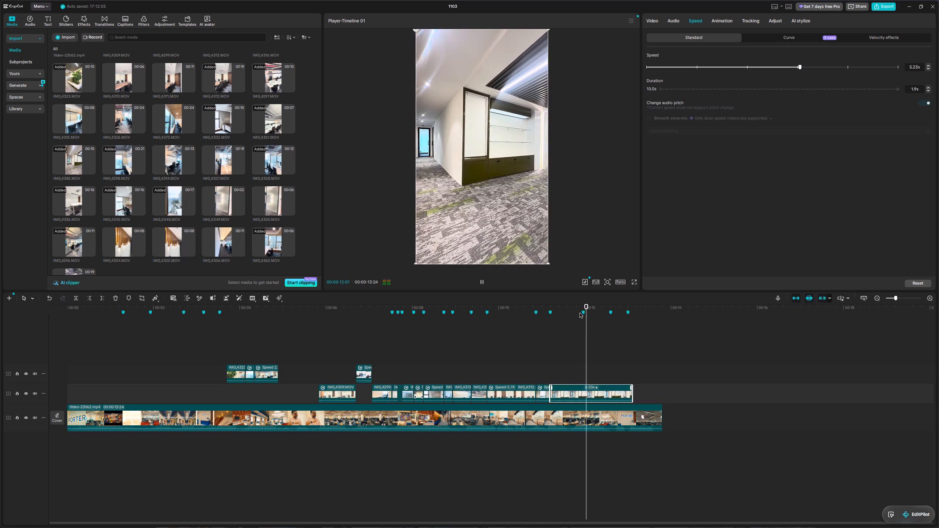
{"action": "key", "text": "space"}
{"action": "left_click_drag", "start_coordinate": [591, 306], "coordinate": [569, 303]}
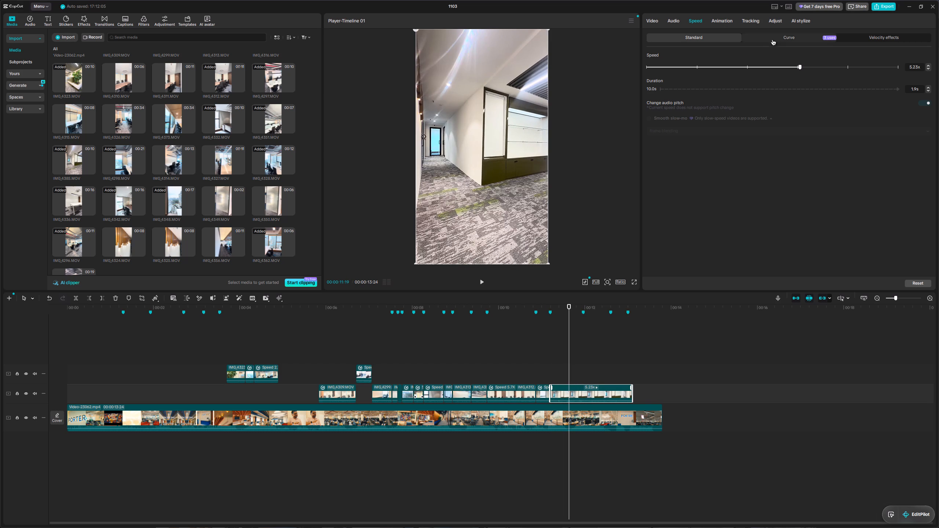
Apply a Custom speed curve to the patterned-carpet corridor clip, raise its starting point to 10x, and play it back.
{"action": "left_click", "coordinate": [772, 40]}
{"action": "left_click", "coordinate": [683, 67]}
{"action": "left_click_drag", "start_coordinate": [647, 132], "coordinate": [648, 129]}
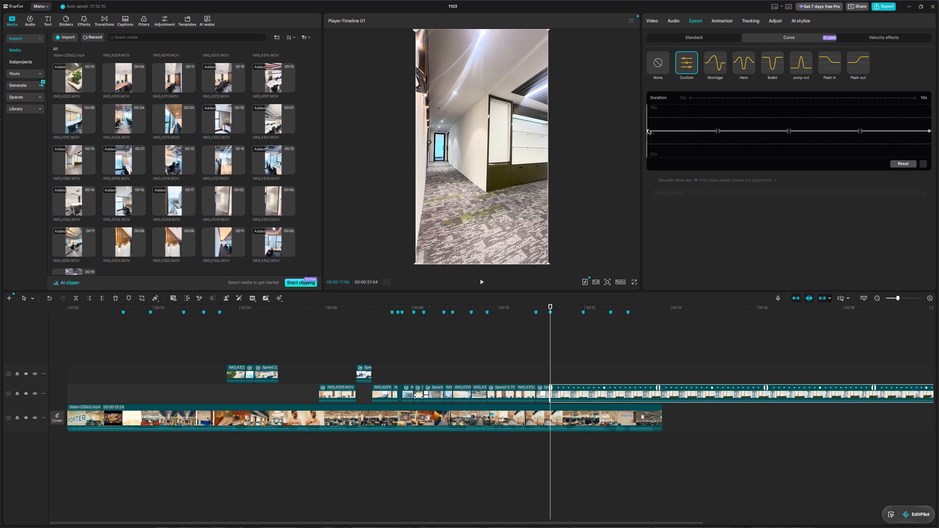
{"action": "left_click_drag", "start_coordinate": [648, 129], "coordinate": [651, 103]}
{"action": "key", "text": "space"}
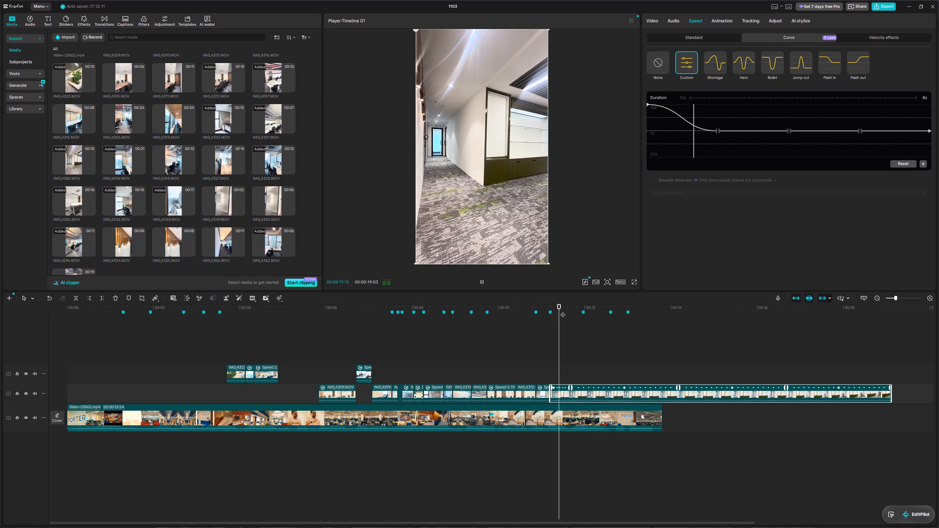
{"action": "key", "text": "space"}
{"action": "key", "text": "space"}
{"action": "key", "text": "space"}
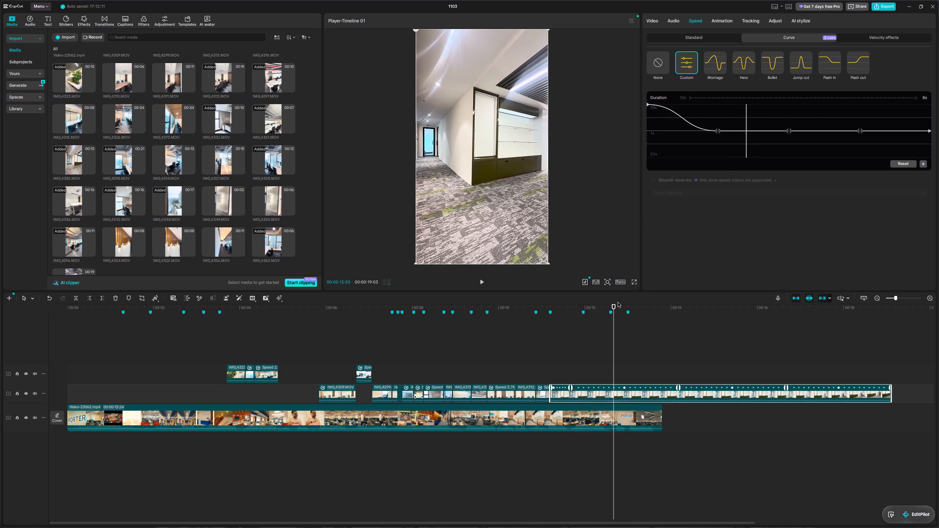
{"action": "left_click_drag", "start_coordinate": [615, 306], "coordinate": [583, 307]}
{"action": "left_click_drag", "start_coordinate": [584, 306], "coordinate": [568, 305]}
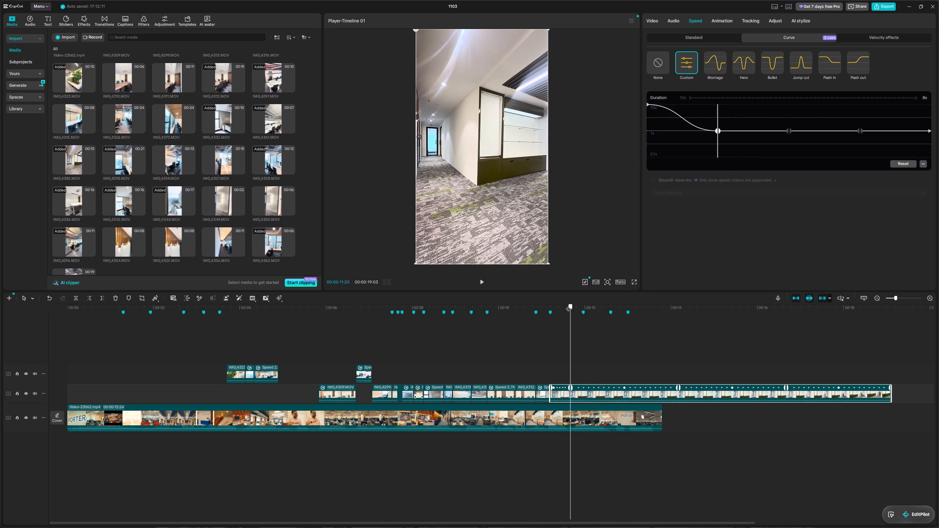
{"action": "left_click_drag", "start_coordinate": [568, 305], "coordinate": [549, 306]}
{"action": "key", "text": "space"}
{"action": "key", "text": "space"}
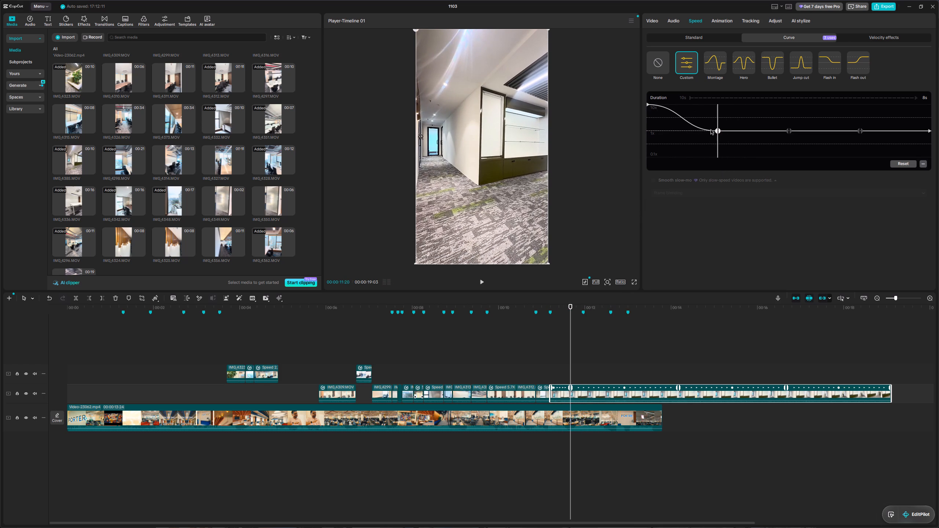
Raise the second point of the corridor clip's speed curve to 10x and play the clip back from its start.
{"action": "left_click_drag", "start_coordinate": [717, 132], "coordinate": [715, 102]}
{"action": "left_click_drag", "start_coordinate": [715, 116], "coordinate": [636, 121]}
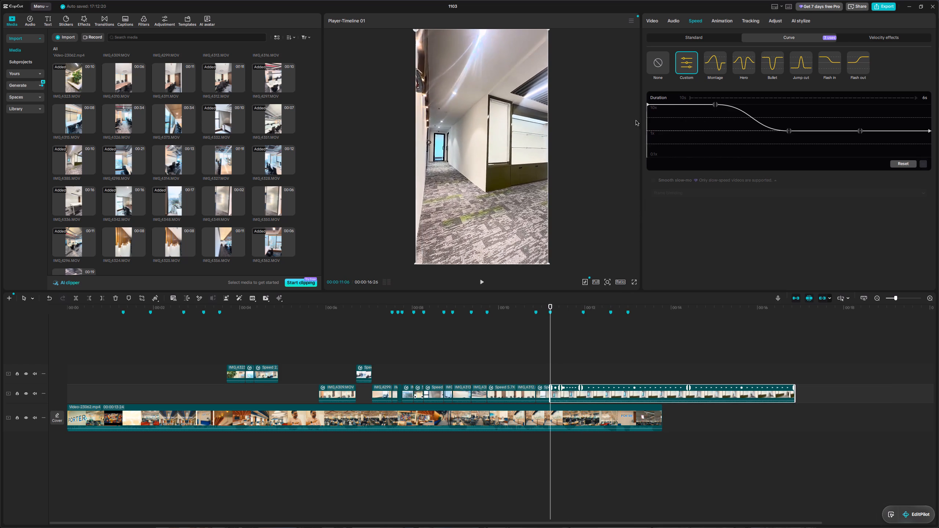
{"action": "left_click_drag", "start_coordinate": [636, 121], "coordinate": [636, 121]}
{"action": "key", "text": "space"}
{"action": "key", "text": "space"}
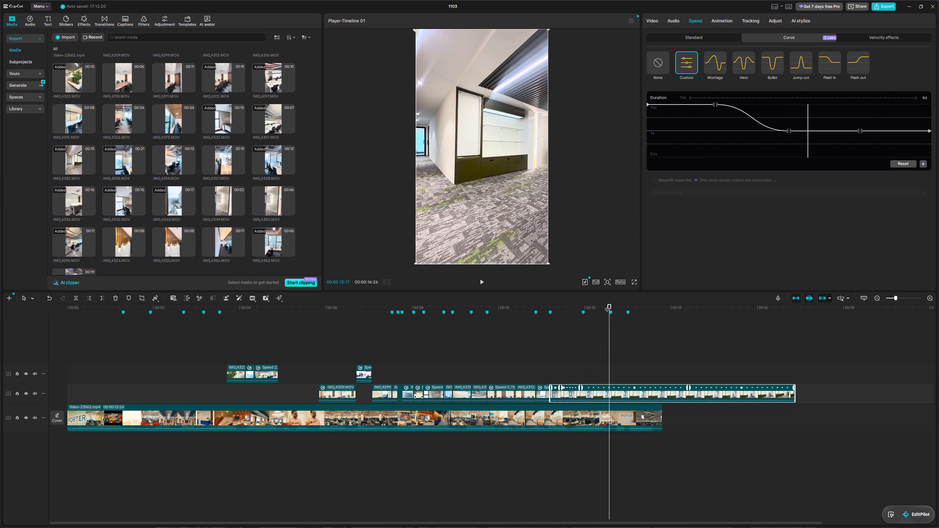
{"action": "left_click_drag", "start_coordinate": [608, 306], "coordinate": [550, 312]}
Cut a short portion off the corridor clip's start, close the gap to the previous clip, and play it back.
{"action": "left_click_drag", "start_coordinate": [549, 393], "coordinate": [551, 393]}
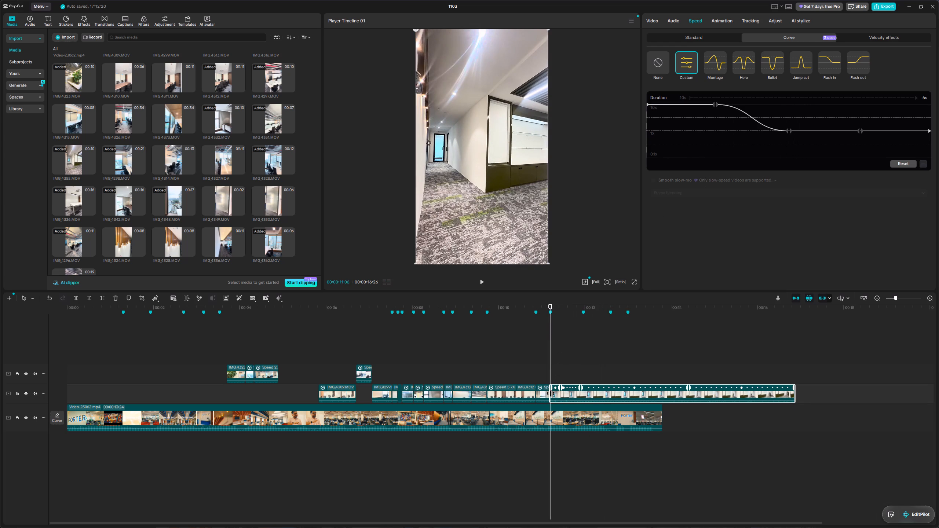
{"action": "left_click_drag", "start_coordinate": [551, 393], "coordinate": [570, 394]}
{"action": "left_click_drag", "start_coordinate": [584, 394], "coordinate": [566, 394]}
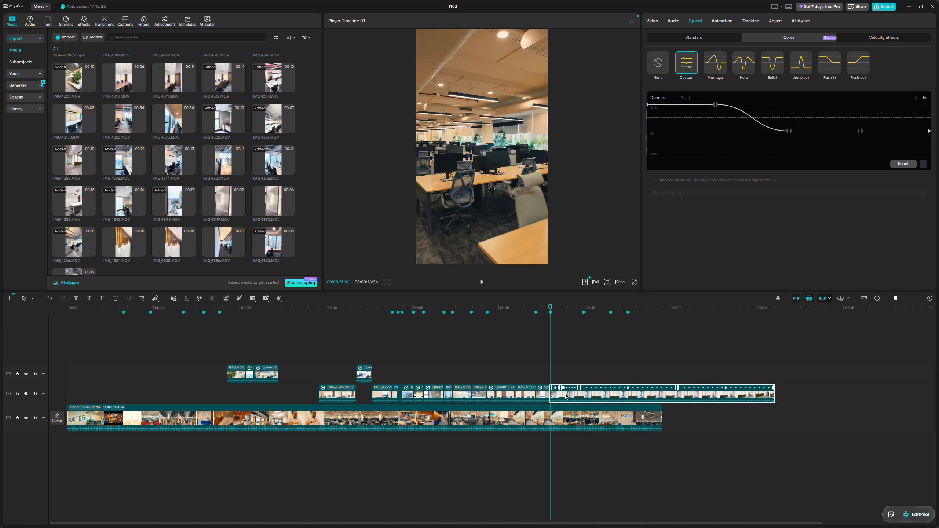
{"action": "left_click_drag", "start_coordinate": [566, 394], "coordinate": [566, 395]}
{"action": "key", "text": "space"}
{"action": "key", "text": "space"}
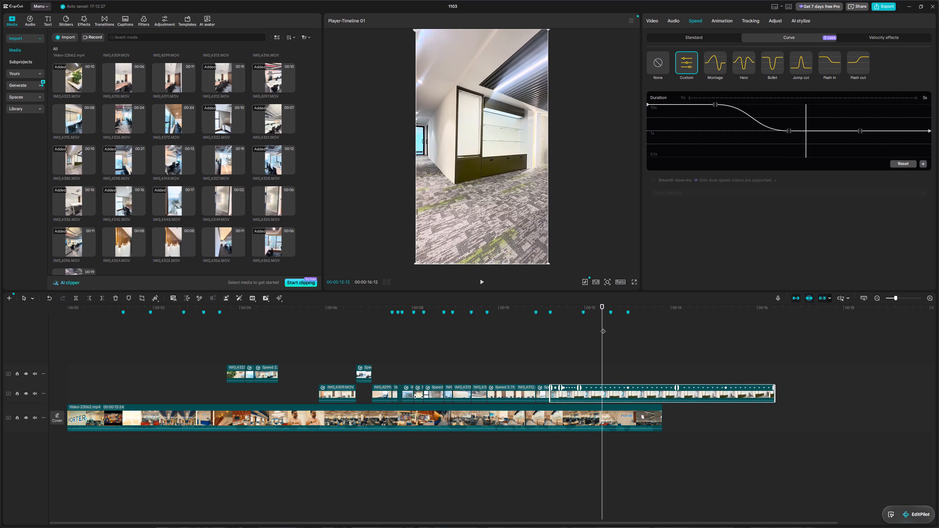
Trim the end of the corridor clip to the marker at 00:00:11:29.
{"action": "left_click_drag", "start_coordinate": [603, 327], "coordinate": [584, 327]}
{"action": "left_click_drag", "start_coordinate": [584, 339], "coordinate": [651, 348]}
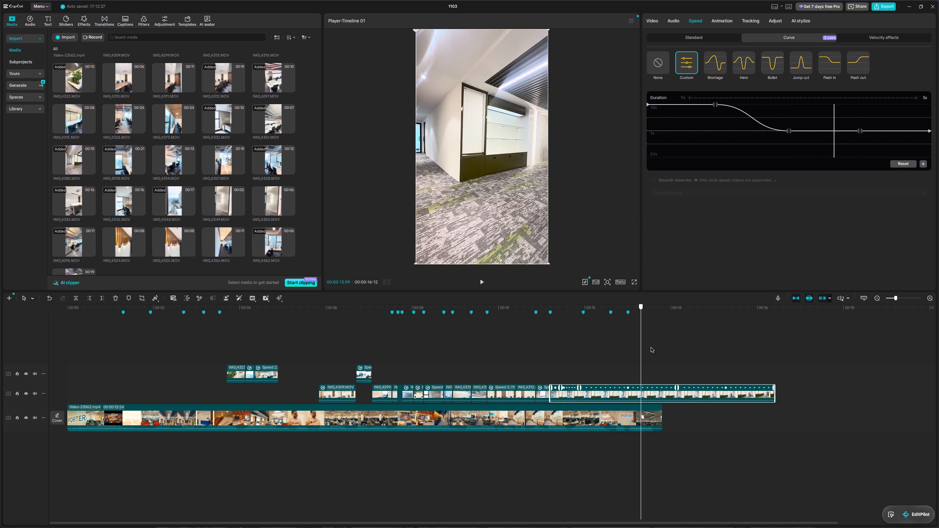
{"action": "left_click_drag", "start_coordinate": [651, 348], "coordinate": [582, 363]}
{"action": "key", "text": "w"}
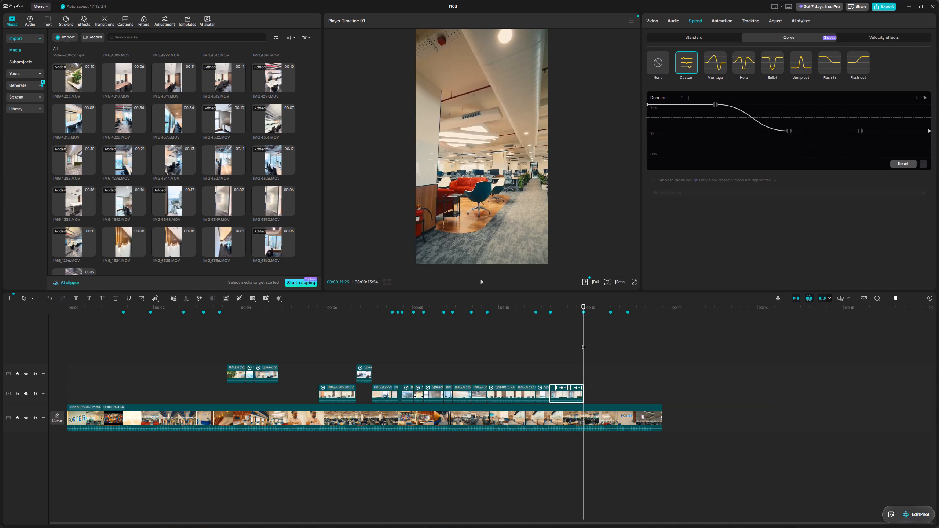
Preview several library clips and place the wooden-slat wall clip IMG_4325.MOV after the corridor clip at the 00:00:11:29 marker.
{"action": "left_click", "coordinate": [213, 203]}
{"action": "left_click", "coordinate": [183, 198]}
{"action": "left_click", "coordinate": [128, 199]}
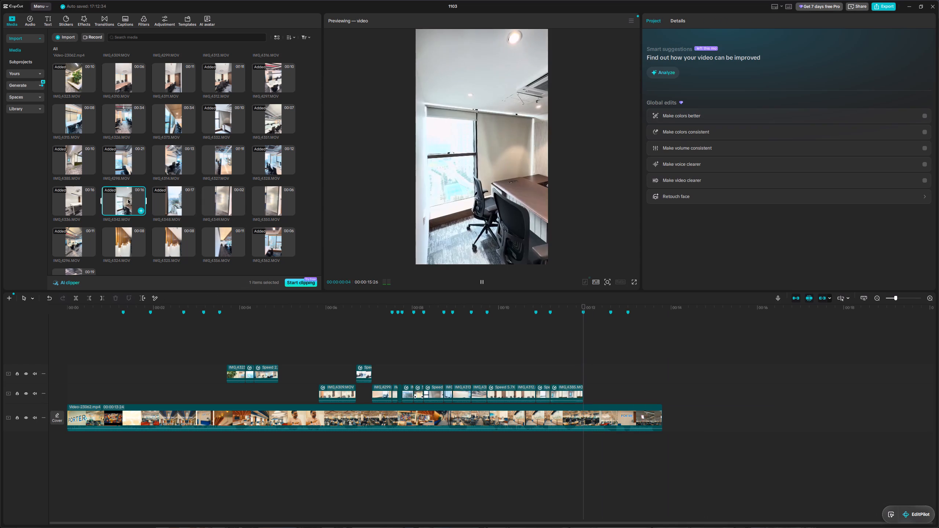
{"action": "scroll", "coordinate": [128, 199], "scroll_direction": "down", "scroll_amount": 2}
{"action": "left_click", "coordinate": [125, 200]}
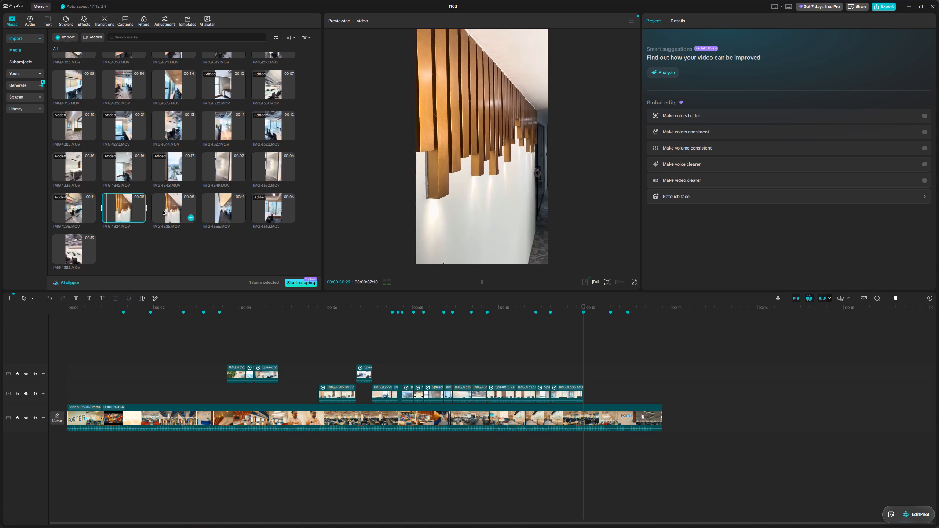
{"action": "left_click", "coordinate": [168, 211]}
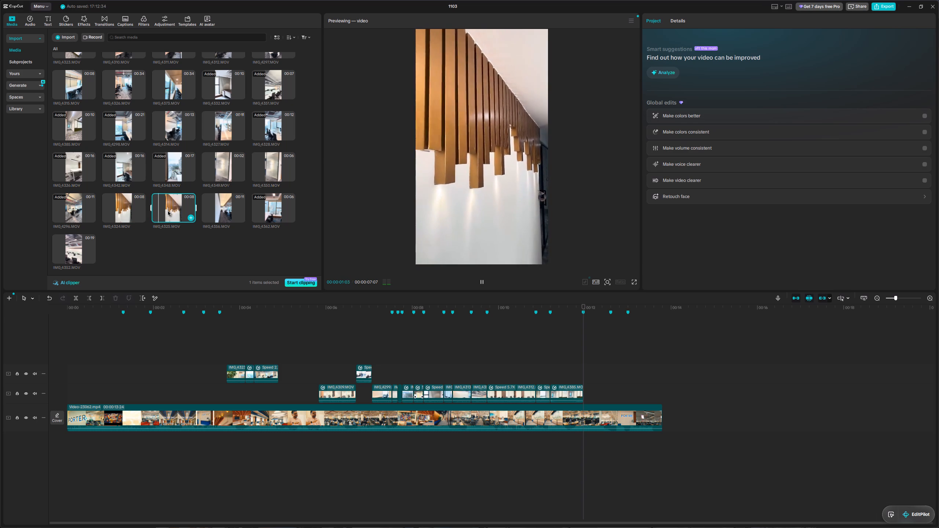
{"action": "left_click_drag", "start_coordinate": [167, 211], "coordinate": [584, 393]}
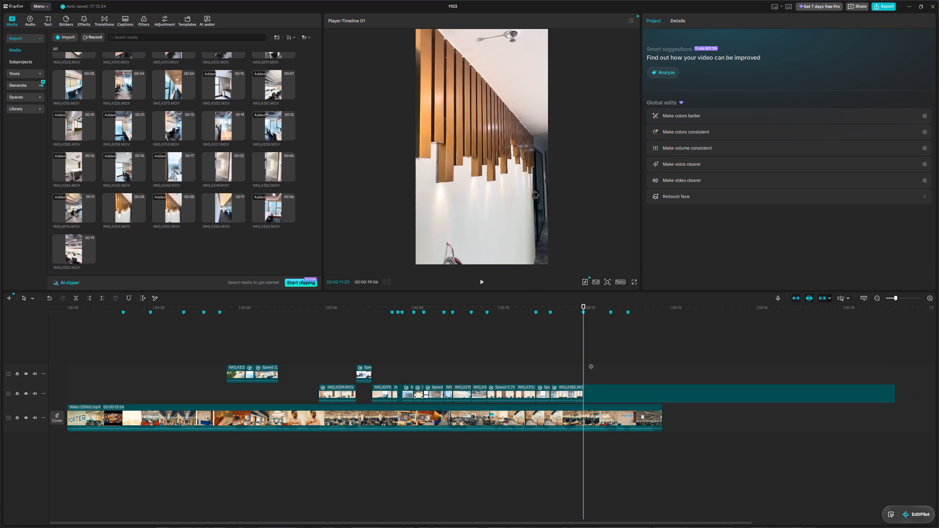
Apply a Custom speed curve to the wooden-slat wall clip, raise its starting point to 10x, and play it back.
{"action": "left_click", "coordinate": [697, 20]}
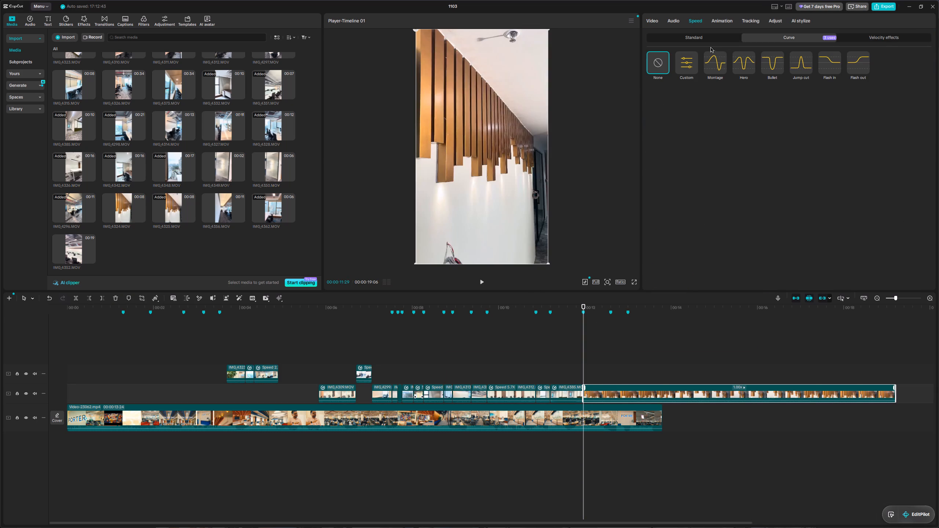
{"action": "left_click", "coordinate": [687, 68]}
{"action": "left_click_drag", "start_coordinate": [648, 132], "coordinate": [647, 100]}
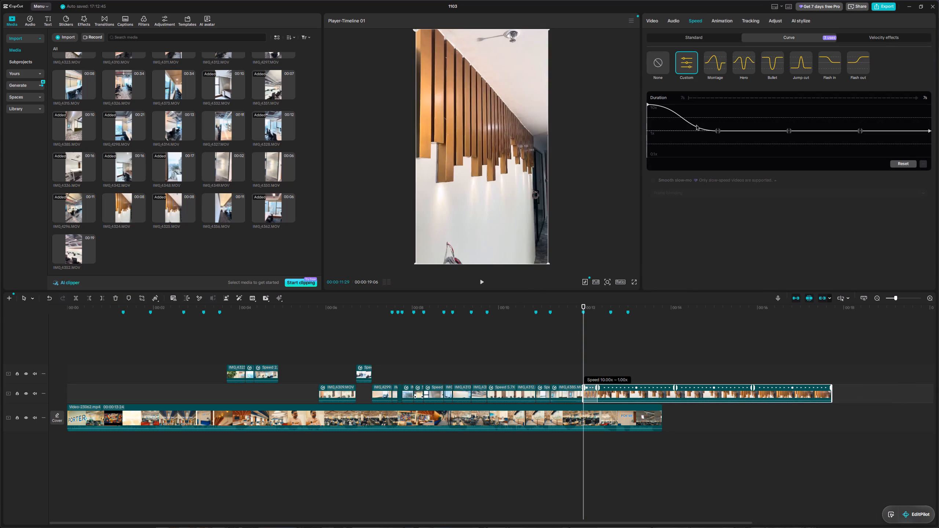
{"action": "key", "text": "space"}
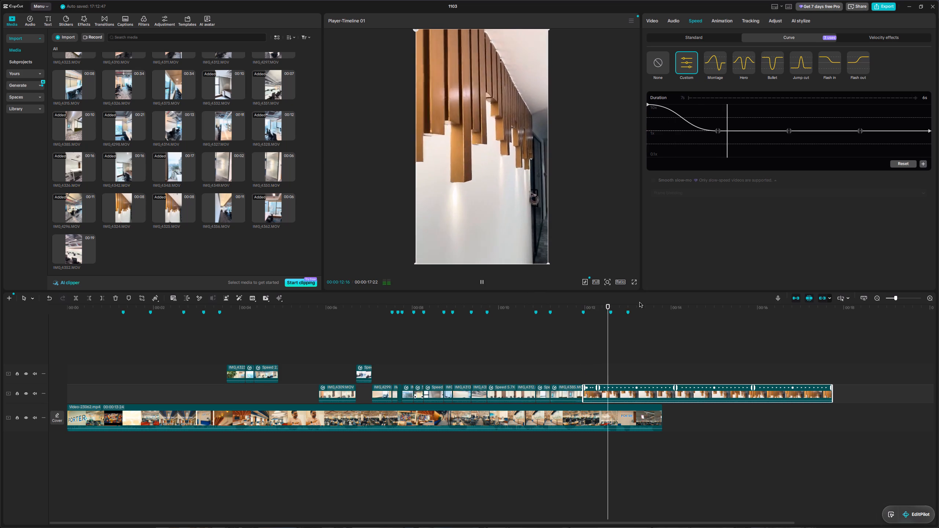
{"action": "key", "text": "space"}
Trim the end of the wooden-slat wall clip to the marker at 00:00:12:18.
{"action": "left_click_drag", "start_coordinate": [628, 305], "coordinate": [610, 305]}
{"action": "key", "text": "w"}
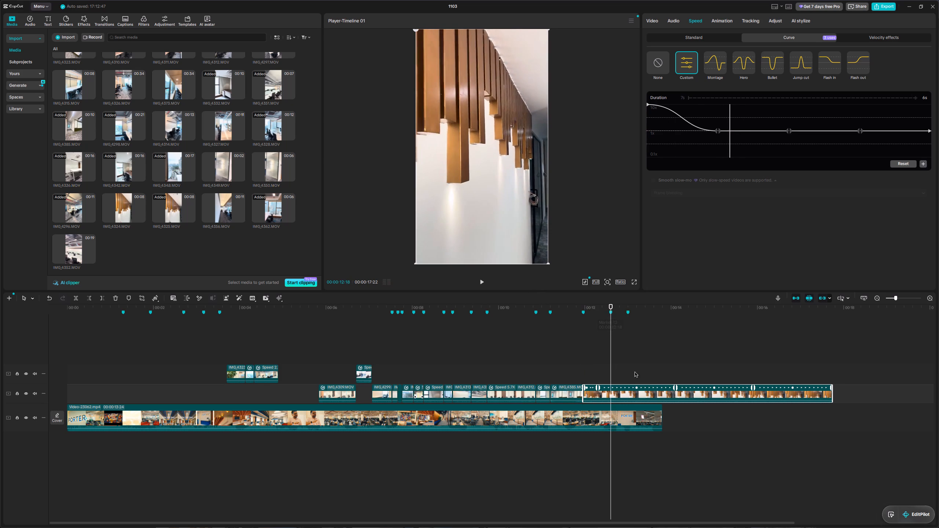
Play back the corridor and wooden-slat wall clips from the 00:00:11:06 marker to check their speed ramps.
{"action": "left_click_drag", "start_coordinate": [609, 305], "coordinate": [550, 307]}
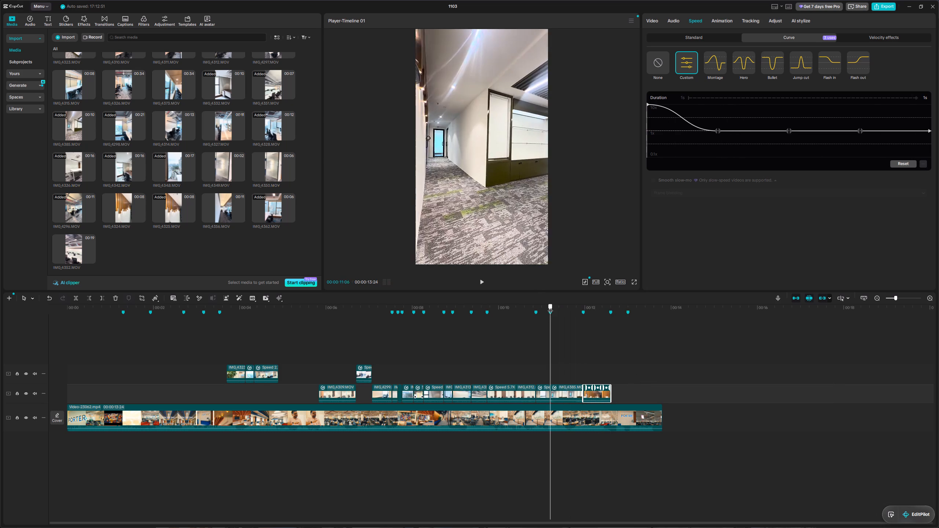
{"action": "left_click_drag", "start_coordinate": [550, 307], "coordinate": [548, 307]}
{"action": "key", "text": "space"}
{"action": "key", "text": "space"}
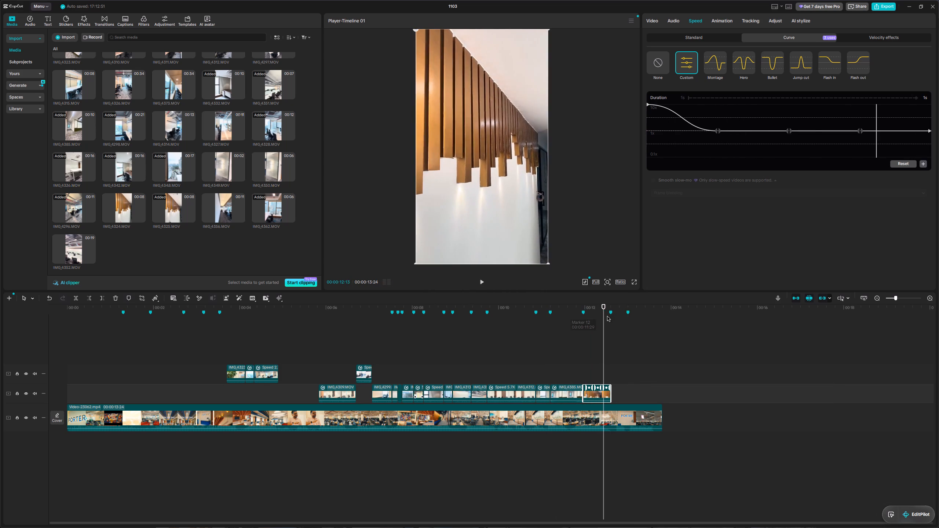
{"action": "key", "text": "space"}
{"action": "key", "text": "space"}
Preview more library clips and place the windowed meeting-room clip IMG_4362.MOV at the 00:00:12:18 marker.
{"action": "left_click_drag", "start_coordinate": [627, 306], "coordinate": [611, 307]}
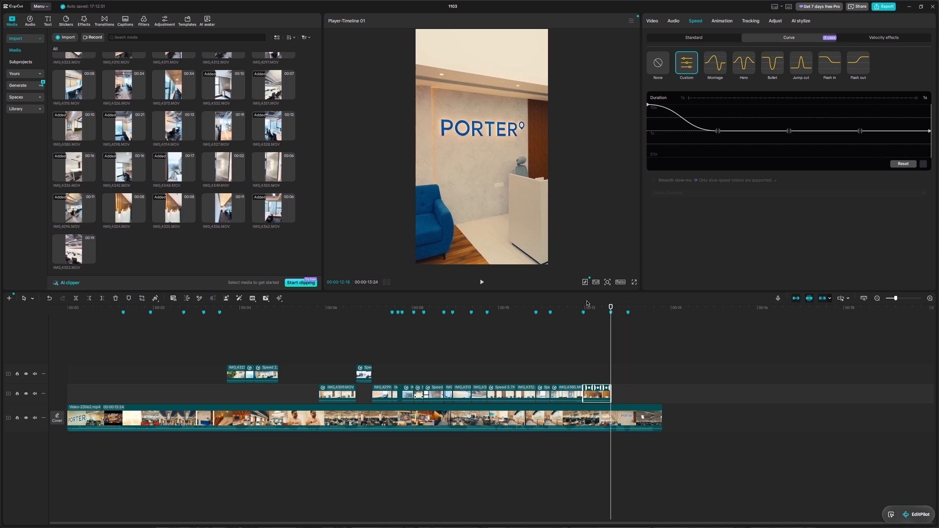
{"action": "left_click", "coordinate": [207, 125]}
{"action": "left_click", "coordinate": [183, 124]}
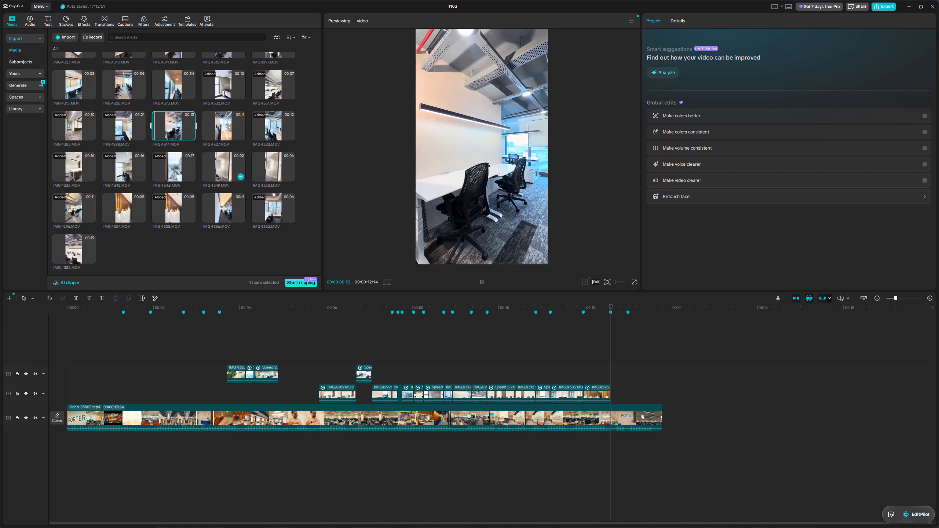
{"action": "left_click", "coordinate": [229, 209]}
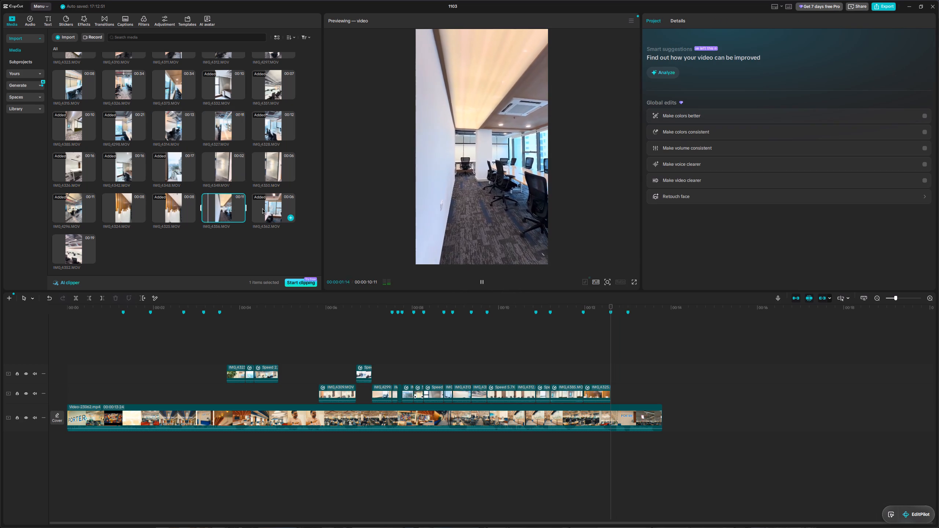
{"action": "left_click_drag", "start_coordinate": [263, 209], "coordinate": [610, 390]}
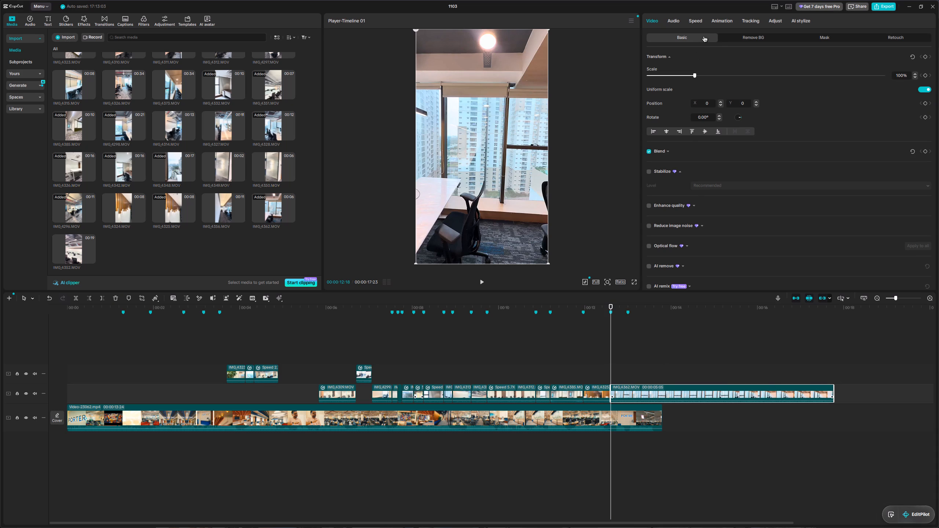
Apply a Custom speed curve to the meeting-room clip, raise its starting point to 10x, and play it back.
{"action": "left_click", "coordinate": [697, 23]}
{"action": "left_click", "coordinate": [686, 62]}
{"action": "left_click_drag", "start_coordinate": [648, 132], "coordinate": [648, 131]}
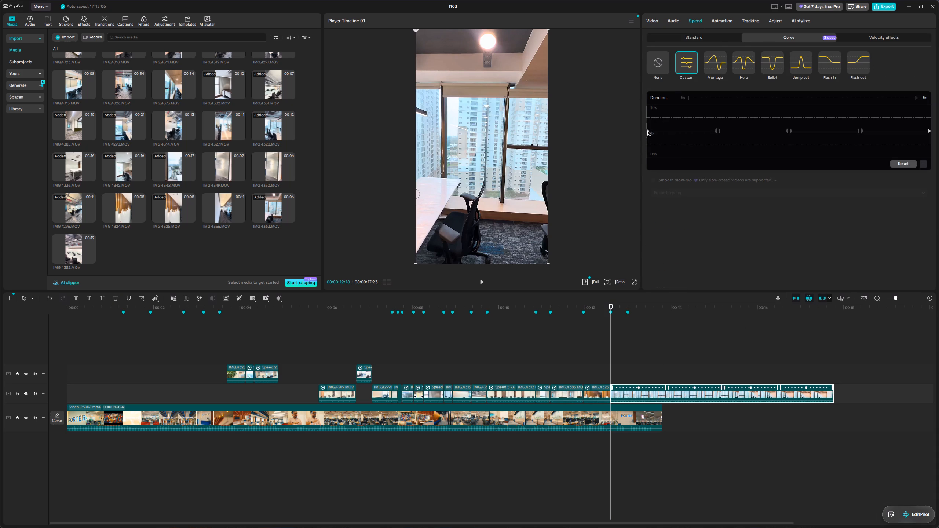
{"action": "left_click_drag", "start_coordinate": [648, 131], "coordinate": [644, 101]}
{"action": "key", "text": "space"}
{"action": "key", "text": "space"}
{"action": "key", "text": "space"}
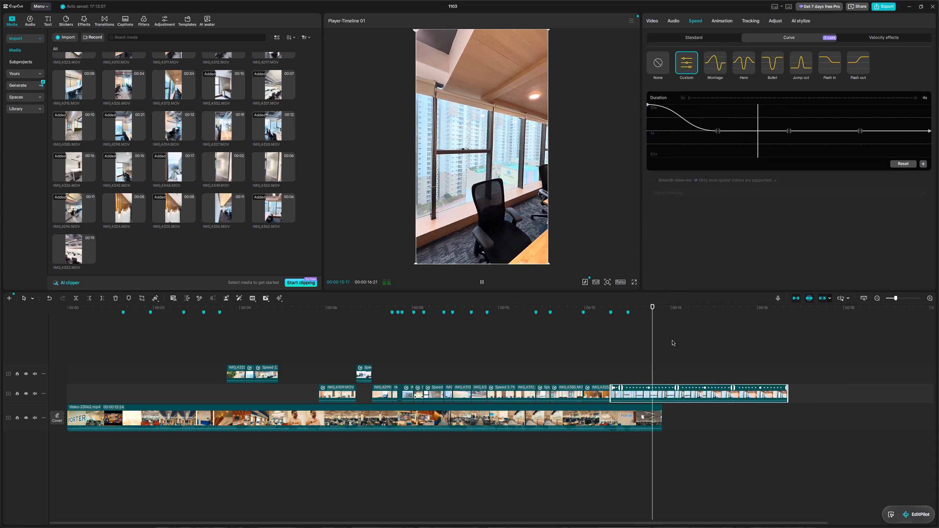
{"action": "key", "text": "space"}
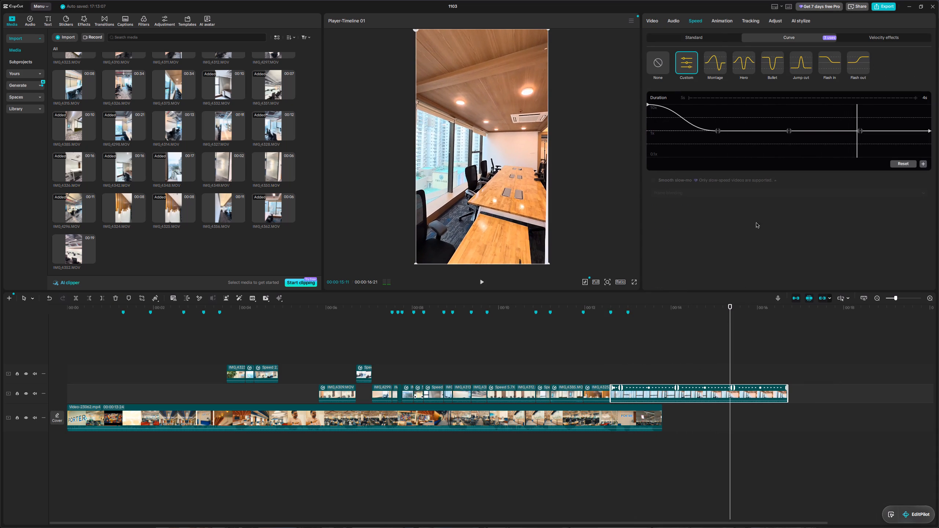
Shift the second point of the meeting-room clip's speed curve slightly earlier, raise both its halves to 10x, and play back.
{"action": "left_click_drag", "start_coordinate": [719, 132], "coordinate": [706, 78]}
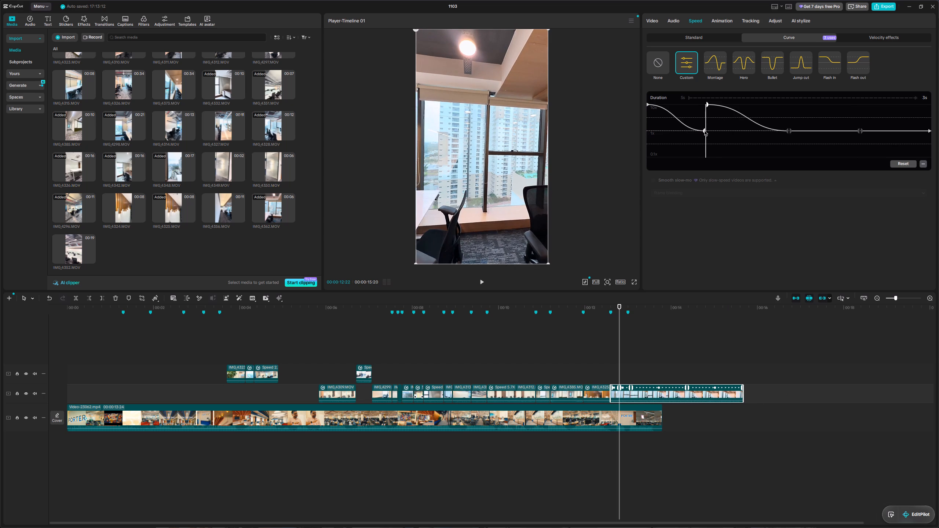
{"action": "left_click_drag", "start_coordinate": [705, 131], "coordinate": [703, 91]}
{"action": "key", "text": "space"}
{"action": "key", "text": "space"}
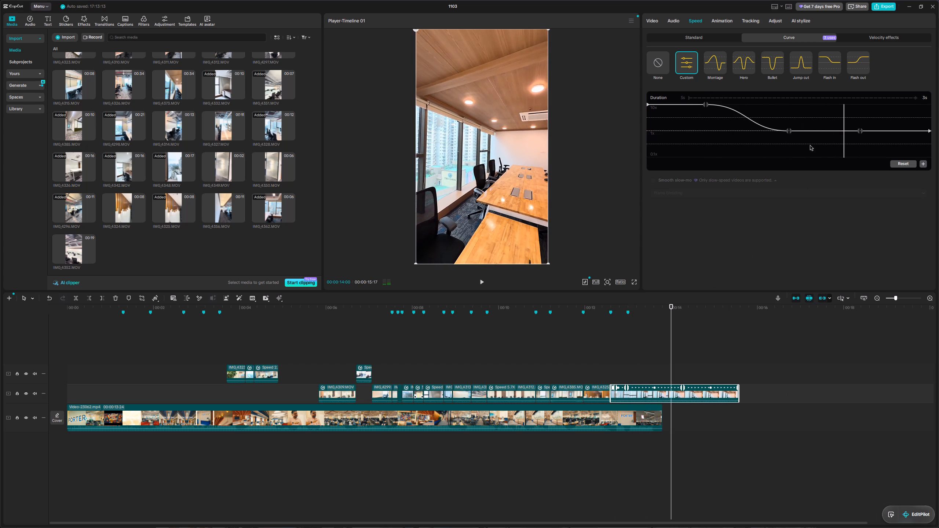
Raise both halves of the third point on the meeting-room clip's speed curve partway between 1x and 10x and play back.
{"action": "left_click_drag", "start_coordinate": [788, 130], "coordinate": [788, 114]}
{"action": "key", "text": "space"}
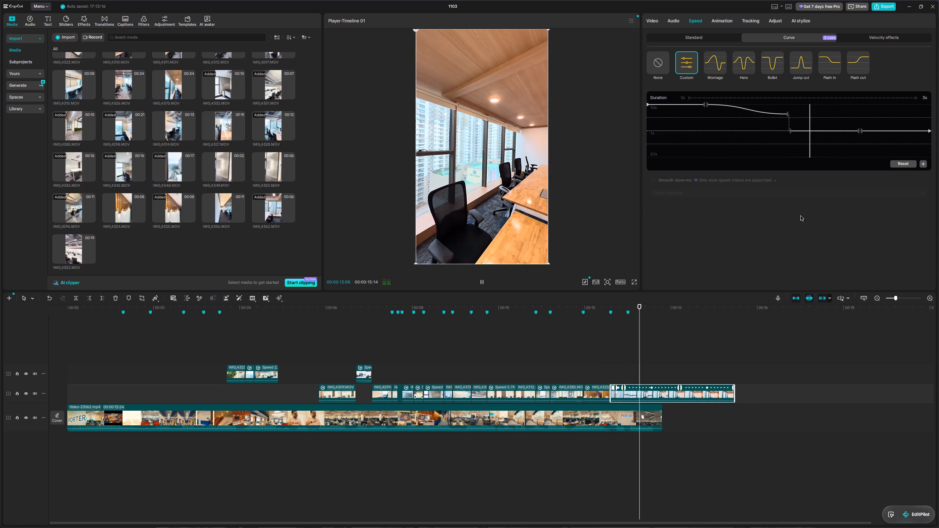
{"action": "key", "text": "space"}
{"action": "left_click_drag", "start_coordinate": [790, 131], "coordinate": [788, 115]}
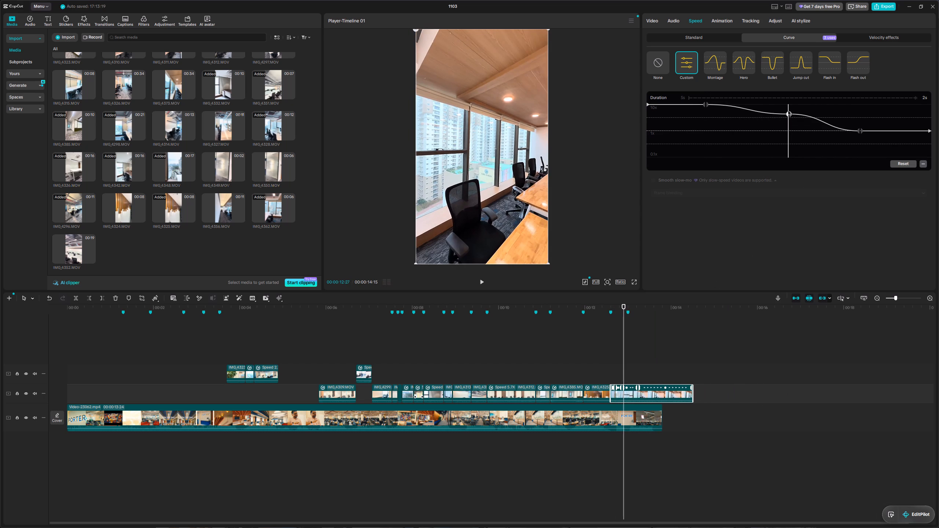
{"action": "left_click_drag", "start_coordinate": [787, 109], "coordinate": [786, 104]}
{"action": "left_click_drag", "start_coordinate": [785, 106], "coordinate": [743, 106]}
{"action": "key", "text": "space"}
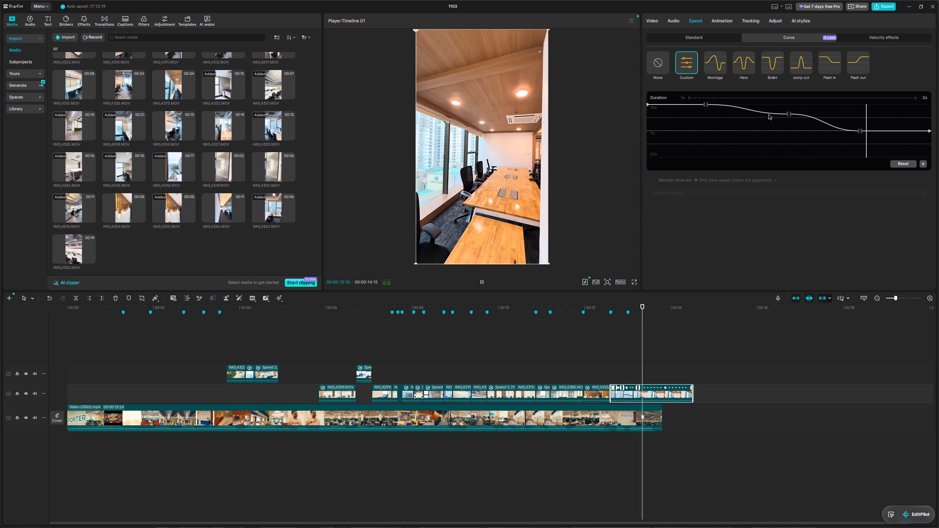
{"action": "key", "text": "space"}
{"action": "left_click_drag", "start_coordinate": [658, 349], "coordinate": [608, 347]}
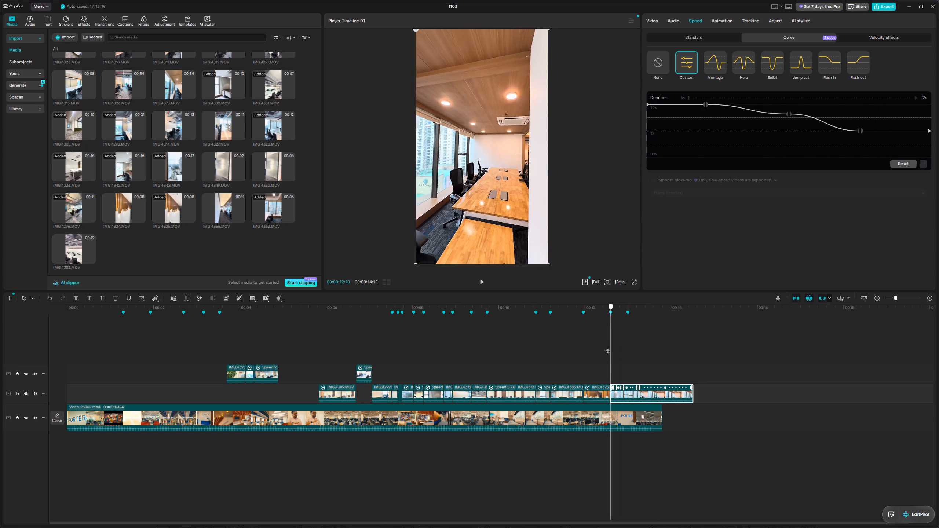
Play back the IMG_4362.MOV meeting-room clip and trim its end to the end of the reference video at 00:00:13:24.
{"action": "left_click_drag", "start_coordinate": [608, 347], "coordinate": [607, 347]}
{"action": "key", "text": "space"}
{"action": "key", "text": "space"}
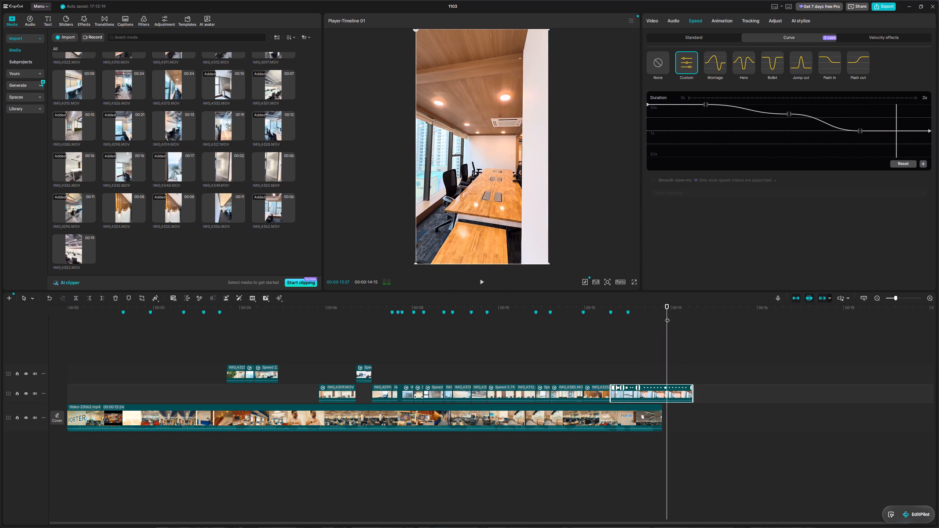
{"action": "left_click", "coordinate": [667, 316]}
{"action": "left_click_drag", "start_coordinate": [692, 395], "coordinate": [661, 393]}
Play back the sequence and move the short sped-up clip from the upper track into the gap directly below it.
{"action": "left_click_drag", "start_coordinate": [662, 365], "coordinate": [12, 394]}
{"action": "key", "text": "space"}
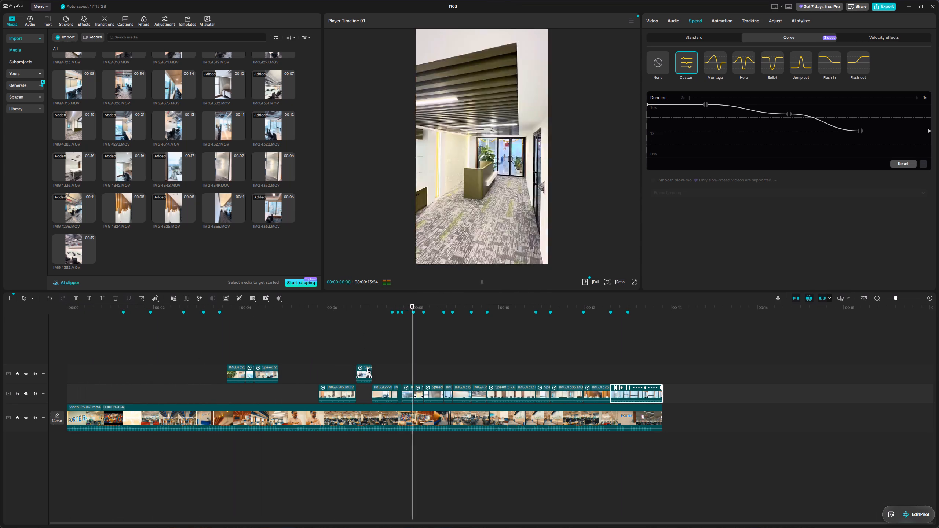
{"action": "key", "text": "space"}
{"action": "left_click_drag", "start_coordinate": [365, 372], "coordinate": [363, 396]}
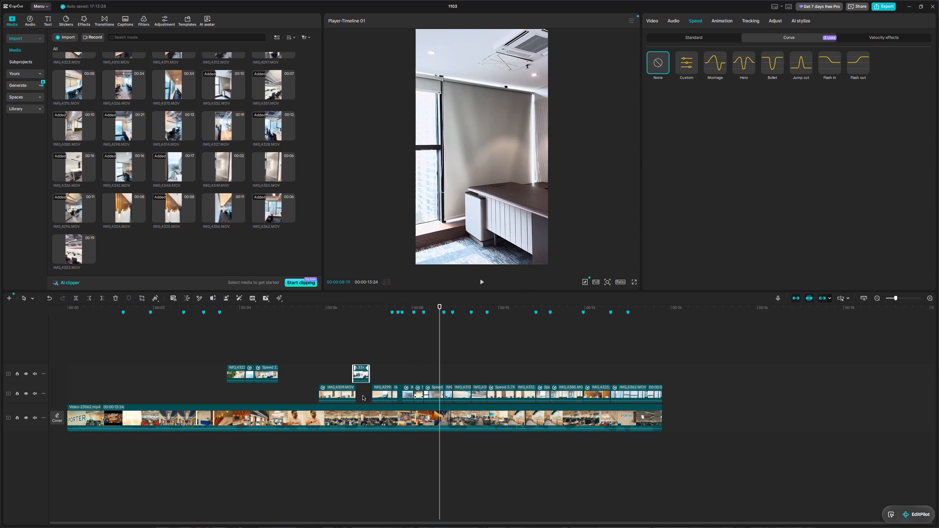
{"action": "left_click_drag", "start_coordinate": [363, 375], "coordinate": [366, 394]}
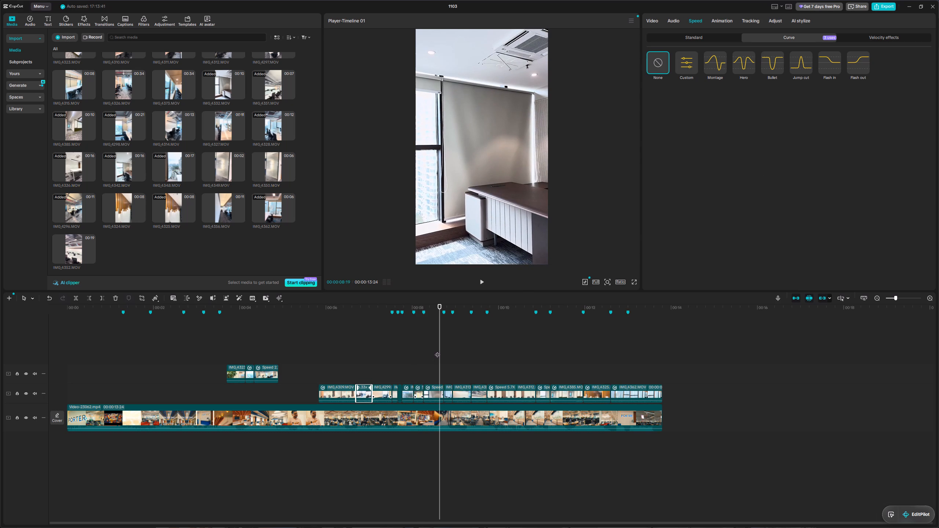
Play and scrub through the edited office clips from the conference-room clip to the final meeting-room clip to check their flow.
{"action": "left_click_drag", "start_coordinate": [439, 351], "coordinate": [322, 368]}
{"action": "key", "text": "space"}
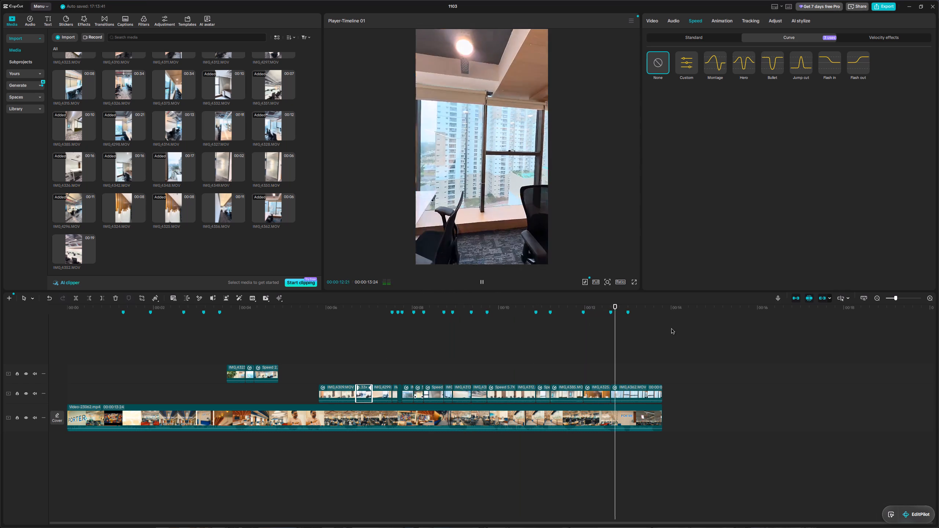
{"action": "key", "text": "space"}
{"action": "left_click_drag", "start_coordinate": [662, 328], "coordinate": [536, 349]}
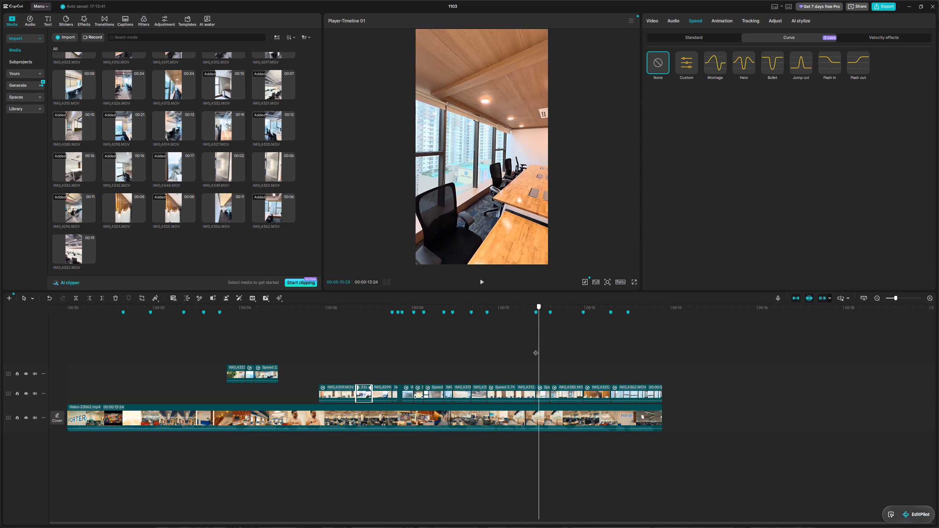
{"action": "left_click_drag", "start_coordinate": [536, 349], "coordinate": [315, 353]}
{"action": "key", "text": "space"}
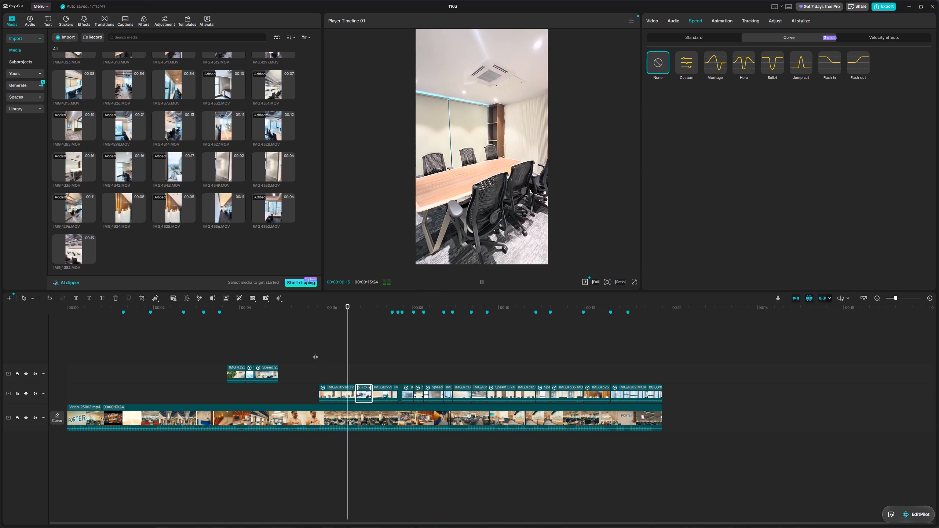
{"action": "key", "text": "space"}
{"action": "left_click_drag", "start_coordinate": [386, 343], "coordinate": [328, 346]}
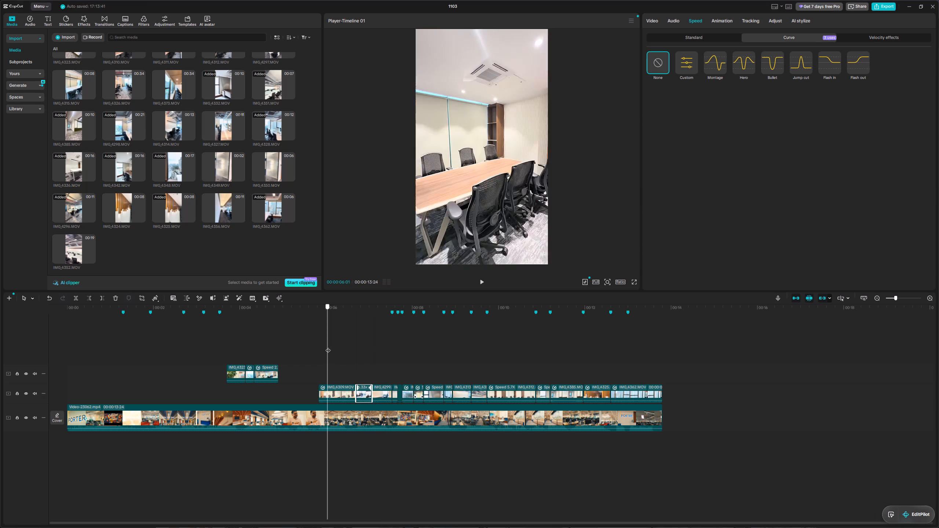
Search the filters for "orange" and place the Orange Blue filter above the office clips, starting at 00:00:05:23.
{"action": "left_click_drag", "start_coordinate": [328, 346], "coordinate": [318, 344]}
{"action": "left_click", "coordinate": [125, 40]}
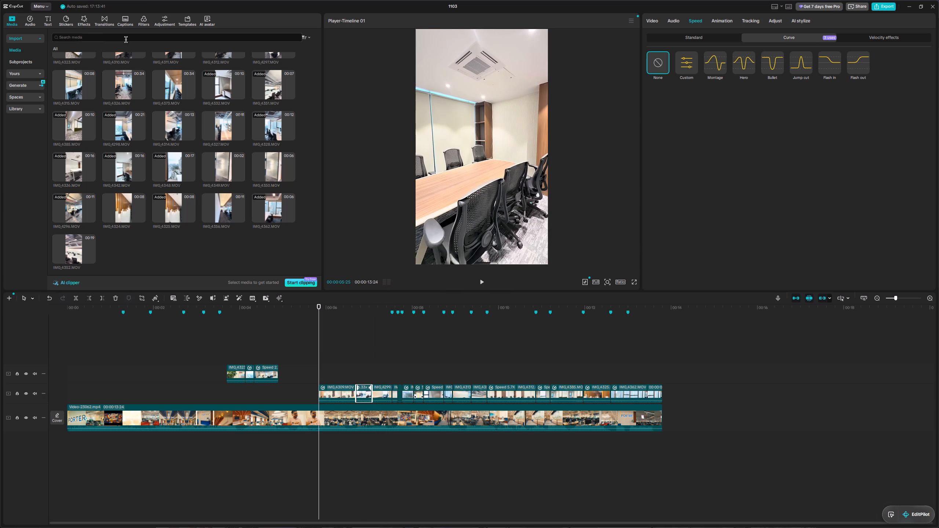
{"action": "left_click", "coordinate": [144, 18]}
{"action": "left_click", "coordinate": [133, 37]}
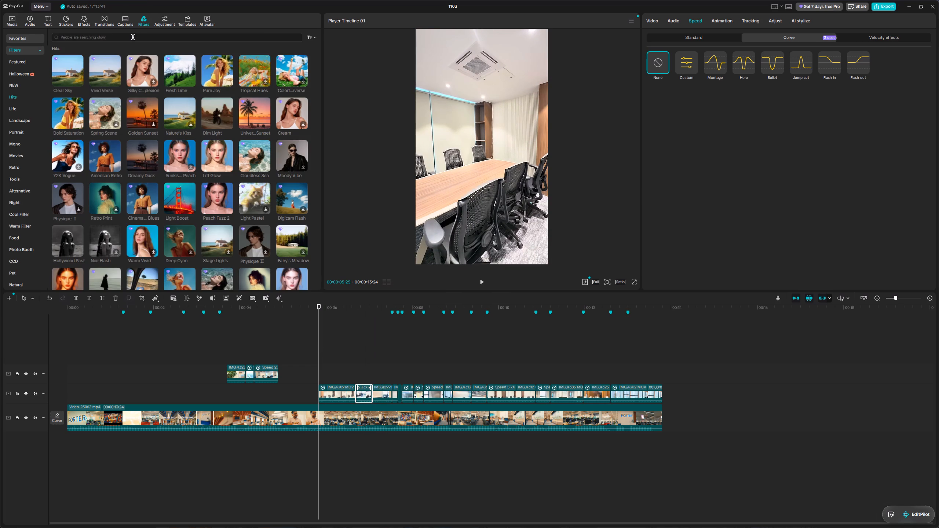
{"action": "type", "text": "orange"}
{"action": "key", "text": "Return"}
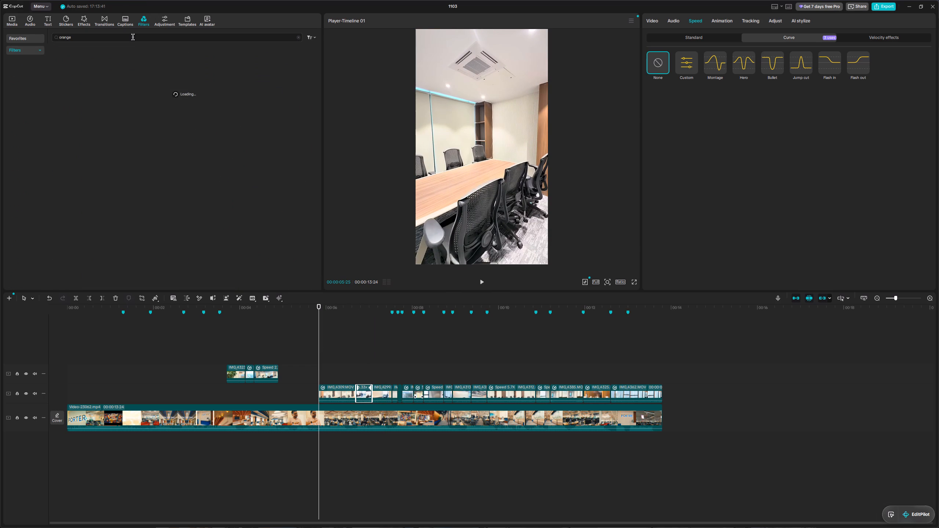
{"action": "left_click_drag", "start_coordinate": [74, 63], "coordinate": [320, 378]}
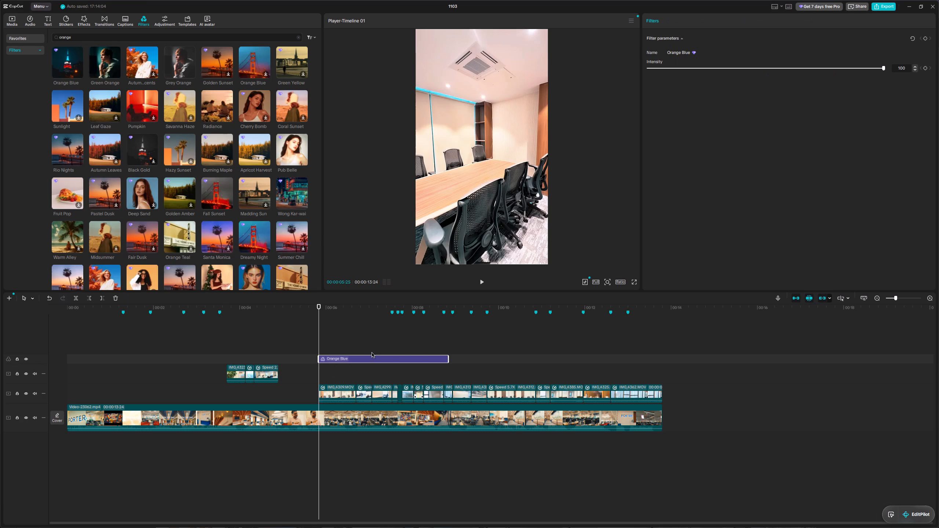
Compare the footage with and without the Orange Blue filter, extend it to the end of the office clips, and check other shots.
{"action": "left_click_drag", "start_coordinate": [319, 327], "coordinate": [337, 333]}
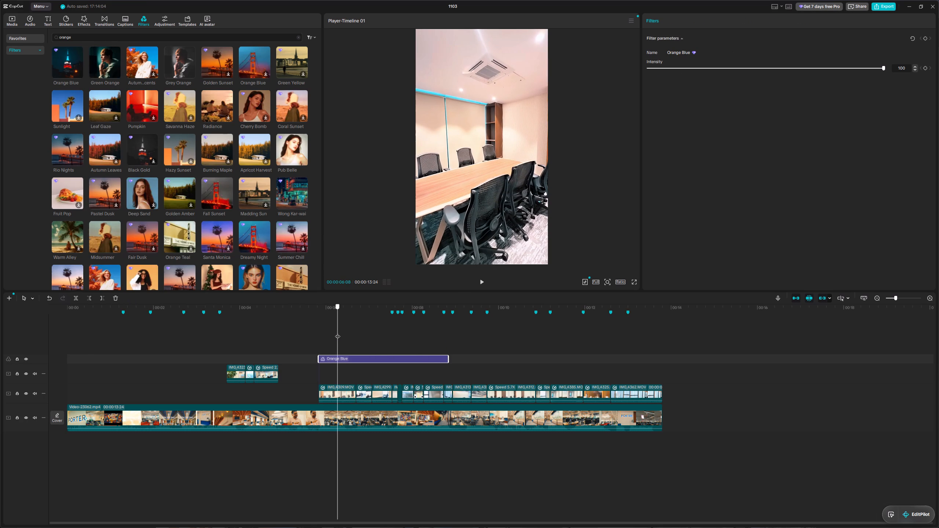
{"action": "left_click", "coordinate": [26, 359]}
{"action": "left_click", "coordinate": [26, 359]}
{"action": "left_click", "coordinate": [26, 359]}
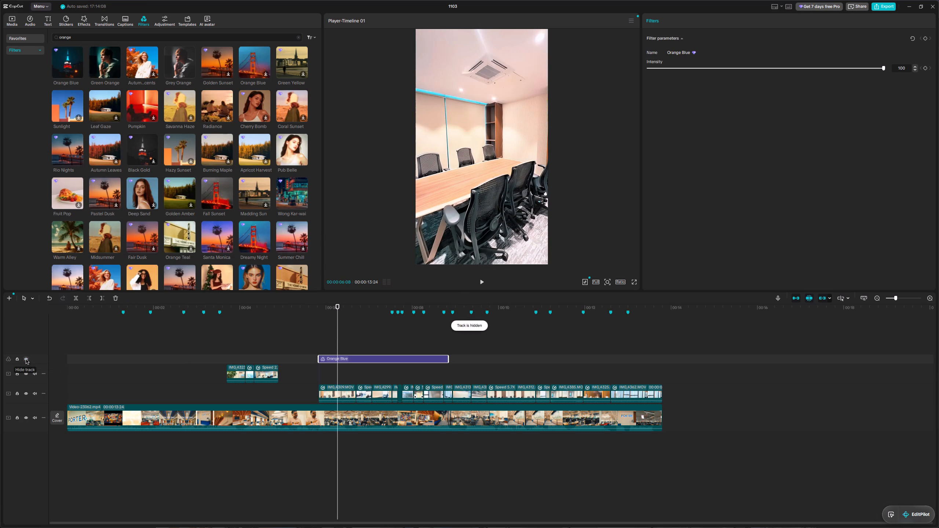
{"action": "left_click_drag", "start_coordinate": [448, 361], "coordinate": [661, 360]}
{"action": "left_click_drag", "start_coordinate": [337, 326], "coordinate": [415, 329]}
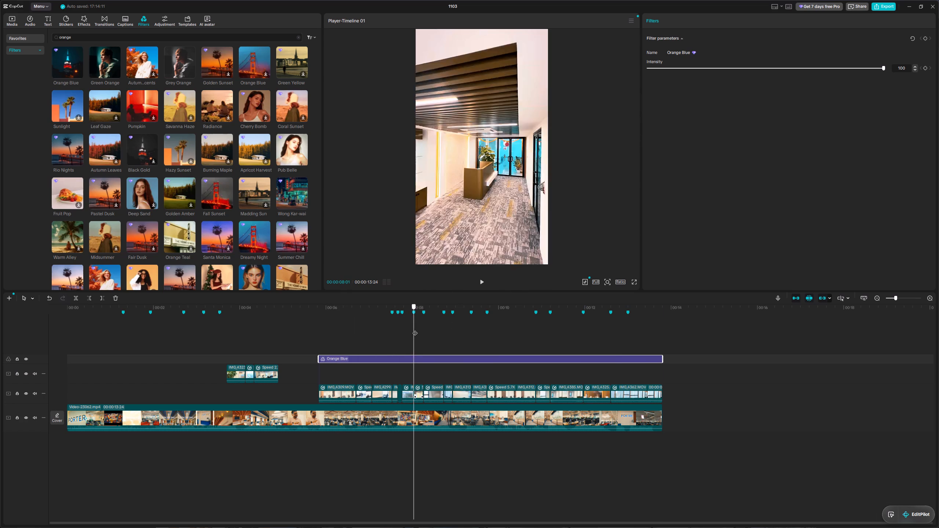
{"action": "left_click_drag", "start_coordinate": [415, 329], "coordinate": [443, 333]}
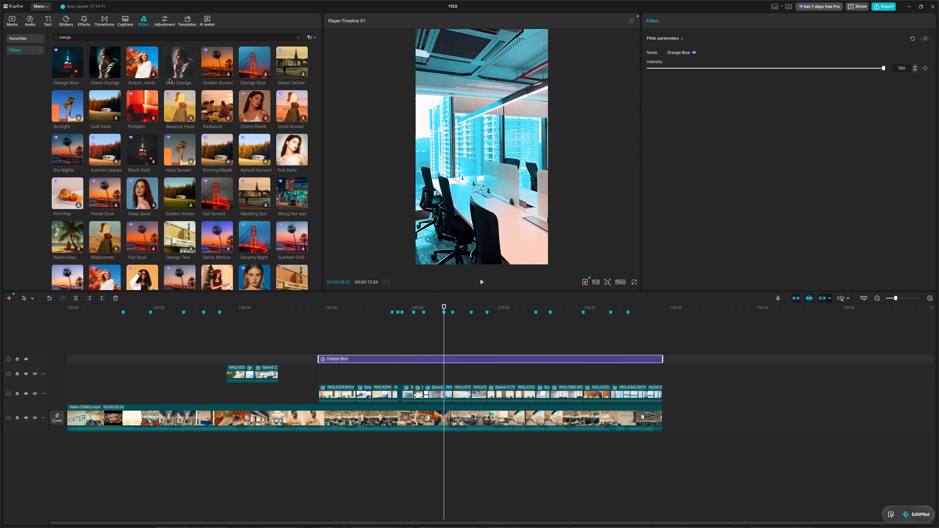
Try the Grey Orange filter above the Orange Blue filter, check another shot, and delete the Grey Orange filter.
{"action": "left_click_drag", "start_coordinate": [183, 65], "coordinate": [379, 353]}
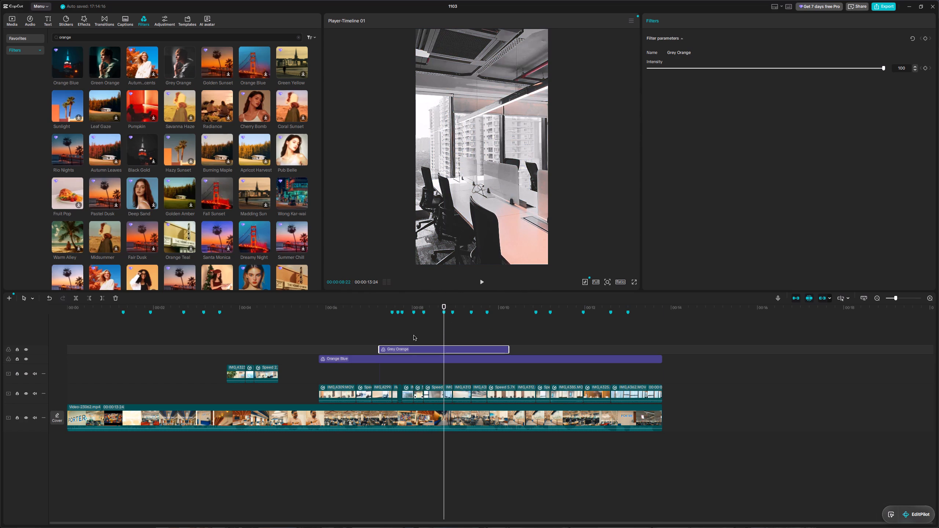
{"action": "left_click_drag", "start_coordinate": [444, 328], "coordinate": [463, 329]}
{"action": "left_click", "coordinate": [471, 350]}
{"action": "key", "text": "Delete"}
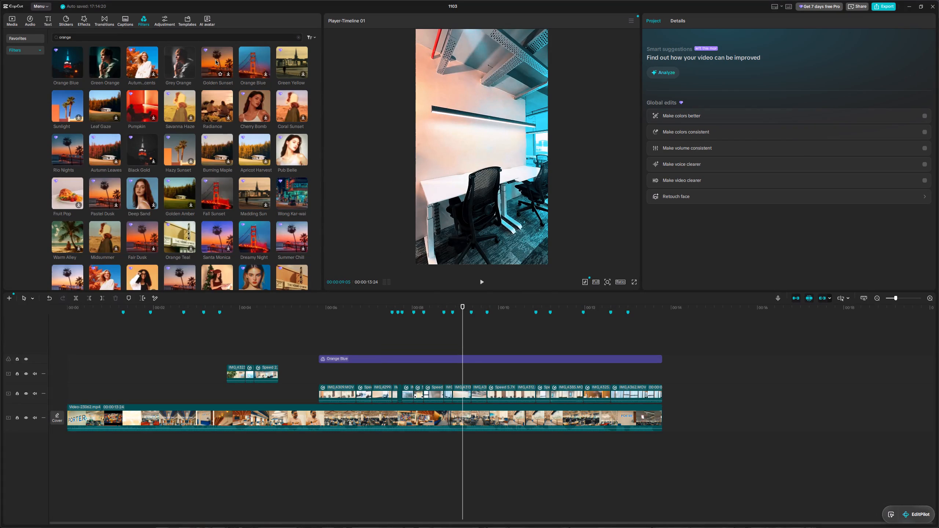
Add the Autumn Accents filter above Orange Blue and stretch it to span the same range of office clips.
{"action": "left_click_drag", "start_coordinate": [143, 59], "coordinate": [391, 352]}
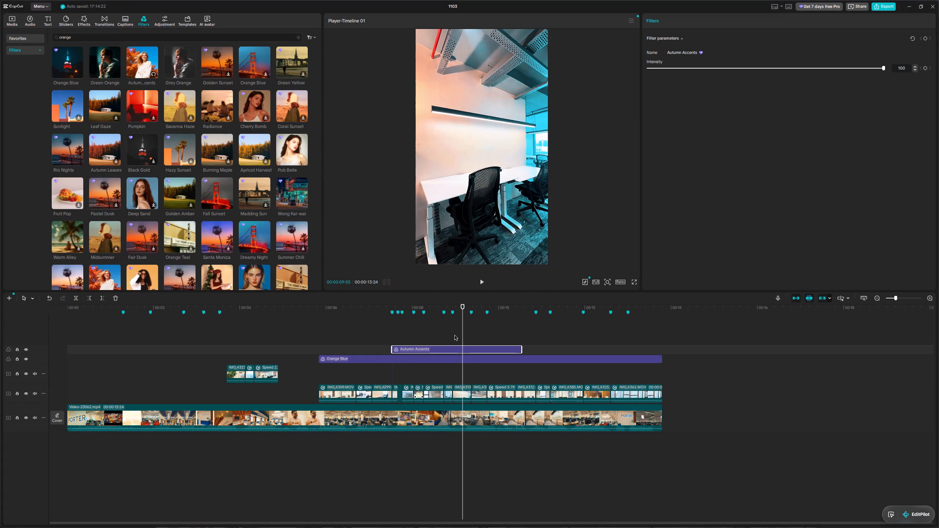
{"action": "left_click_drag", "start_coordinate": [464, 324], "coordinate": [391, 318]}
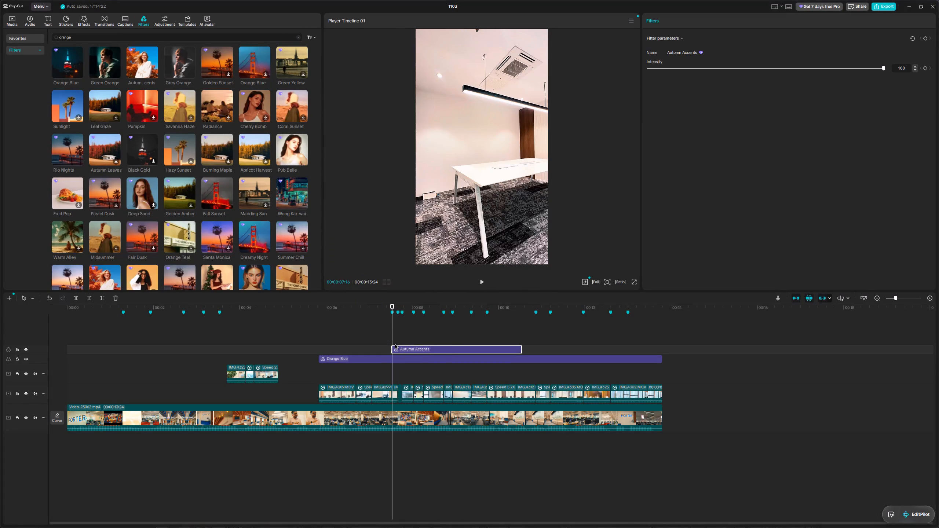
{"action": "left_click_drag", "start_coordinate": [391, 349], "coordinate": [317, 351]}
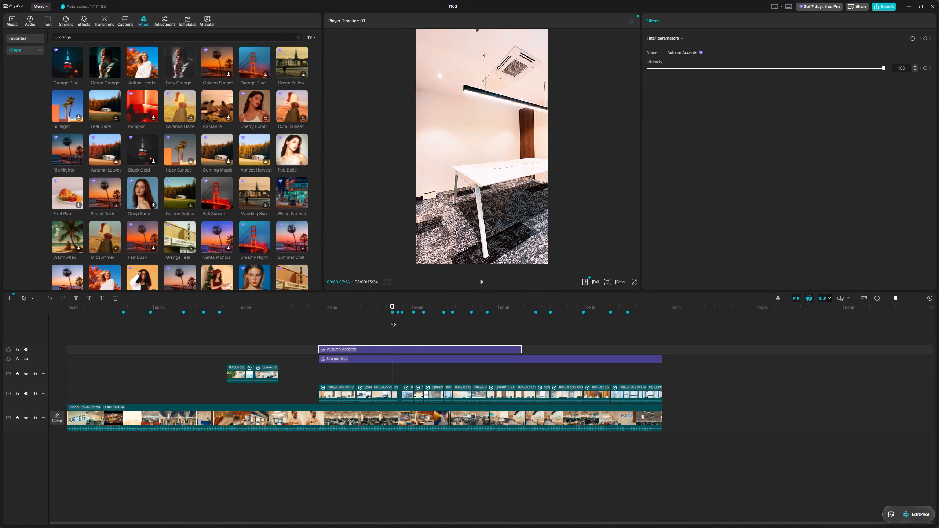
{"action": "left_click_drag", "start_coordinate": [393, 320], "coordinate": [449, 320]}
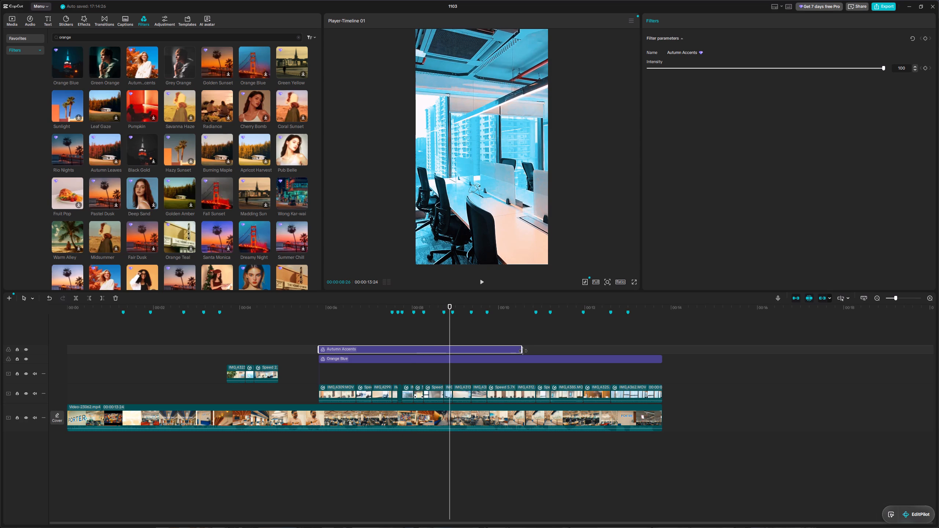
{"action": "left_click_drag", "start_coordinate": [523, 351], "coordinate": [661, 352]}
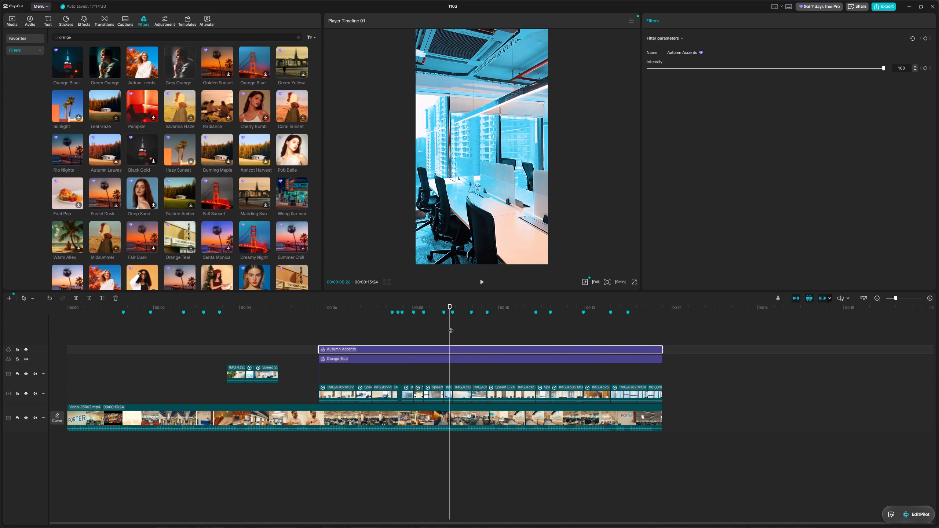
Check the Autumn Accents filter on the meeting-room clip and lower its intensity to 52.
{"action": "left_click_drag", "start_coordinate": [450, 326], "coordinate": [613, 330]}
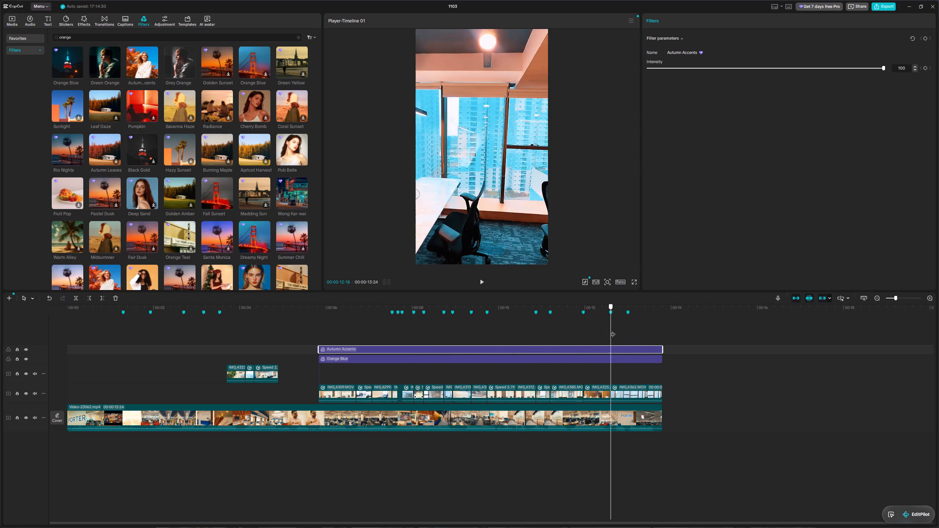
{"action": "left_click_drag", "start_coordinate": [613, 330], "coordinate": [633, 330]}
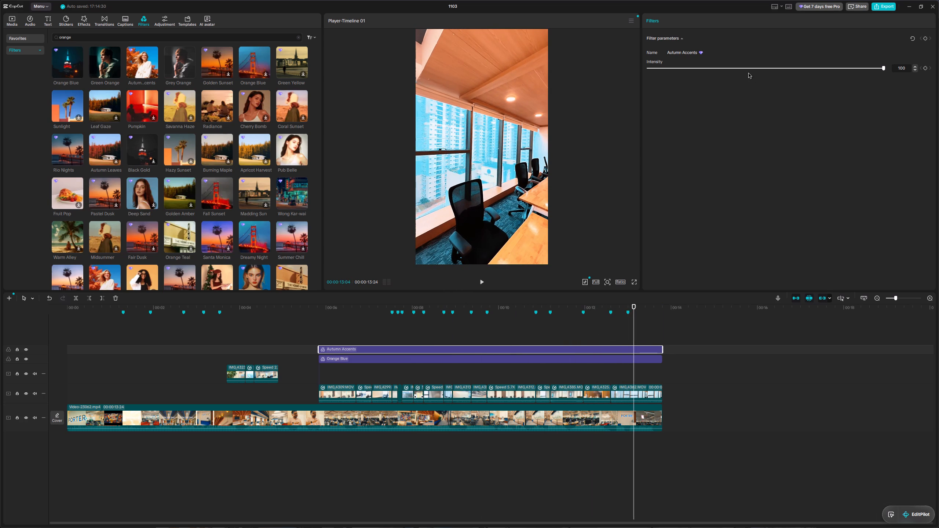
{"action": "left_click", "coordinate": [746, 69]}
{"action": "left_click_drag", "start_coordinate": [746, 69], "coordinate": [769, 70]}
Scrub and play through the filtered office clips to review the colour look and the cut after the conference-room clip.
{"action": "left_click_drag", "start_coordinate": [634, 312], "coordinate": [643, 313]}
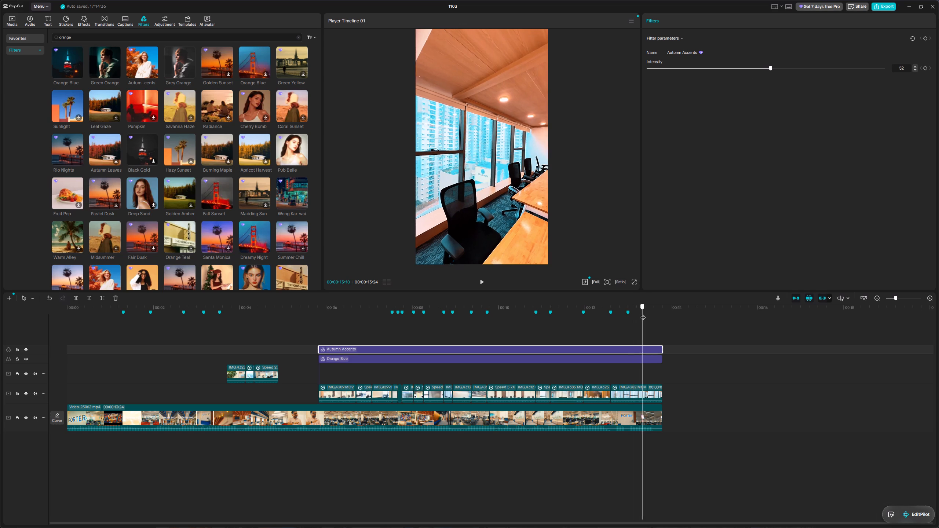
{"action": "left_click_drag", "start_coordinate": [643, 313], "coordinate": [442, 354]}
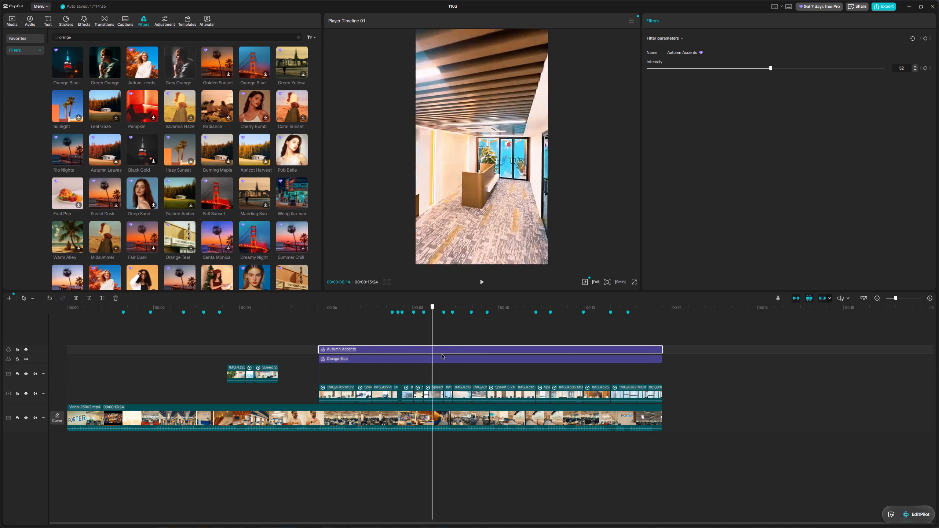
{"action": "left_click_drag", "start_coordinate": [442, 354], "coordinate": [585, 360]}
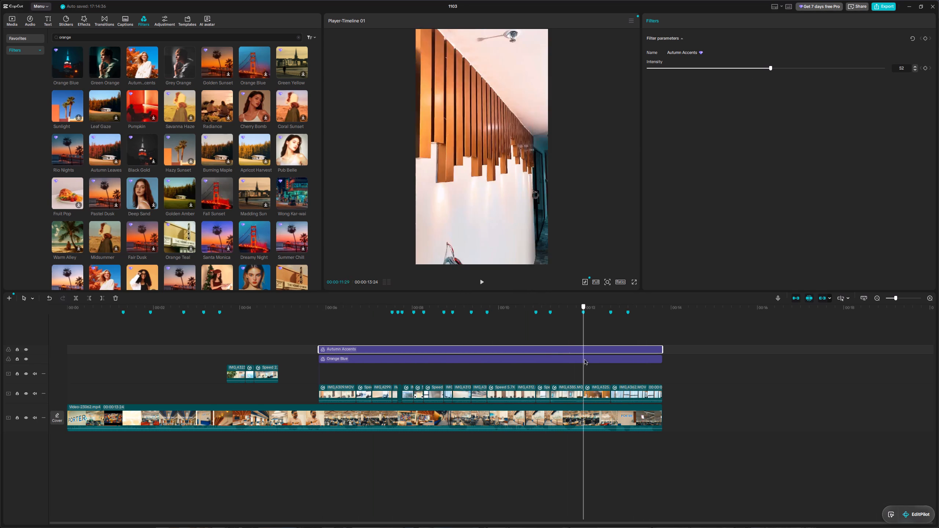
{"action": "left_click_drag", "start_coordinate": [585, 360], "coordinate": [391, 362]}
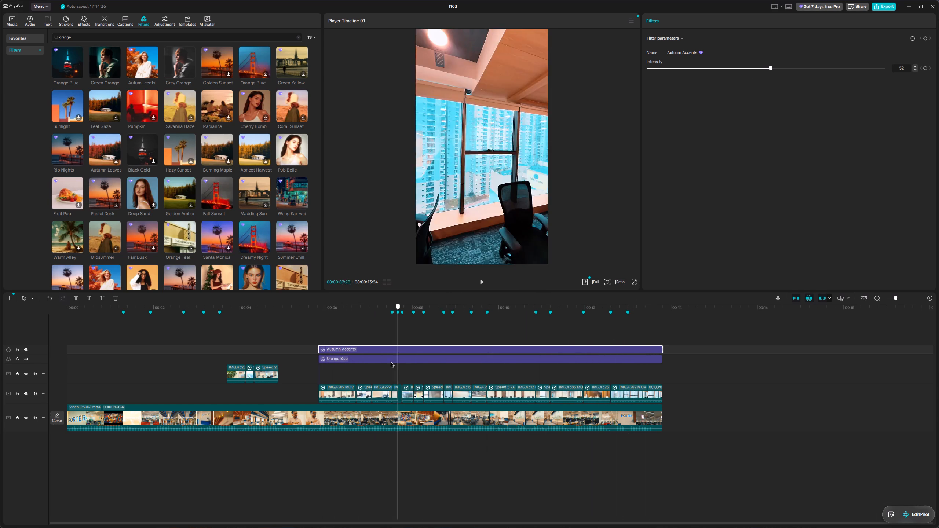
{"action": "left_click_drag", "start_coordinate": [391, 362], "coordinate": [318, 368]}
{"action": "key", "text": "space"}
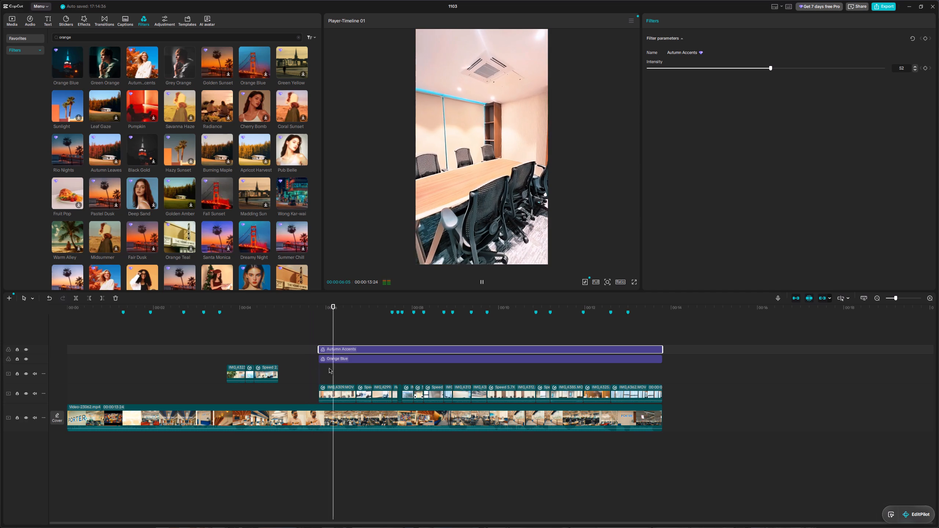
{"action": "key", "text": "space"}
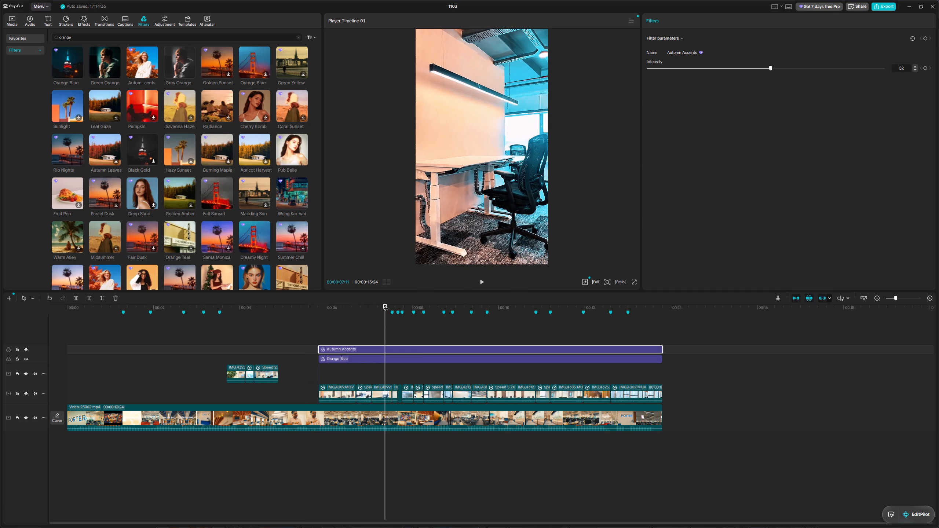
{"action": "left_click_drag", "start_coordinate": [386, 305], "coordinate": [336, 316]}
{"action": "key", "text": "space"}
{"action": "key", "text": "space"}
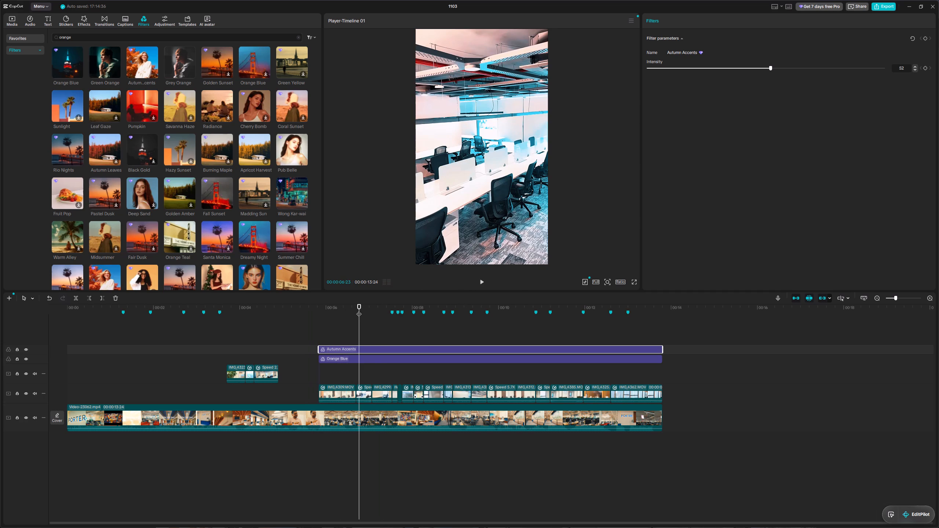
{"action": "left_click_drag", "start_coordinate": [359, 306], "coordinate": [356, 306]}
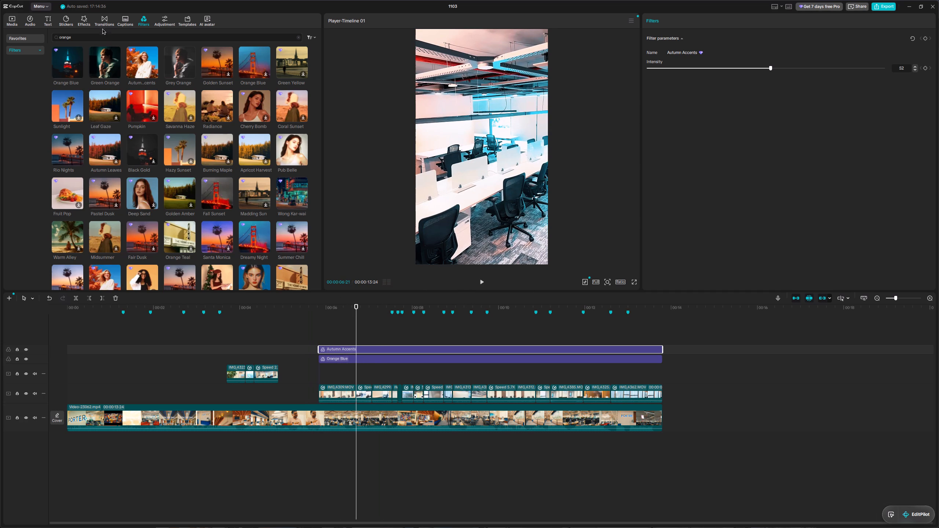
Copy the run of speed-ramped office clips from IMG_4309 through IMG_4312 and paste it near the timeline start, over the reference intro.
{"action": "left_click", "coordinate": [103, 22]}
{"action": "left_click_drag", "start_coordinate": [355, 309], "coordinate": [0, 361]}
{"action": "key", "text": "space"}
{"action": "key", "text": "space"}
{"action": "key", "text": "space"}
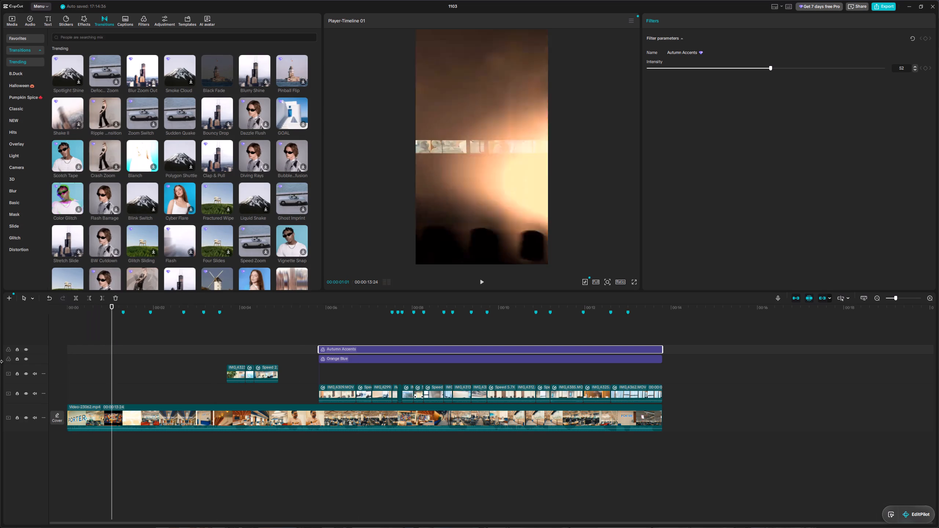
{"action": "key", "text": "space"}
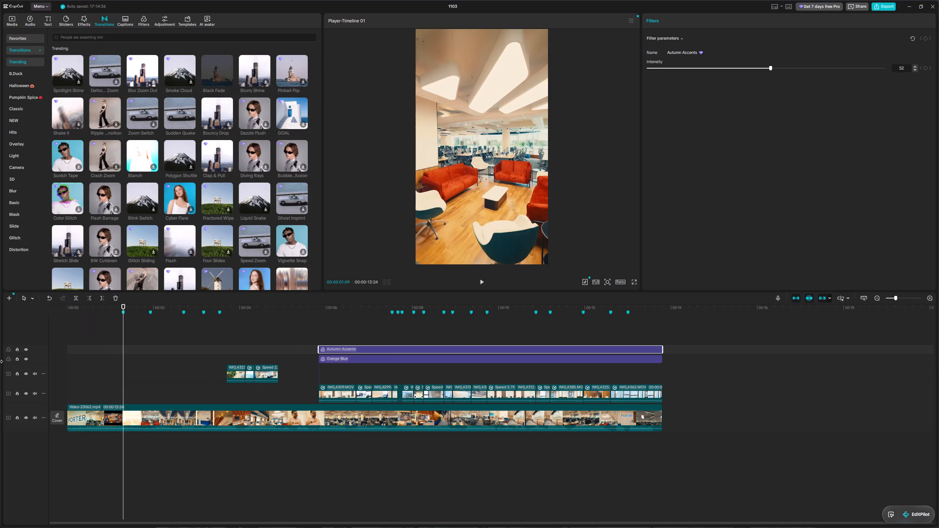
{"action": "left_click_drag", "start_coordinate": [317, 379], "coordinate": [516, 395]}
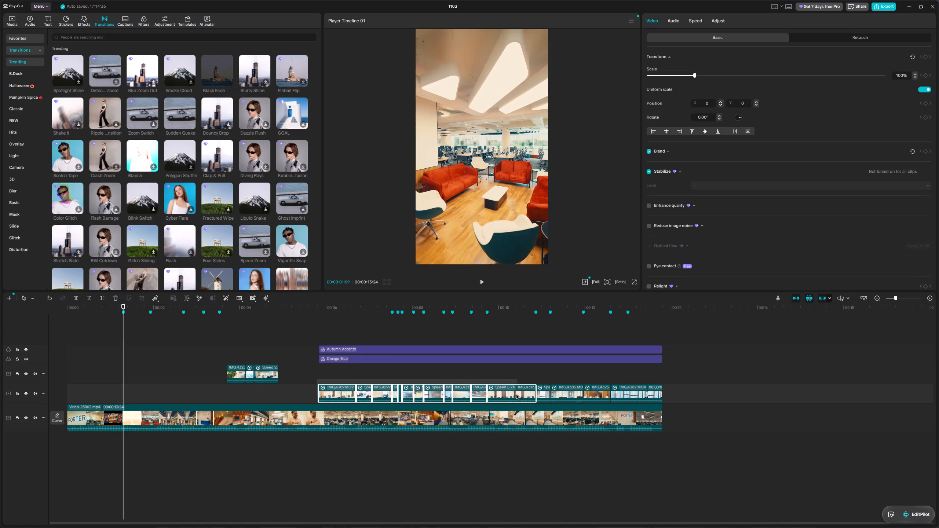
{"action": "left_click_drag", "start_coordinate": [516, 395], "coordinate": [519, 395]}
{"action": "key", "text": "ctrl+c"}
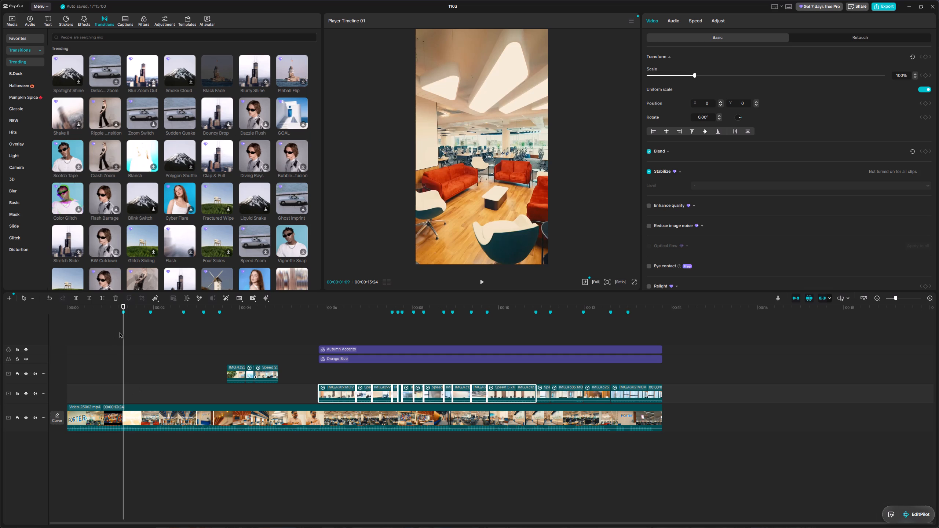
{"action": "left_click_drag", "start_coordinate": [123, 334], "coordinate": [53, 346]}
{"action": "left_click", "coordinate": [68, 361]}
{"action": "left_click", "coordinate": [69, 356]}
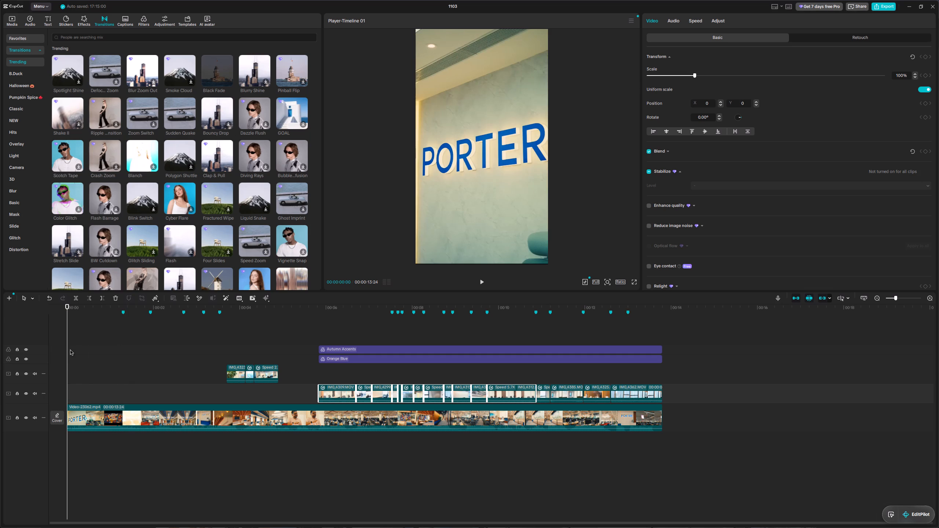
{"action": "left_click", "coordinate": [71, 350]}
{"action": "key", "text": "ctrl+v"}
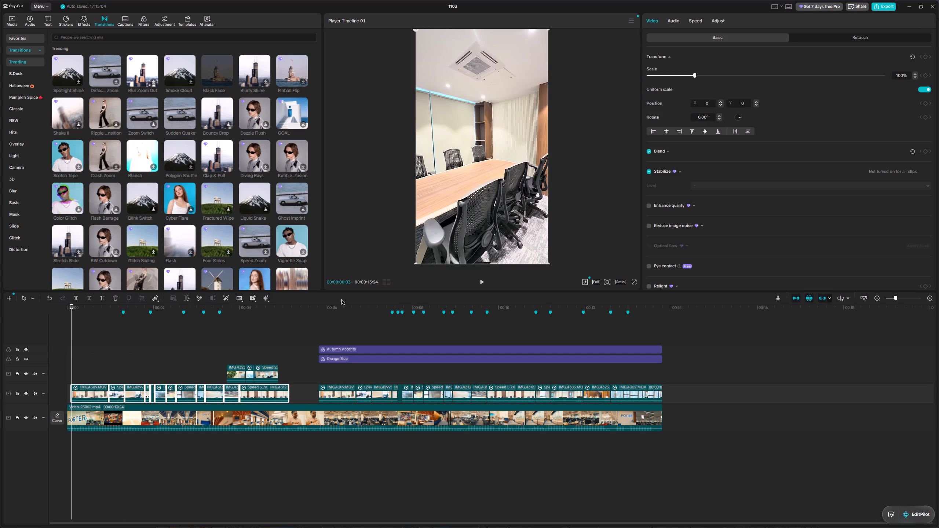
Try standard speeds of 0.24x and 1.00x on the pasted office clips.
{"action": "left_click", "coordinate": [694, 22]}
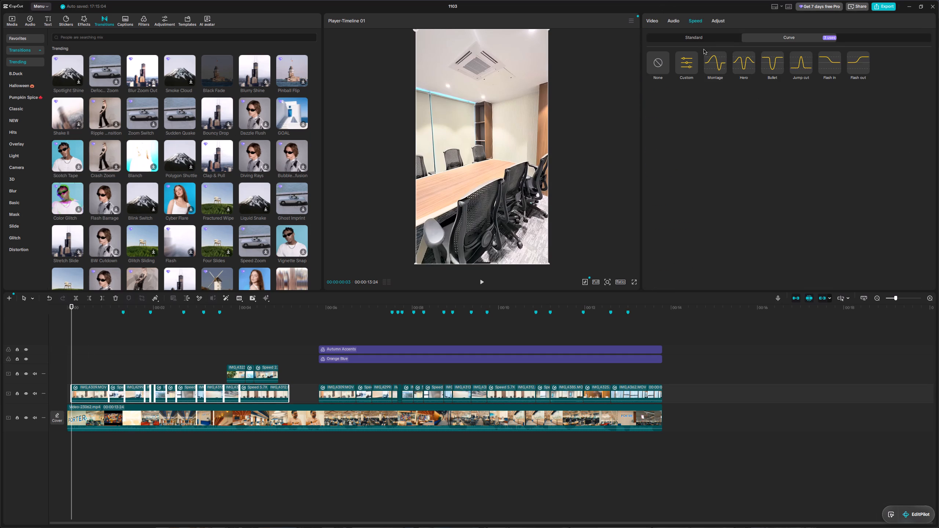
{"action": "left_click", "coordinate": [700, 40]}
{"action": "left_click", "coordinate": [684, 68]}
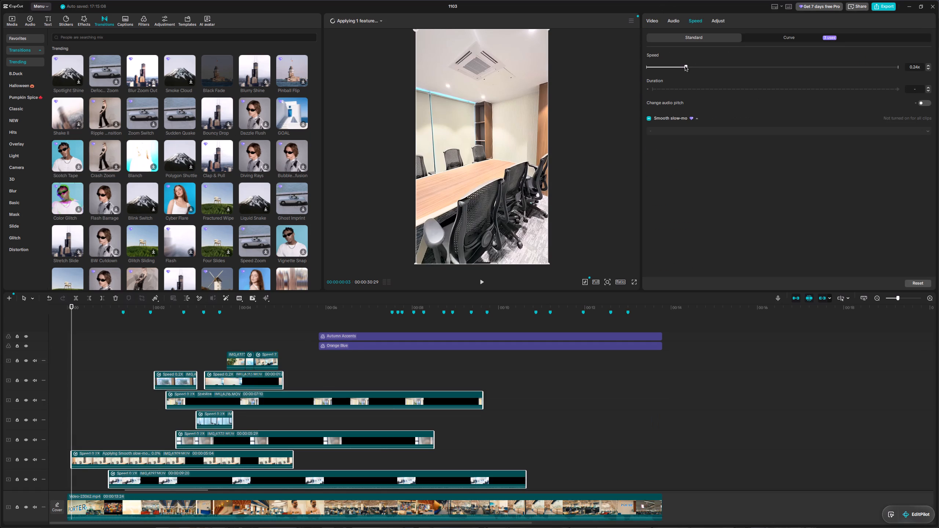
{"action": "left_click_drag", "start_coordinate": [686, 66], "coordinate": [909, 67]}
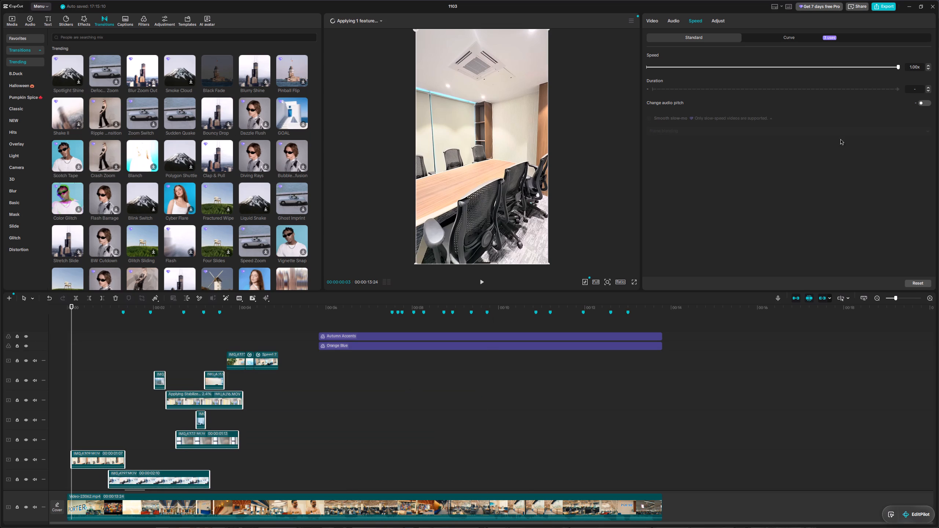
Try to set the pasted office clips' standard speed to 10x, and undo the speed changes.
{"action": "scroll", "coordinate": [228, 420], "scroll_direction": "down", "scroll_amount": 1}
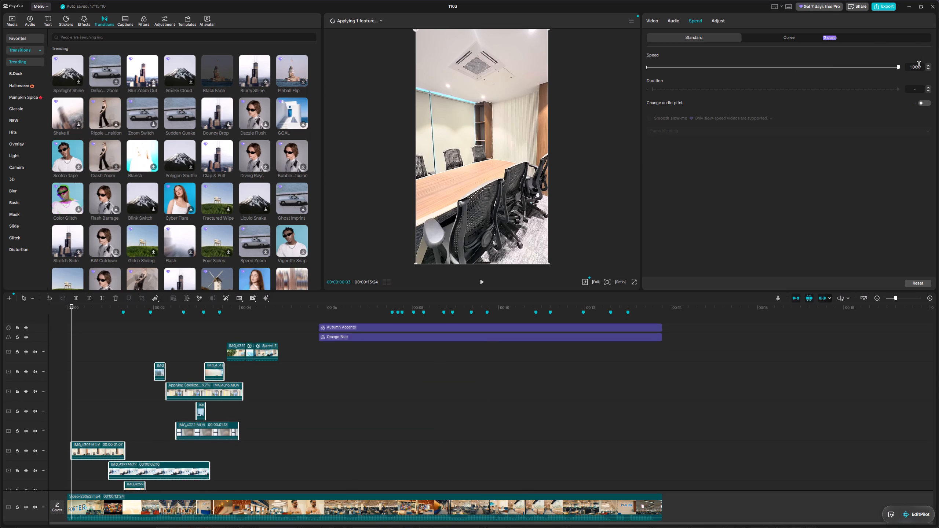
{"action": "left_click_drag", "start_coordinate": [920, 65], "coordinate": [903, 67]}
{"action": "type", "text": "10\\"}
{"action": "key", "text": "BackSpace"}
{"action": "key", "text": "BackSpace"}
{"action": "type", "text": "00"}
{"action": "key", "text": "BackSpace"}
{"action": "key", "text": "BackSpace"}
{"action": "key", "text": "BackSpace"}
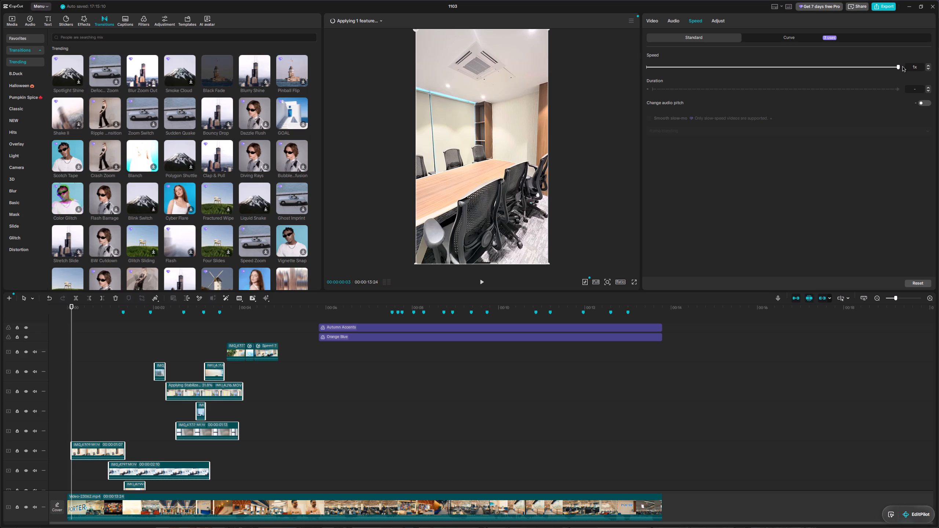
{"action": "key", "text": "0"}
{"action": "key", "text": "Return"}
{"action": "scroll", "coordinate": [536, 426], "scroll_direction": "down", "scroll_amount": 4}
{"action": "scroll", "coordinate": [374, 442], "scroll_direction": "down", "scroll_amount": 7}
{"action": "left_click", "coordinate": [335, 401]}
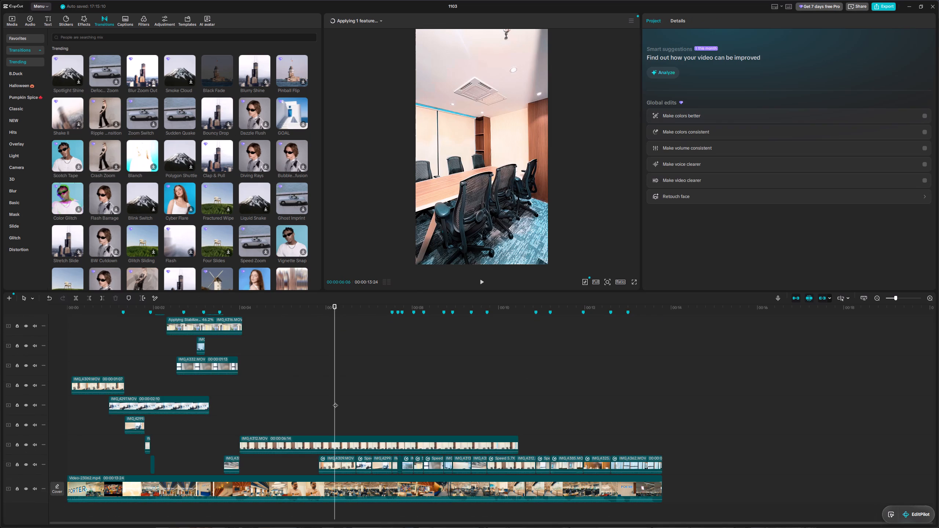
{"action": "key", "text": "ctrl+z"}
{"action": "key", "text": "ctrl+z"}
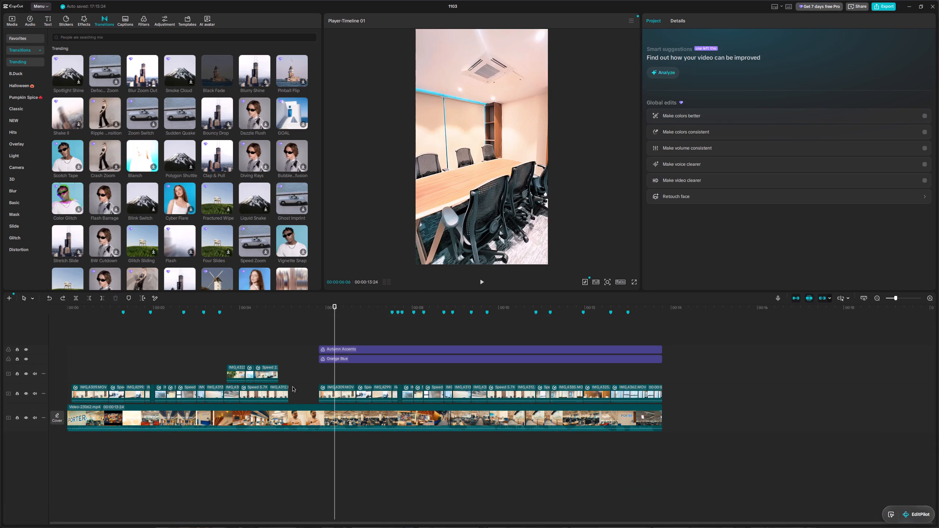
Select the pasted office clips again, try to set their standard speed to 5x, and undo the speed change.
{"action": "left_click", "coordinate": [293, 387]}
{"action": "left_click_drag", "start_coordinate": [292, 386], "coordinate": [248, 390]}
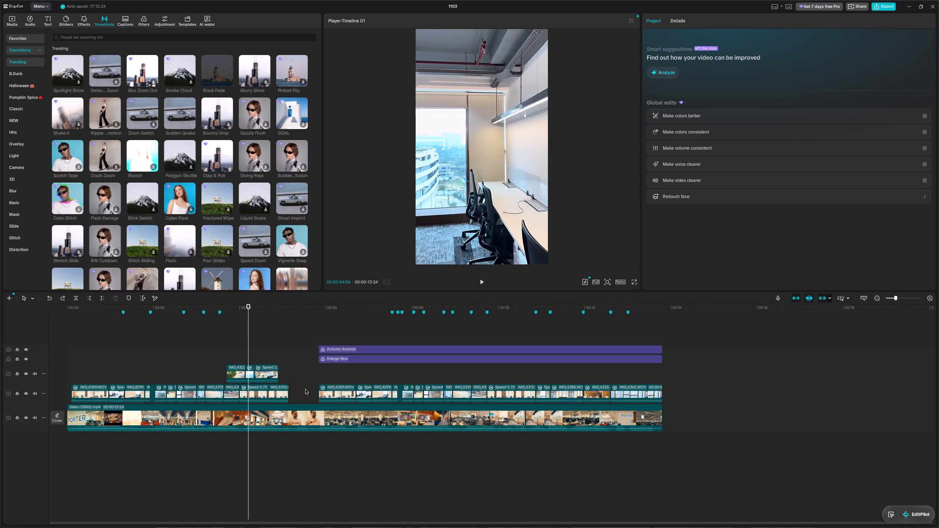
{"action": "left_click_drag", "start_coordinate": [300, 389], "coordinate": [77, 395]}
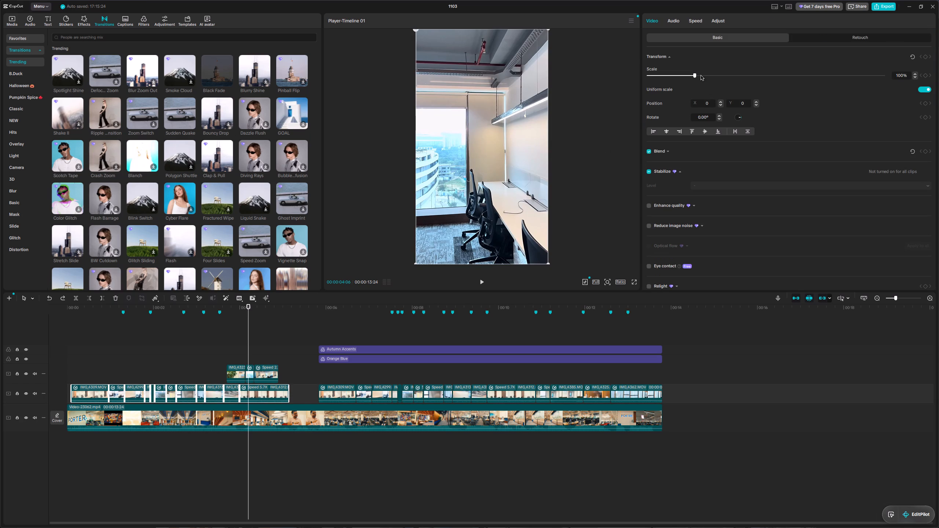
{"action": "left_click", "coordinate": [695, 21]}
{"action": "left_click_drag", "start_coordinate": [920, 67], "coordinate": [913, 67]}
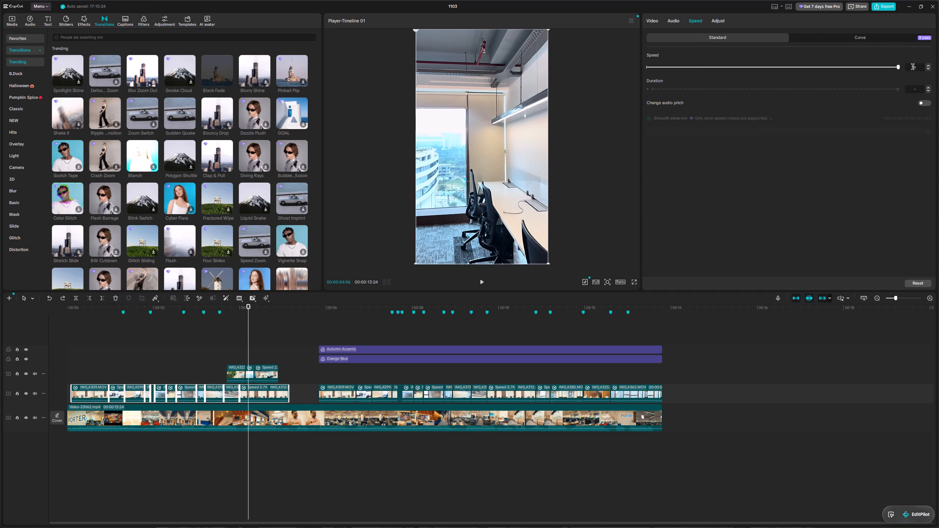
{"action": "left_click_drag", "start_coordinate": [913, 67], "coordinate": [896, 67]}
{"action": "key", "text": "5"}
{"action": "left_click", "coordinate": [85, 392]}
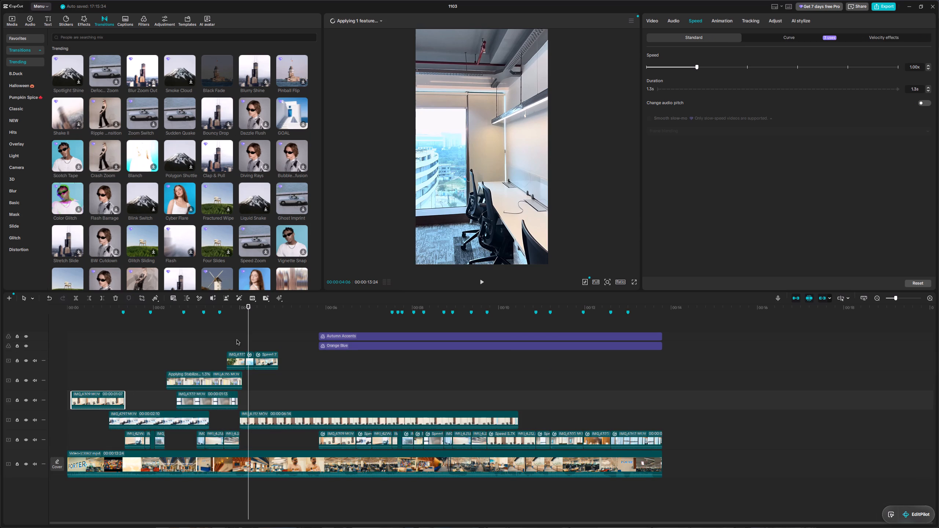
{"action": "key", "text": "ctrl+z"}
Move the pasted office clips together so that the first one begins at the very start of the timeline.
{"action": "left_click_drag", "start_coordinate": [248, 335], "coordinate": [192, 355]}
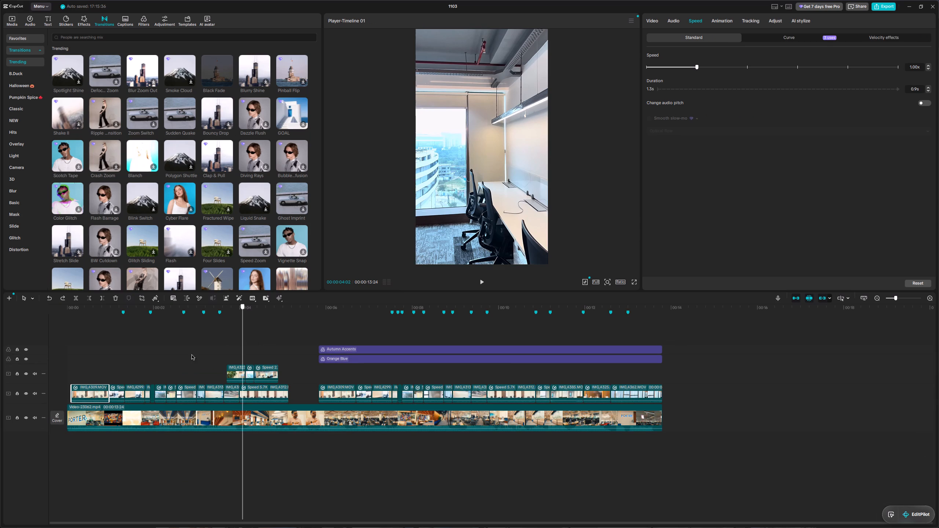
{"action": "left_click_drag", "start_coordinate": [192, 355], "coordinate": [55, 376]}
{"action": "left_click", "coordinate": [131, 450]}
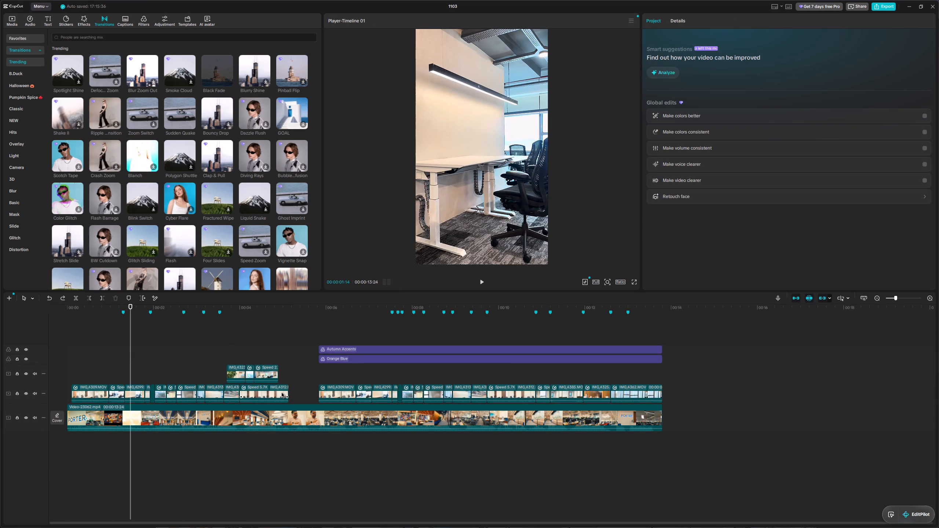
{"action": "left_click_drag", "start_coordinate": [295, 389], "coordinate": [54, 399]}
{"action": "left_click_drag", "start_coordinate": [93, 397], "coordinate": [88, 402]}
{"action": "left_click", "coordinate": [898, 298]}
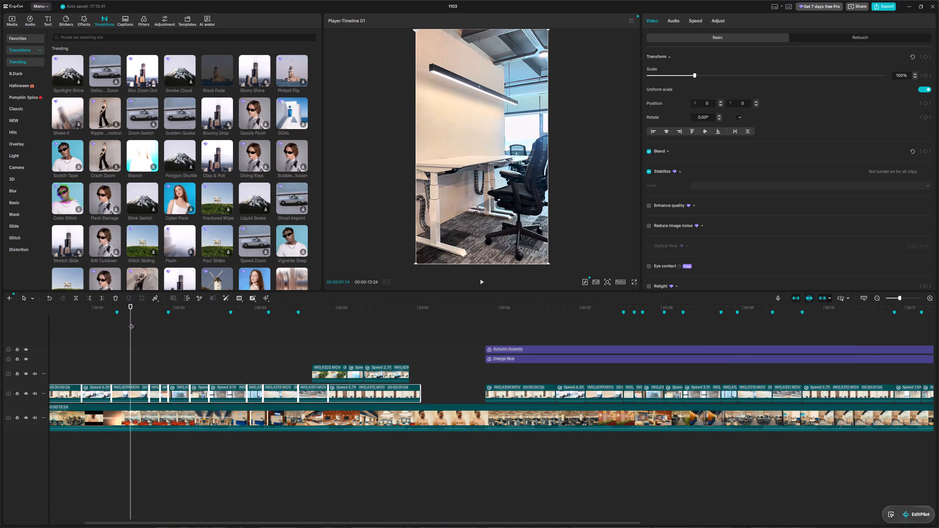
Hide the office clip track so the reference intro can be viewed from its first frame.
{"action": "left_click_drag", "start_coordinate": [131, 323], "coordinate": [84, 369]}
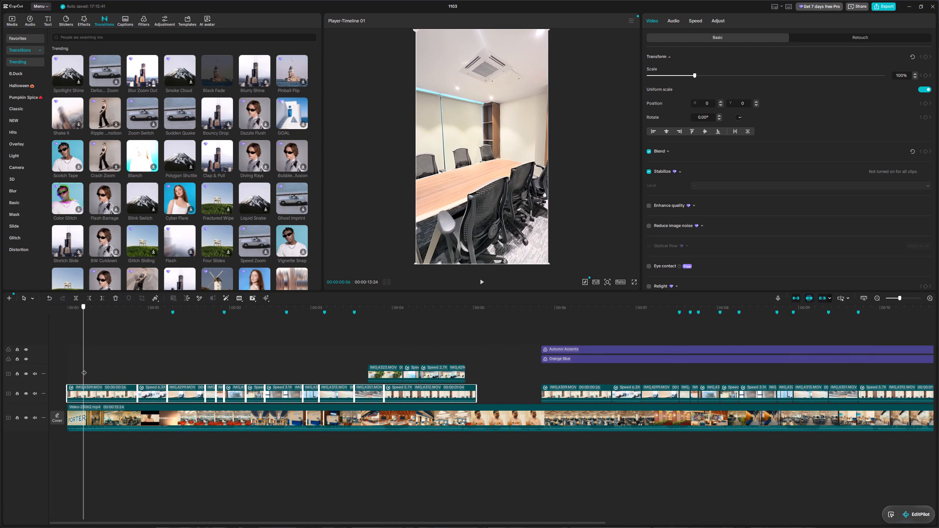
{"action": "left_click_drag", "start_coordinate": [84, 369], "coordinate": [51, 369]}
{"action": "left_click", "coordinate": [25, 396]}
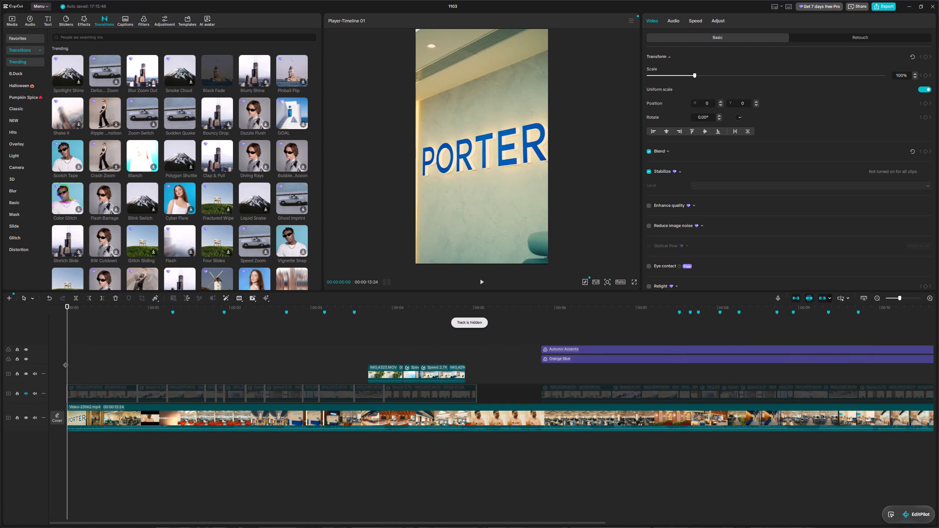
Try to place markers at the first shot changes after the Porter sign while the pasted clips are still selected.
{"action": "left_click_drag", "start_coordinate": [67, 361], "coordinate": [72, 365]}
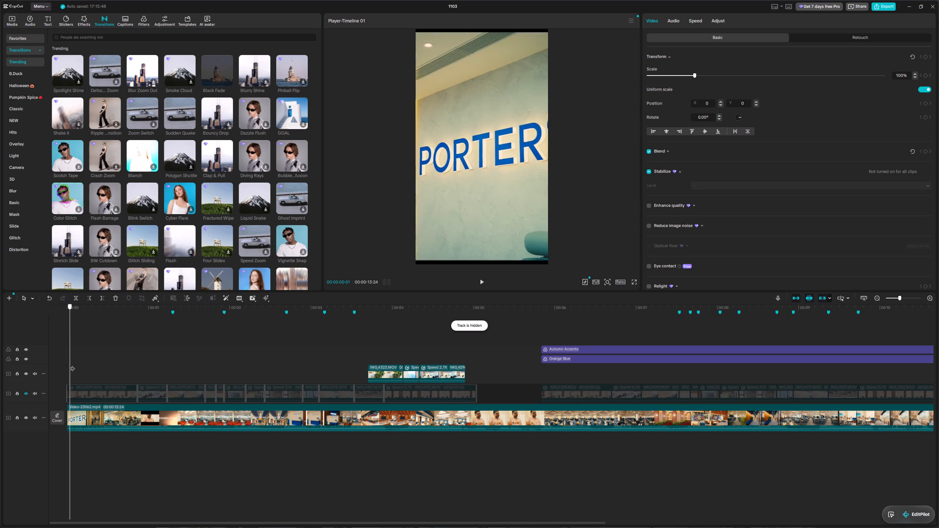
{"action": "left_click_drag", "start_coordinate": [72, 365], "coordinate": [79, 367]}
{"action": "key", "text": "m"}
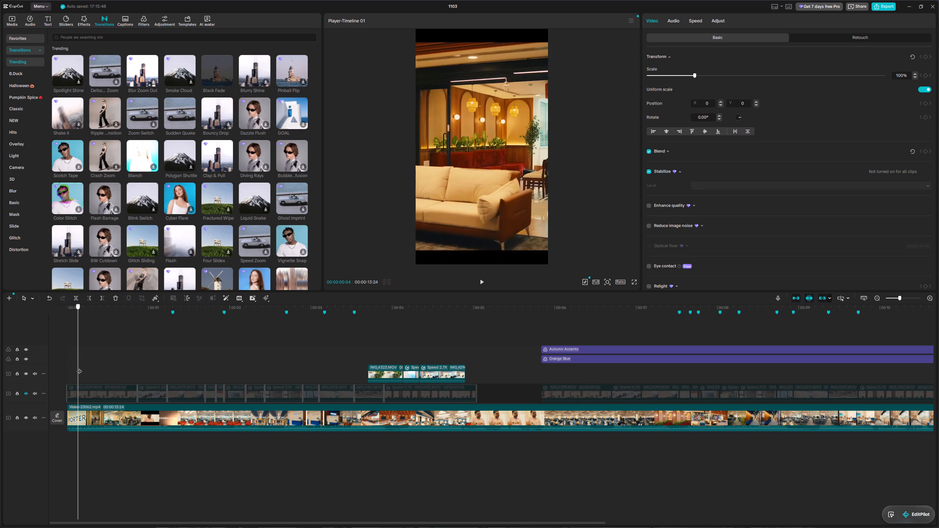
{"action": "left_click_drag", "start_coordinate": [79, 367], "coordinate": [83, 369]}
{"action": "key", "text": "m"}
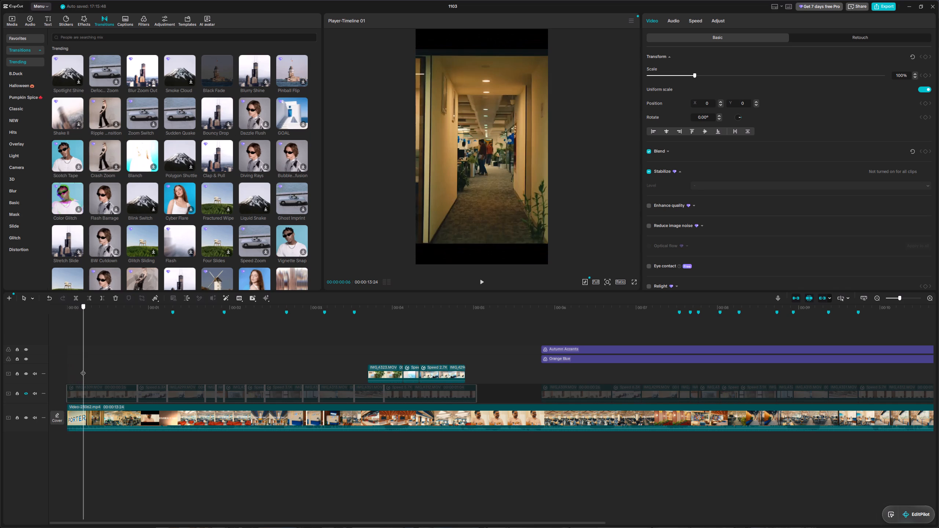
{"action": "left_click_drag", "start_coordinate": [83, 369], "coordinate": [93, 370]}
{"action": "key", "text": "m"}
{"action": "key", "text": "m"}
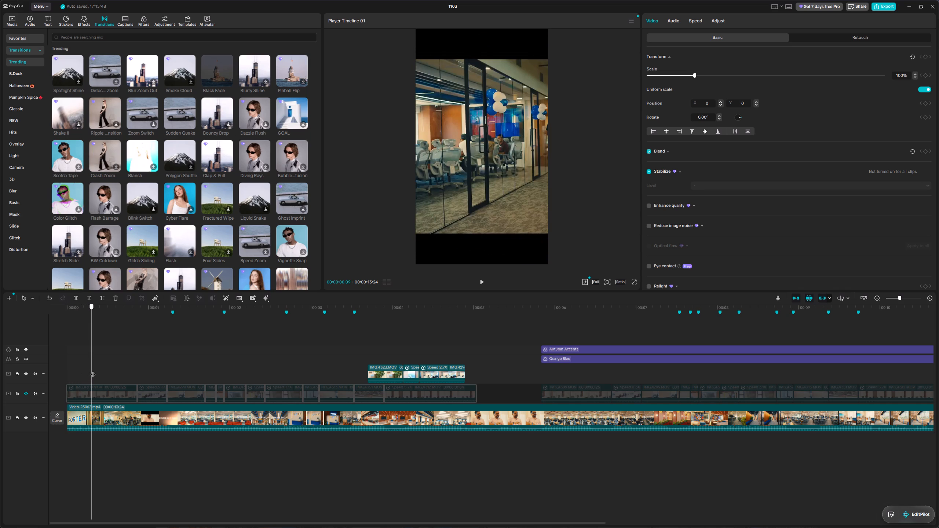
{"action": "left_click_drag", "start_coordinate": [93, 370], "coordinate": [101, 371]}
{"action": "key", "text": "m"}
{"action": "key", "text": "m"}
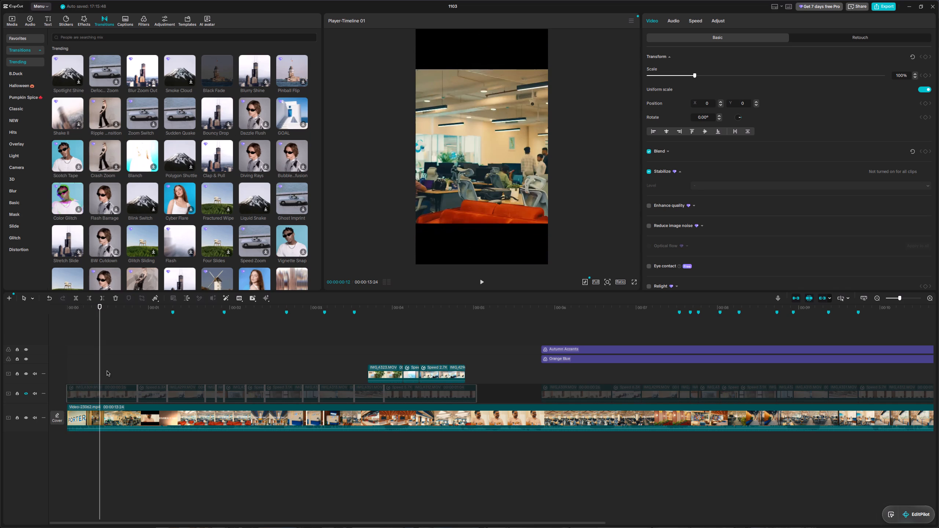
Deselect the pasted clips and mark the reference intro's shot changes from the bottle shot to the Stay Consistent mural.
{"action": "left_click", "coordinate": [108, 371]}
{"action": "left_click_drag", "start_coordinate": [107, 364], "coordinate": [111, 364]}
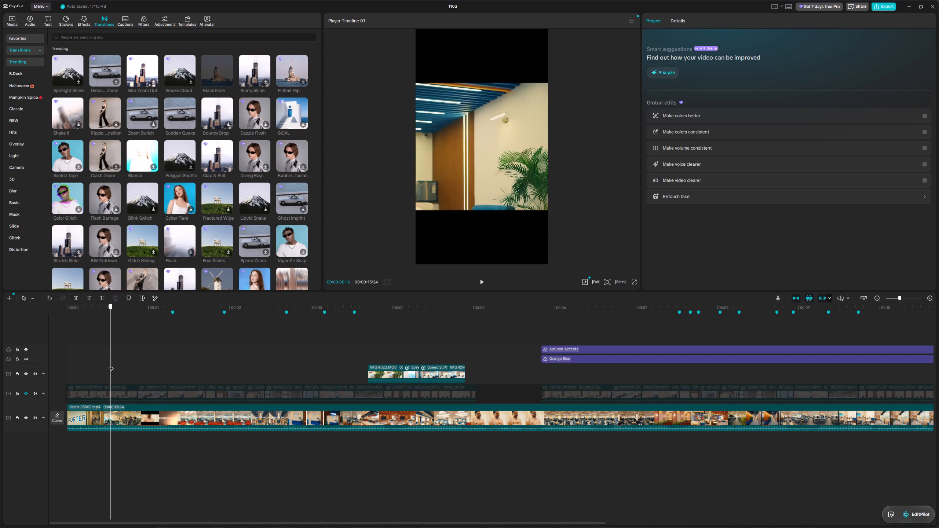
{"action": "left_click_drag", "start_coordinate": [111, 364], "coordinate": [116, 366]}
{"action": "key", "text": "m"}
{"action": "key", "text": "m"}
{"action": "key", "text": "m"}
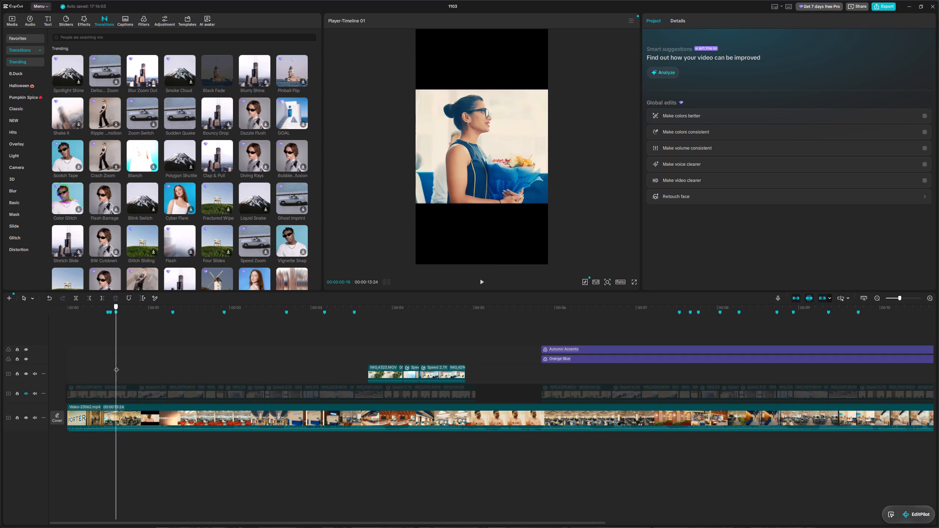
{"action": "left_click_drag", "start_coordinate": [116, 366], "coordinate": [128, 368]}
{"action": "key", "text": "m"}
{"action": "key", "text": "m"}
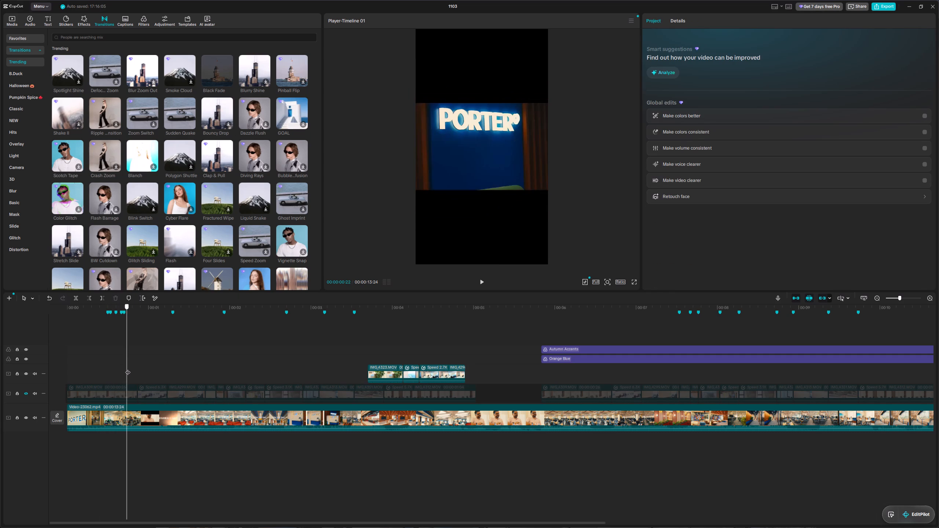
{"action": "left_click_drag", "start_coordinate": [128, 368], "coordinate": [136, 371]}
{"action": "key", "text": "m"}
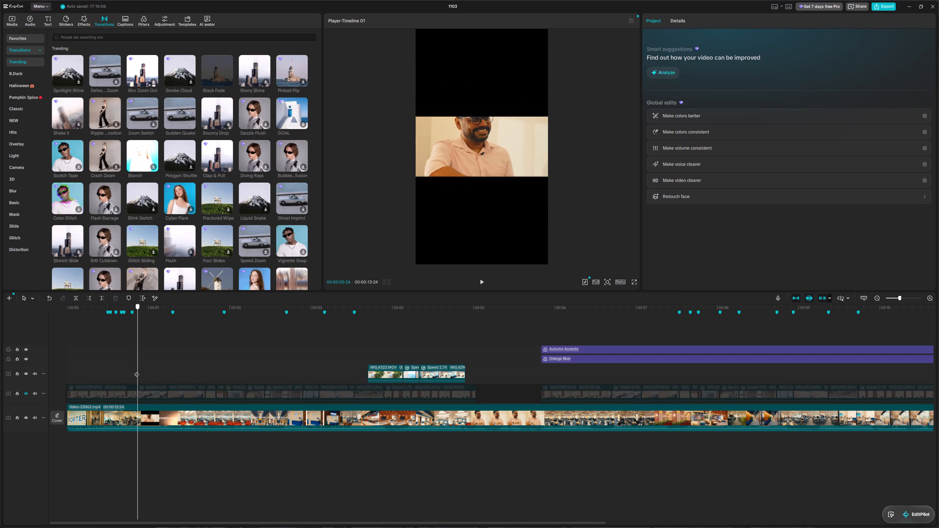
Mark the remaining intro shot changes, from the man in the pink shirt to the bright flash before the existing marker.
{"action": "left_click_drag", "start_coordinate": [136, 371], "coordinate": [146, 373]}
{"action": "key", "text": "m"}
{"action": "key", "text": "m"}
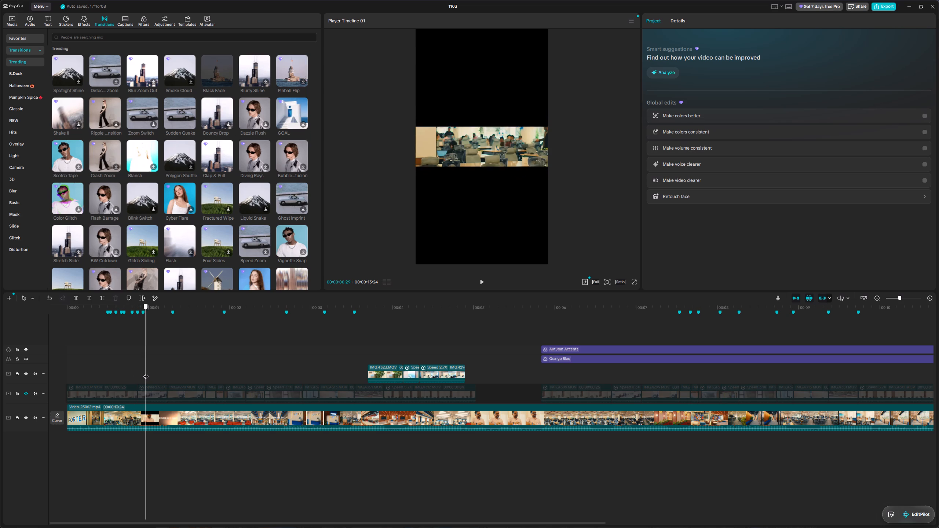
{"action": "left_click_drag", "start_coordinate": [146, 373], "coordinate": [156, 375]}
{"action": "key", "text": "m"}
{"action": "key", "text": "m"}
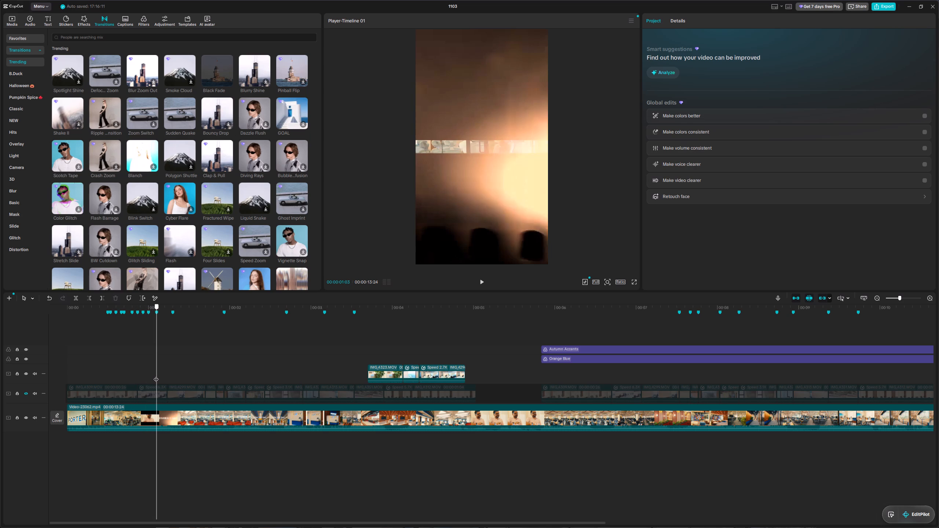
{"action": "left_click_drag", "start_coordinate": [156, 375], "coordinate": [165, 378]}
{"action": "key", "text": "m"}
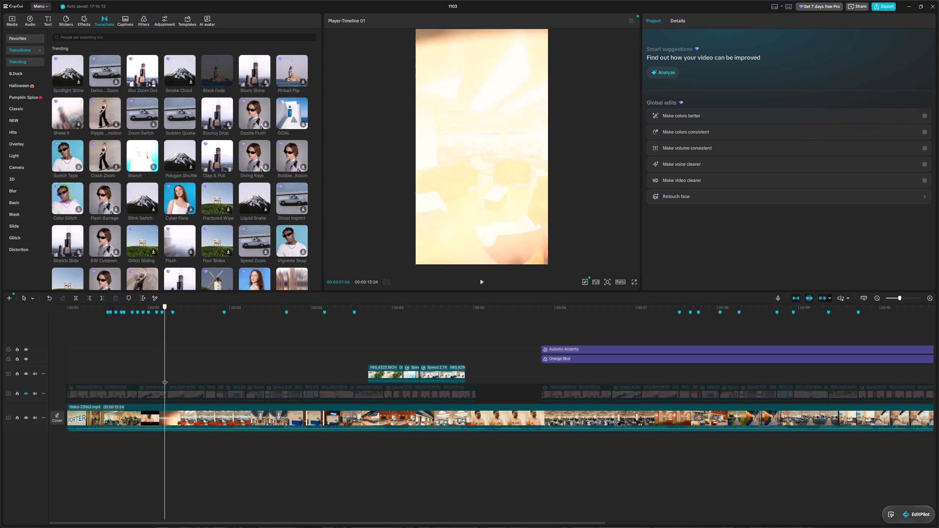
{"action": "left_click_drag", "start_coordinate": [165, 378], "coordinate": [171, 382]}
{"action": "scroll", "coordinate": [199, 375], "scroll_direction": "up", "scroll_amount": 2}
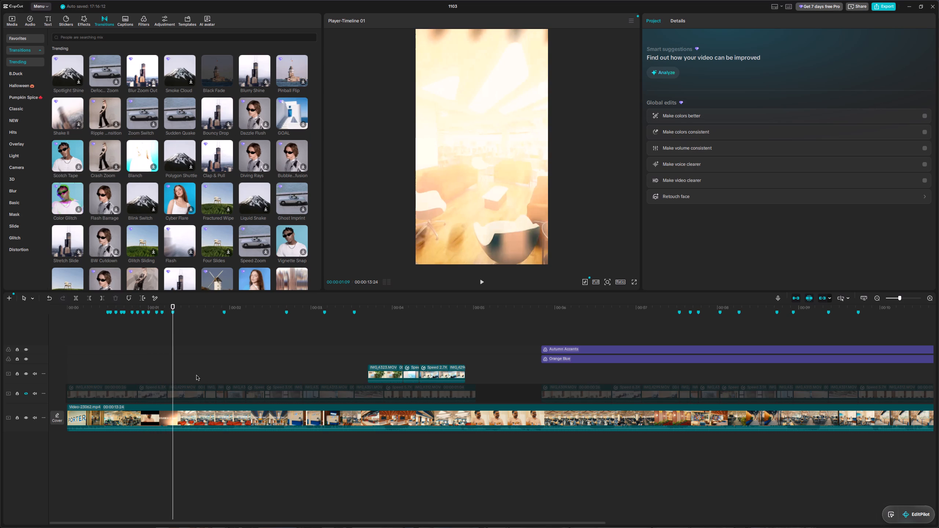
{"action": "scroll", "coordinate": [197, 375], "scroll_direction": "up", "scroll_amount": 2}
Trim the end of the first pasted office clip to the first intro marker, at frame 15.
{"action": "left_click", "coordinate": [92, 394]}
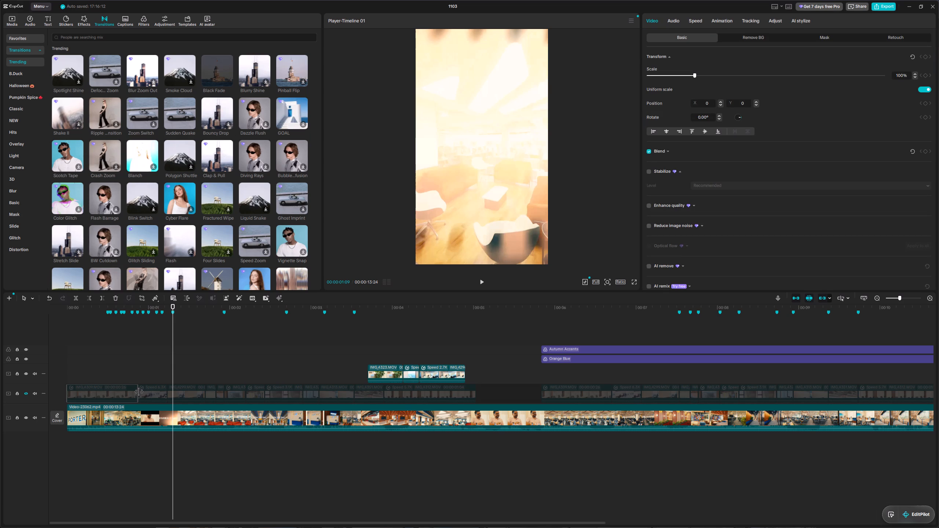
{"action": "left_click_drag", "start_coordinate": [174, 306], "coordinate": [101, 312]}
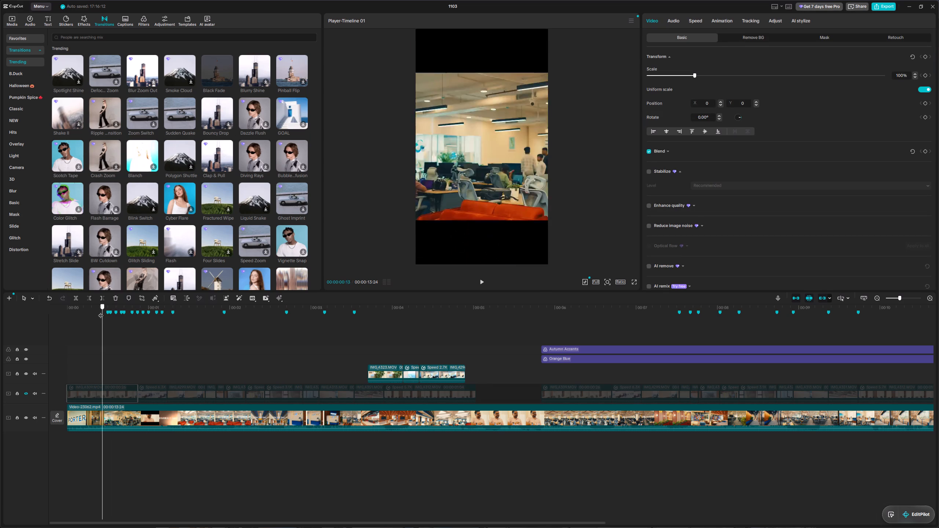
{"action": "left_click_drag", "start_coordinate": [101, 312], "coordinate": [106, 313]}
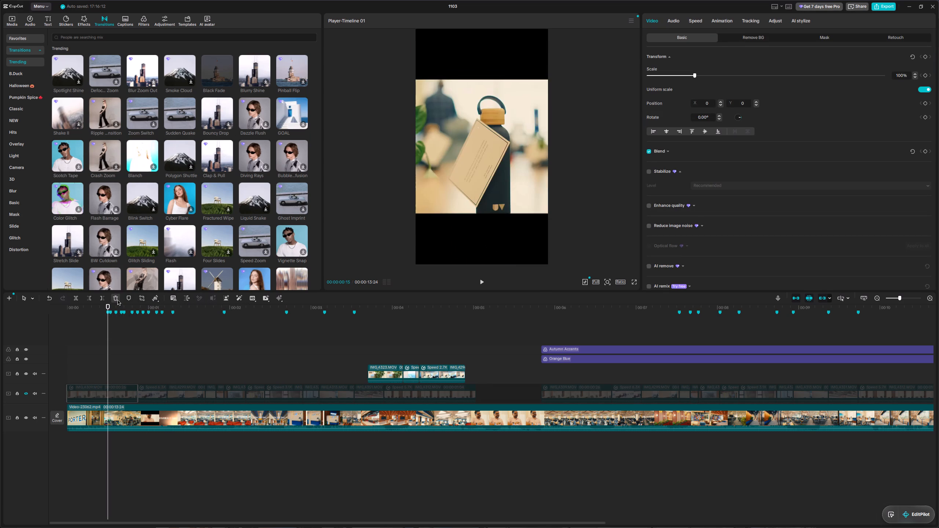
{"action": "left_click", "coordinate": [101, 300]}
Select all the pasted clips after the first one and move them up against its new end.
{"action": "left_click_drag", "start_coordinate": [108, 304], "coordinate": [111, 304]}
{"action": "left_click", "coordinate": [146, 388]}
{"action": "left_click_drag", "start_coordinate": [501, 389], "coordinate": [134, 399]}
{"action": "left_click_drag", "start_coordinate": [147, 396], "coordinate": [129, 397]}
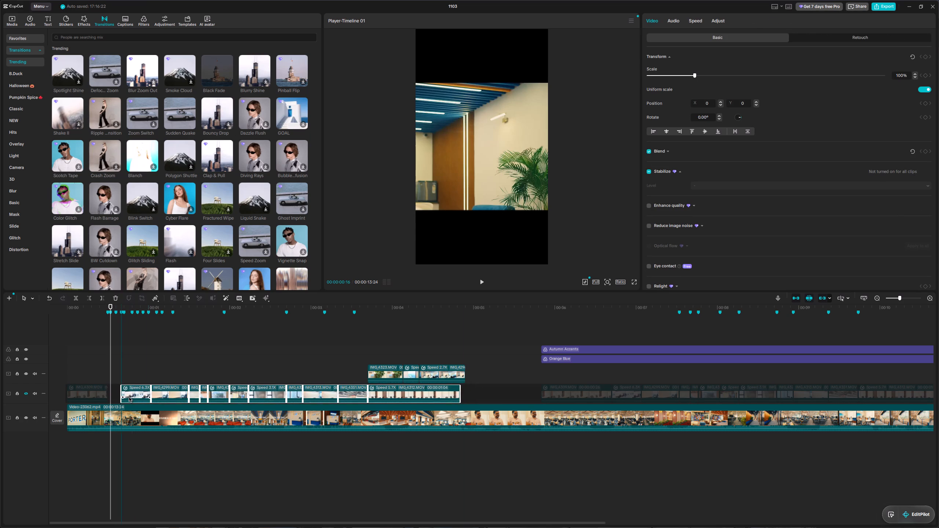
{"action": "left_click_drag", "start_coordinate": [129, 397], "coordinate": [121, 397]}
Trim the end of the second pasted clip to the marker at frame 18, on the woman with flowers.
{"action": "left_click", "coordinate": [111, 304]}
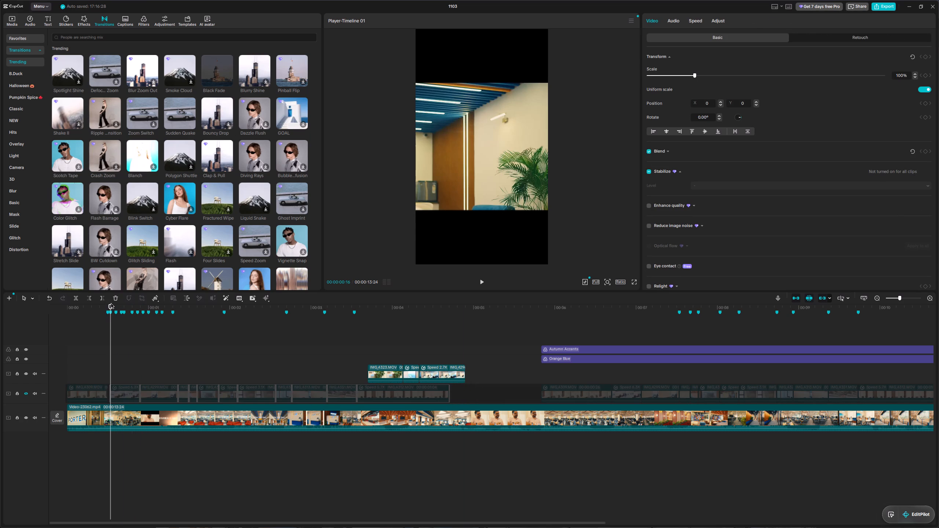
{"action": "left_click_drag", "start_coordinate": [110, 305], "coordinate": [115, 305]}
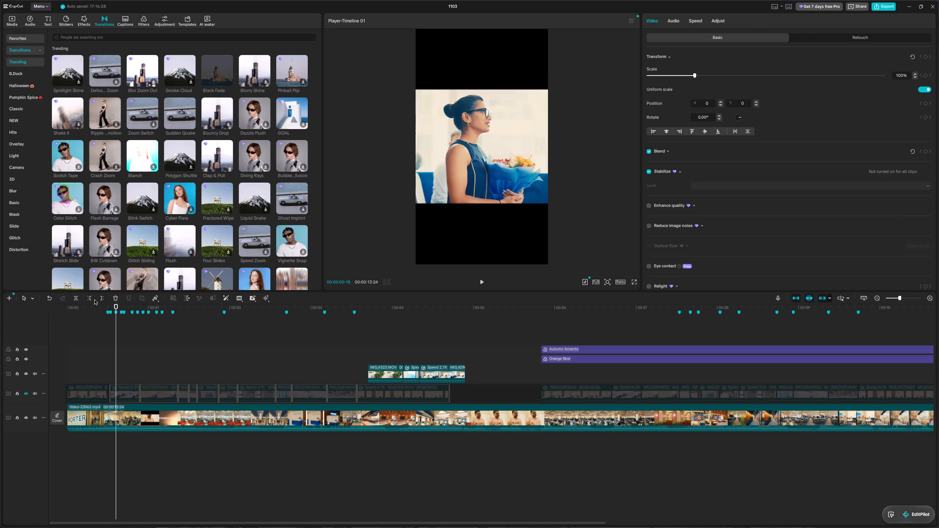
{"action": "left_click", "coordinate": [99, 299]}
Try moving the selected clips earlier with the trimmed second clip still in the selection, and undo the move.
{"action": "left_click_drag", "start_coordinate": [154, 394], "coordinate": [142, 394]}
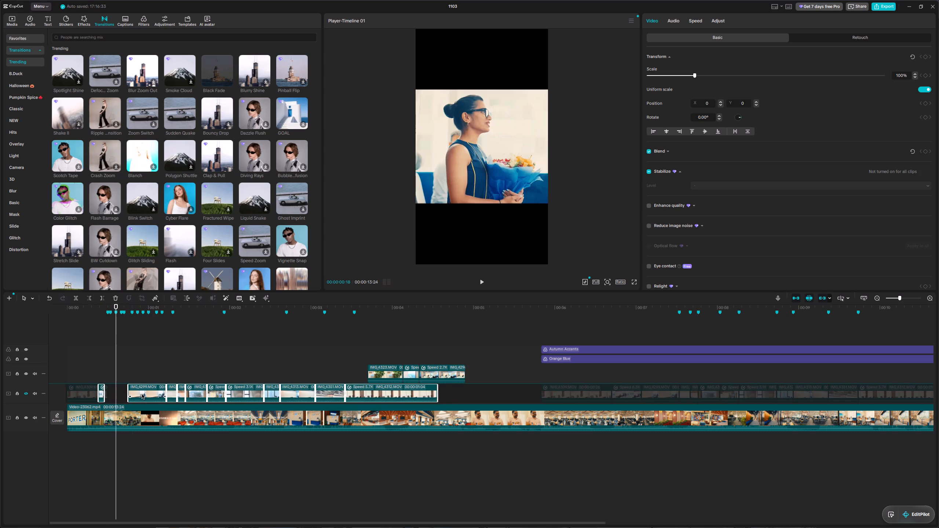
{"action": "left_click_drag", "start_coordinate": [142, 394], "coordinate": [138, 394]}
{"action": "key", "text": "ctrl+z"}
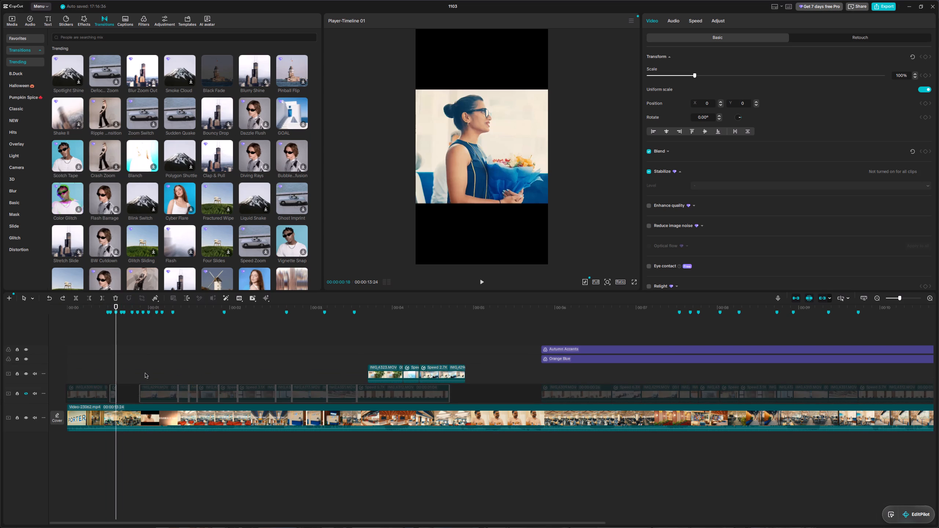
Select only the pasted clips after the second one and move them earlier, close to its end.
{"action": "left_click", "coordinate": [145, 373]}
{"action": "left_click_drag", "start_coordinate": [129, 379], "coordinate": [474, 399]}
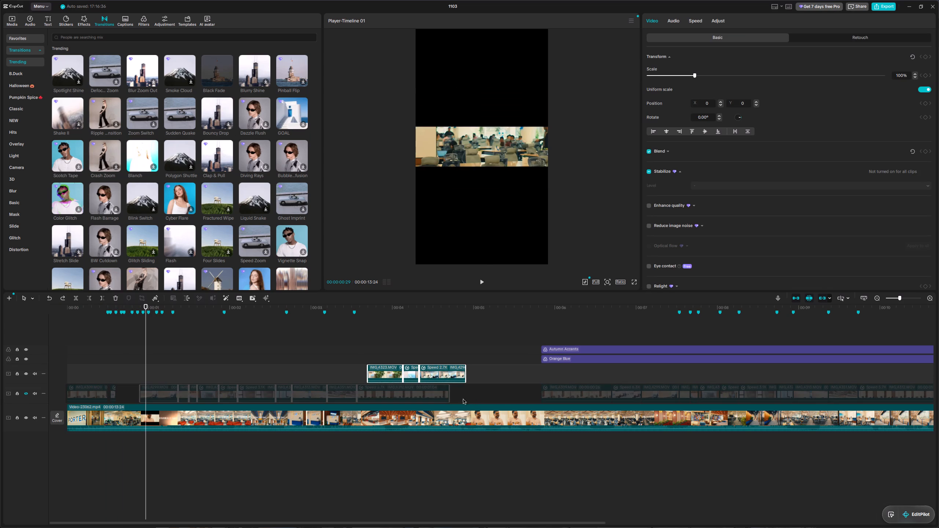
{"action": "left_click", "coordinate": [188, 359]}
{"action": "left_click_drag", "start_coordinate": [135, 388], "coordinate": [459, 400]}
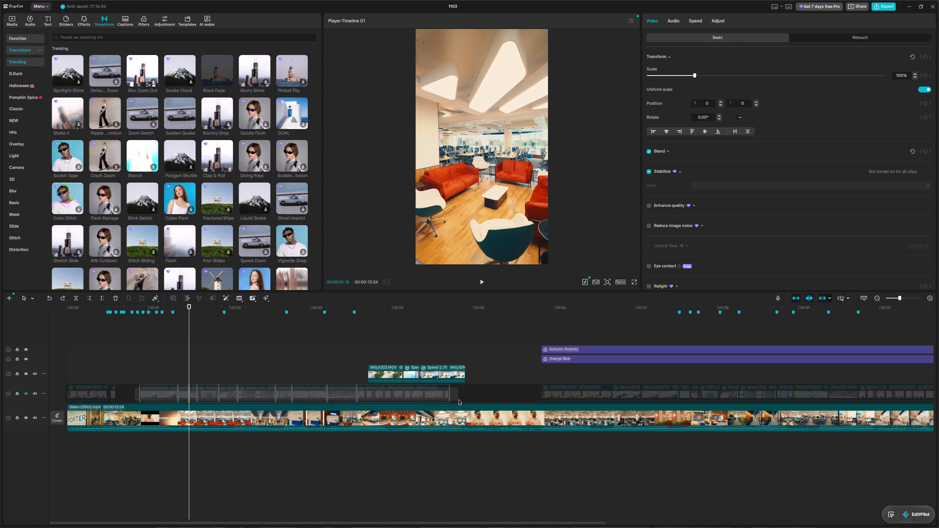
{"action": "left_click_drag", "start_coordinate": [459, 400], "coordinate": [459, 400]}
{"action": "left_click_drag", "start_coordinate": [146, 394], "coordinate": [125, 395]}
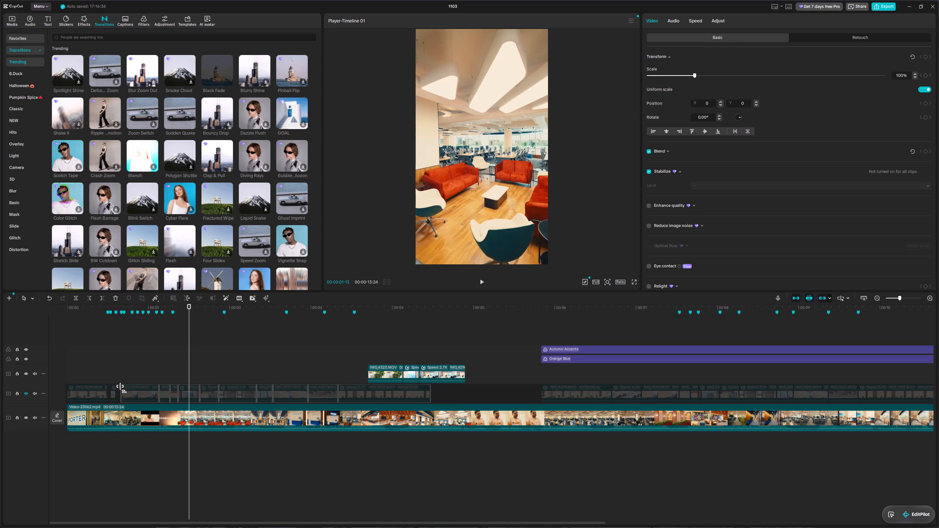
Trim the end of the second pasted clip to the second intro marker, at frame 16.
{"action": "left_click_drag", "start_coordinate": [188, 312], "coordinate": [106, 325]}
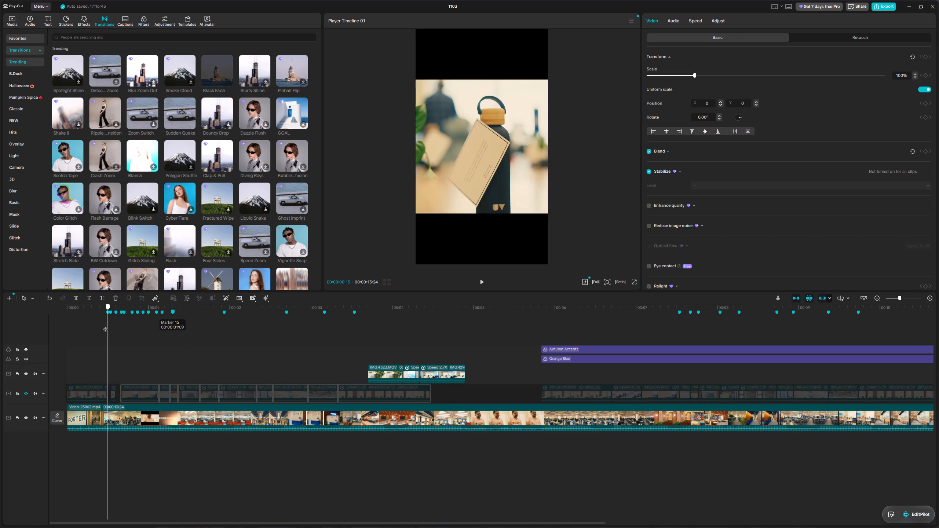
{"action": "left_click_drag", "start_coordinate": [106, 325], "coordinate": [106, 328]}
{"action": "left_click", "coordinate": [112, 389]}
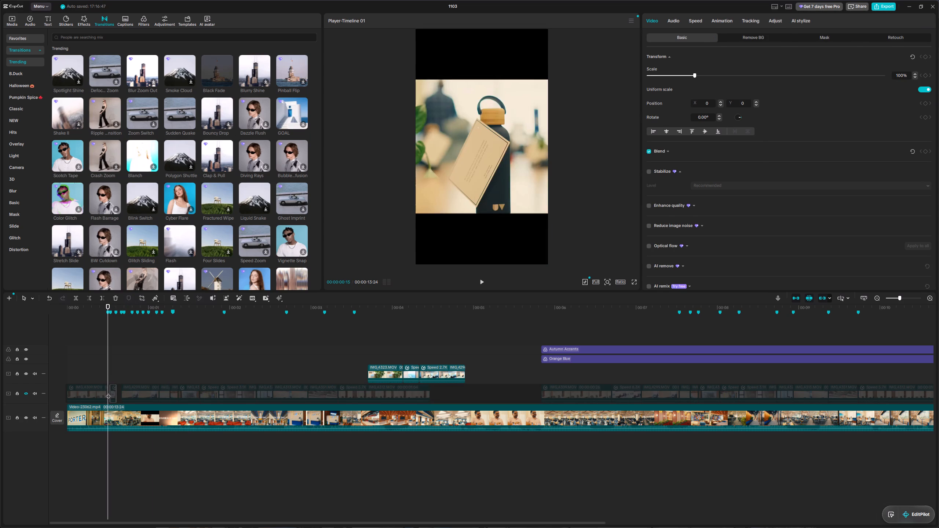
{"action": "left_click", "coordinate": [109, 390]}
{"action": "left_click", "coordinate": [108, 303]}
{"action": "left_click_drag", "start_coordinate": [107, 305], "coordinate": [111, 308]}
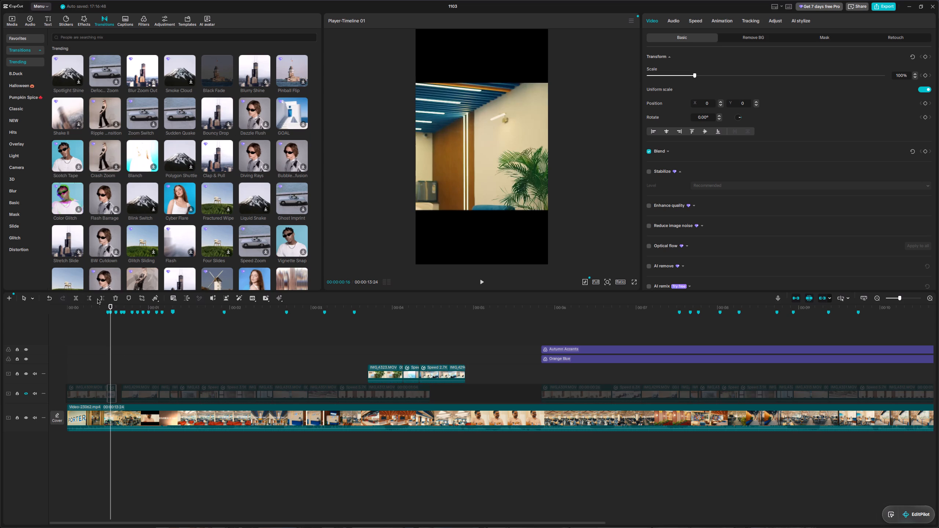
{"action": "left_click", "coordinate": [99, 300]}
Place the third and fourth pasted clips directly after their predecessors, trimming each to its next marker, at frames 18 and 20.
{"action": "left_click_drag", "start_coordinate": [134, 391], "coordinate": [124, 392]}
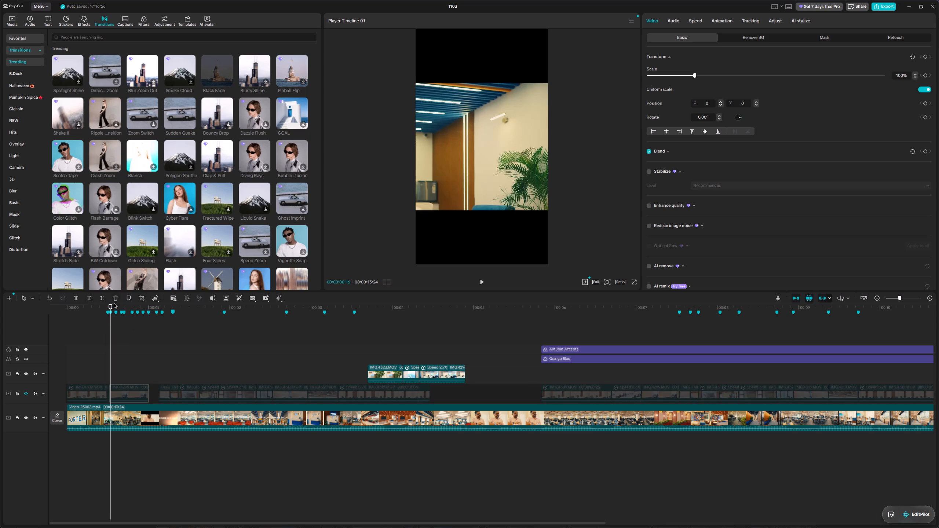
{"action": "left_click_drag", "start_coordinate": [112, 305], "coordinate": [116, 307]}
{"action": "key", "text": "w"}
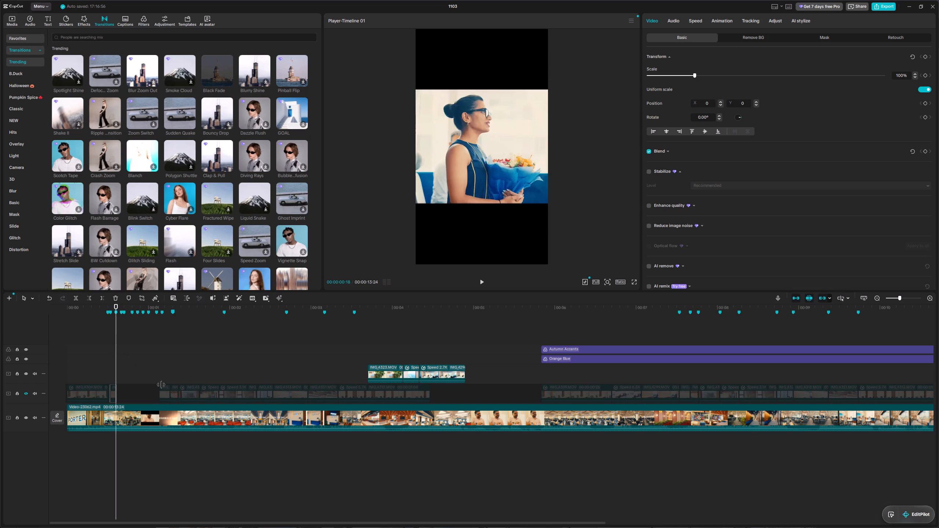
{"action": "left_click_drag", "start_coordinate": [165, 390], "coordinate": [121, 391]}
{"action": "left_click_drag", "start_coordinate": [117, 306], "coordinate": [121, 307]}
{"action": "key", "text": "w"}
Place the fifth pasted clip directly after the fourth and trim its end to the marker at frame 21.
{"action": "left_click", "coordinate": [175, 395]}
{"action": "left_click_drag", "start_coordinate": [176, 395], "coordinate": [165, 395]}
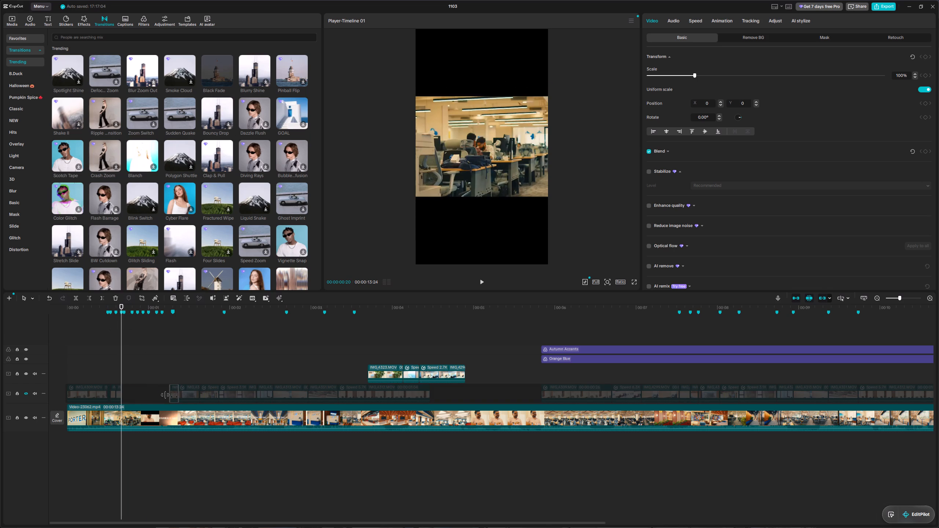
{"action": "left_click_drag", "start_coordinate": [165, 395], "coordinate": [129, 397]}
{"action": "left_click", "coordinate": [122, 303]}
{"action": "left_click_drag", "start_coordinate": [121, 305], "coordinate": [125, 305]}
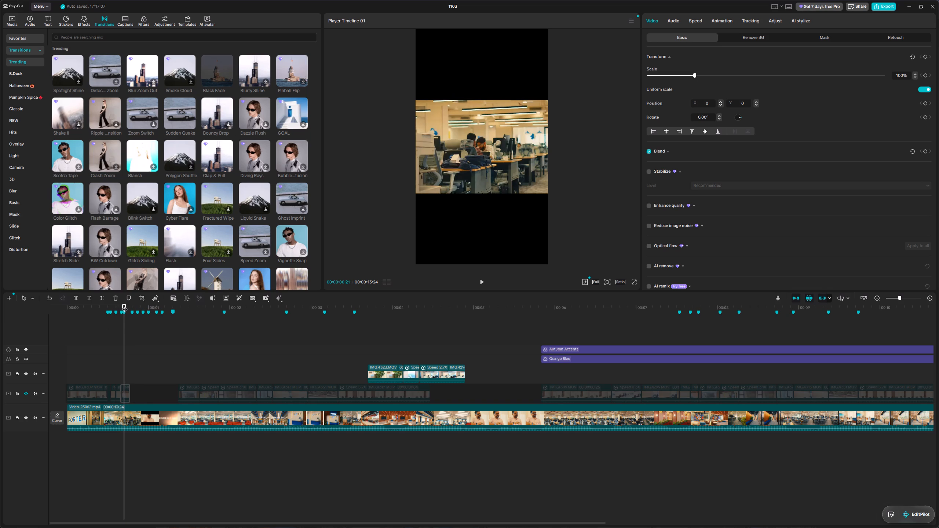
{"action": "key", "text": "w"}
Place the sixth pasted clip directly after the fifth and trim its end to the marker on the Stay Consistent mural.
{"action": "left_click_drag", "start_coordinate": [189, 391], "coordinate": [138, 394]}
{"action": "left_click", "coordinate": [124, 304]}
{"action": "left_click_drag", "start_coordinate": [127, 305], "coordinate": [130, 305]}
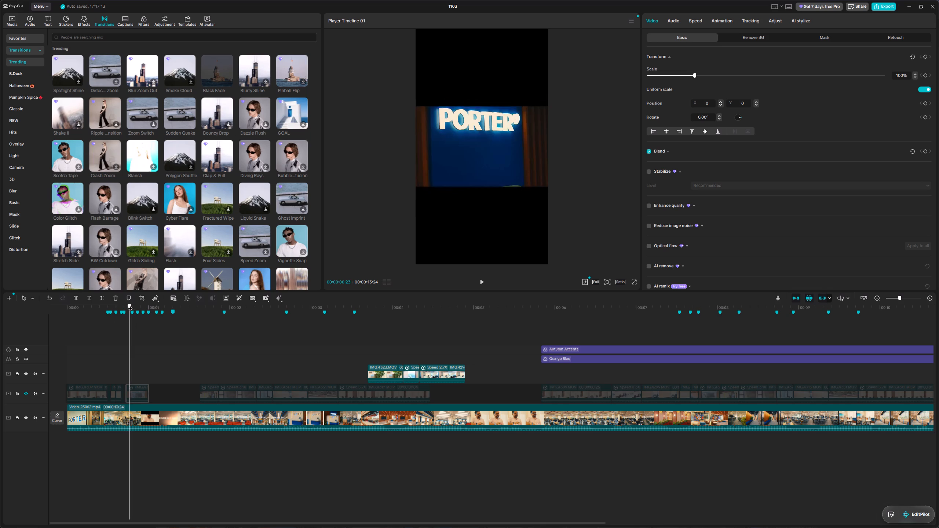
{"action": "left_click_drag", "start_coordinate": [130, 305], "coordinate": [131, 305]}
{"action": "key", "text": "w"}
Place the seventh pasted clip directly after the sixth and trim its end to the marker on the man in pink.
{"action": "left_click_drag", "start_coordinate": [207, 394], "coordinate": [152, 396]}
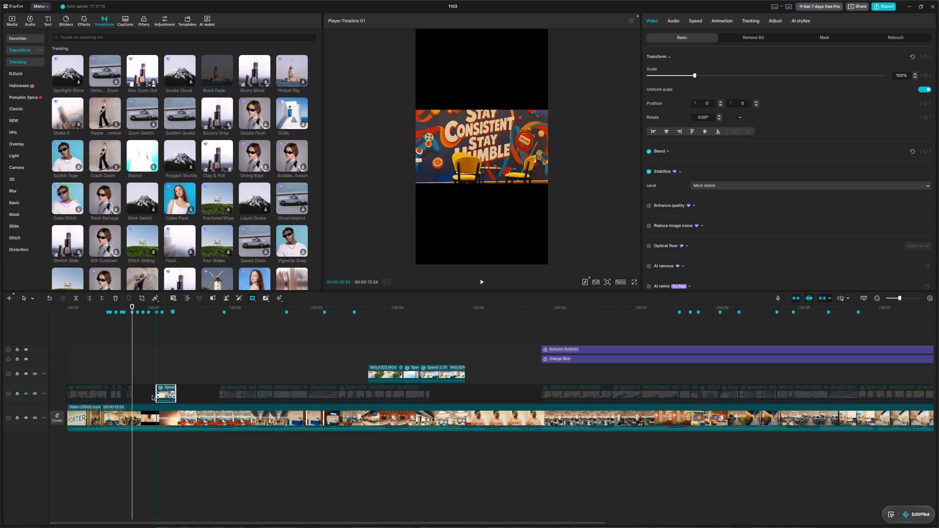
{"action": "left_click_drag", "start_coordinate": [152, 396], "coordinate": [140, 396]}
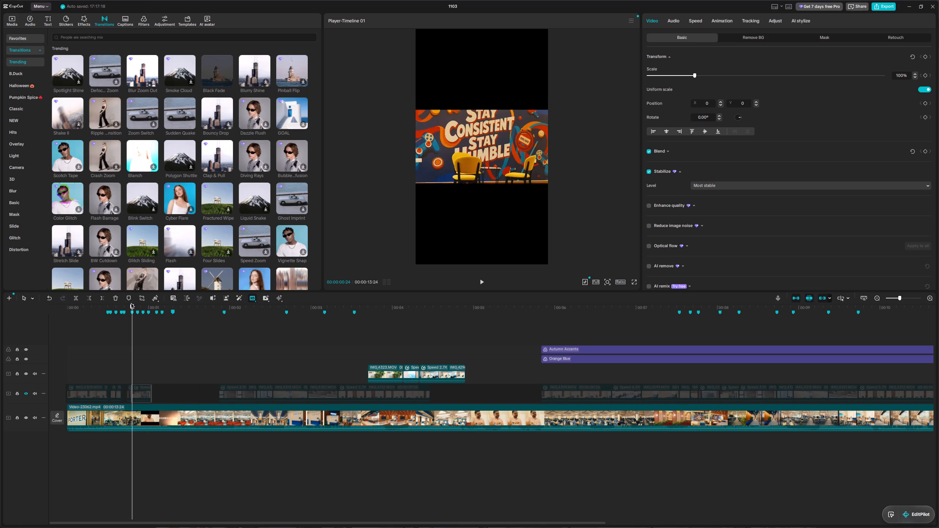
{"action": "left_click_drag", "start_coordinate": [131, 304], "coordinate": [136, 306]}
{"action": "key", "text": "w"}
Place the eighth and ninth pasted clips directly after their predecessors, trimming each to its next marker, at 00:28 and 01:00.
{"action": "left_click_drag", "start_coordinate": [228, 392], "coordinate": [162, 392]}
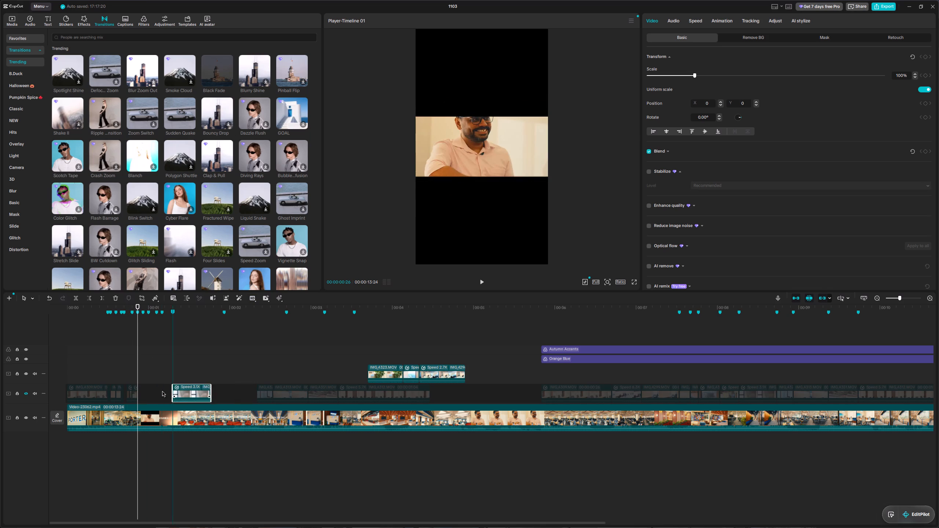
{"action": "left_click_drag", "start_coordinate": [162, 392], "coordinate": [147, 393]}
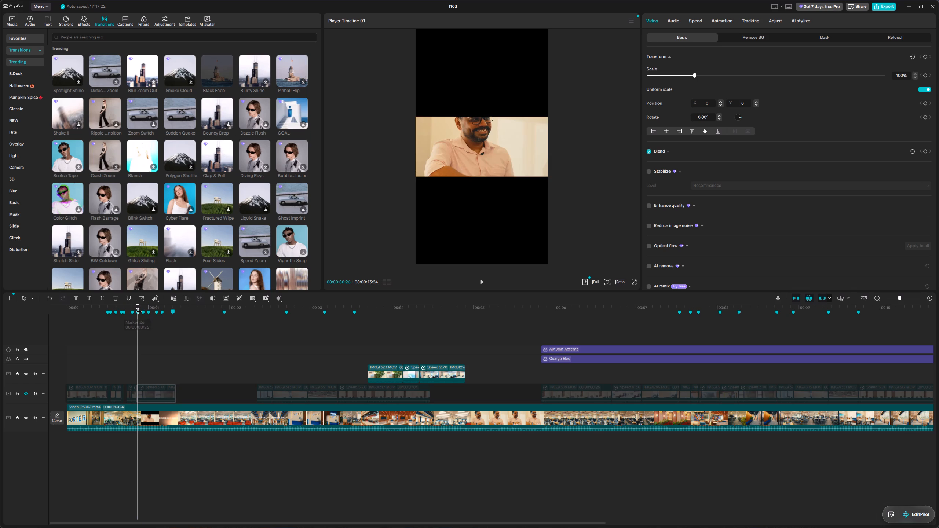
{"action": "left_click_drag", "start_coordinate": [137, 305], "coordinate": [143, 307]}
{"action": "key", "text": "w"}
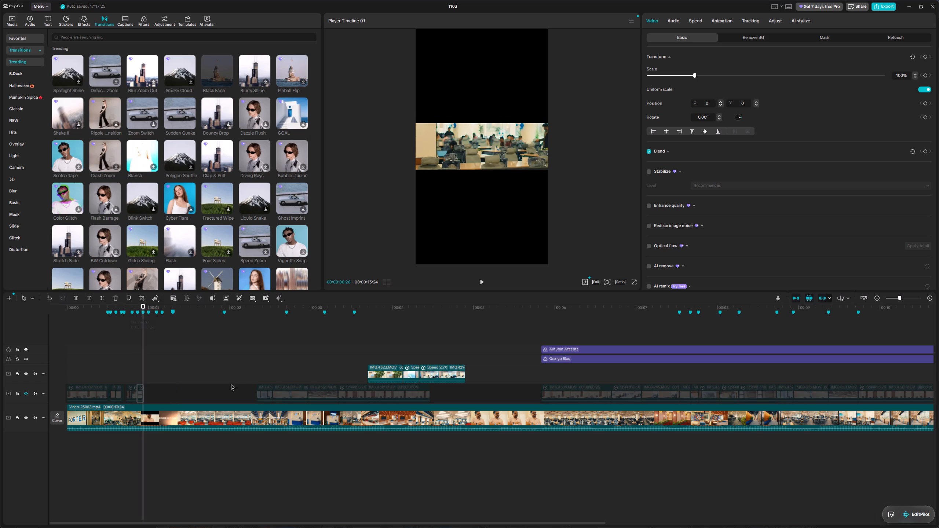
{"action": "left_click_drag", "start_coordinate": [265, 393], "coordinate": [151, 396]}
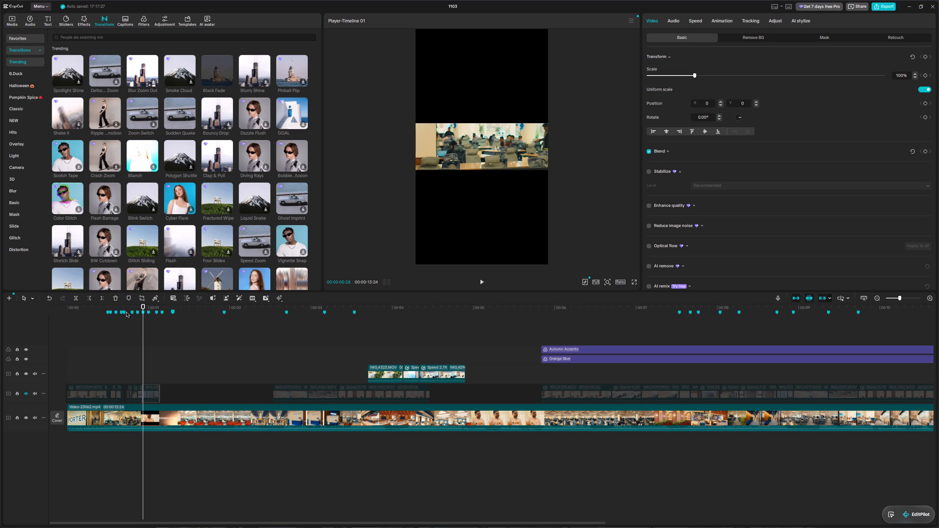
{"action": "left_click_drag", "start_coordinate": [142, 304], "coordinate": [149, 304]}
{"action": "key", "text": "w"}
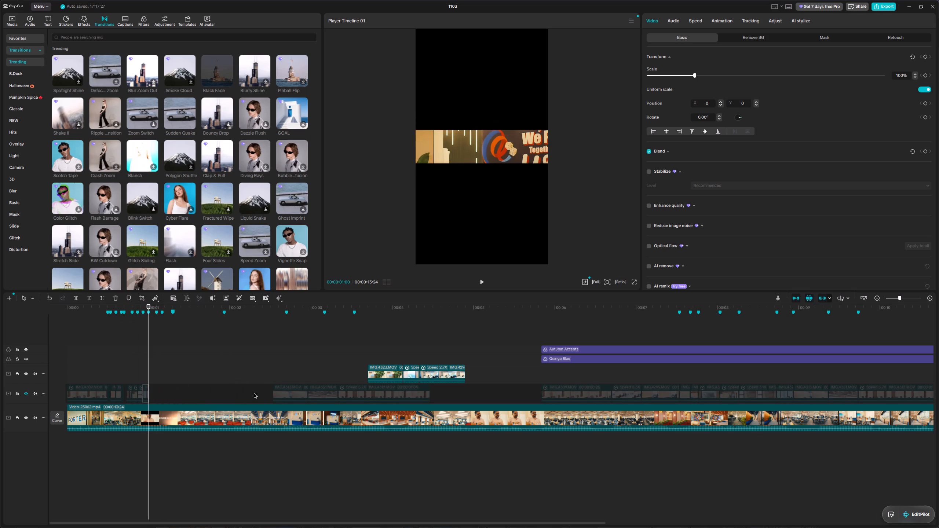
Place the tenth and eleventh pasted clips directly after their predecessors, trimming each to its next marker, at 01:03 and 01:05.
{"action": "left_click_drag", "start_coordinate": [281, 393], "coordinate": [160, 395]}
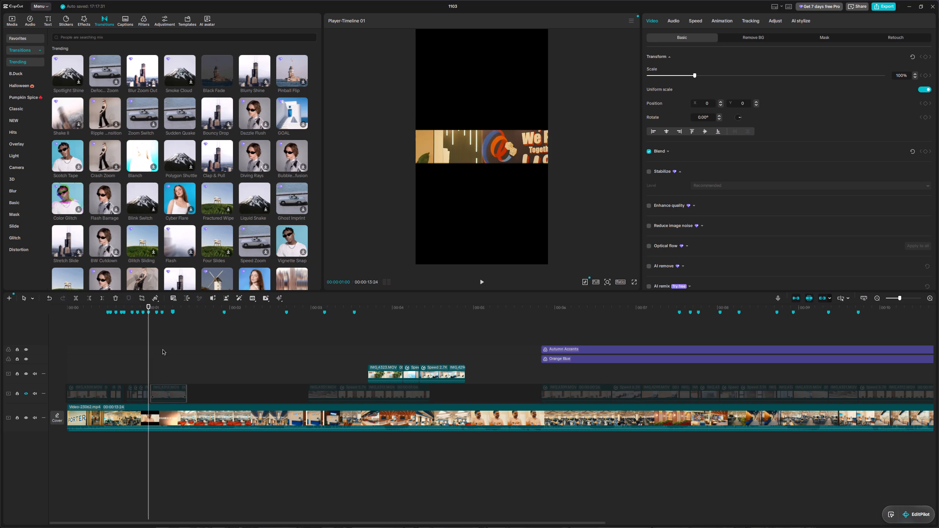
{"action": "left_click_drag", "start_coordinate": [168, 389], "coordinate": [164, 389]}
{"action": "left_click_drag", "start_coordinate": [148, 304], "coordinate": [155, 305]}
{"action": "key", "text": "w"}
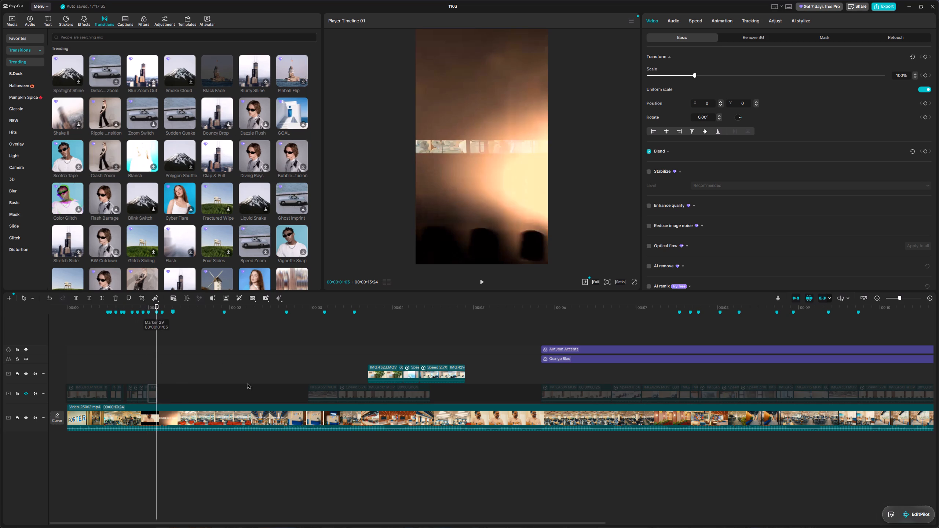
{"action": "left_click_drag", "start_coordinate": [314, 390], "coordinate": [162, 392]}
{"action": "left_click_drag", "start_coordinate": [156, 304], "coordinate": [162, 304]}
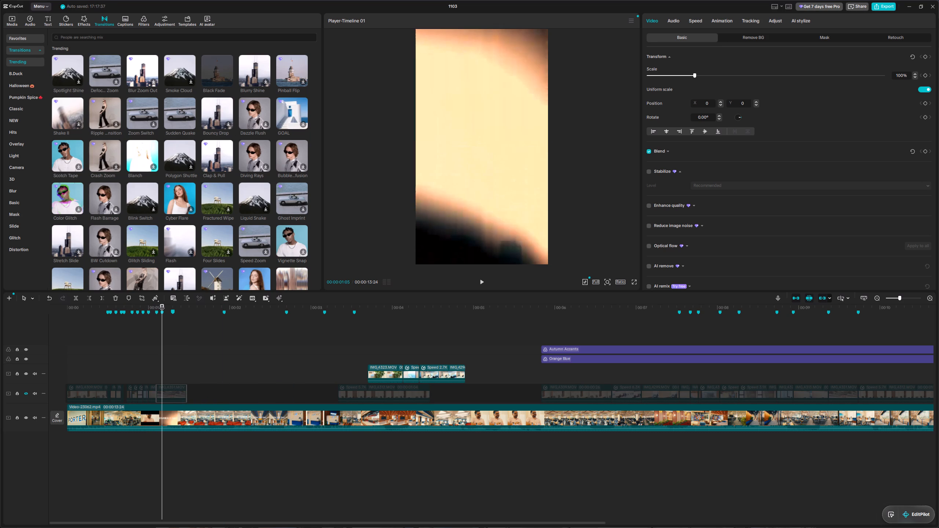
{"action": "key", "text": "w"}
Delete the leftover pasted clips between the trimmed intro and the Vertical-format montage on the same track.
{"action": "left_click_drag", "start_coordinate": [463, 396], "coordinate": [369, 394]}
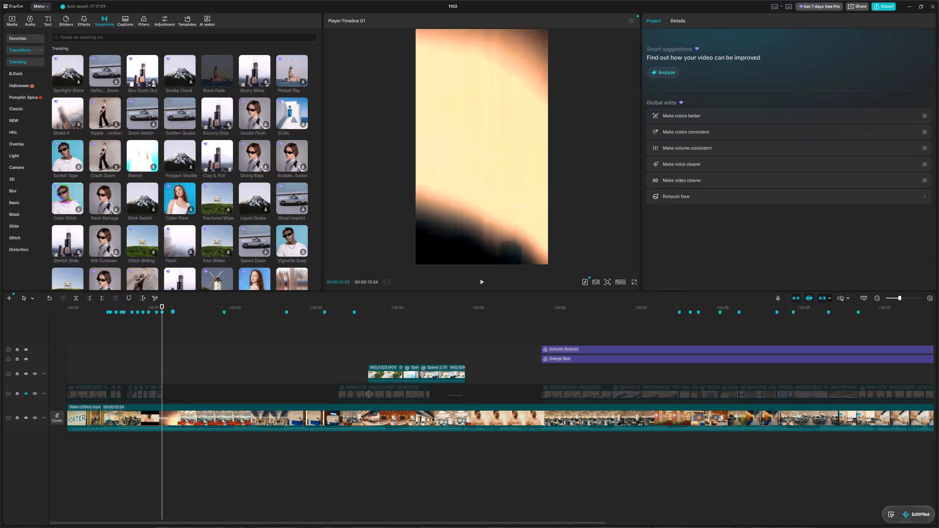
{"action": "left_click_drag", "start_coordinate": [369, 394], "coordinate": [310, 394]}
{"action": "key", "text": "Delete"}
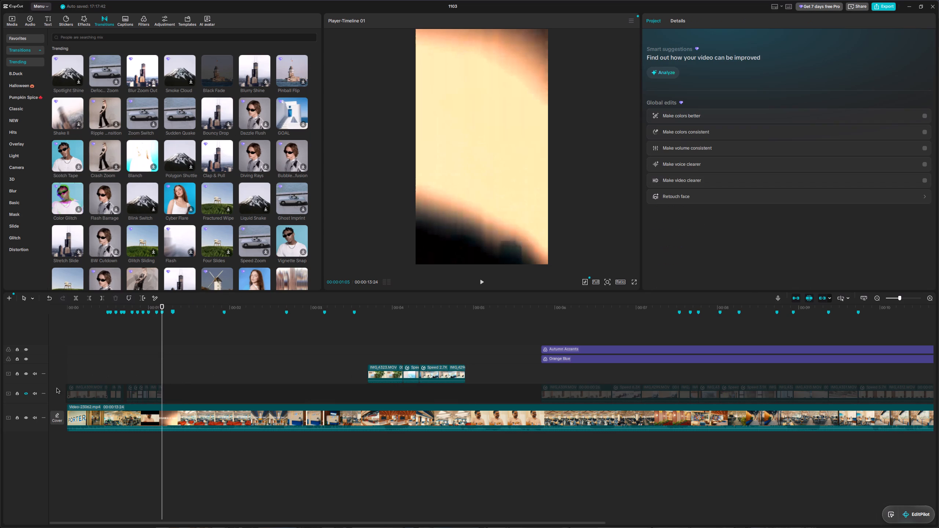
Unhide the track holding the intro clips.
{"action": "left_click", "coordinate": [26, 393]}
Play the intro from the start several times to check its fast cuts against the reference video.
{"action": "left_click_drag", "start_coordinate": [160, 348], "coordinate": [55, 349]}
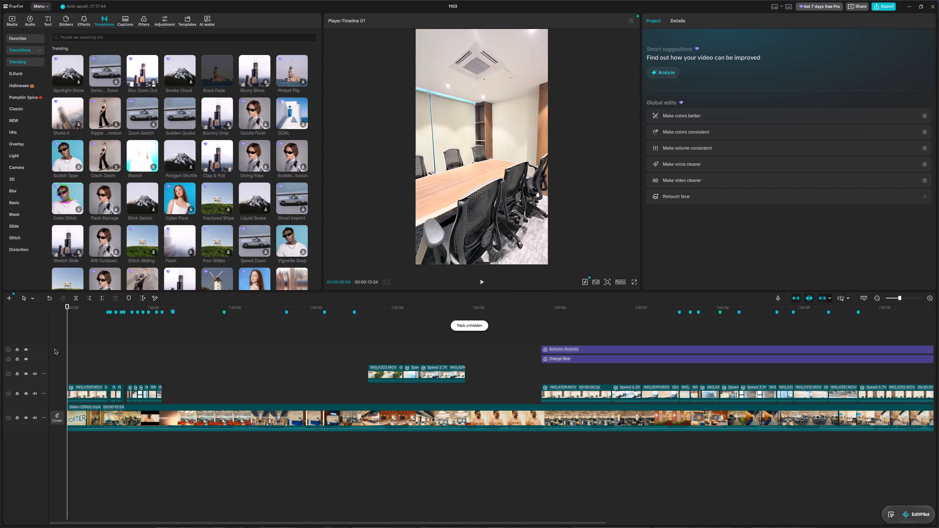
{"action": "key", "text": "space"}
{"action": "key", "text": "space"}
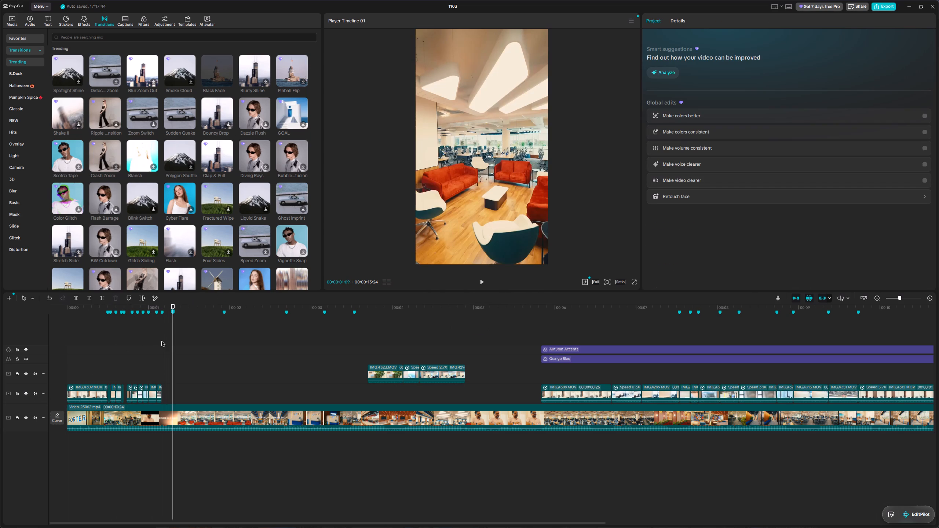
{"action": "left_click_drag", "start_coordinate": [171, 345], "coordinate": [64, 364]}
{"action": "key", "text": "space"}
{"action": "key", "text": "space"}
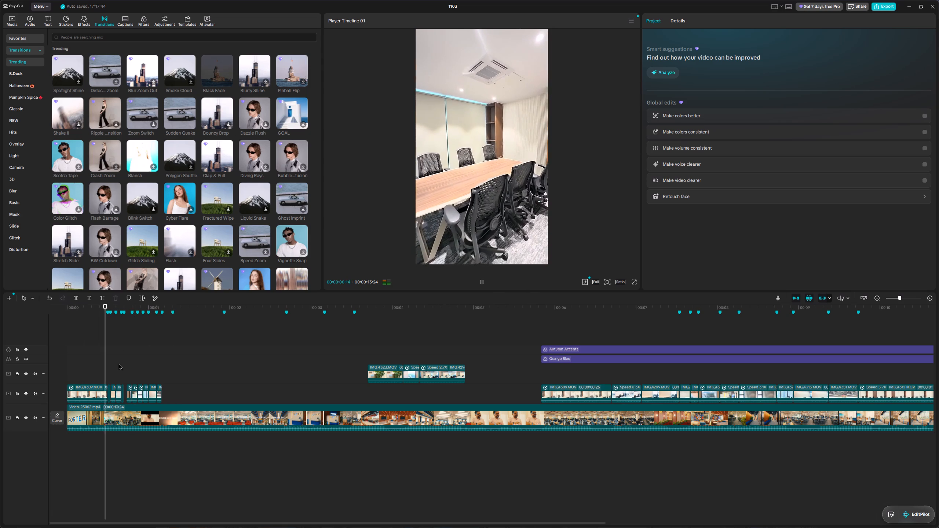
{"action": "key", "text": "space"}
{"action": "key", "text": "space"}
{"action": "key", "text": "space"}
{"action": "left_click_drag", "start_coordinate": [194, 348], "coordinate": [42, 351]}
Search the video effects for closing bars and add the Vertical Close effect at the start of the timeline.
{"action": "left_click", "coordinate": [88, 21]}
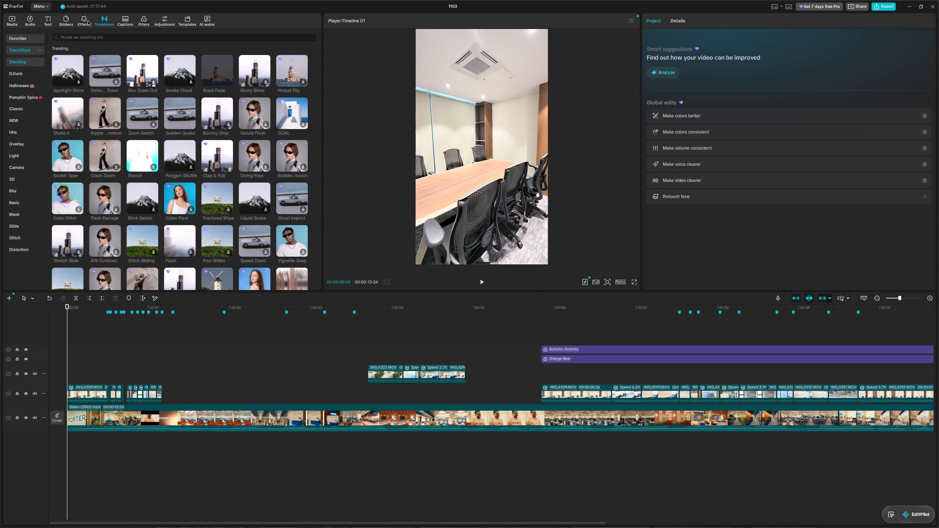
{"action": "left_click", "coordinate": [101, 36]}
{"action": "type", "text": "cld"}
{"action": "key", "text": "BackSpace"}
{"action": "type", "text": "sing bars"}
{"action": "key", "text": "Return"}
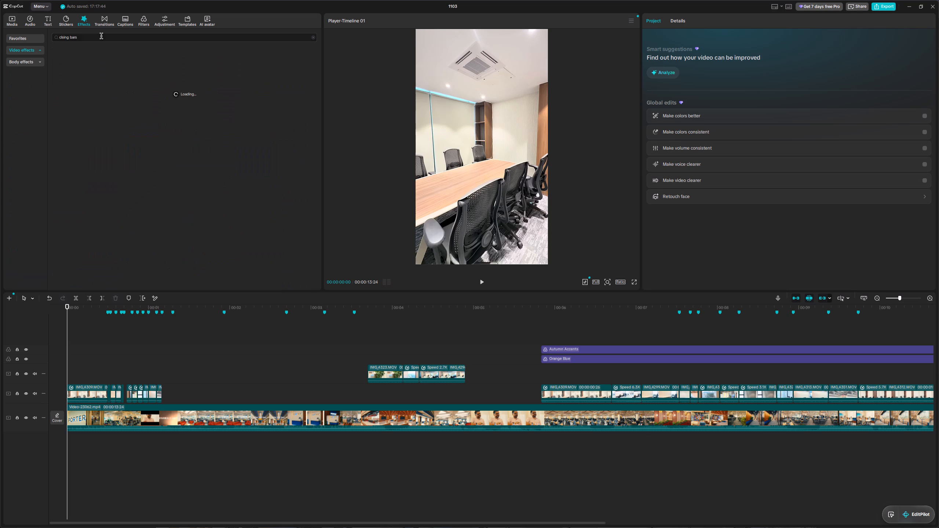
{"action": "left_click", "coordinate": [62, 38]}
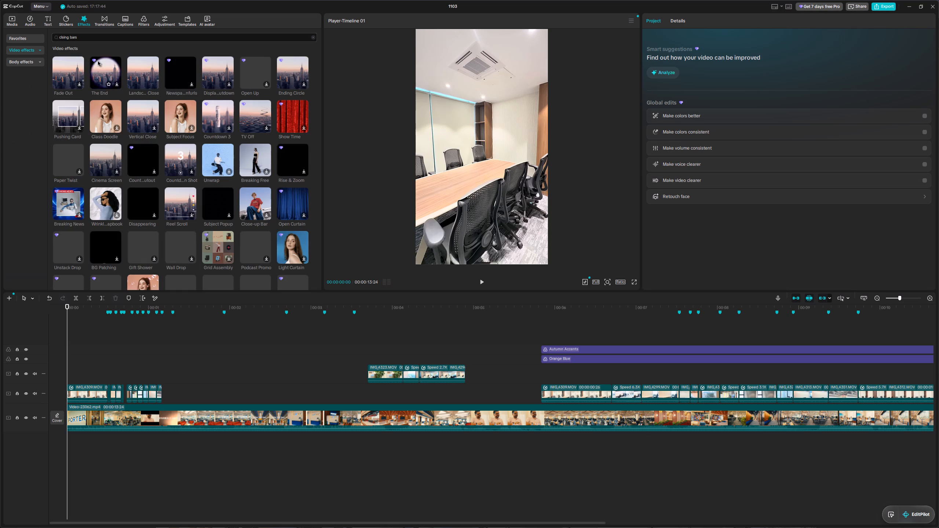
{"action": "key", "text": "o"}
{"action": "key", "text": "Return"}
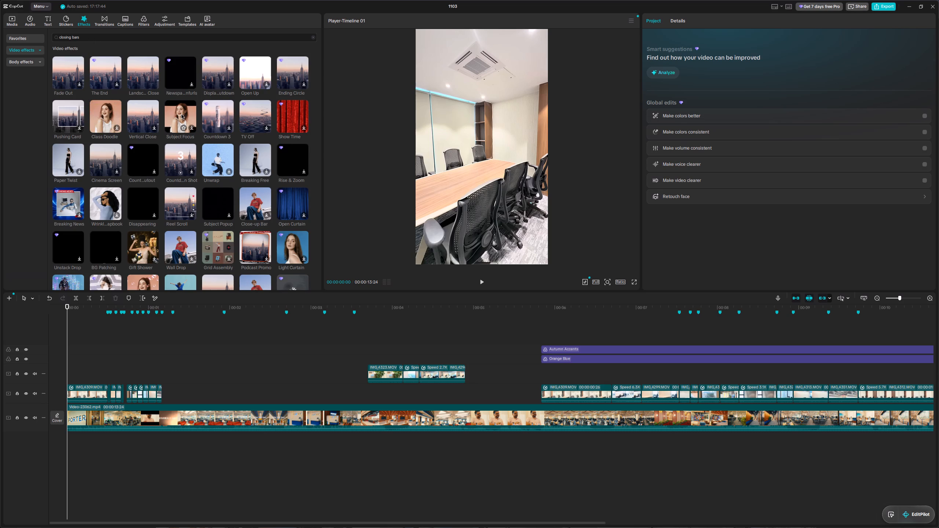
{"action": "left_click_drag", "start_coordinate": [145, 116], "coordinate": [74, 371]}
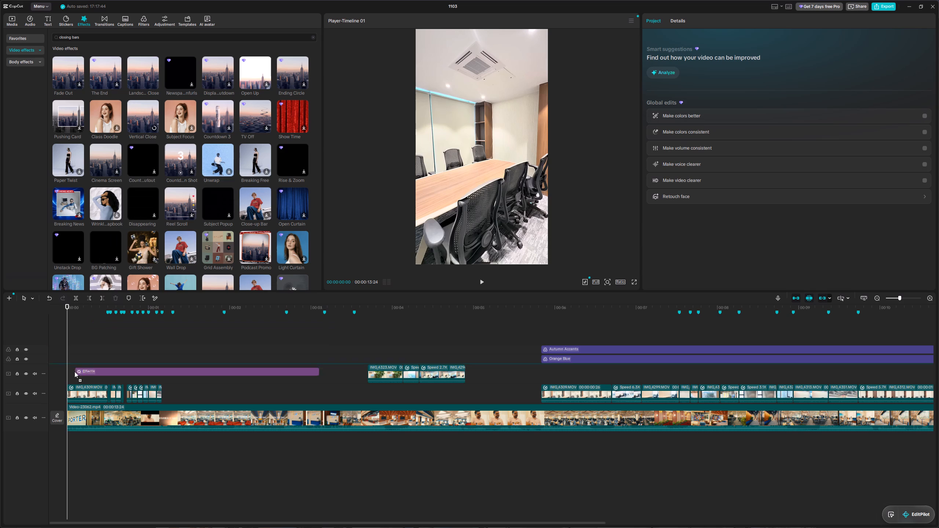
{"action": "left_click_drag", "start_coordinate": [74, 371], "coordinate": [67, 382]}
Preview the Vertical Close effect and shorten it to end with the last intro clip at the 01:05 marker.
{"action": "key", "text": "space"}
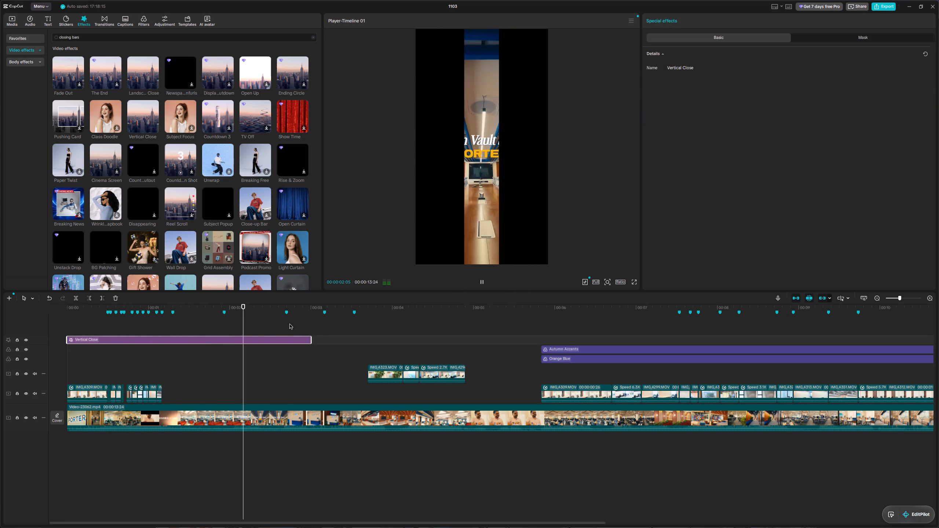
{"action": "key", "text": "space"}
{"action": "left_click_drag", "start_coordinate": [309, 340], "coordinate": [145, 345]}
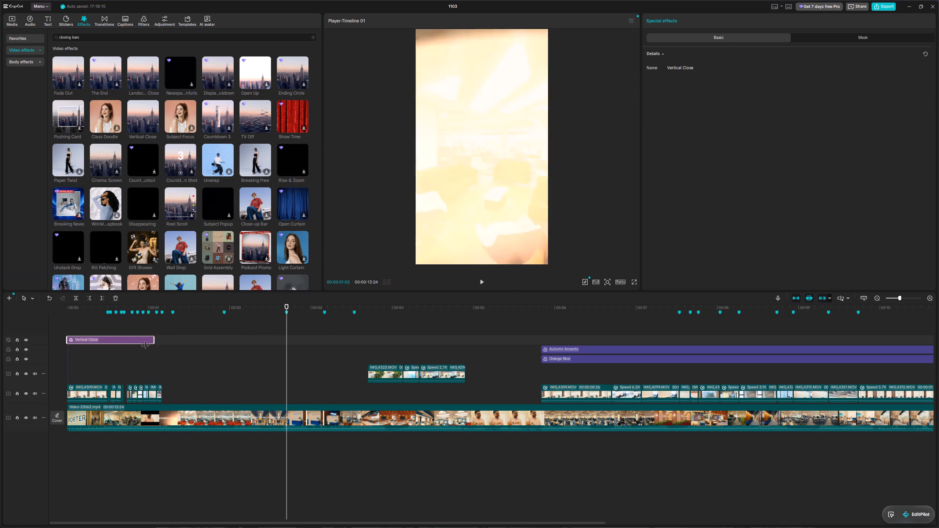
{"action": "left_click_drag", "start_coordinate": [145, 345], "coordinate": [162, 348]}
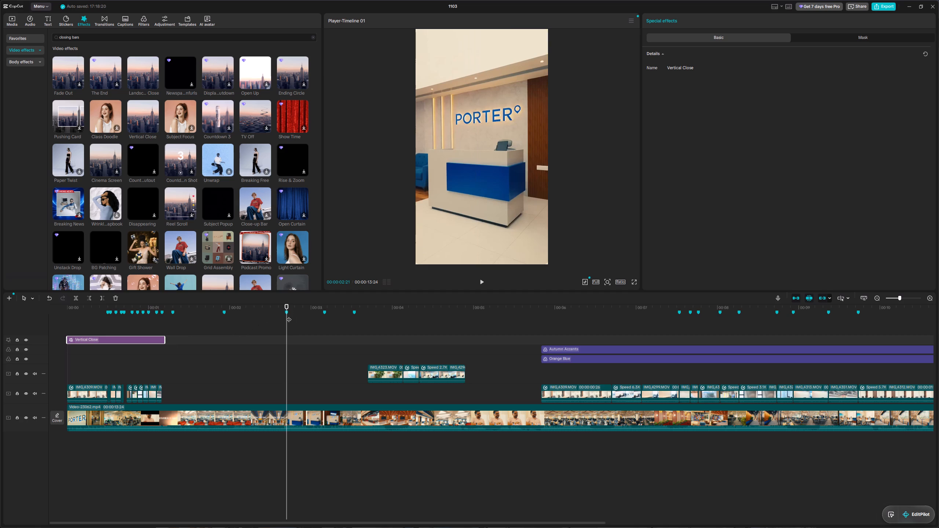
{"action": "left_click_drag", "start_coordinate": [286, 321], "coordinate": [47, 348]}
{"action": "key", "text": "space"}
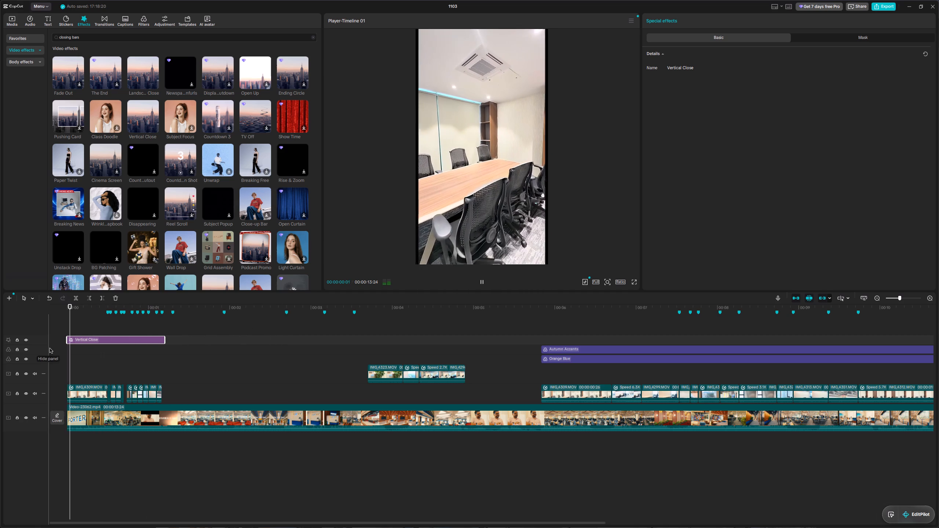
{"action": "key", "text": "space"}
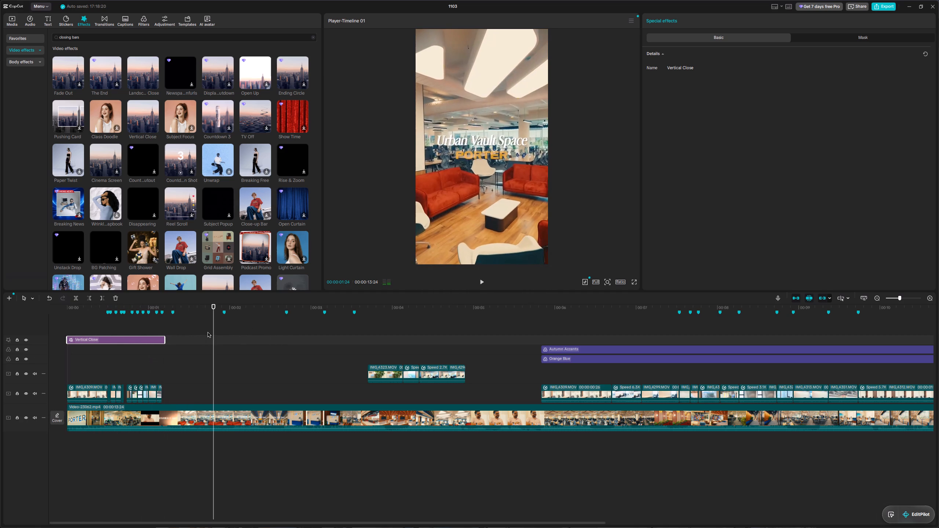
{"action": "left_click_drag", "start_coordinate": [213, 330], "coordinate": [133, 347]}
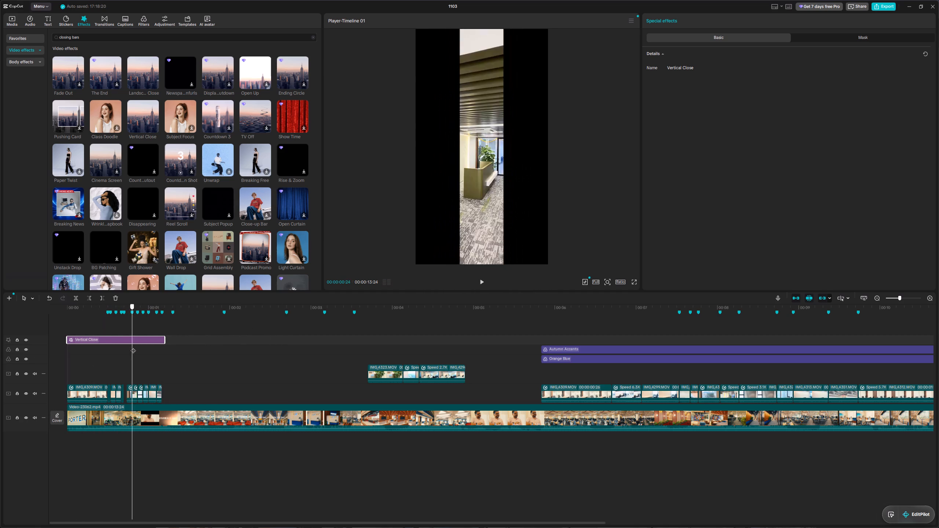
{"action": "left_click_drag", "start_coordinate": [133, 347], "coordinate": [163, 354]}
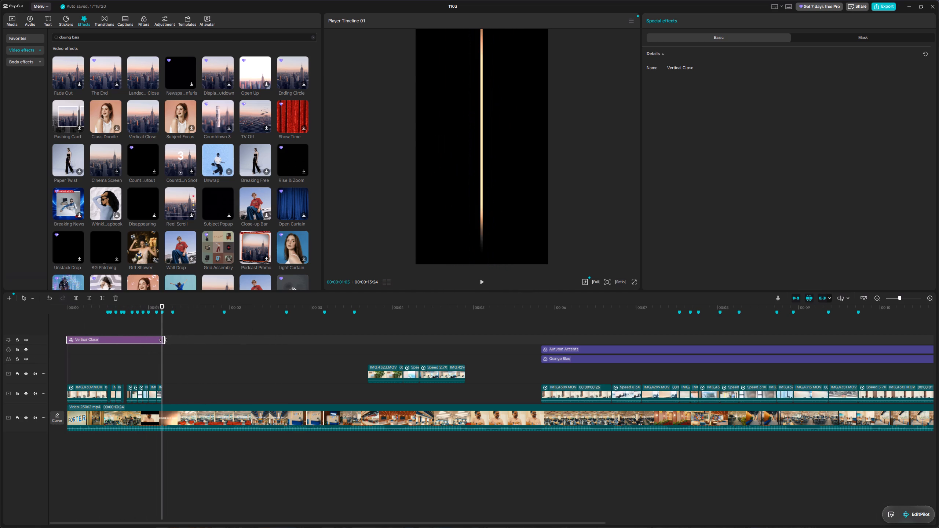
{"action": "left_click_drag", "start_coordinate": [164, 339], "coordinate": [160, 339]}
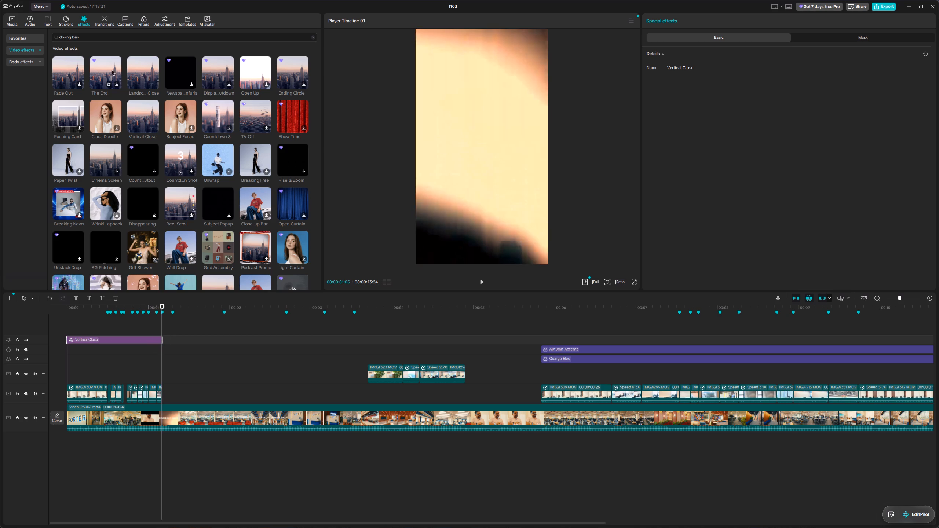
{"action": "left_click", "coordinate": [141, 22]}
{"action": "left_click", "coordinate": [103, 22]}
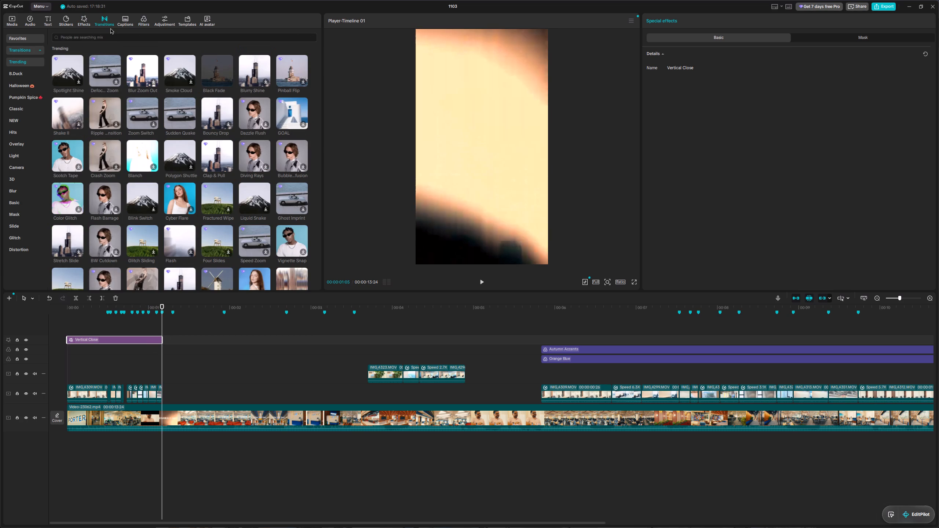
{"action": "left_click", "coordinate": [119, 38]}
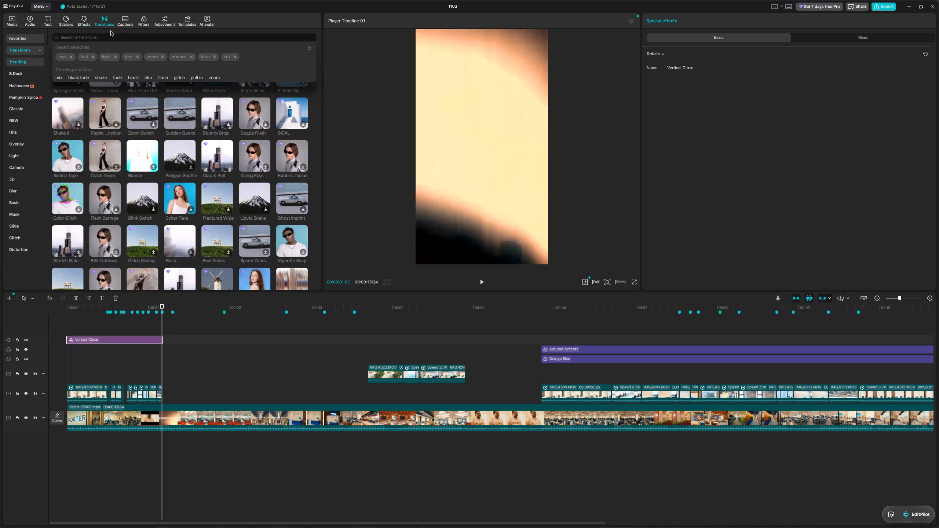
Move the group of clips on the upper video track down into the gap on the intro clips' track.
{"action": "left_click_drag", "start_coordinate": [474, 369], "coordinate": [370, 384]}
{"action": "left_click_drag", "start_coordinate": [387, 374], "coordinate": [387, 386]}
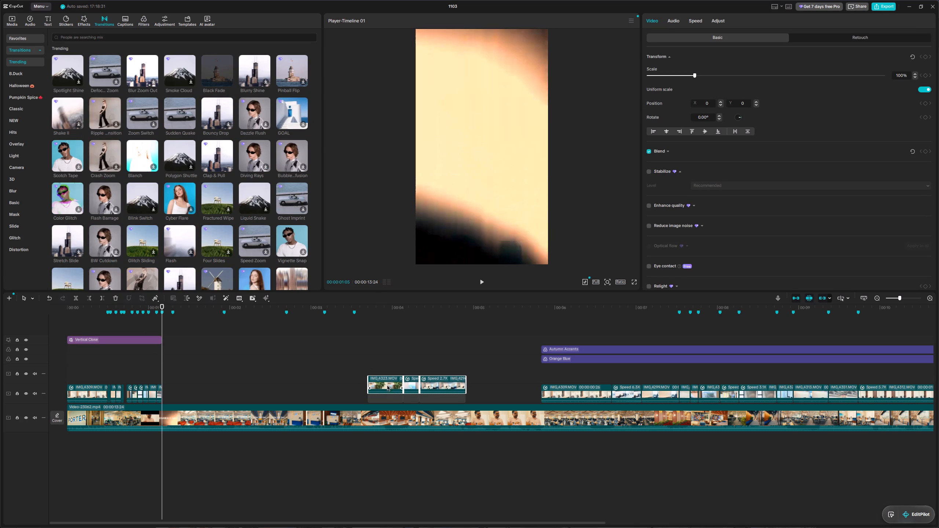
{"action": "left_click_drag", "start_coordinate": [387, 386], "coordinate": [388, 395]}
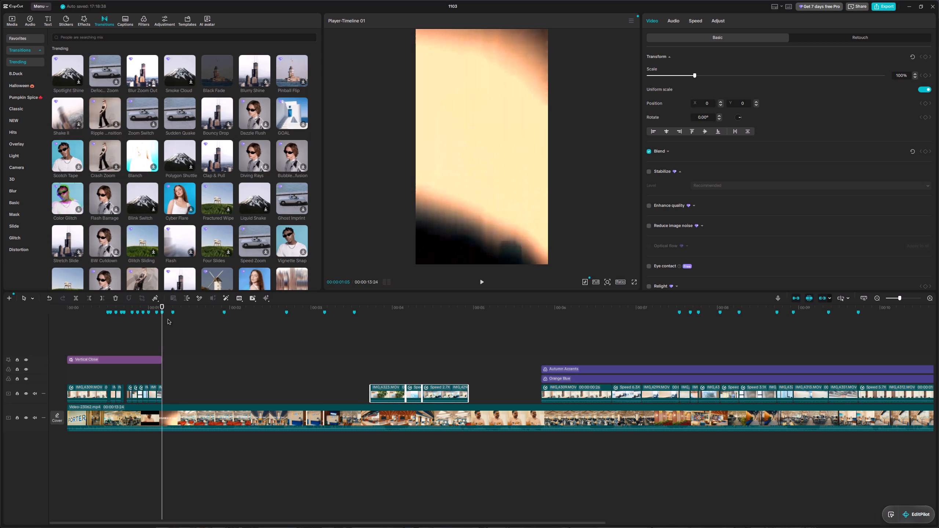
Preview the imported office clips in the media library to find a shot to follow the intro.
{"action": "left_click", "coordinate": [33, 23]}
{"action": "left_click", "coordinate": [12, 17]}
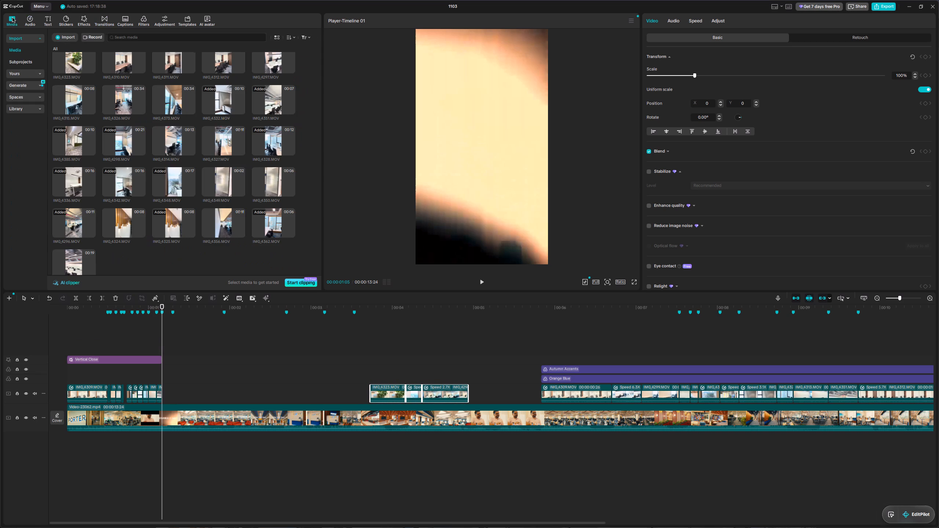
{"action": "scroll", "coordinate": [116, 109], "scroll_direction": "up", "scroll_amount": 3}
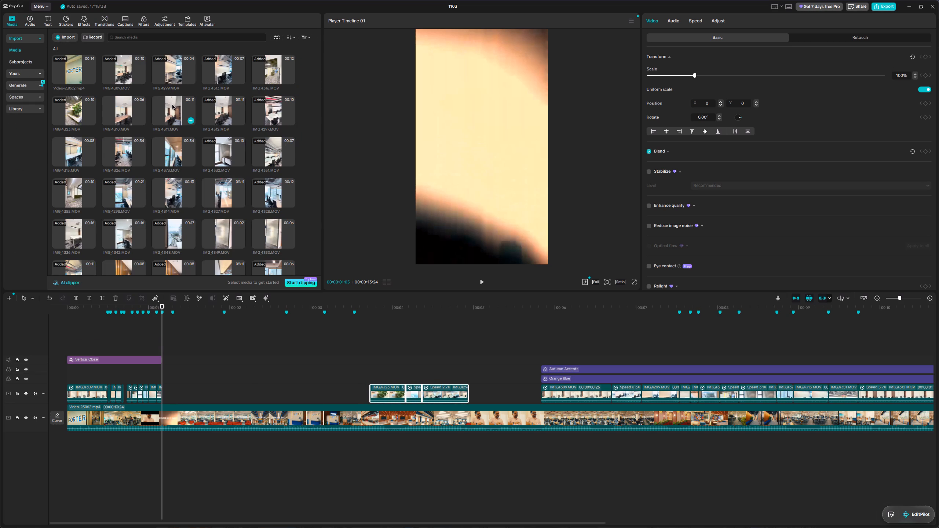
{"action": "left_click", "coordinate": [172, 105]}
{"action": "left_click", "coordinate": [222, 114]}
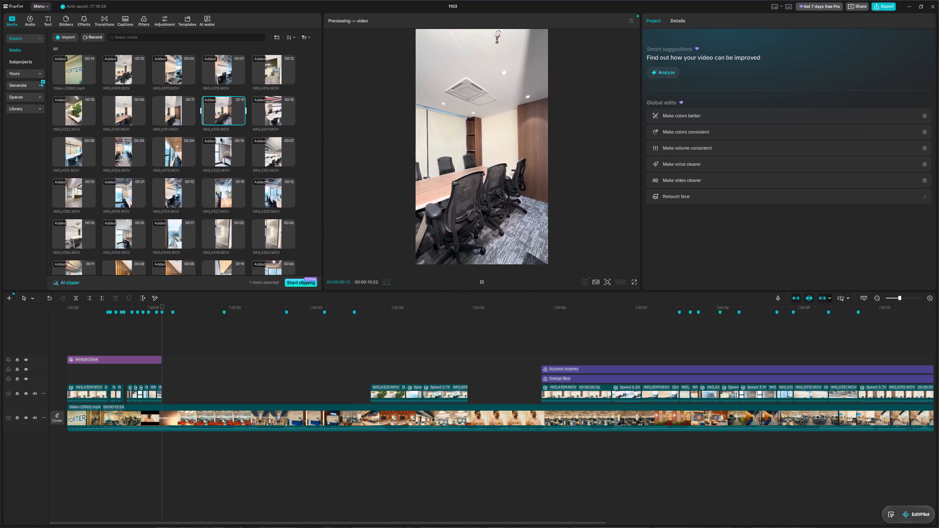
{"action": "left_click", "coordinate": [267, 108]}
{"action": "left_click", "coordinate": [114, 110]}
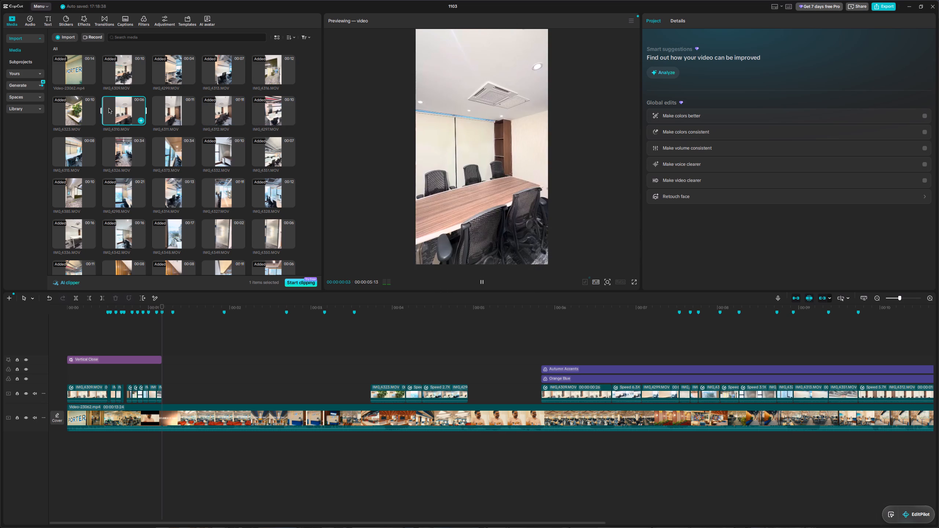
{"action": "left_click", "coordinate": [127, 156]}
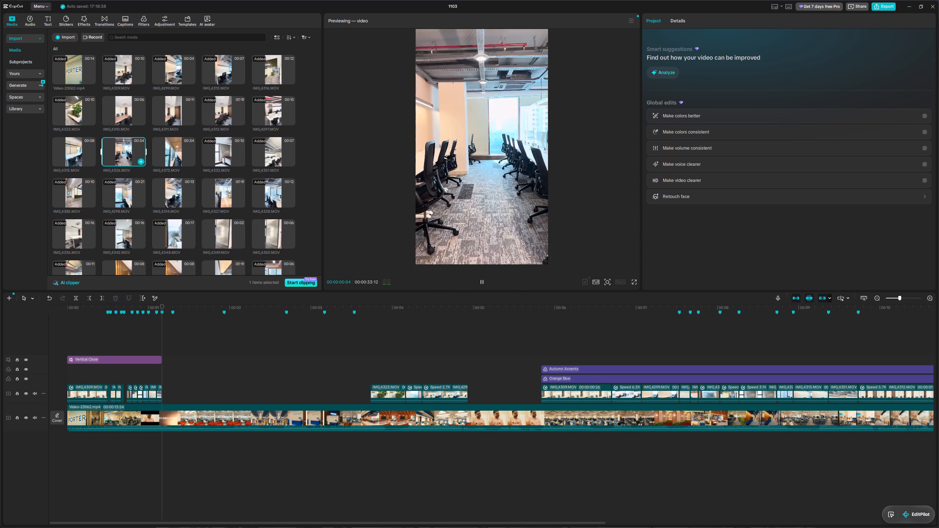
{"action": "left_click", "coordinate": [70, 157]}
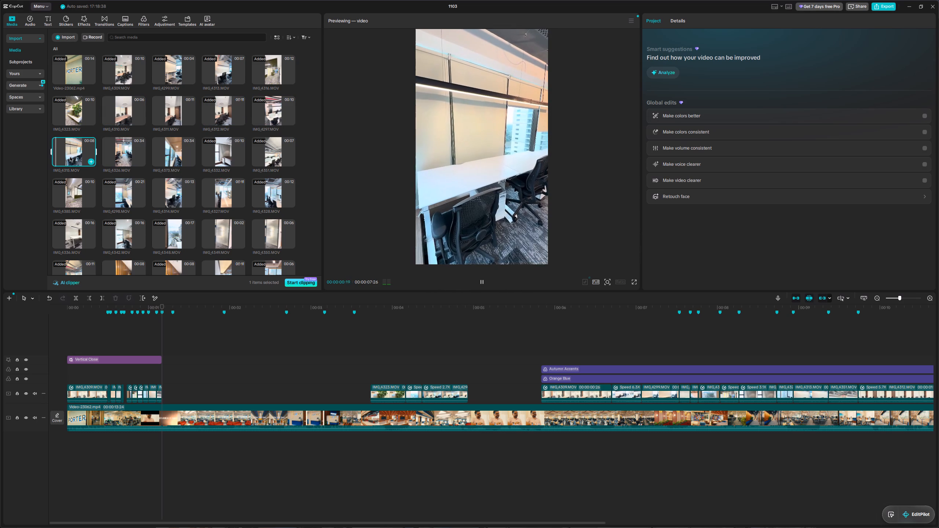
{"action": "left_click", "coordinate": [216, 157]}
{"action": "left_click", "coordinate": [274, 154]}
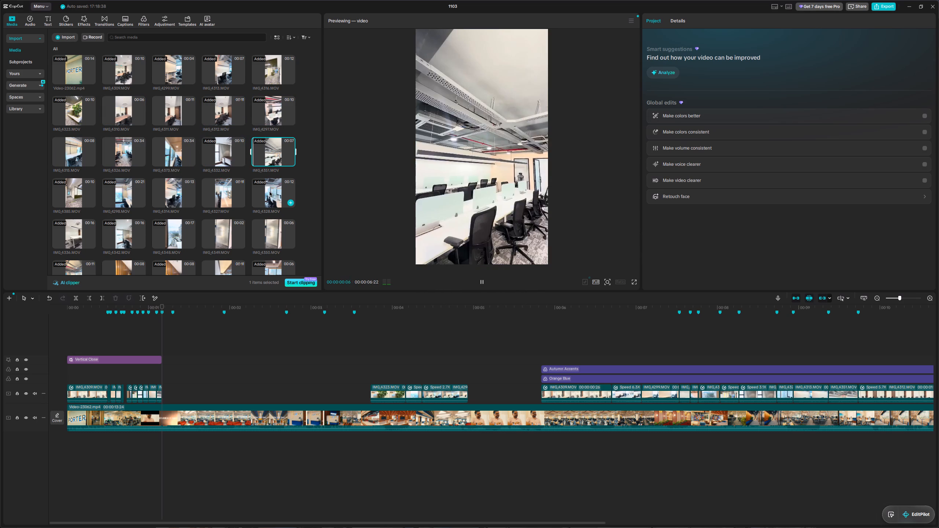
{"action": "left_click", "coordinate": [270, 192]}
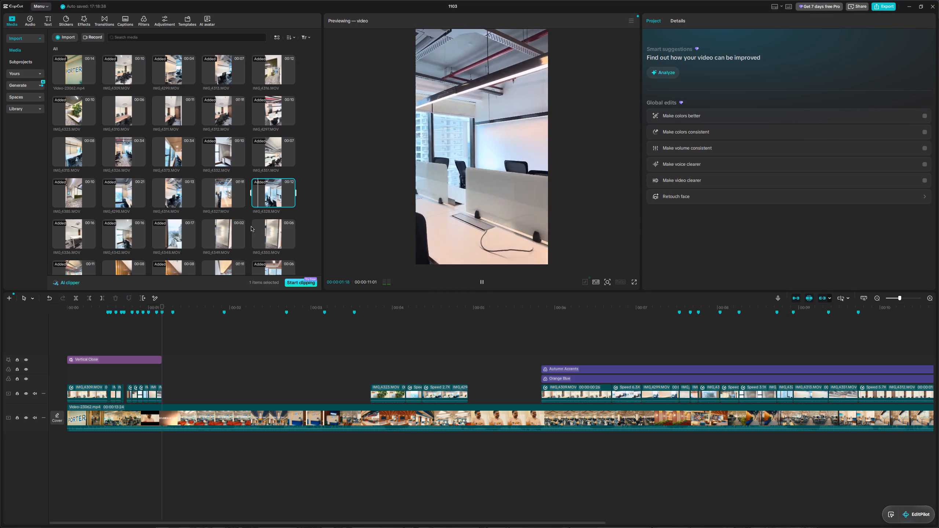
Add the IMG_4356.MOV clip above the intro clips' track, starting at the end of the intro at 01:05.
{"action": "scroll", "coordinate": [252, 226], "scroll_direction": "down", "scroll_amount": 2}
{"action": "left_click", "coordinate": [227, 213]}
{"action": "left_click_drag", "start_coordinate": [223, 205], "coordinate": [233, 271]}
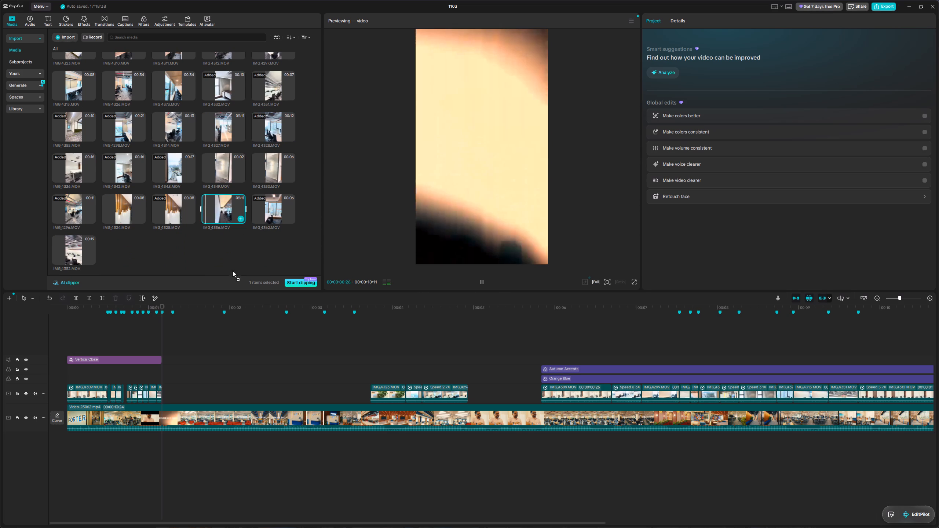
{"action": "left_click_drag", "start_coordinate": [233, 271], "coordinate": [162, 394]}
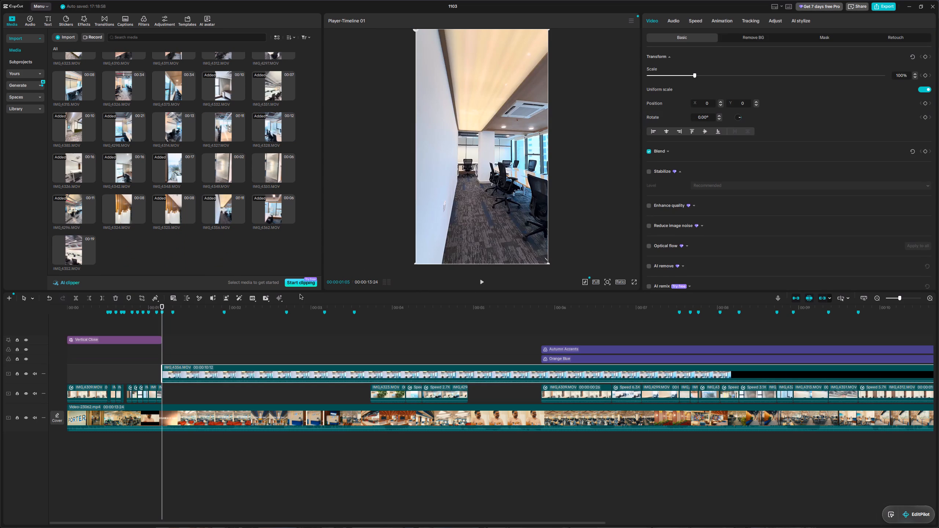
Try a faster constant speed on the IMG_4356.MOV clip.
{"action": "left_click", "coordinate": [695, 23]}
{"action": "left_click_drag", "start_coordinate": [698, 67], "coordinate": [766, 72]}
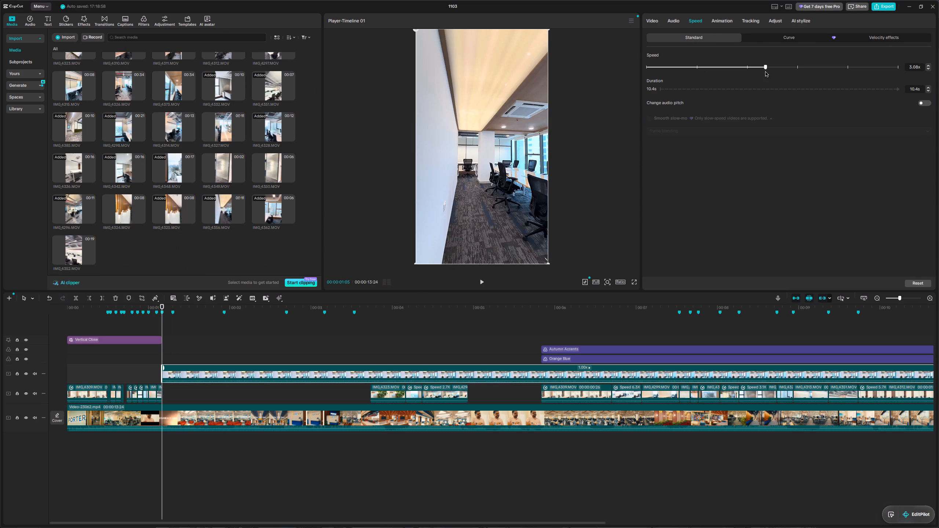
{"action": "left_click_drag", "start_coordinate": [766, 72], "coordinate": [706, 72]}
Apply a Custom speed curve to the IMG_4356.MOV clip, raise its starting point close to 10x and play the result.
{"action": "left_click", "coordinate": [752, 42]}
{"action": "left_click", "coordinate": [752, 41]}
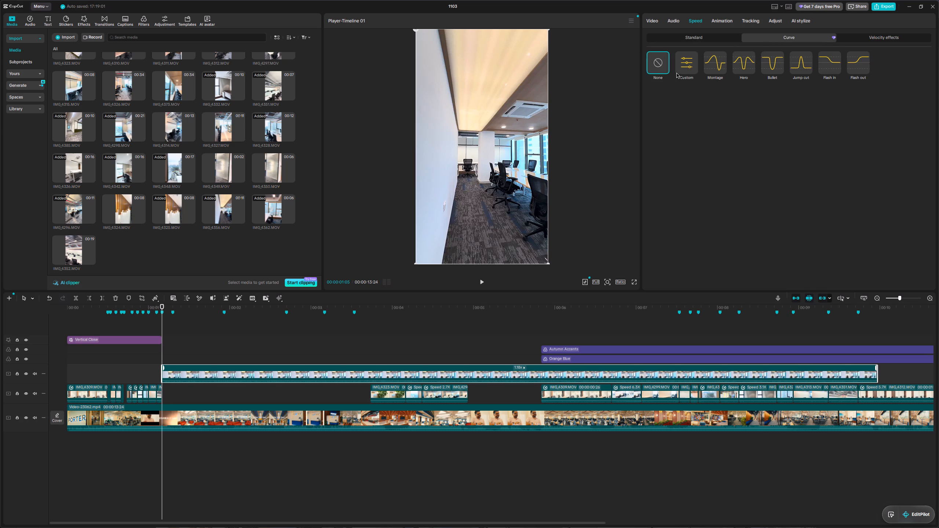
{"action": "left_click", "coordinate": [685, 66]}
{"action": "left_click_drag", "start_coordinate": [650, 130], "coordinate": [646, 108]}
{"action": "left_click_drag", "start_coordinate": [647, 132], "coordinate": [647, 117]}
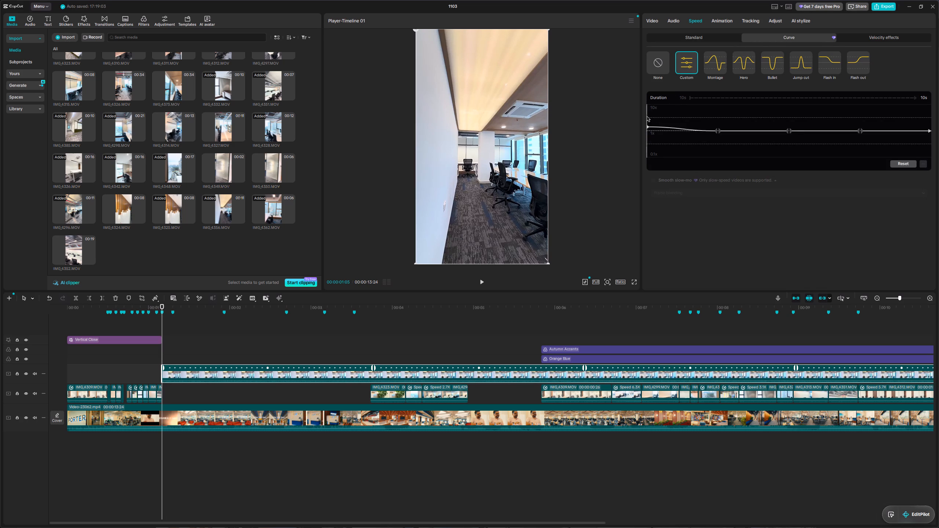
{"action": "left_click_drag", "start_coordinate": [647, 117], "coordinate": [646, 107]}
{"action": "key", "text": "space"}
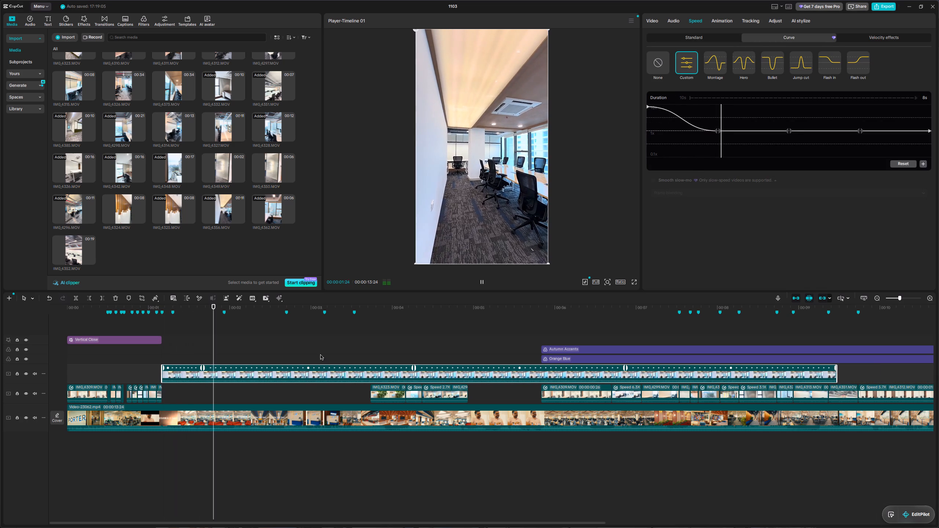
{"action": "key", "text": "space"}
Raise the second speed-curve point close to 10x and the middle point moderately above 1x, playing the clip to check.
{"action": "left_click_drag", "start_coordinate": [719, 131], "coordinate": [720, 104]}
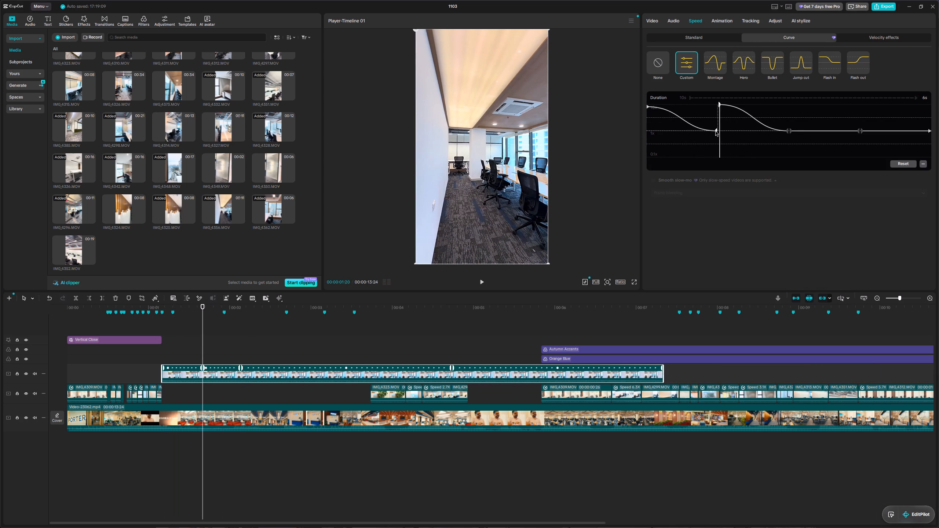
{"action": "left_click_drag", "start_coordinate": [716, 131], "coordinate": [719, 103]}
{"action": "left_click_drag", "start_coordinate": [719, 123], "coordinate": [594, 131]}
{"action": "key", "text": "space"}
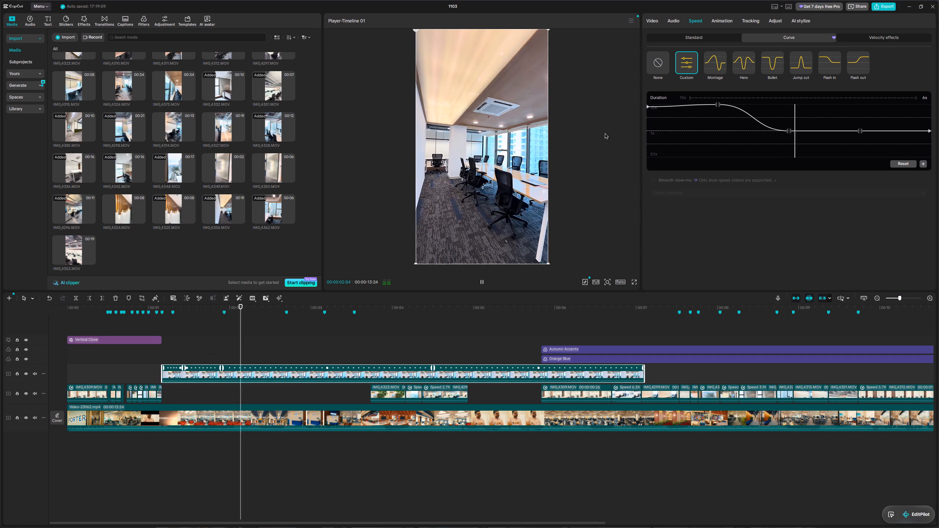
{"action": "key", "text": "space"}
{"action": "left_click_drag", "start_coordinate": [788, 131], "coordinate": [788, 122]}
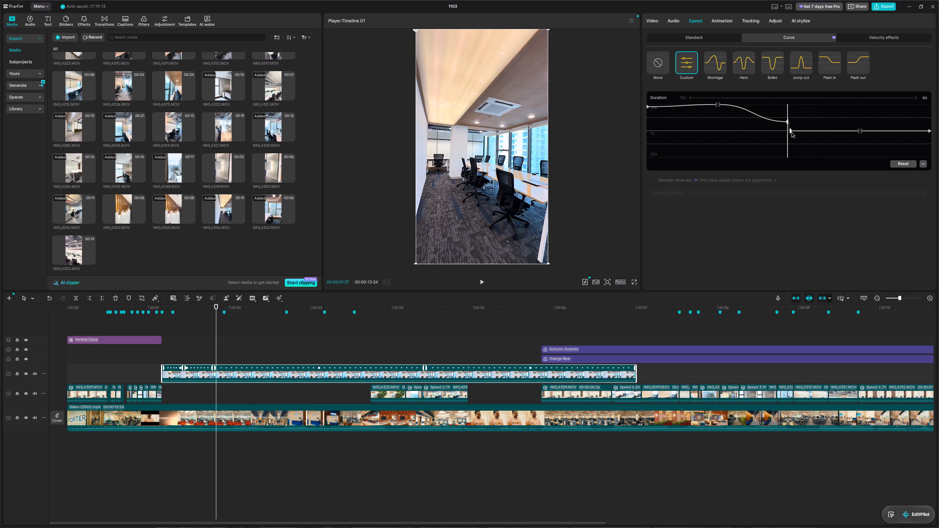
{"action": "left_click_drag", "start_coordinate": [791, 132], "coordinate": [789, 120]}
{"action": "key", "text": "space"}
{"action": "key", "text": "space"}
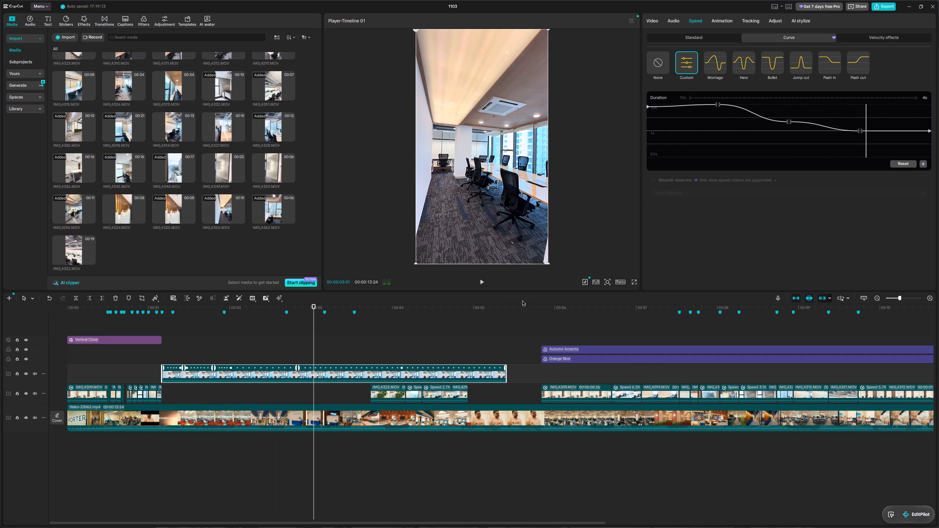
Trim the end of the IMG_4356.MOV clip back to about 02:07.
{"action": "left_click_drag", "start_coordinate": [866, 114], "coordinate": [817, 117]}
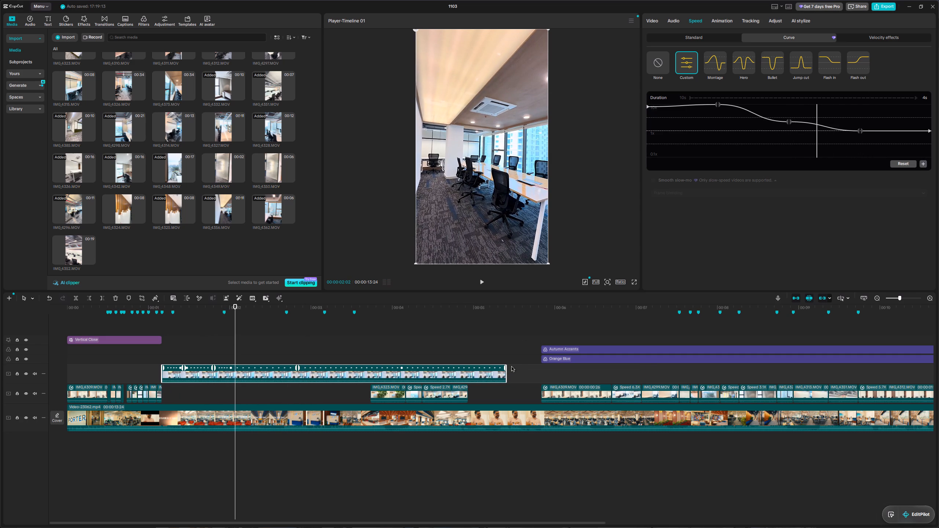
{"action": "left_click_drag", "start_coordinate": [507, 370], "coordinate": [249, 377]}
Hide both office clip tracks, check the reference video from 01:03 to 02:07, and show the tracks again.
{"action": "left_click_drag", "start_coordinate": [235, 339], "coordinate": [158, 349]}
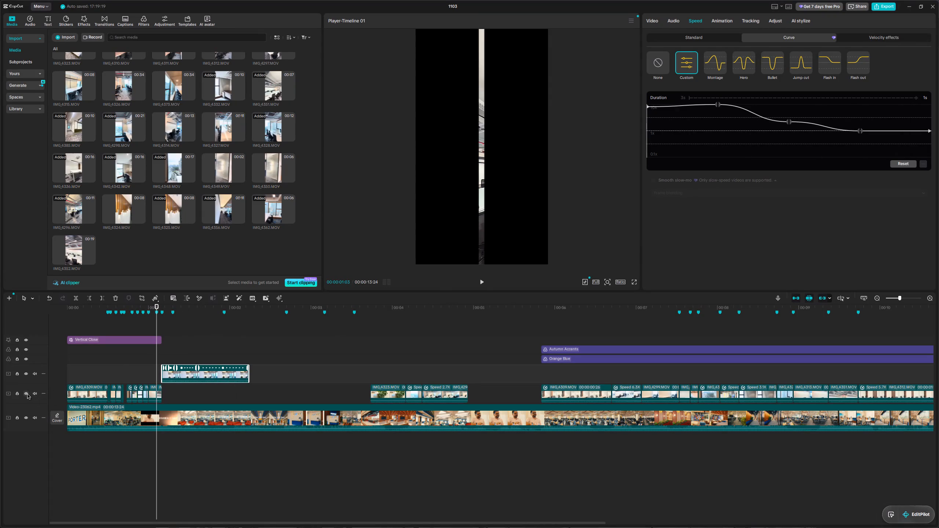
{"action": "left_click", "coordinate": [28, 394]}
{"action": "left_click", "coordinate": [26, 374]}
{"action": "key", "text": "space"}
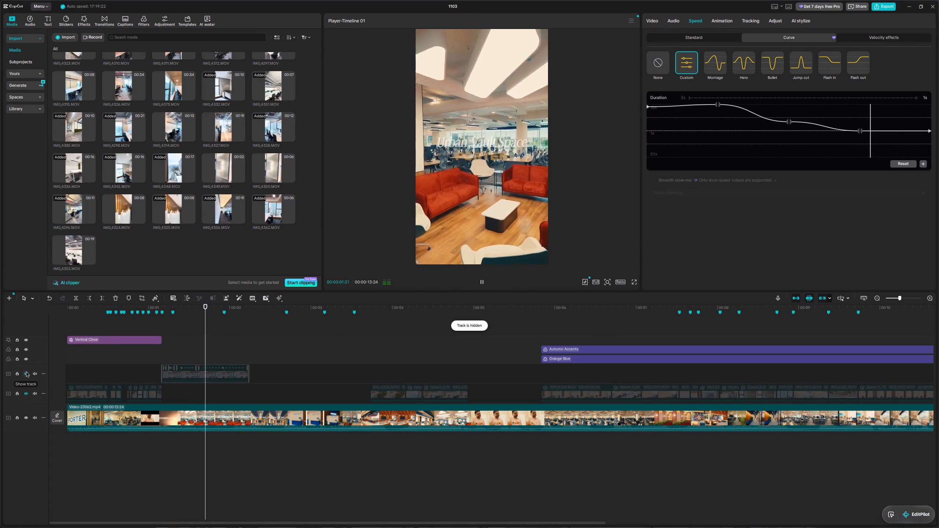
{"action": "key", "text": "space"}
{"action": "left_click_drag", "start_coordinate": [252, 328], "coordinate": [246, 331]}
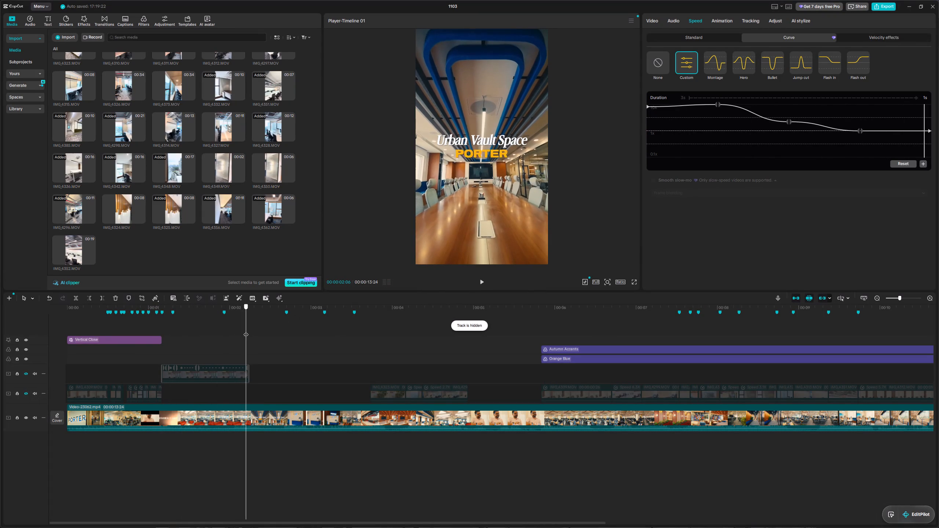
{"action": "left_click_drag", "start_coordinate": [246, 331], "coordinate": [249, 333]}
{"action": "left_click", "coordinate": [26, 394]}
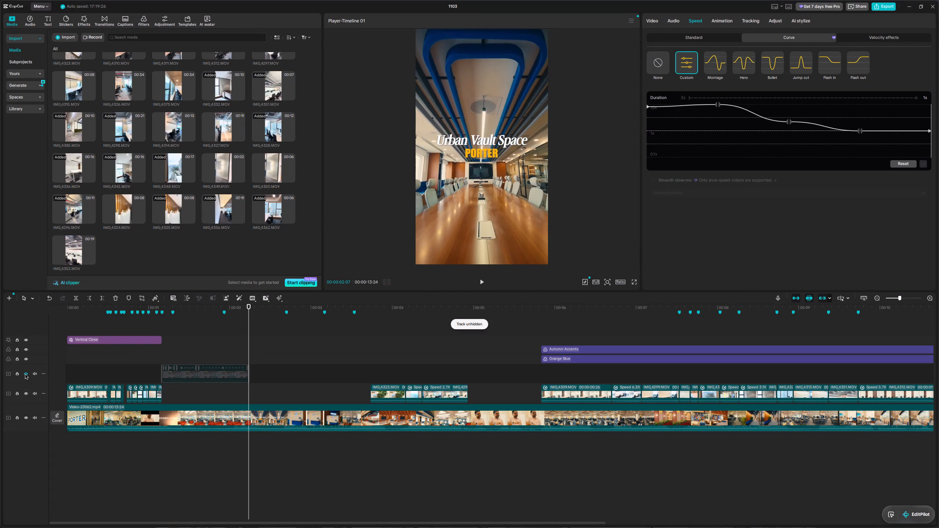
{"action": "left_click", "coordinate": [25, 374]}
Move the IMG_4356.MOV clip down onto the intro clips' track, directly after the last intro clip.
{"action": "left_click_drag", "start_coordinate": [185, 373], "coordinate": [186, 391]}
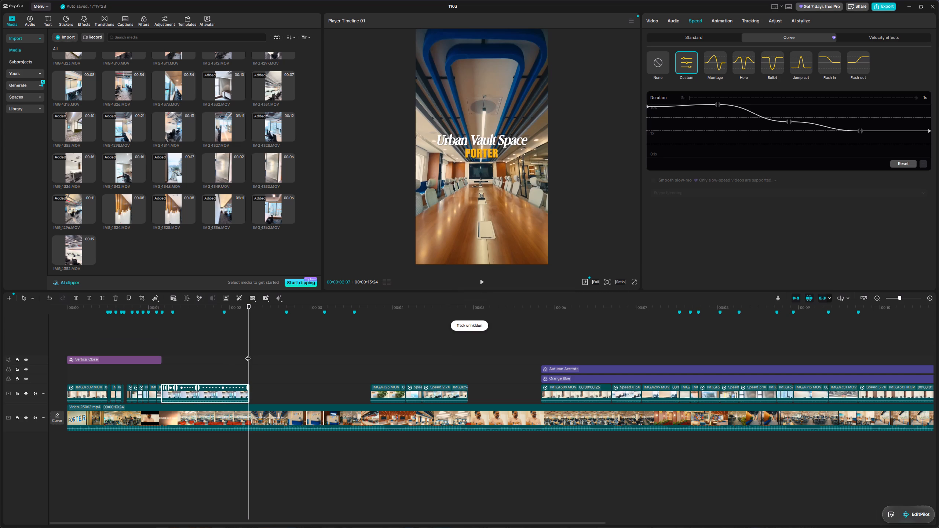
Move the Orange Blue and Autumn Accents filters to the start of the timeline.
{"action": "left_click_drag", "start_coordinate": [594, 381], "coordinate": [121, 379]}
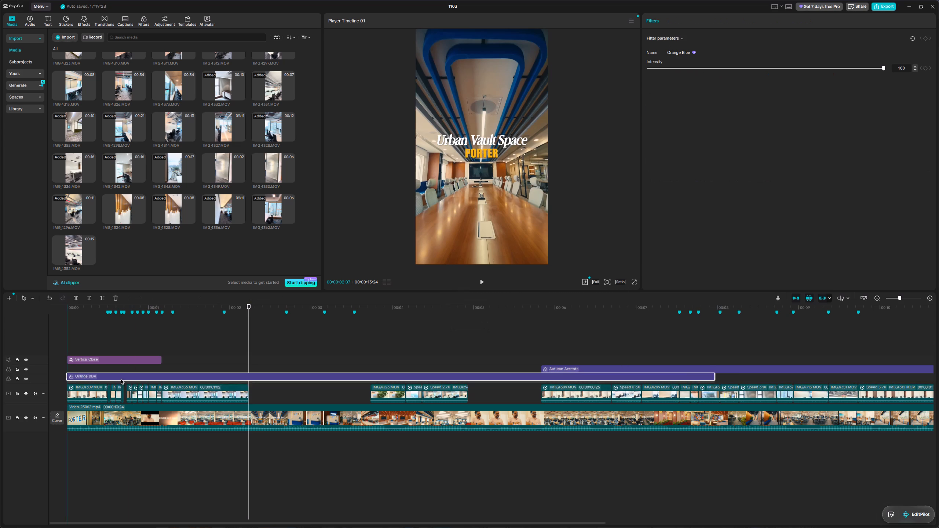
{"action": "left_click_drag", "start_coordinate": [634, 370], "coordinate": [158, 370]}
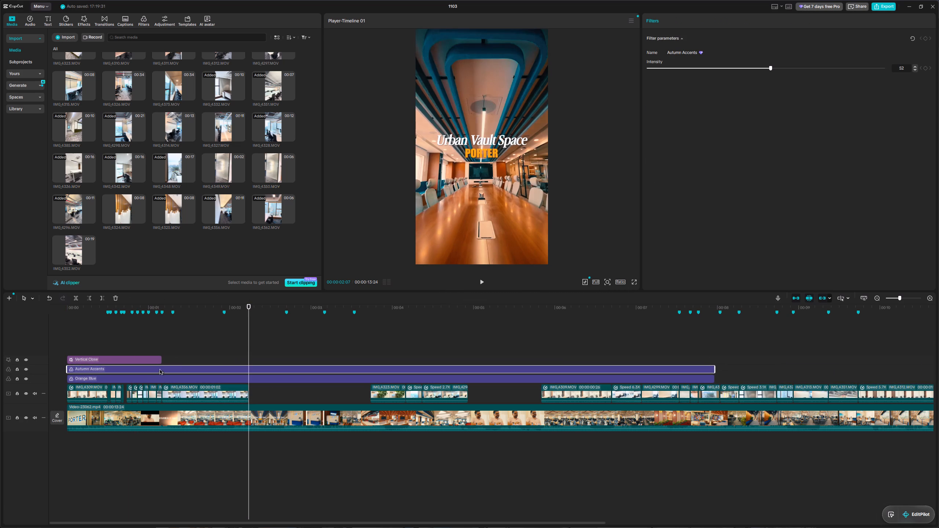
Play the timeline from the start to check the filtered intro and the IMG_4356.MOV clip.
{"action": "left_click_drag", "start_coordinate": [247, 333], "coordinate": [37, 370]}
{"action": "key", "text": "space"}
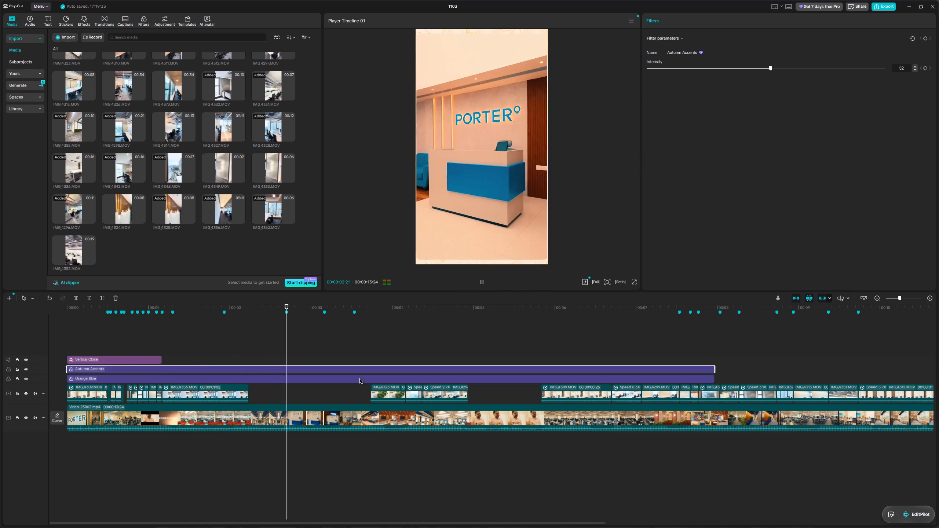
{"action": "key", "text": "space"}
{"action": "scroll", "coordinate": [360, 379], "scroll_direction": "up", "scroll_amount": 1}
Raise the middle and starting points of the IMG_4356.MOV clip's speed curve to near 10x and play it.
{"action": "left_click", "coordinate": [212, 395]}
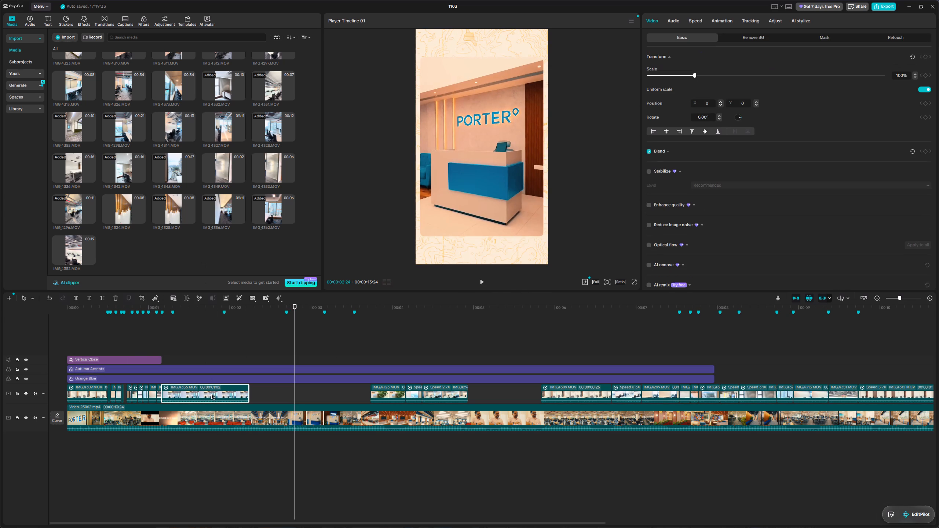
{"action": "left_click", "coordinate": [698, 22]}
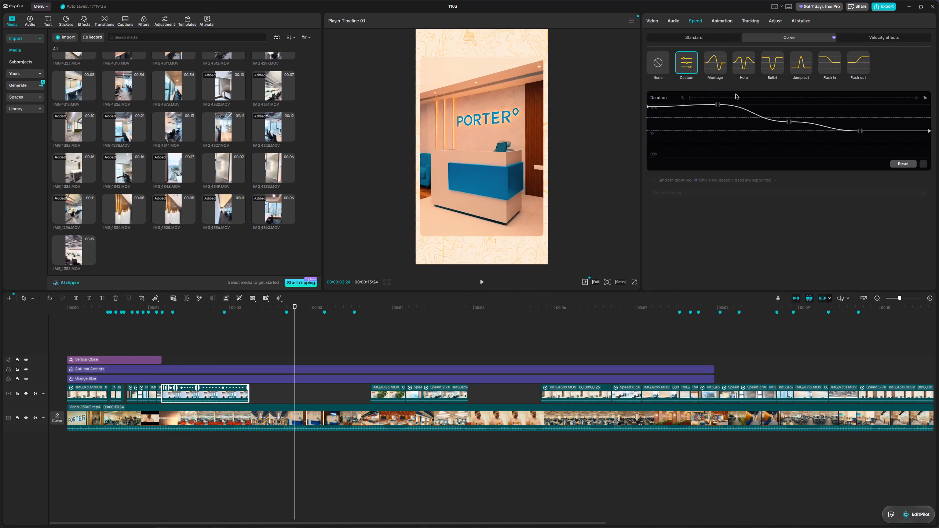
{"action": "left_click_drag", "start_coordinate": [788, 121], "coordinate": [789, 100]}
{"action": "left_click_drag", "start_coordinate": [792, 121], "coordinate": [788, 94]}
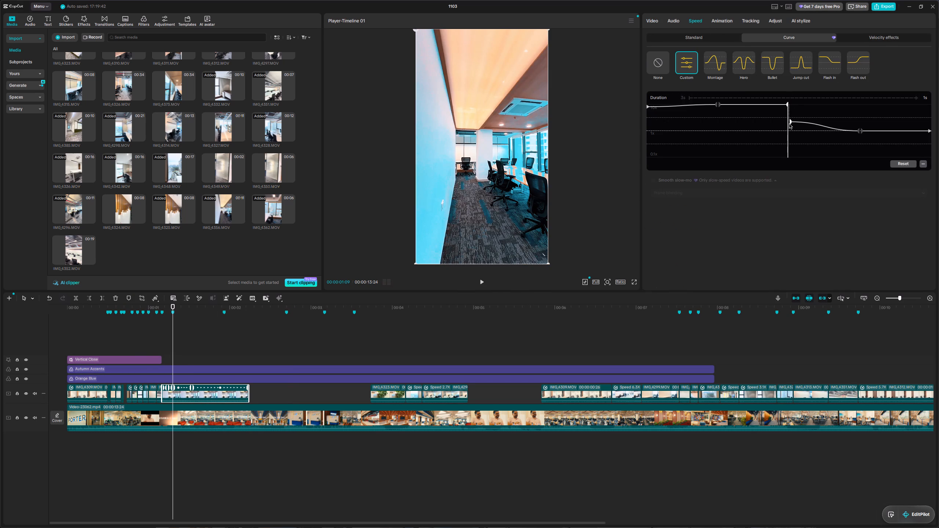
{"action": "left_click_drag", "start_coordinate": [790, 123], "coordinate": [790, 110]}
{"action": "left_click_drag", "start_coordinate": [791, 124], "coordinate": [614, 140]}
{"action": "key", "text": "space"}
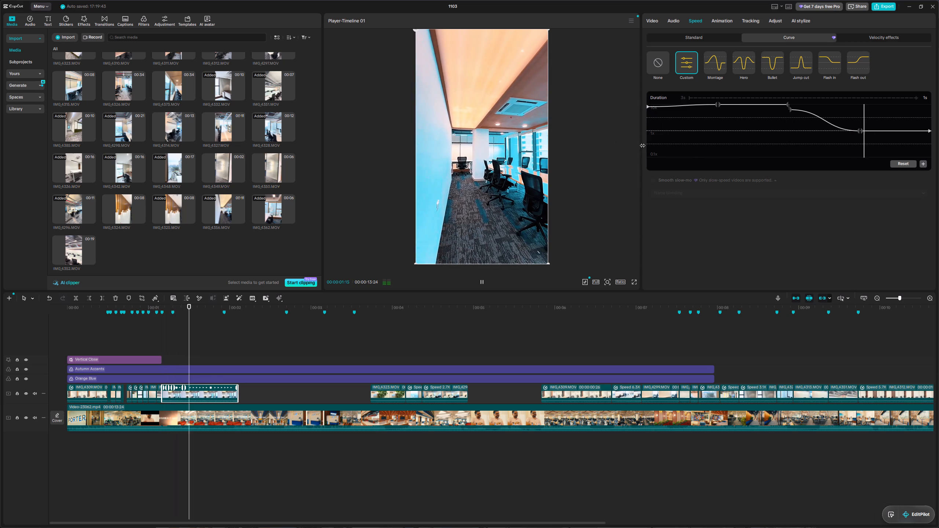
{"action": "key", "text": "space"}
{"action": "left_click_drag", "start_coordinate": [648, 106], "coordinate": [647, 104]}
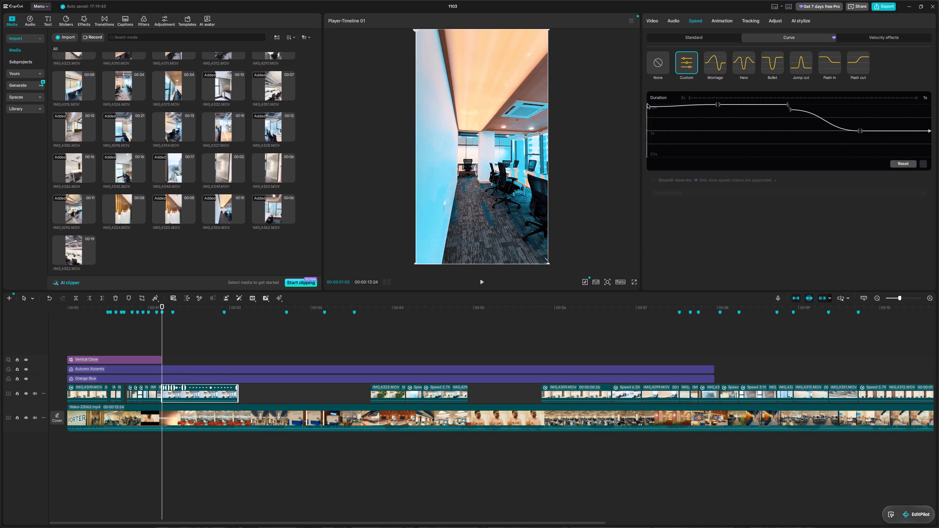
{"action": "left_click_drag", "start_coordinate": [647, 104], "coordinate": [647, 102]}
Trim more than half off the beginning of the IMG_4356.MOV clip, keeping its end in place.
{"action": "left_click_drag", "start_coordinate": [162, 395], "coordinate": [192, 395]}
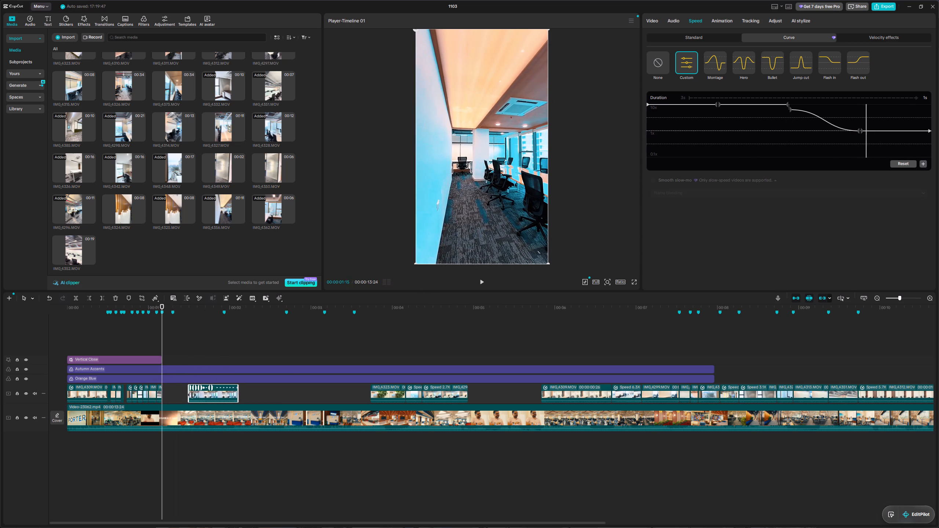
{"action": "left_click_drag", "start_coordinate": [192, 395], "coordinate": [208, 399]}
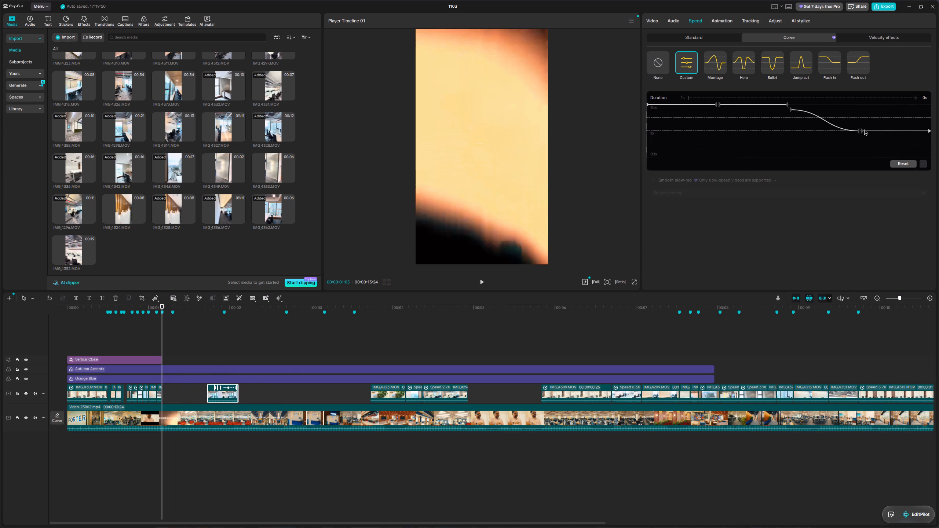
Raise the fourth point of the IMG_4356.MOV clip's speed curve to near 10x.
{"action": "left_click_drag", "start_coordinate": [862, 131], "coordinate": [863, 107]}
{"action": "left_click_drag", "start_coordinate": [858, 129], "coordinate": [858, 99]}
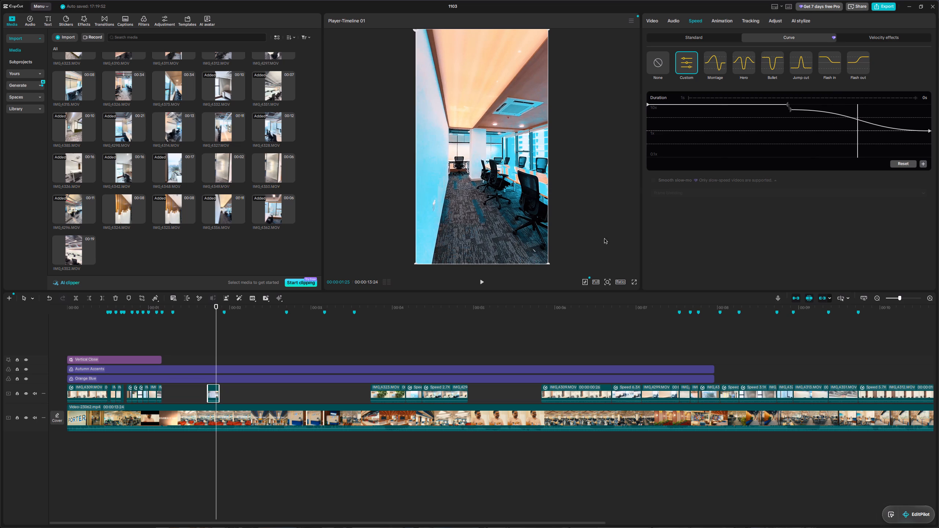
Place the IMG_4356.MOV clip directly after the intro clips, lengthen its end, and play it.
{"action": "left_click_drag", "start_coordinate": [216, 395], "coordinate": [180, 396]}
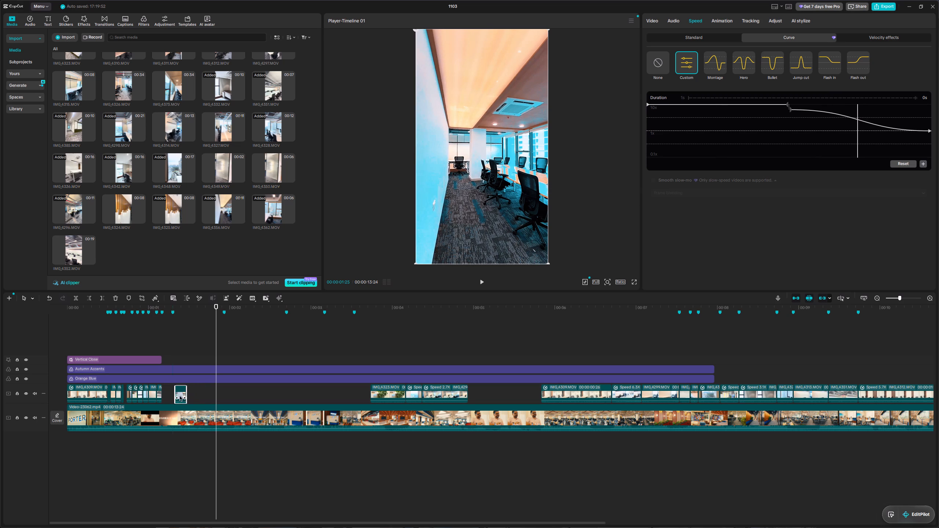
{"action": "left_click_drag", "start_coordinate": [180, 396], "coordinate": [172, 396]}
{"action": "left_click_drag", "start_coordinate": [216, 358], "coordinate": [163, 361]}
{"action": "key", "text": "space"}
{"action": "key", "text": "space"}
{"action": "left_click_drag", "start_coordinate": [172, 394], "coordinate": [207, 391]}
{"action": "left_click_drag", "start_coordinate": [208, 358], "coordinate": [163, 361]}
{"action": "key", "text": "space"}
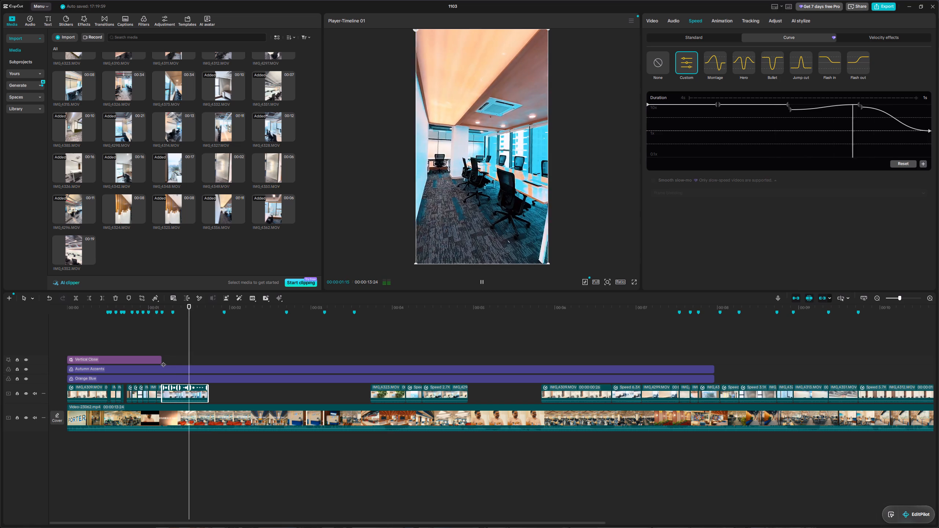
{"action": "key", "text": "space"}
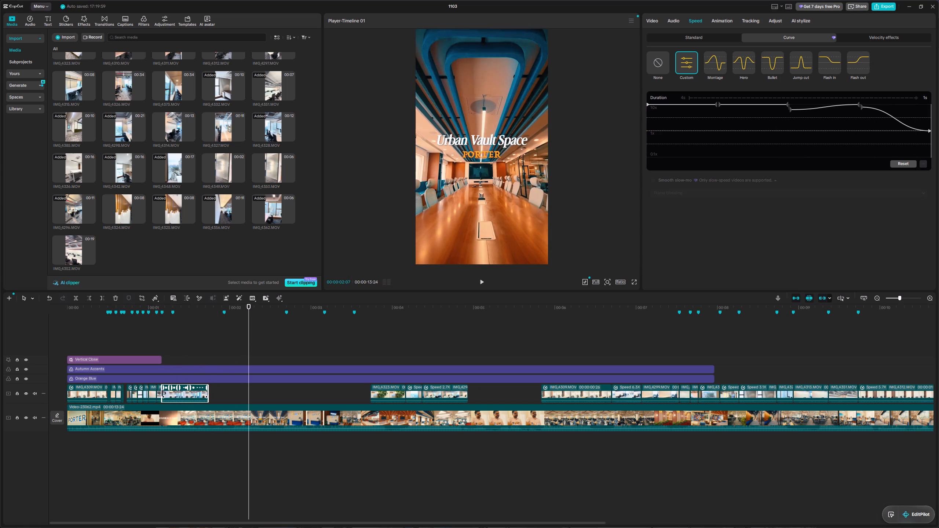
Trim a little off the beginning of the IMG_4356.MOV clip, close the gap to the intro, and play it.
{"action": "left_click_drag", "start_coordinate": [162, 393], "coordinate": [175, 394]}
{"action": "left_click_drag", "start_coordinate": [180, 395], "coordinate": [168, 395]}
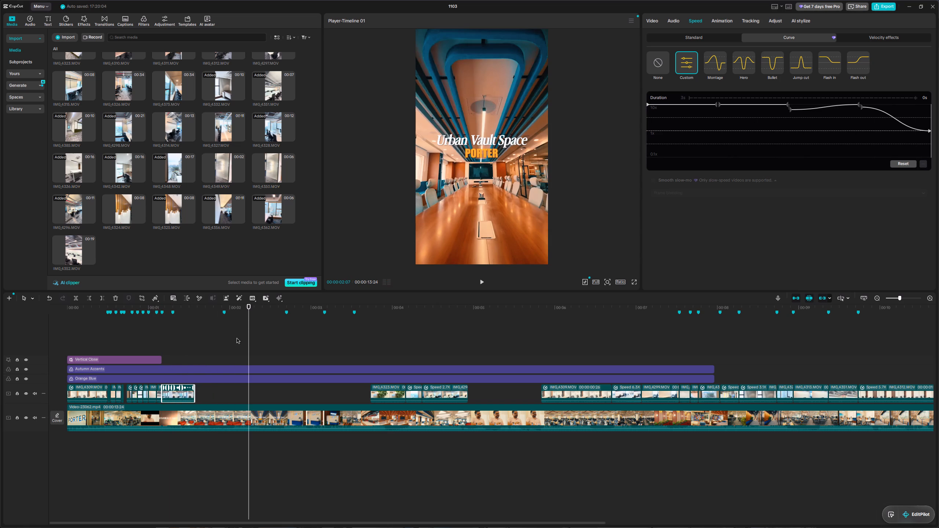
{"action": "left_click_drag", "start_coordinate": [248, 340], "coordinate": [162, 364]}
{"action": "key", "text": "space"}
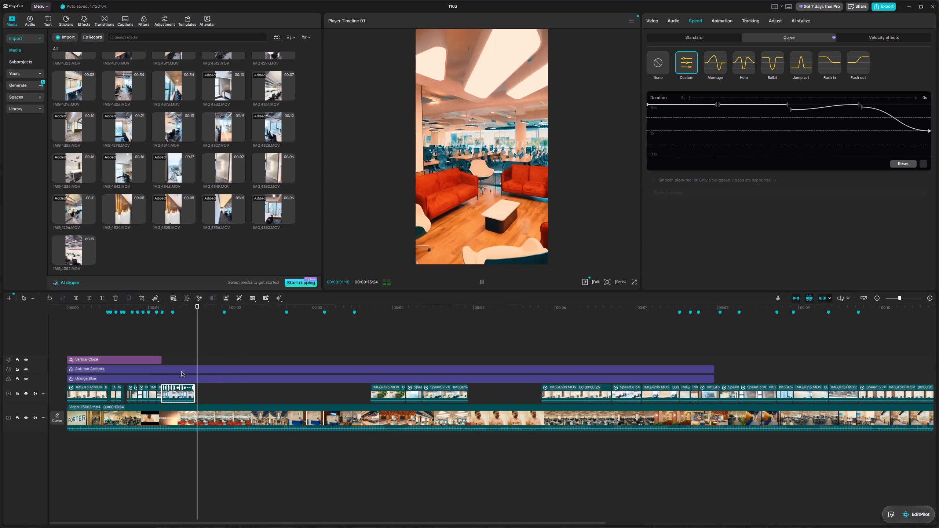
{"action": "key", "text": "space"}
Extend the end of the IMG_4356.MOV clip slightly and play it from the end of the intro.
{"action": "left_click_drag", "start_coordinate": [194, 393], "coordinate": [201, 395]}
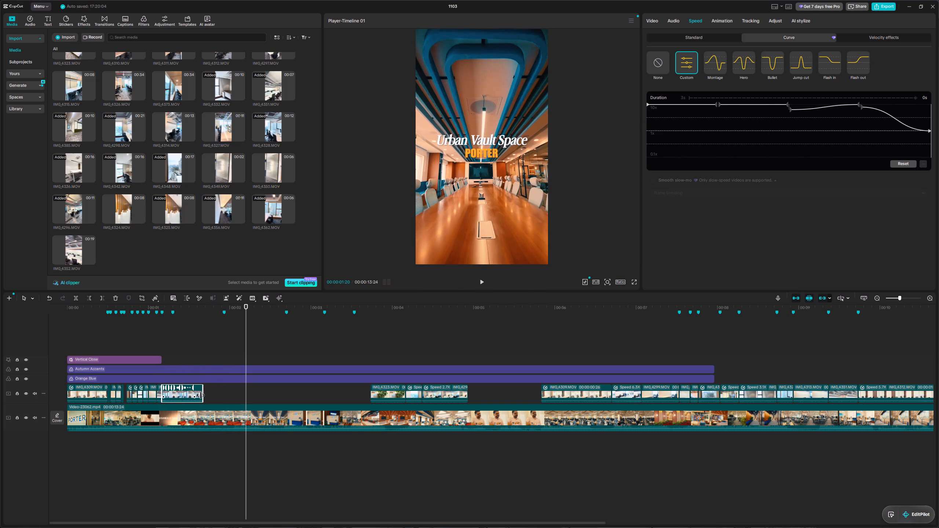
{"action": "left_click_drag", "start_coordinate": [201, 395], "coordinate": [211, 396]}
{"action": "left_click_drag", "start_coordinate": [246, 337], "coordinate": [160, 355]}
{"action": "key", "text": "space"}
{"action": "key", "text": "space"}
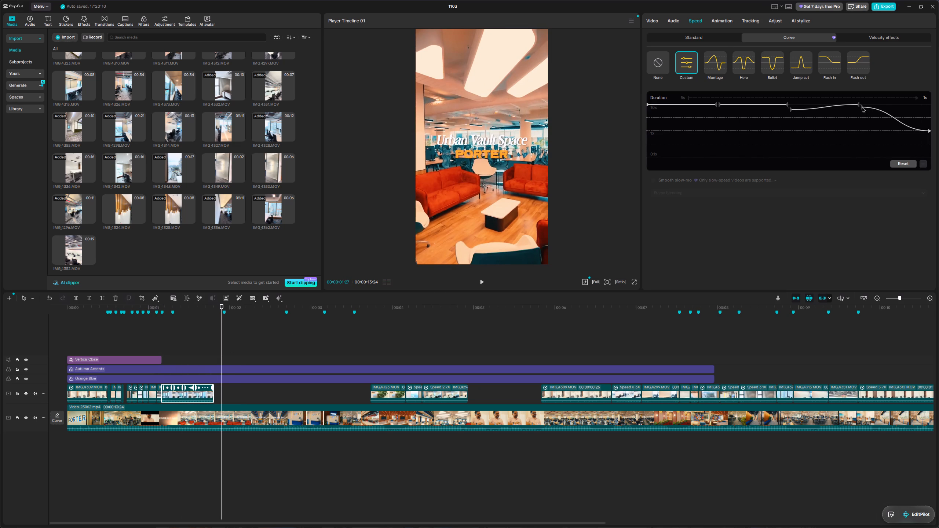
Lower the middle speed curve point of IMG_4356.MOV partway and its fourth point close to 1x, checking playback.
{"action": "left_click_drag", "start_coordinate": [791, 109], "coordinate": [790, 121]}
{"action": "left_click_drag", "start_coordinate": [787, 104], "coordinate": [790, 120]}
{"action": "left_click_drag", "start_coordinate": [861, 105], "coordinate": [861, 119]}
{"action": "left_click_drag", "start_coordinate": [859, 105], "coordinate": [861, 124]}
{"action": "left_click_drag", "start_coordinate": [861, 106], "coordinate": [863, 127]}
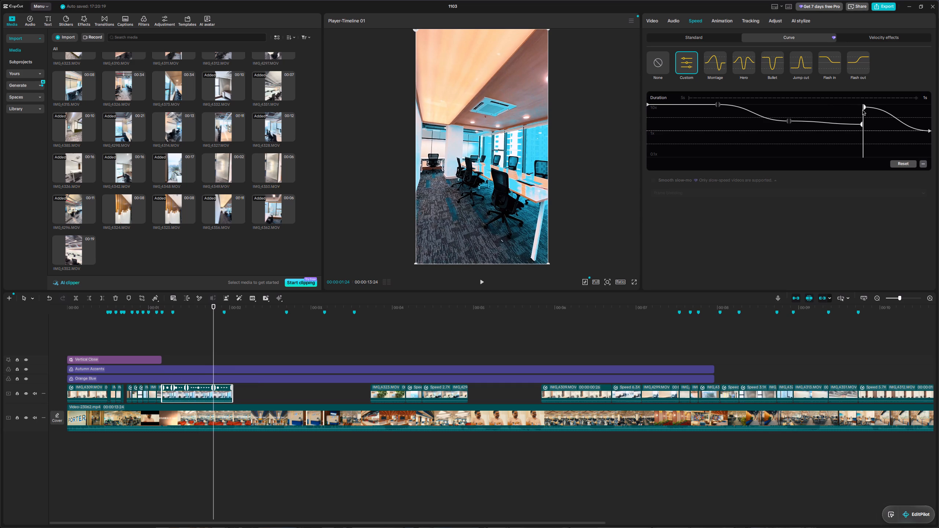
{"action": "left_click_drag", "start_coordinate": [864, 109], "coordinate": [865, 127]}
{"action": "left_click_drag", "start_coordinate": [862, 135], "coordinate": [604, 144]}
{"action": "key", "text": "space"}
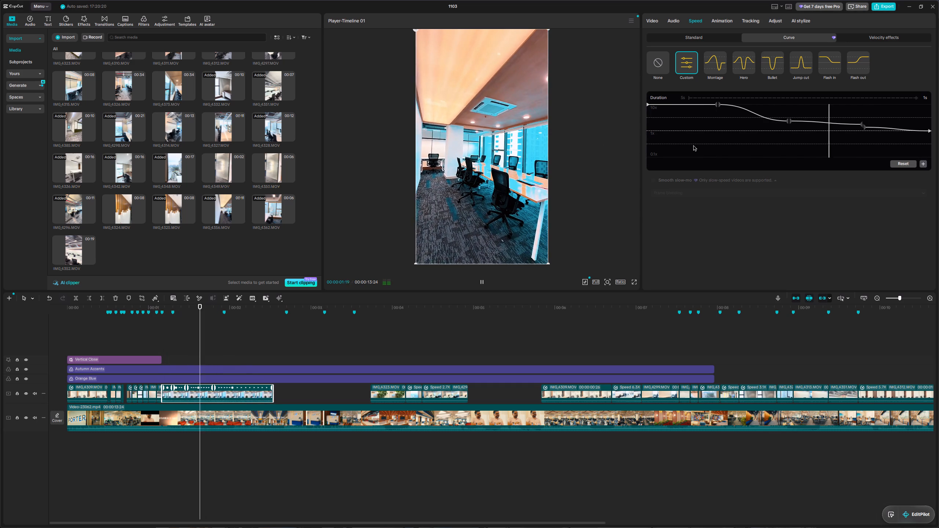
{"action": "key", "text": "space"}
Shorten the end of the IMG_4356.MOV clip to where the reference cuts to the conference room, and play the cut.
{"action": "left_click_drag", "start_coordinate": [274, 395], "coordinate": [251, 396]}
{"action": "left_click_drag", "start_coordinate": [261, 355], "coordinate": [215, 357]}
{"action": "key", "text": "space"}
{"action": "key", "text": "space"}
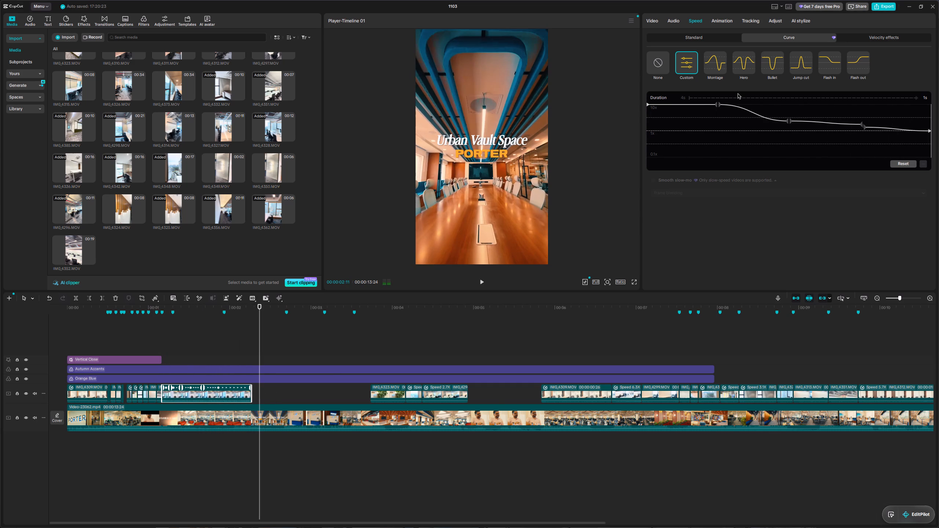
Lower the second point of the IMG_4356.MOV clip's speed curve for a gradual slowdown and play the clip.
{"action": "left_click_drag", "start_coordinate": [718, 104], "coordinate": [716, 114]}
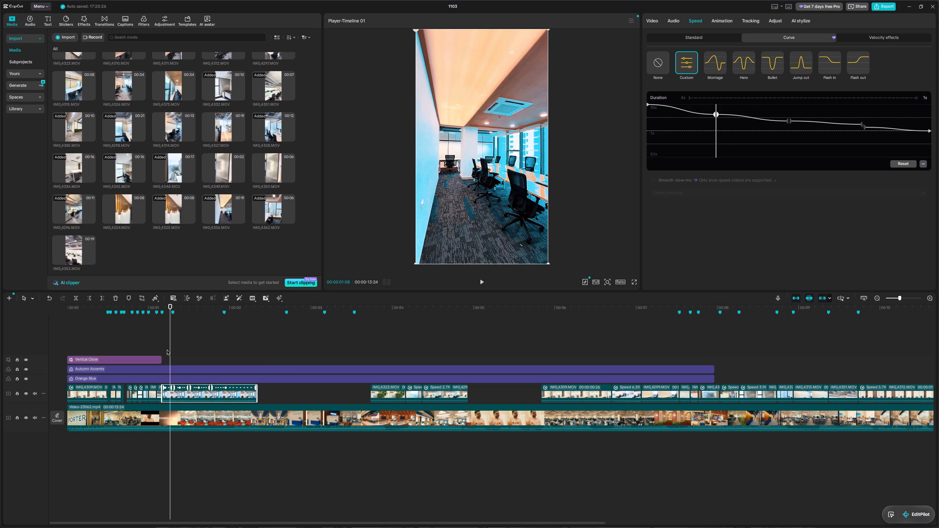
{"action": "left_click_drag", "start_coordinate": [168, 350], "coordinate": [162, 349]}
{"action": "key", "text": "space"}
{"action": "key", "text": "space"}
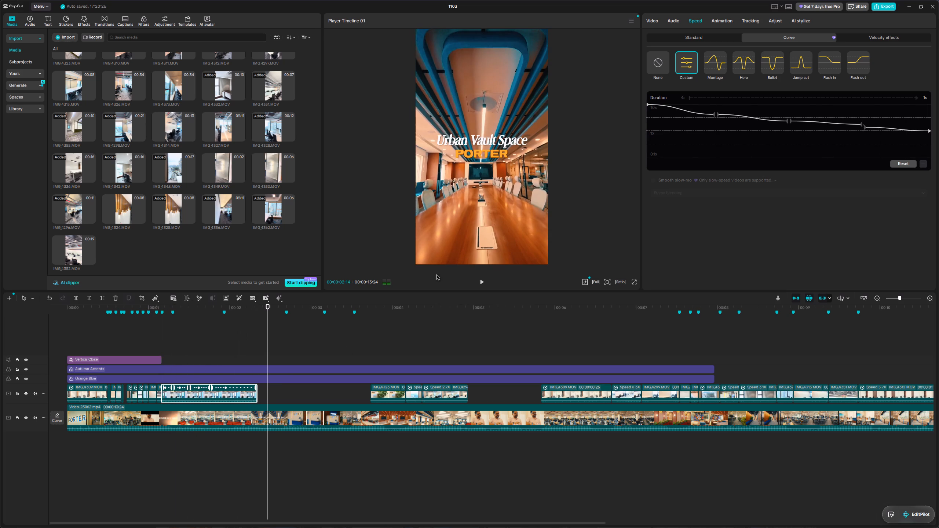
Trim the end of the IMG_4356.MOV clip to the reference cut at 2:08.
{"action": "left_click_drag", "start_coordinate": [268, 349], "coordinate": [250, 353]}
{"action": "left_click_drag", "start_coordinate": [257, 396], "coordinate": [251, 395]}
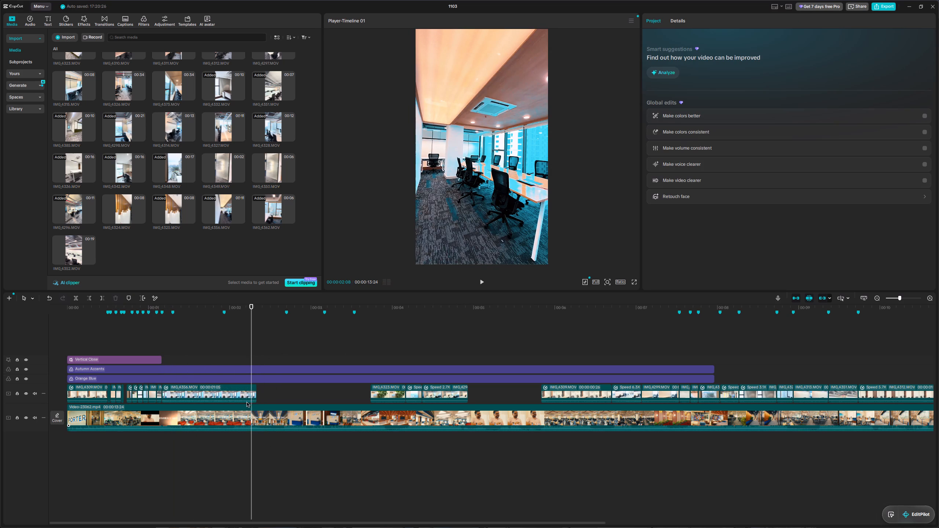
{"action": "left_click", "coordinate": [246, 395]}
{"action": "left_click_drag", "start_coordinate": [256, 392], "coordinate": [250, 392]}
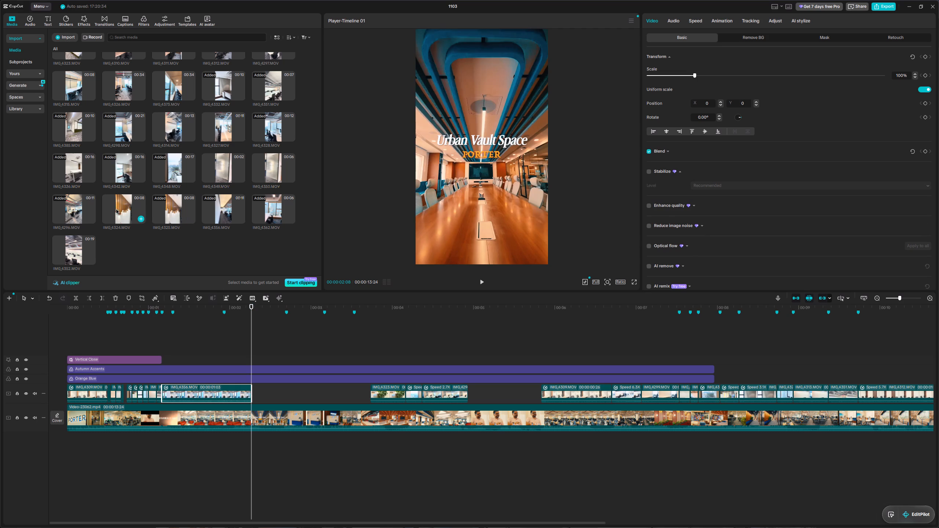
Preview candidate office clips in the media library and place IMG_4373.MOV above the gap, starting at 2:08.
{"action": "left_click", "coordinate": [116, 209]}
{"action": "left_click", "coordinate": [176, 166]}
{"action": "scroll", "coordinate": [253, 121], "scroll_direction": "up", "scroll_amount": 1}
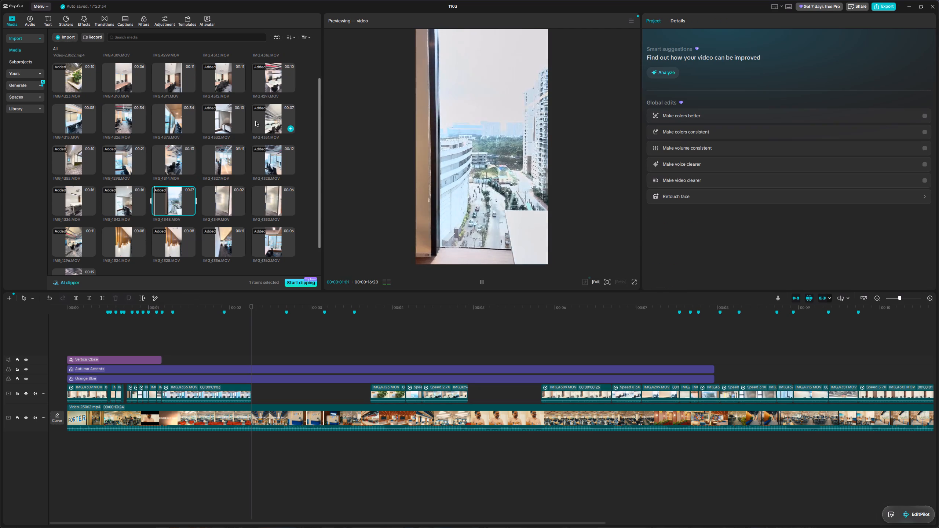
{"action": "left_click", "coordinate": [260, 121]}
{"action": "left_click", "coordinate": [169, 128]}
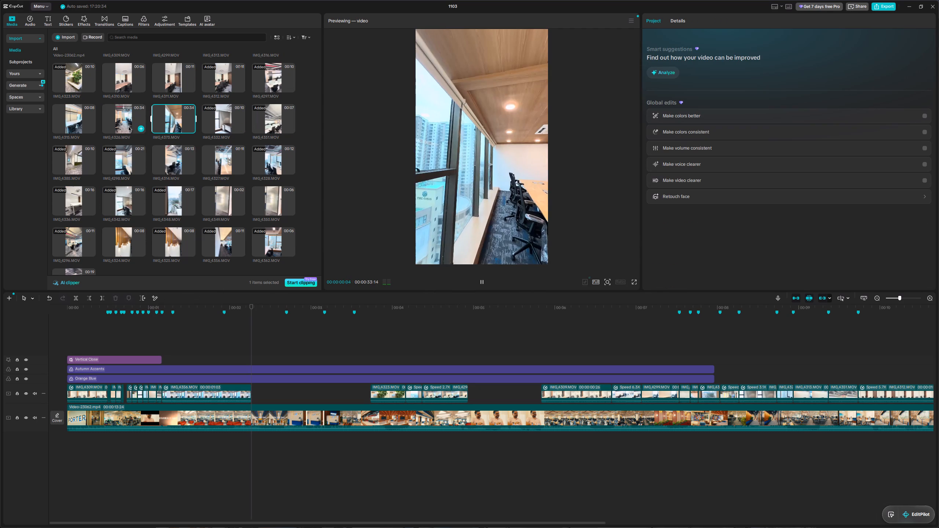
{"action": "left_click", "coordinate": [119, 125]}
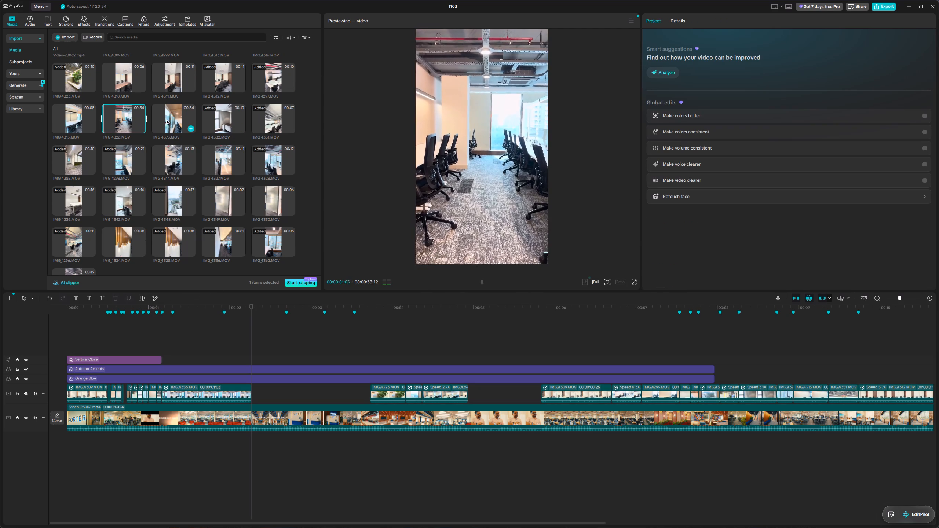
{"action": "left_click", "coordinate": [167, 120]}
{"action": "left_click_drag", "start_coordinate": [174, 120], "coordinate": [251, 394]}
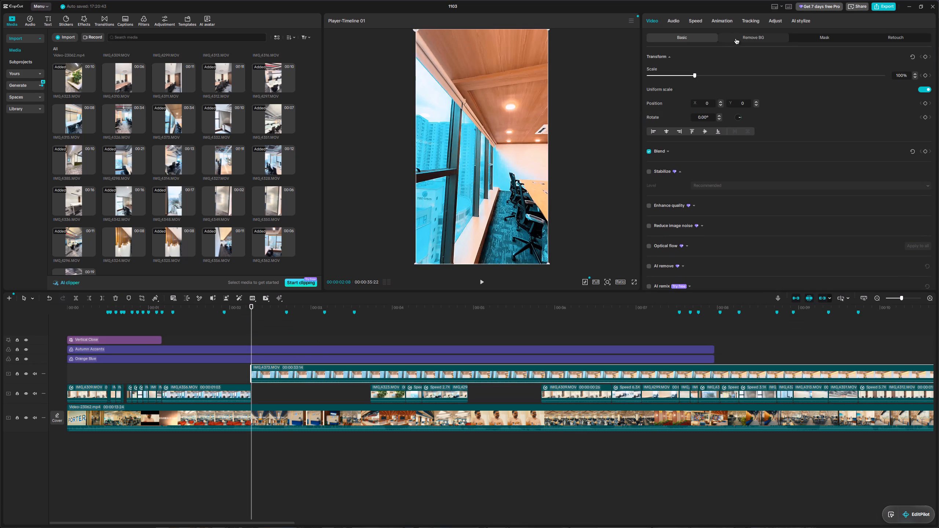
Apply a Custom speed curve to IMG_4373.MOV with its starting point raised well above 1x, and play the clip.
{"action": "left_click", "coordinate": [677, 20]}
{"action": "left_click", "coordinate": [693, 23]}
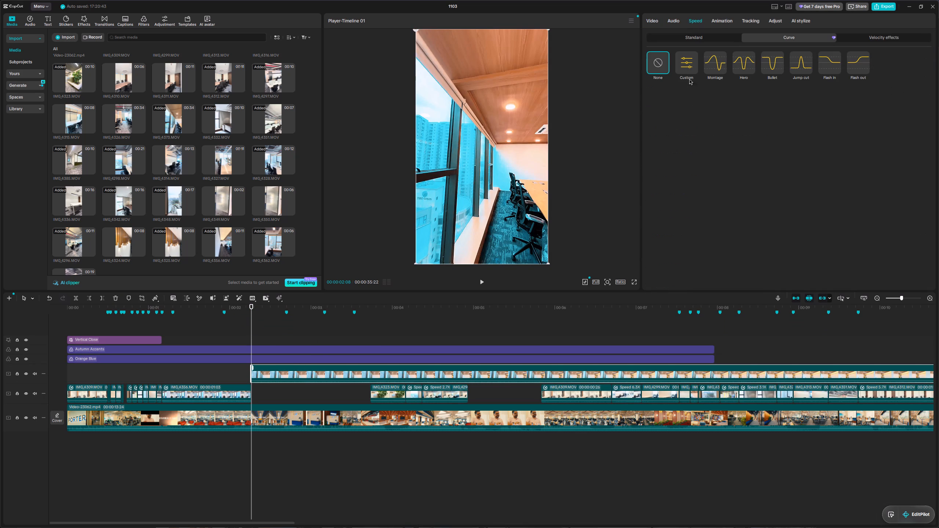
{"action": "left_click", "coordinate": [686, 65]}
{"action": "left_click_drag", "start_coordinate": [648, 130], "coordinate": [646, 110]}
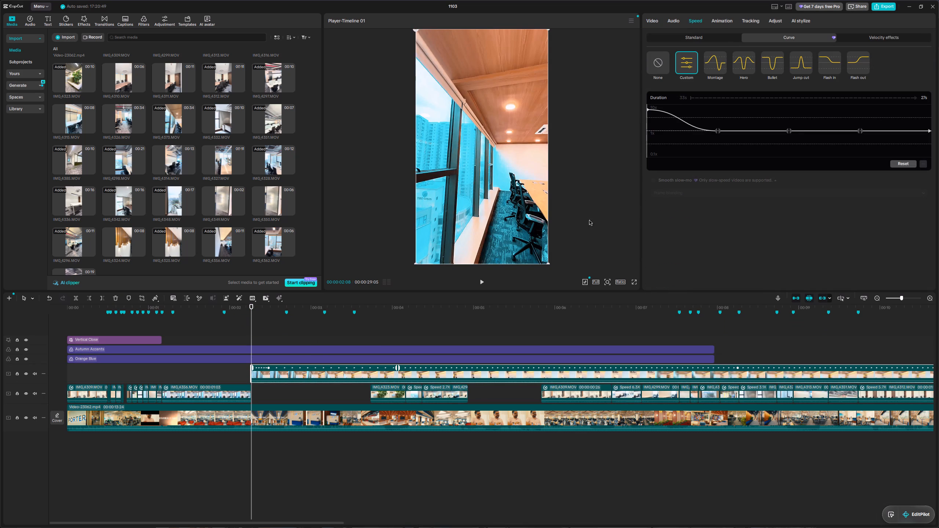
{"action": "key", "text": "space"}
{"action": "key", "text": "space"}
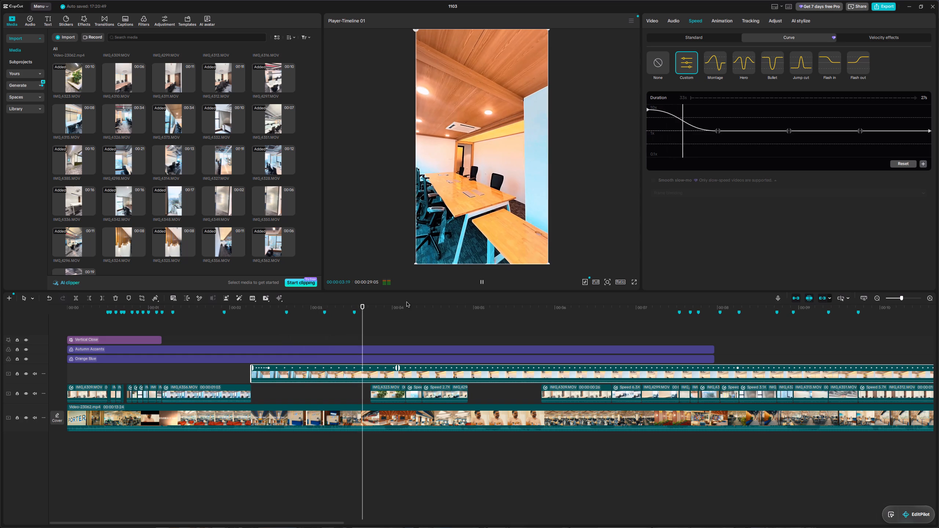
{"action": "key", "text": "space"}
{"action": "key", "text": "space"}
{"action": "key", "text": "space"}
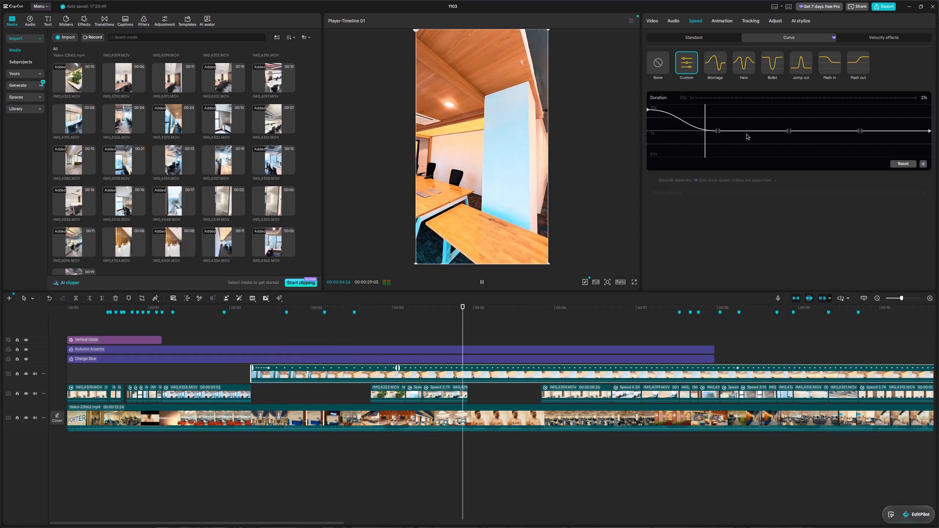
{"action": "key", "text": "space"}
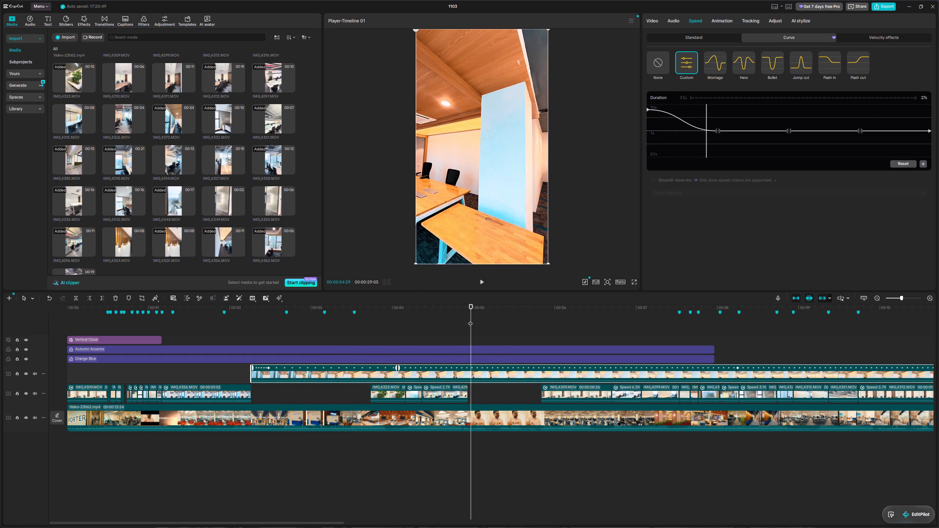
Cut off IMG_4373.MOV after 3:22 and move it down into the gap before the plant clip.
{"action": "left_click_drag", "start_coordinate": [470, 319], "coordinate": [369, 349]}
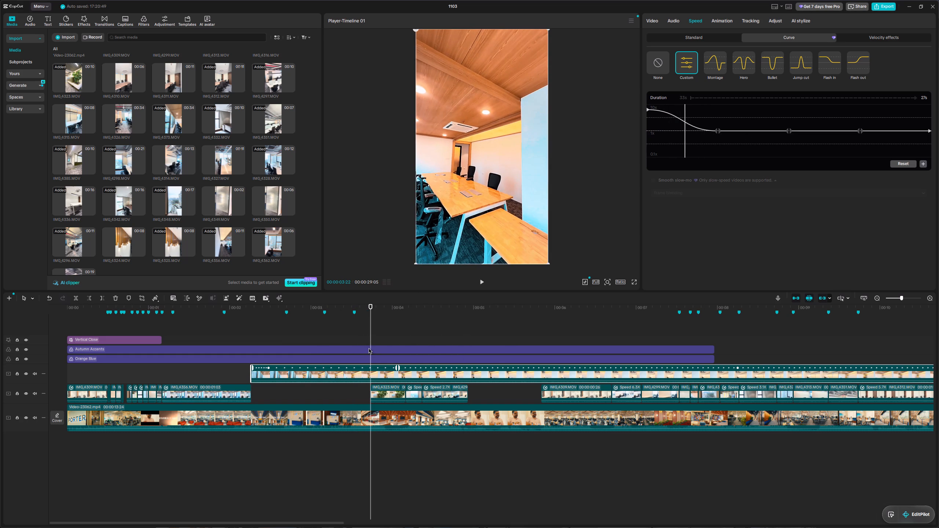
{"action": "left_click", "coordinate": [100, 298]}
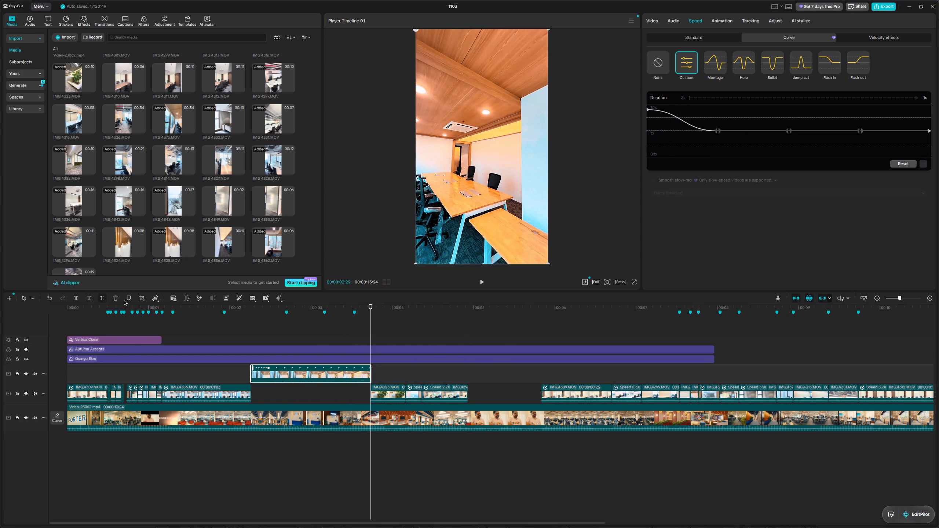
{"action": "left_click_drag", "start_coordinate": [337, 376], "coordinate": [339, 399]}
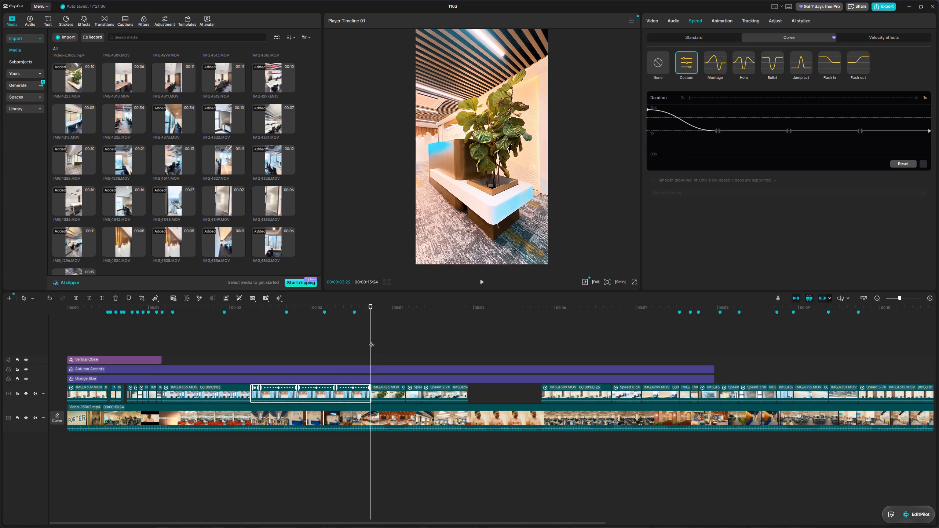
Play the timeline from the start to check the intro and its cut into IMG_4356.MOV.
{"action": "left_click_drag", "start_coordinate": [372, 341], "coordinate": [52, 358]}
{"action": "key", "text": "space"}
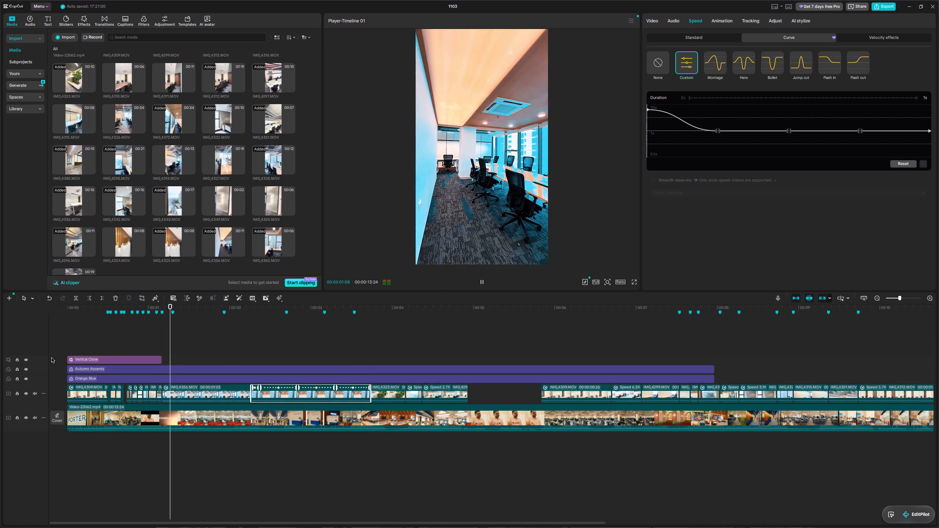
{"action": "key", "text": "space"}
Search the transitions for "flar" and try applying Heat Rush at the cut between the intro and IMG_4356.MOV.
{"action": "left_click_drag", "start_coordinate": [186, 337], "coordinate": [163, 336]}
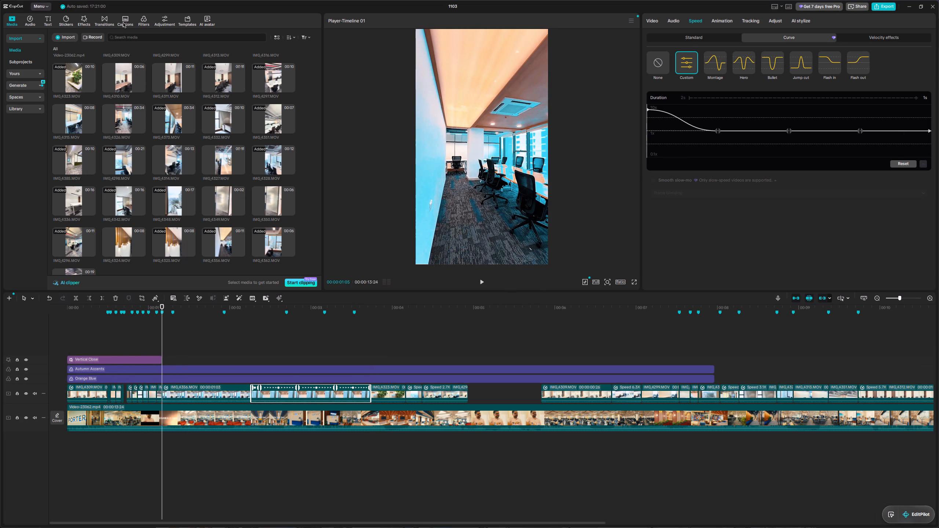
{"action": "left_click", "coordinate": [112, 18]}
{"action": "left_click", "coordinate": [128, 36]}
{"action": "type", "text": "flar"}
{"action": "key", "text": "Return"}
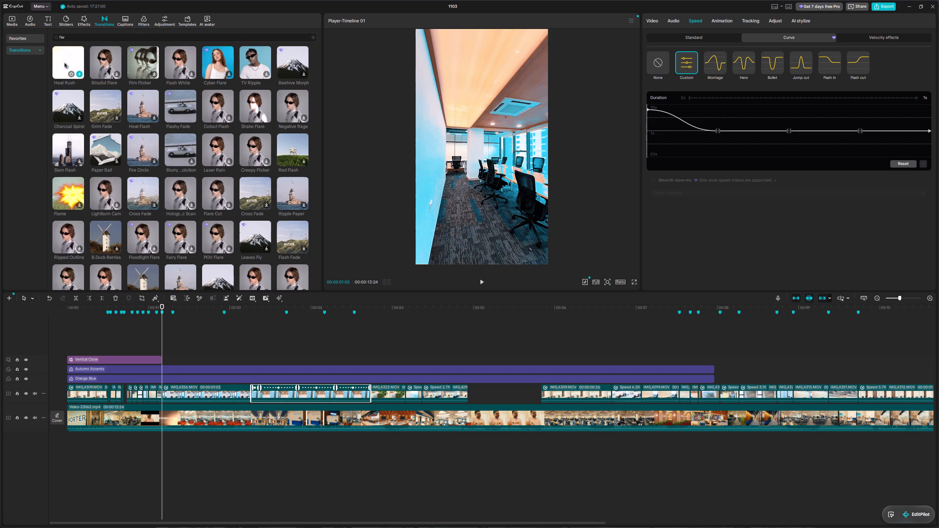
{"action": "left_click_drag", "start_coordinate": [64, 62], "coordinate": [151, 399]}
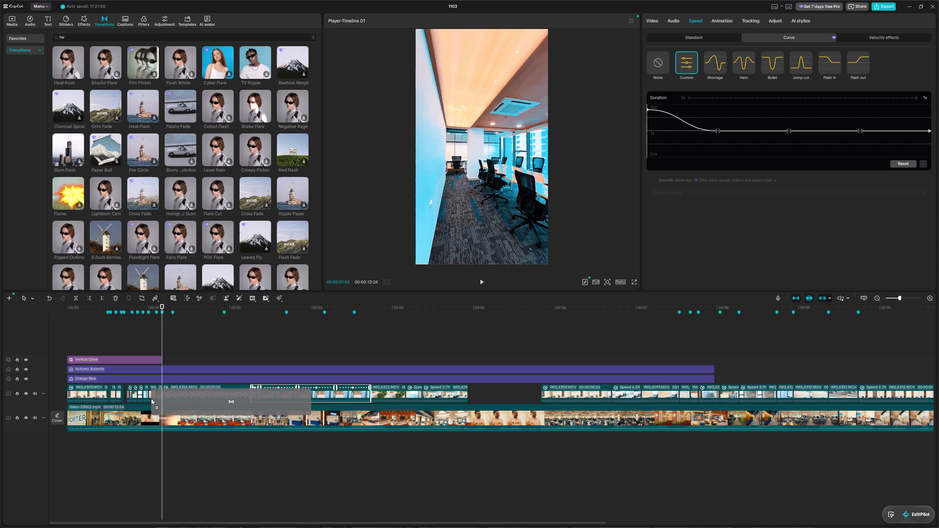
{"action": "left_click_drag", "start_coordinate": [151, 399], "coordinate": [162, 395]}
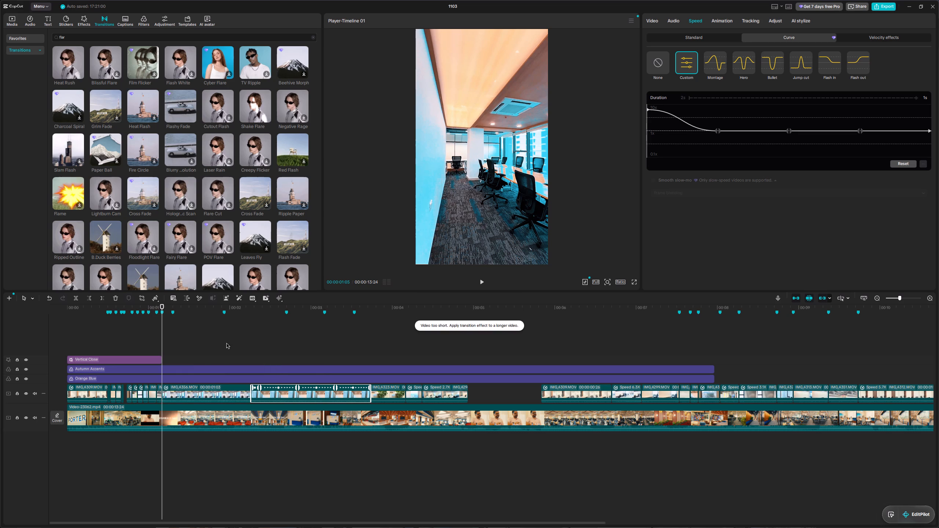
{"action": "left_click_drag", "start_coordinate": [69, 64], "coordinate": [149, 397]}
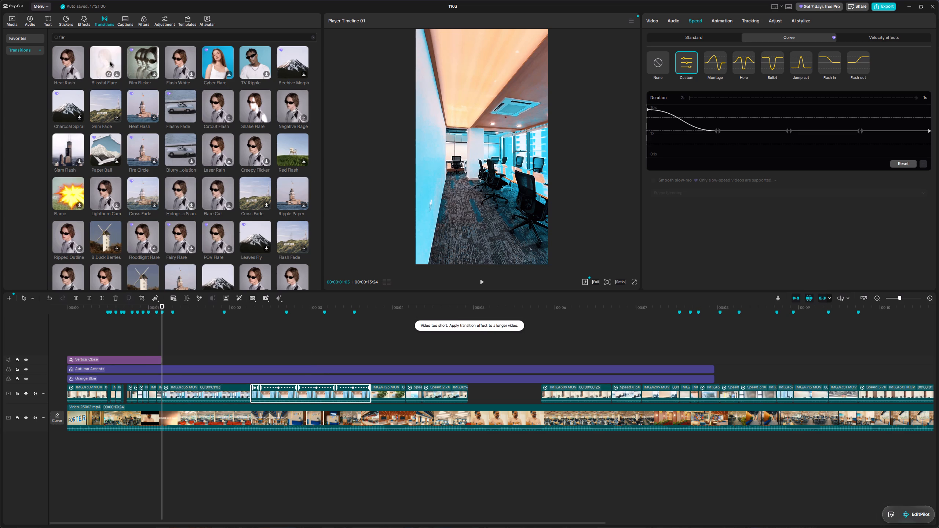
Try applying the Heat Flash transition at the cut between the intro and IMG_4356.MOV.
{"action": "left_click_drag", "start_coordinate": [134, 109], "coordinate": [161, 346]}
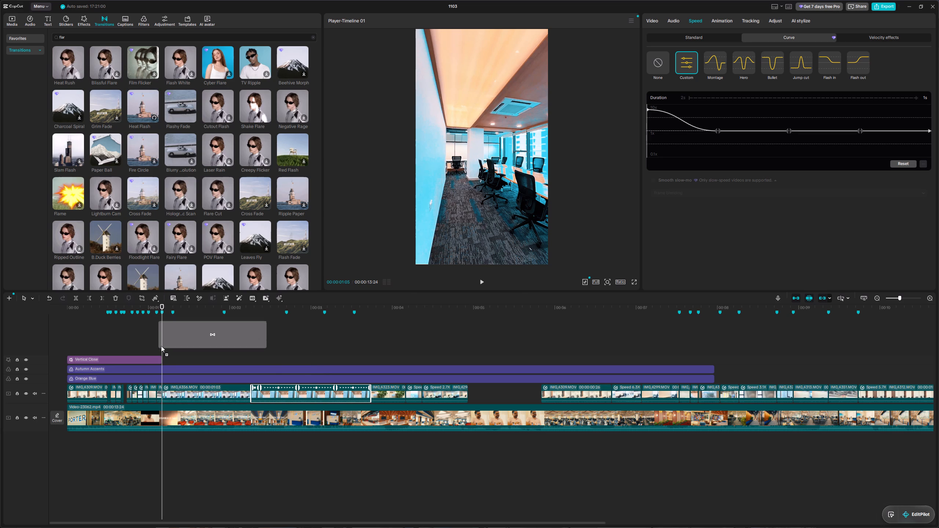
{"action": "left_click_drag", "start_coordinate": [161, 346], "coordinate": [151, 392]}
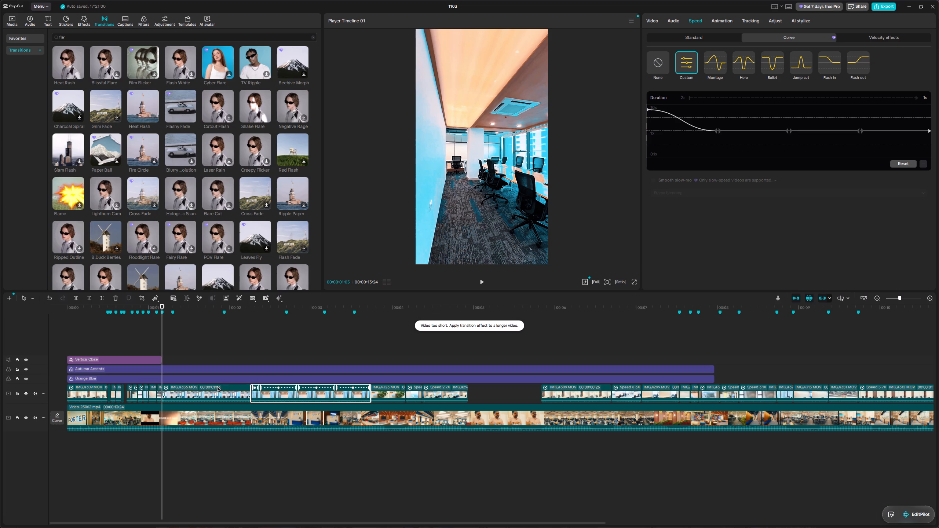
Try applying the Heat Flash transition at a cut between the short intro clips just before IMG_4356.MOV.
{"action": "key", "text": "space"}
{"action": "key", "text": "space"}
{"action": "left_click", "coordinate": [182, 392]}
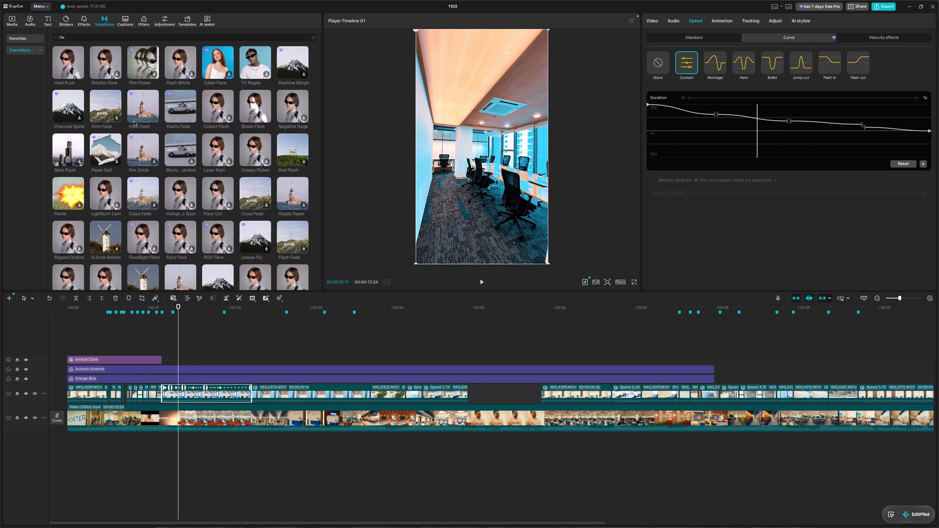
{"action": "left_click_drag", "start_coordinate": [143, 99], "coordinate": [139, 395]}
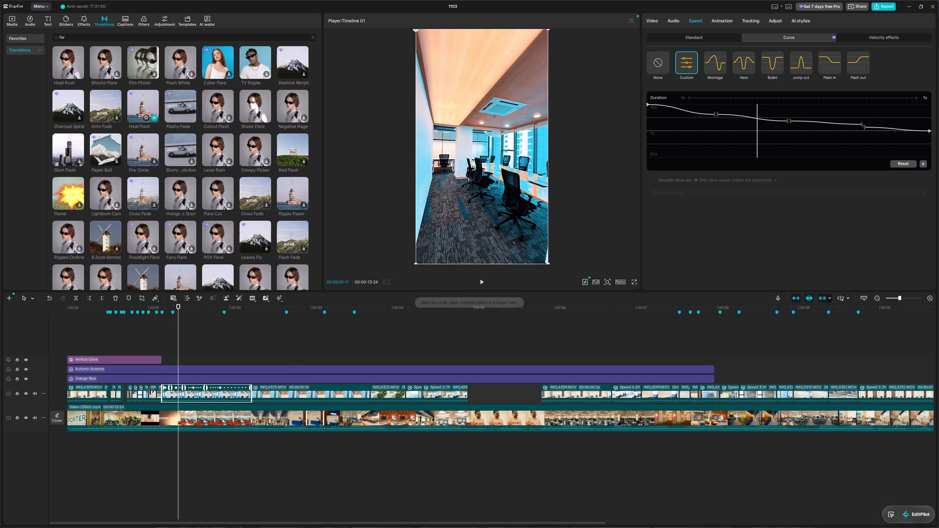
Search the video effects for "flare".
{"action": "left_click", "coordinate": [141, 21]}
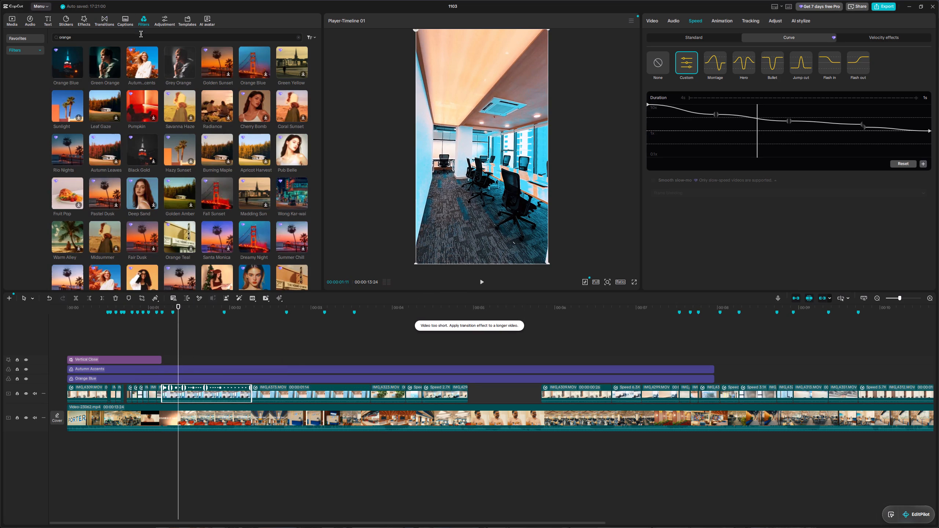
{"action": "left_click_drag", "start_coordinate": [141, 36], "coordinate": [45, 42]}
{"action": "left_click", "coordinate": [84, 24]}
{"action": "left_click_drag", "start_coordinate": [86, 37], "coordinate": [41, 39]}
{"action": "type", "text": "flare"}
{"action": "key", "text": "Return"}
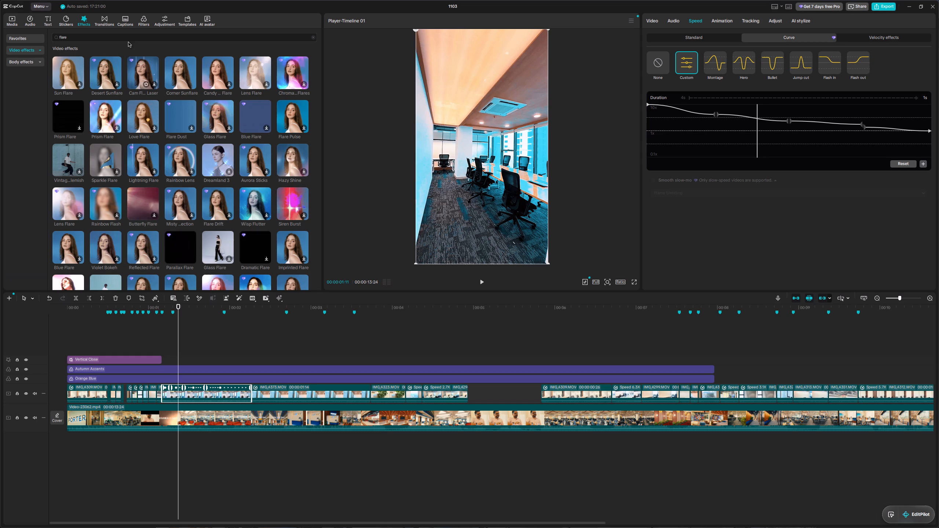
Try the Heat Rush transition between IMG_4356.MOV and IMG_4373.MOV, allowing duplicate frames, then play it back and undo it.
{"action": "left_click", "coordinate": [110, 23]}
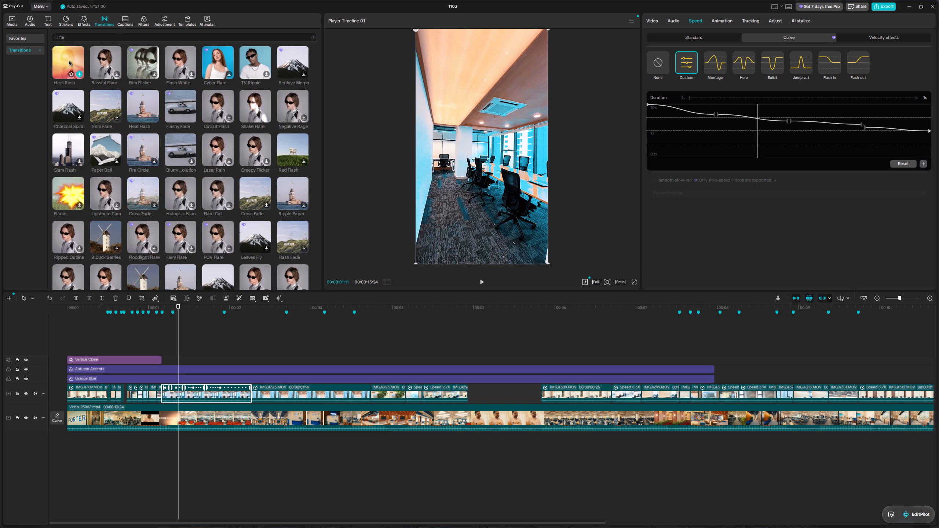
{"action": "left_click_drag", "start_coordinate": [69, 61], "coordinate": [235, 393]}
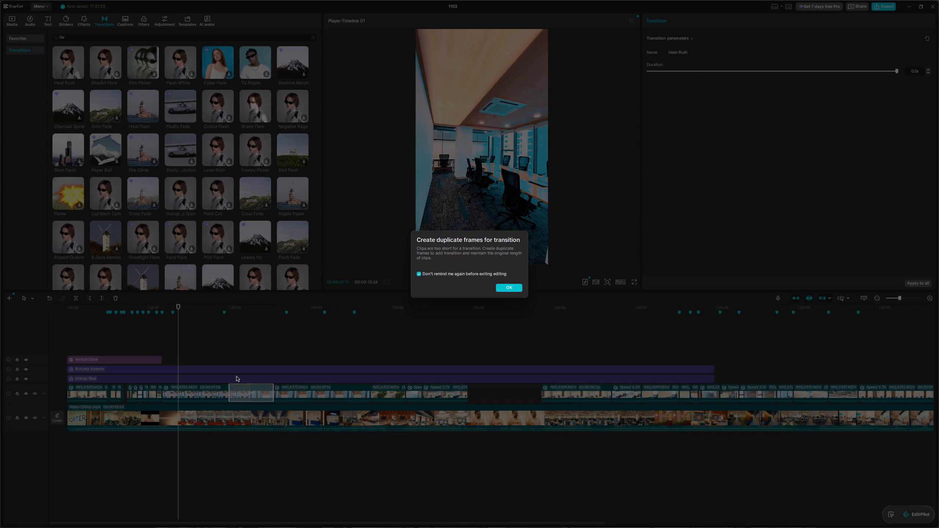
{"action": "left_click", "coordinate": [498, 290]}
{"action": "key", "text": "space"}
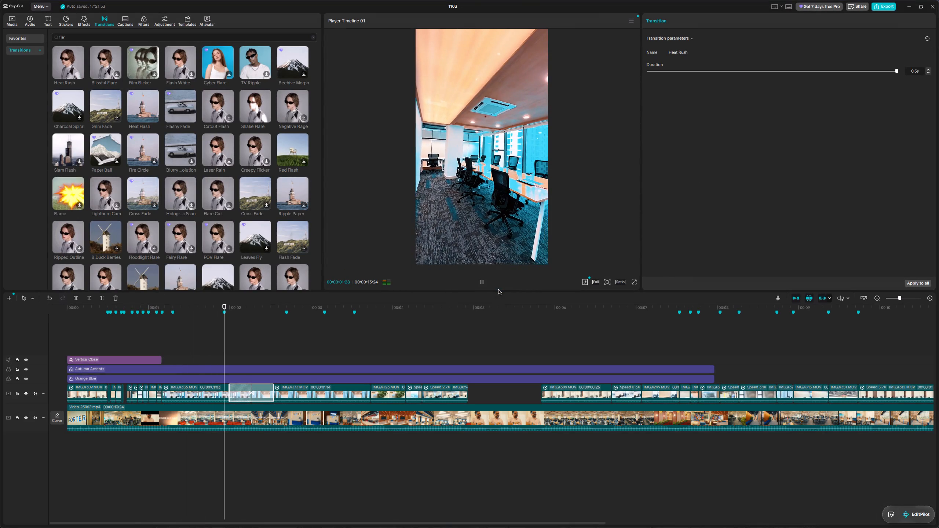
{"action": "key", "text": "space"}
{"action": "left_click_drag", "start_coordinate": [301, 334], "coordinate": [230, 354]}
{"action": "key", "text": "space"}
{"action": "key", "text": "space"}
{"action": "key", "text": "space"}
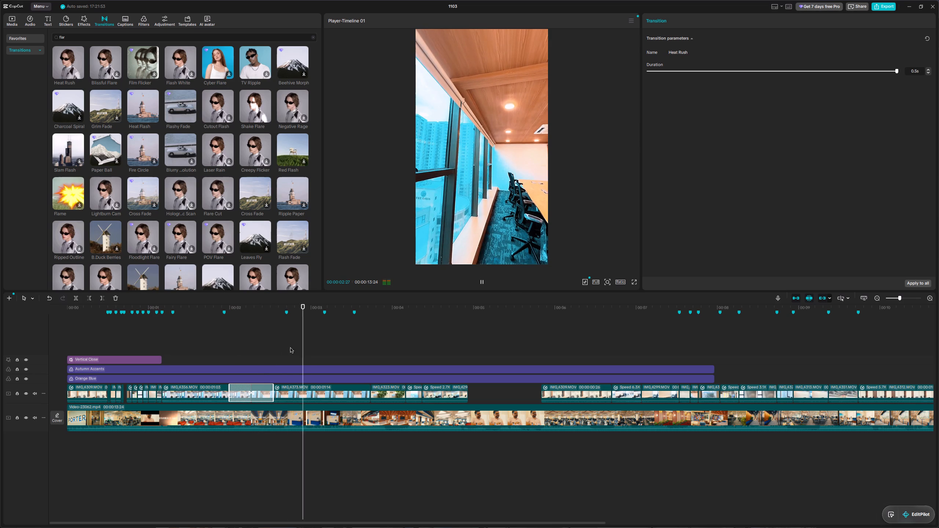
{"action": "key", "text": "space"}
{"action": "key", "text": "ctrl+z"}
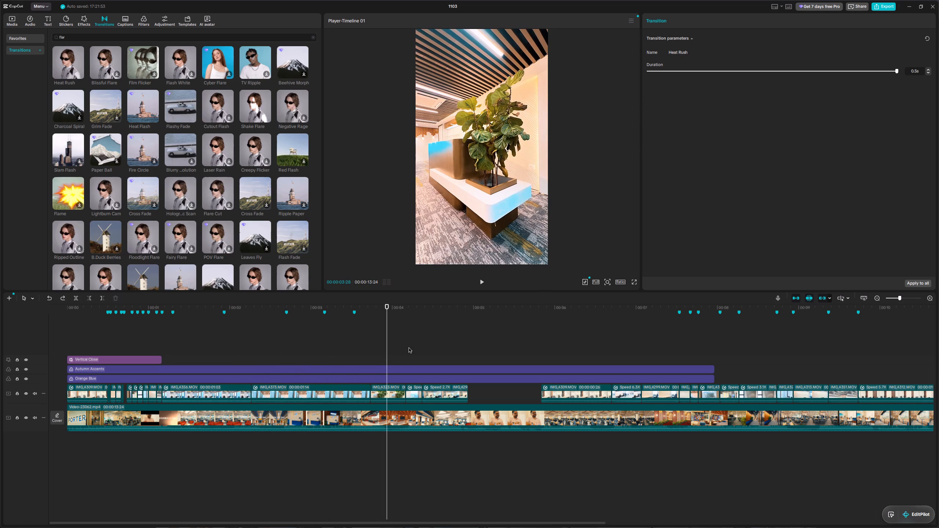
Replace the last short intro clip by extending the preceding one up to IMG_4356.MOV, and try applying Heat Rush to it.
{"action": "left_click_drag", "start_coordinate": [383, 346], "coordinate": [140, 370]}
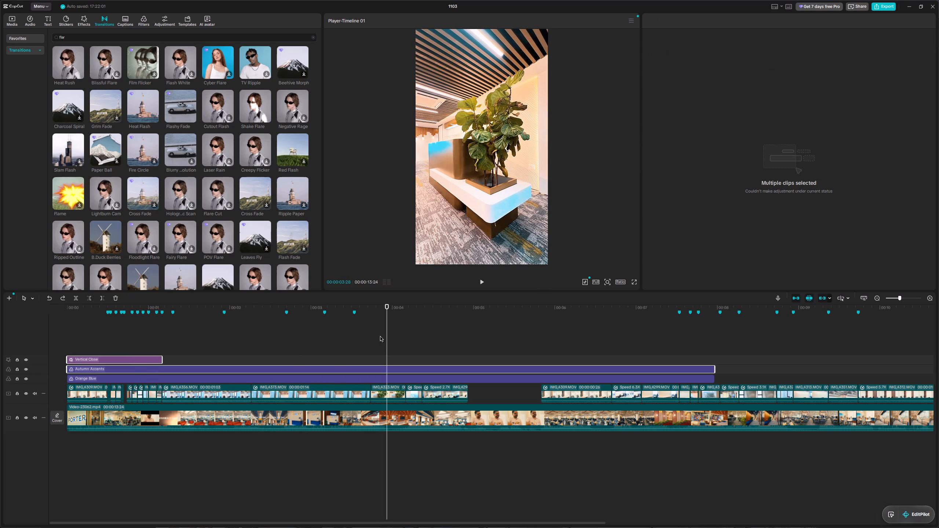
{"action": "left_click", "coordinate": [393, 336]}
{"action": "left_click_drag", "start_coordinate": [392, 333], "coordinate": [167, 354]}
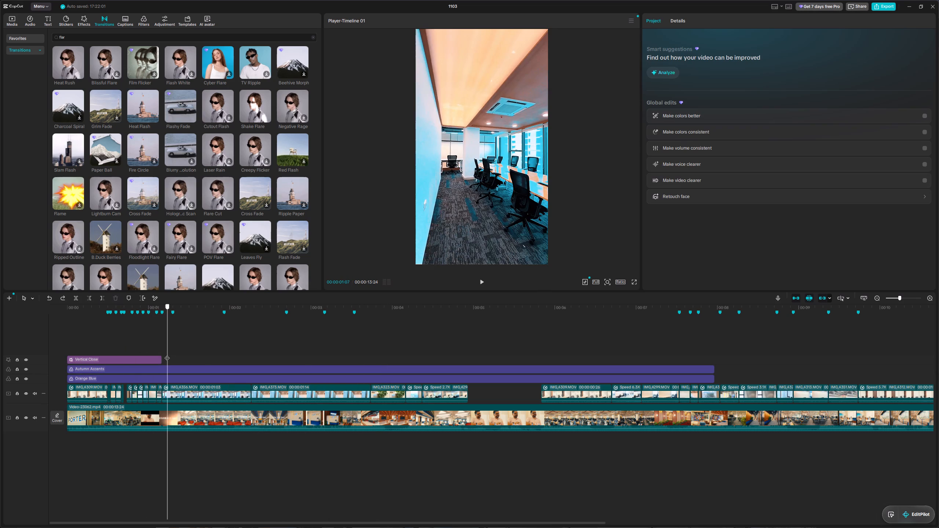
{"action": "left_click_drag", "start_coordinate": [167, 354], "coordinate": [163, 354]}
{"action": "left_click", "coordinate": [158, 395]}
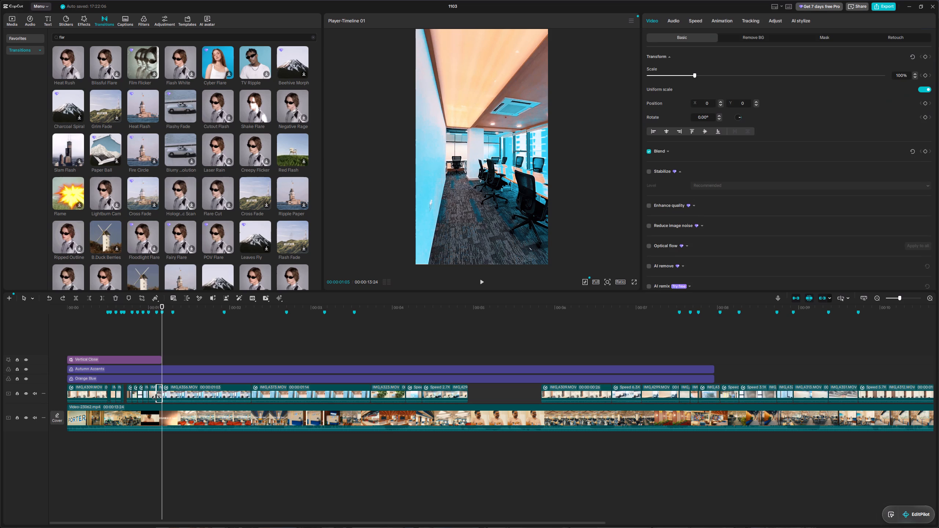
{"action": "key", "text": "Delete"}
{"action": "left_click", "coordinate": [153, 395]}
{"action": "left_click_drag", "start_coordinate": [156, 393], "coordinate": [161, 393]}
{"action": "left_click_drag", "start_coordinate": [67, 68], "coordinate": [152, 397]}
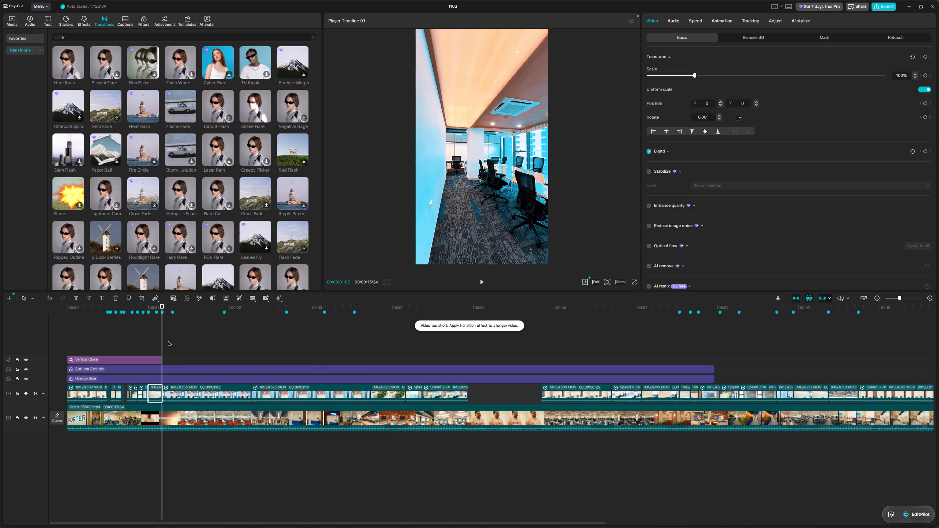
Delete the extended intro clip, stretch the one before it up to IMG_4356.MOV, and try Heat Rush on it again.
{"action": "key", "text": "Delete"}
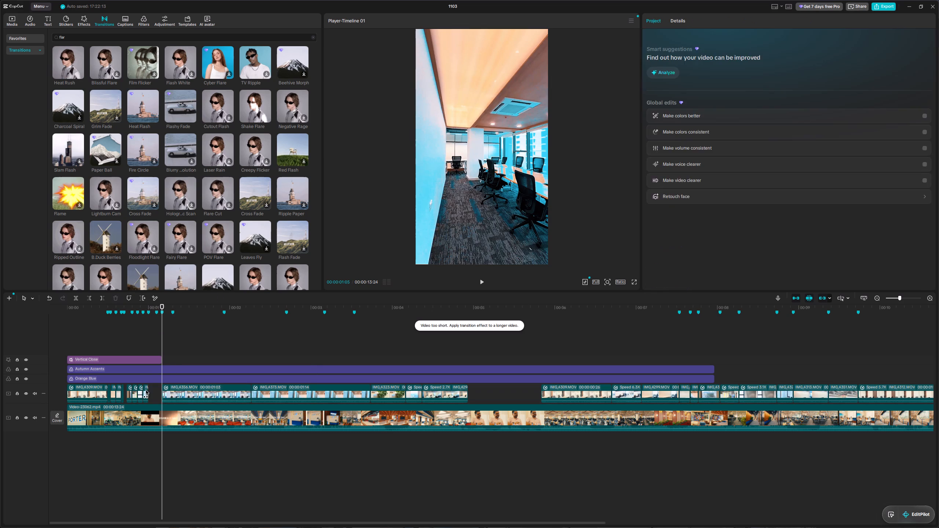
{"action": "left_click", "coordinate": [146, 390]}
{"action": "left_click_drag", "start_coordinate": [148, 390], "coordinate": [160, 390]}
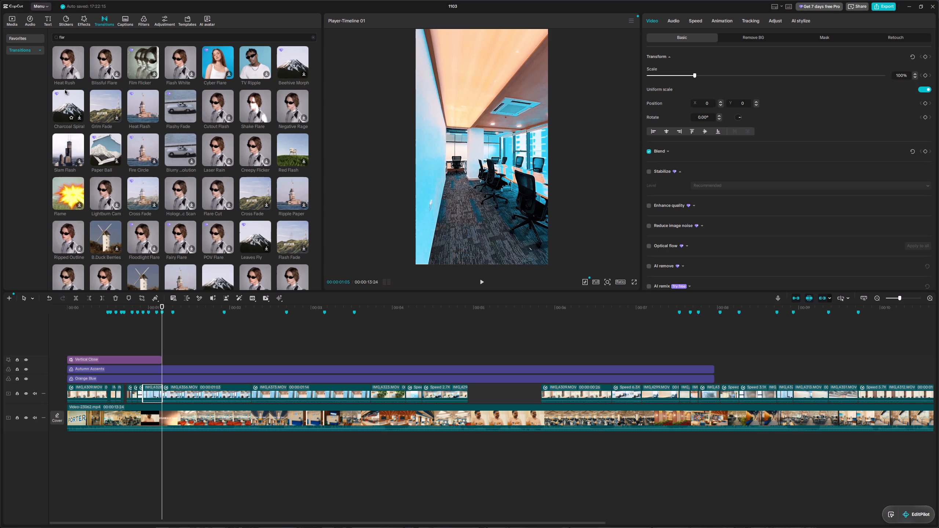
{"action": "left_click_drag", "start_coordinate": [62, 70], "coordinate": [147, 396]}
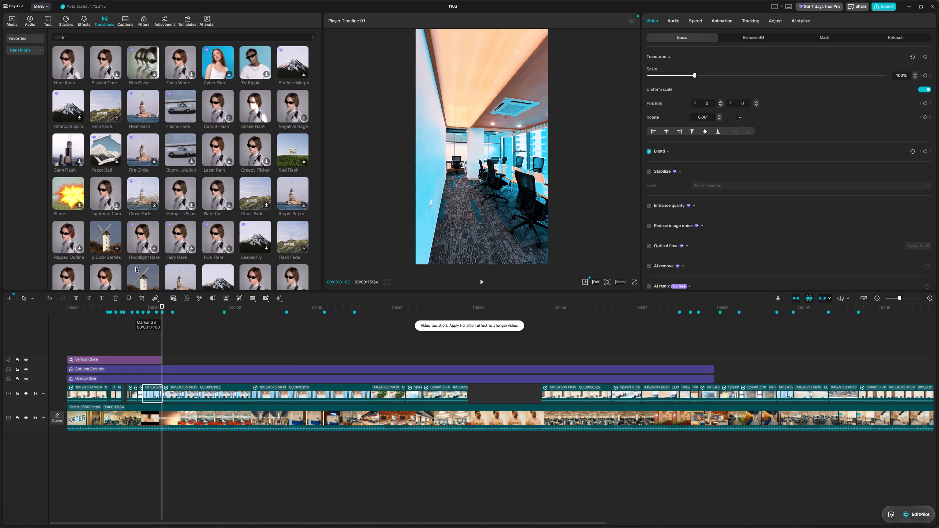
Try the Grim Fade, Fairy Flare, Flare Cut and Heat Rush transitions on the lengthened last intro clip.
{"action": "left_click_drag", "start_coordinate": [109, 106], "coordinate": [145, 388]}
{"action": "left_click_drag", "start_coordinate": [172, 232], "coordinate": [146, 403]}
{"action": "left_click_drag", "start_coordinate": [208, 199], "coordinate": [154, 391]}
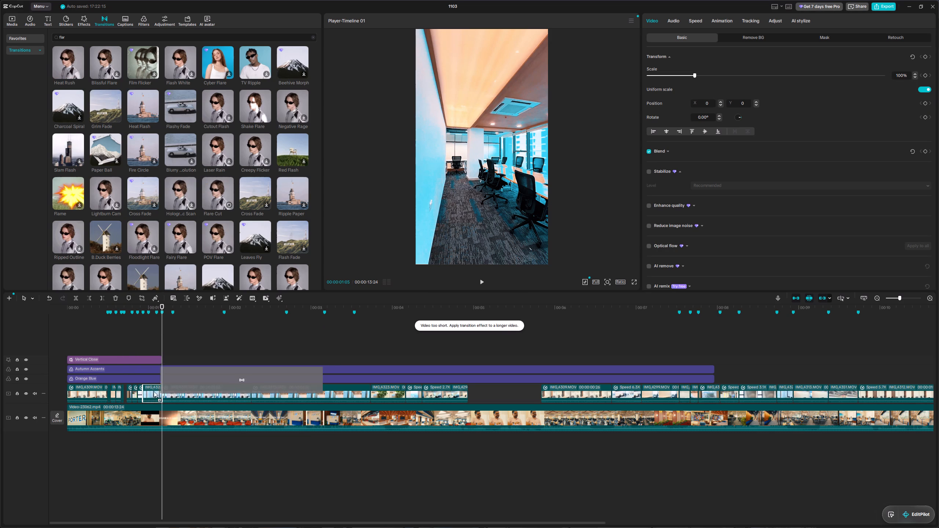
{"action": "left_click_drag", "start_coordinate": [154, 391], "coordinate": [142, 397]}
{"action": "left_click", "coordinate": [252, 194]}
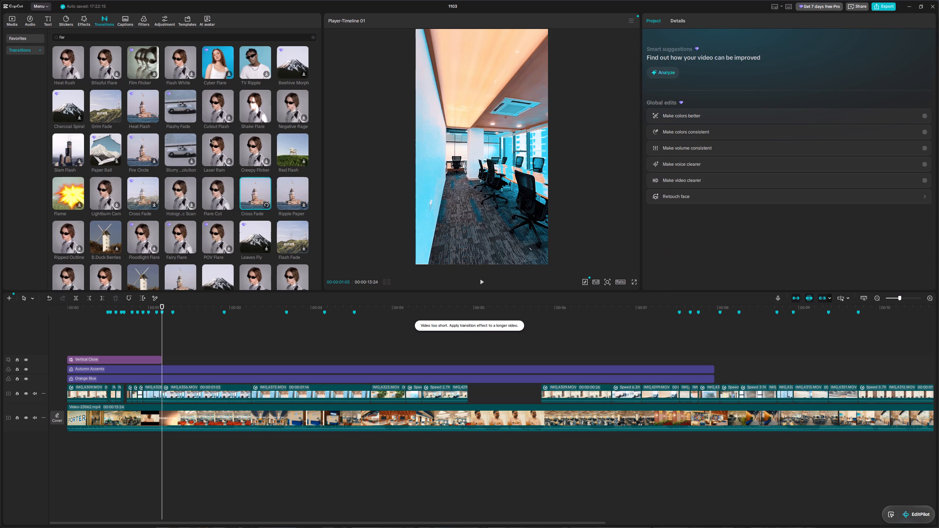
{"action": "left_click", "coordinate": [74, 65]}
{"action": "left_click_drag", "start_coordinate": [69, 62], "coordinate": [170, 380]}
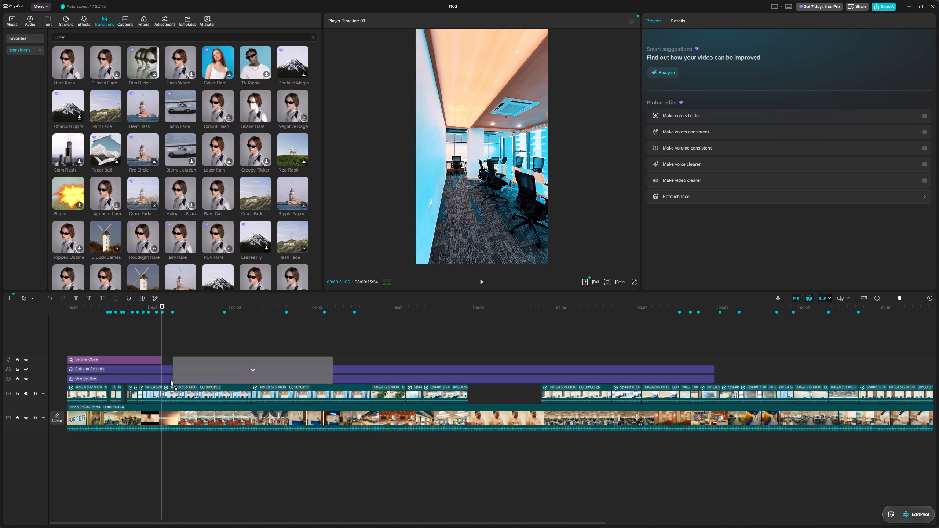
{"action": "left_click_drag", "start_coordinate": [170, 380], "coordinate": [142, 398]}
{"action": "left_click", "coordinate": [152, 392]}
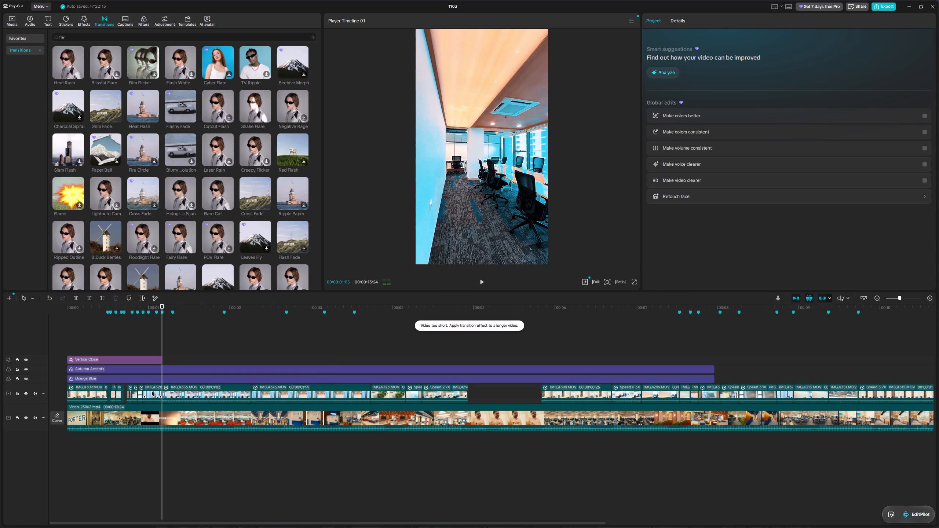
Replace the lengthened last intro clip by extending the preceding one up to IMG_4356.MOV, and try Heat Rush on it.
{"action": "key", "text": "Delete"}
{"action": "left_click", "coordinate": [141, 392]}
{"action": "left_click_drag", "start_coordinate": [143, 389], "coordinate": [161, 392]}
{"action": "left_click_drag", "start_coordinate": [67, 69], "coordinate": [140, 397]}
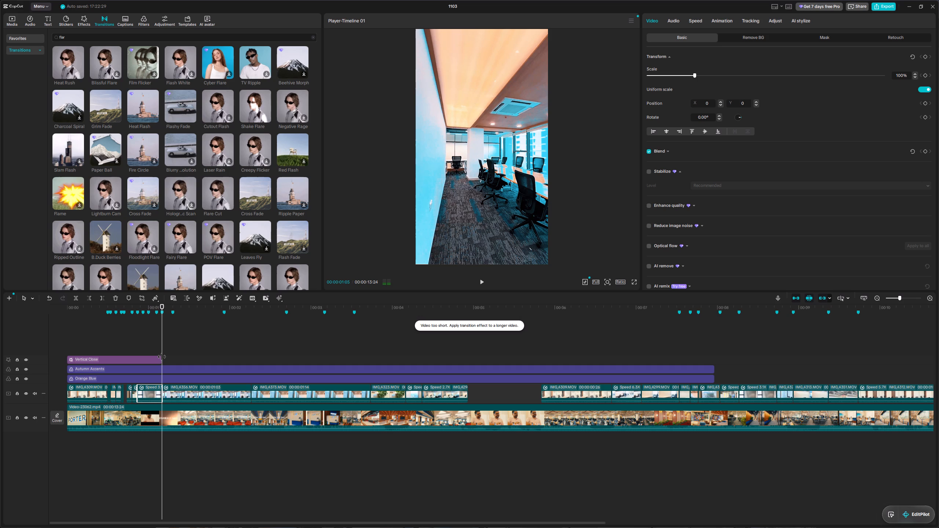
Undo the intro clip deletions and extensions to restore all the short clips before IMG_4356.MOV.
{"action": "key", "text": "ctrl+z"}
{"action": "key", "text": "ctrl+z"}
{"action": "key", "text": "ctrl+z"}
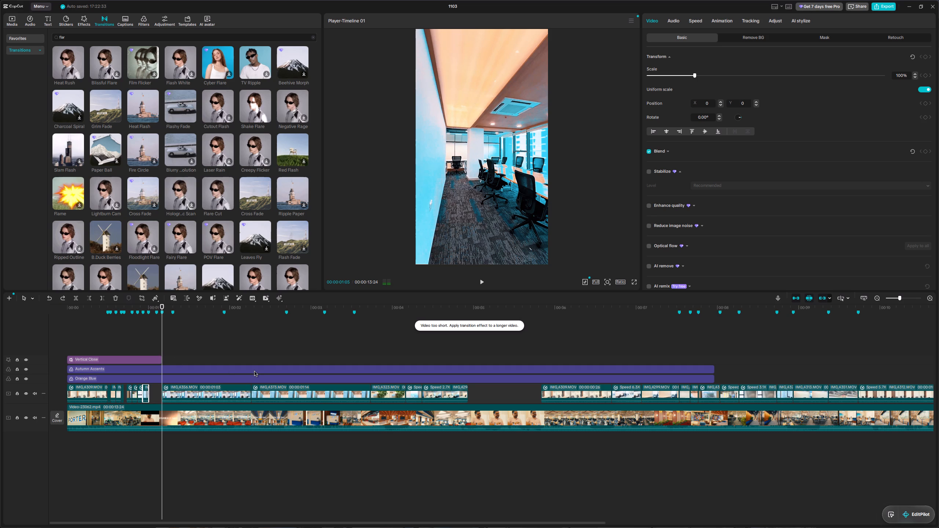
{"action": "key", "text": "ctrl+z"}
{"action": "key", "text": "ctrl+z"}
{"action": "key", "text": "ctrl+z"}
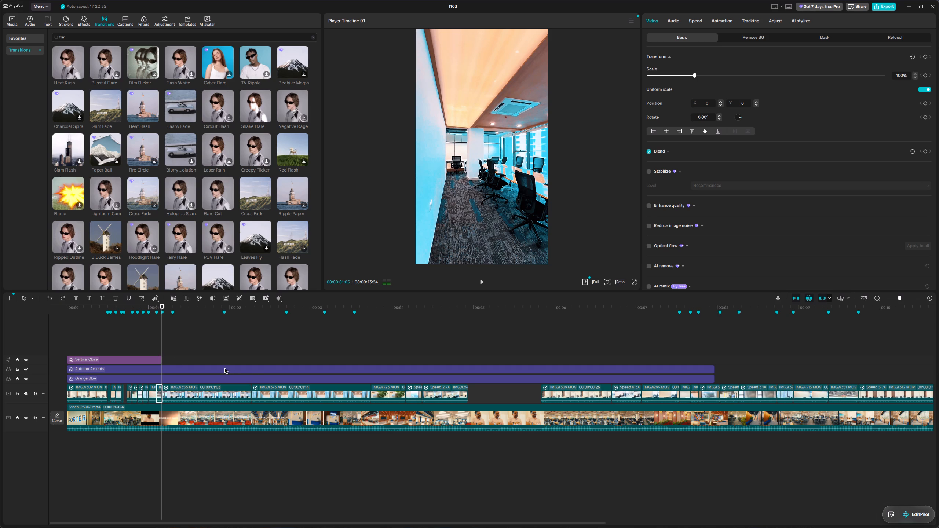
Add the Lens Flare video effect on a new track above Vertical Close, starting near the end of the intro, and play it.
{"action": "left_click_drag", "start_coordinate": [162, 317], "coordinate": [156, 336]}
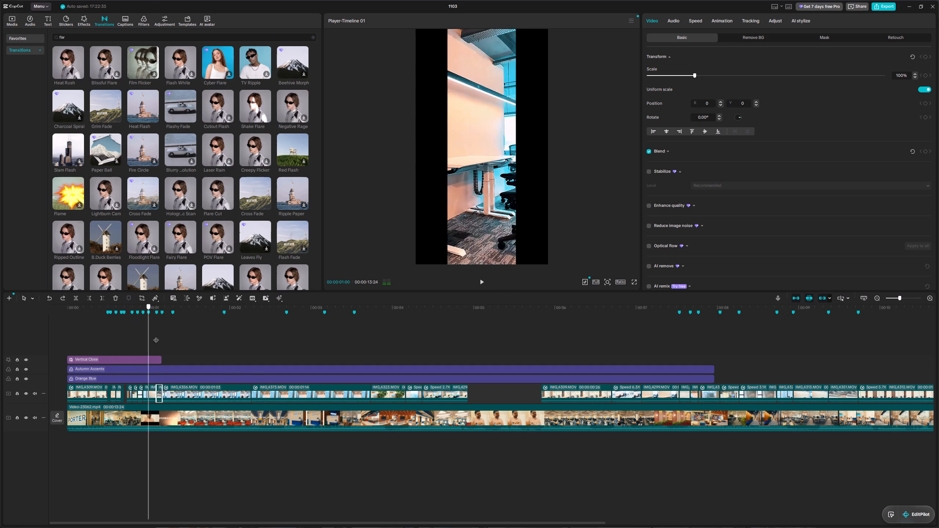
{"action": "left_click_drag", "start_coordinate": [156, 336], "coordinate": [162, 337]}
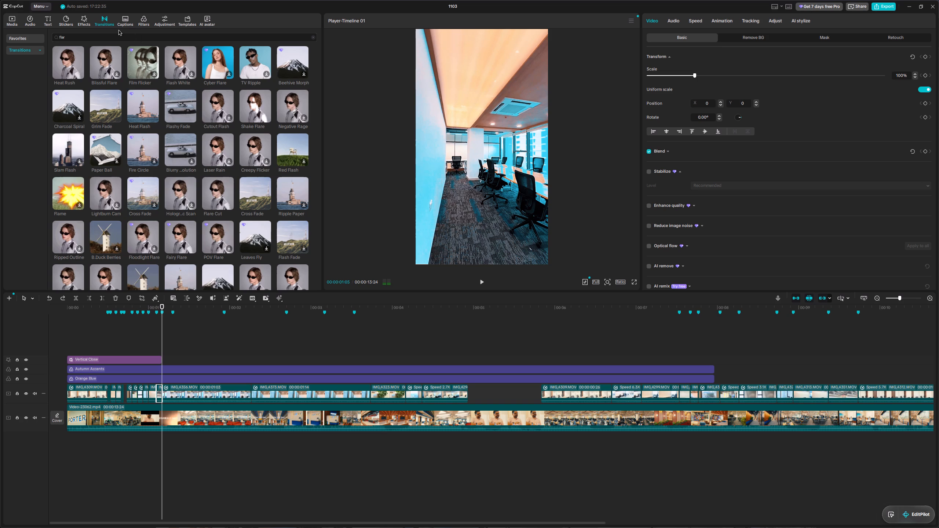
{"action": "left_click", "coordinate": [89, 21]}
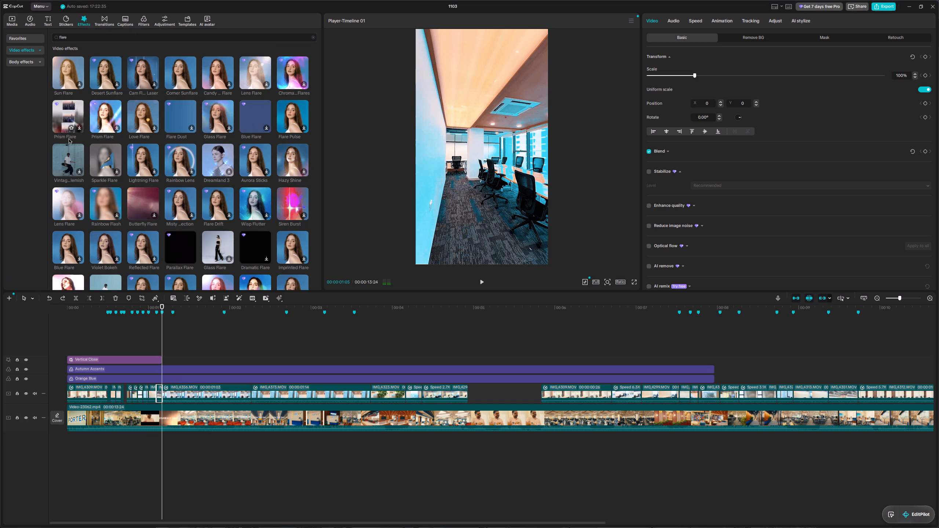
{"action": "left_click_drag", "start_coordinate": [69, 200], "coordinate": [139, 344]}
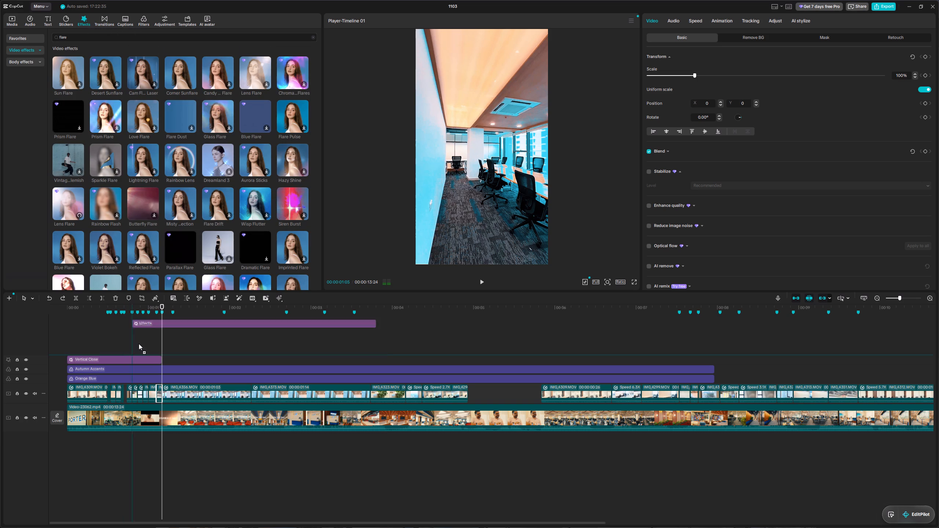
{"action": "left_click_drag", "start_coordinate": [139, 344], "coordinate": [139, 352]}
{"action": "left_click_drag", "start_coordinate": [163, 322], "coordinate": [137, 321]}
{"action": "key", "text": "space"}
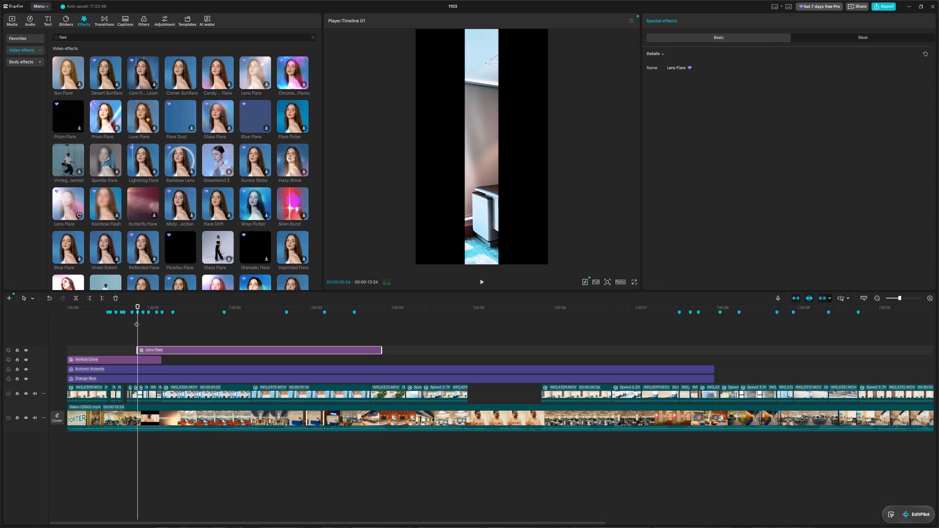
{"action": "key", "text": "space"}
Trim the Lens Flare effect to about 0.6 seconds and move it over the cut between the intro and IMG_4356.MOV.
{"action": "left_click_drag", "start_coordinate": [190, 331], "coordinate": [129, 323]}
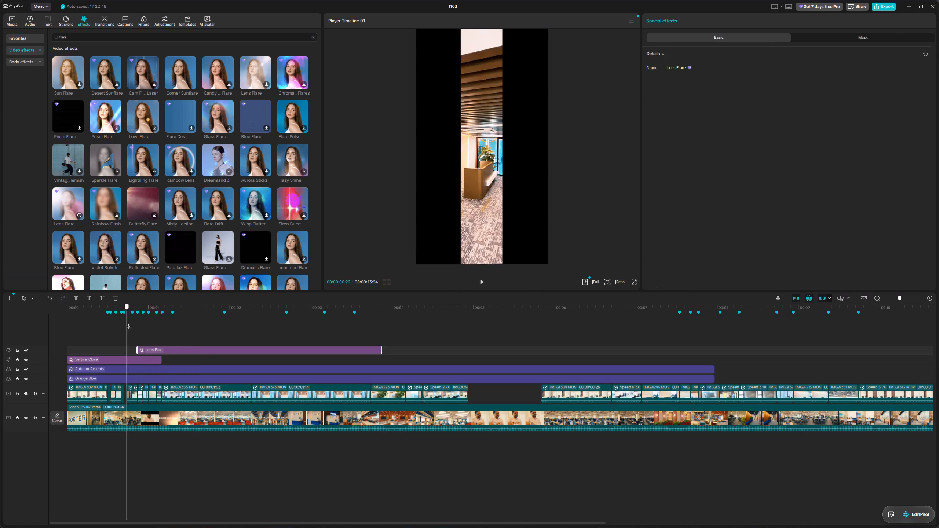
{"action": "left_click_drag", "start_coordinate": [129, 323], "coordinate": [298, 334]}
{"action": "left_click_drag", "start_coordinate": [298, 333], "coordinate": [281, 333]}
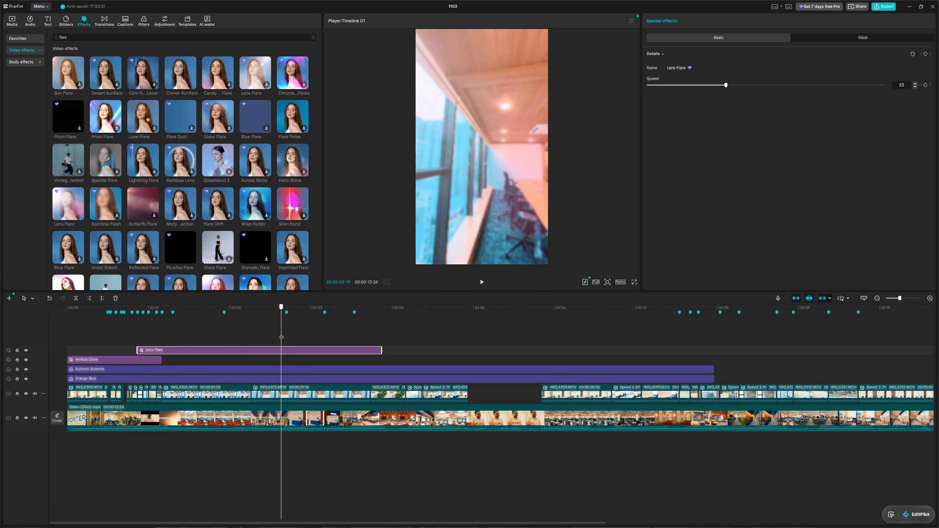
{"action": "left_click_drag", "start_coordinate": [281, 333], "coordinate": [255, 337]}
{"action": "left_click_drag", "start_coordinate": [138, 349], "coordinate": [264, 344]}
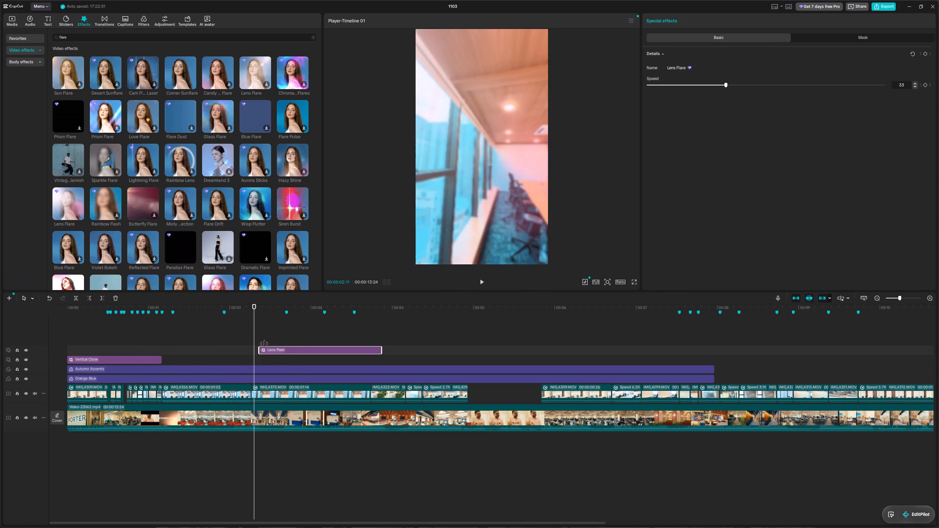
{"action": "left_click_drag", "start_coordinate": [264, 344], "coordinate": [337, 346]}
{"action": "left_click_drag", "start_coordinate": [351, 352], "coordinate": [171, 355]}
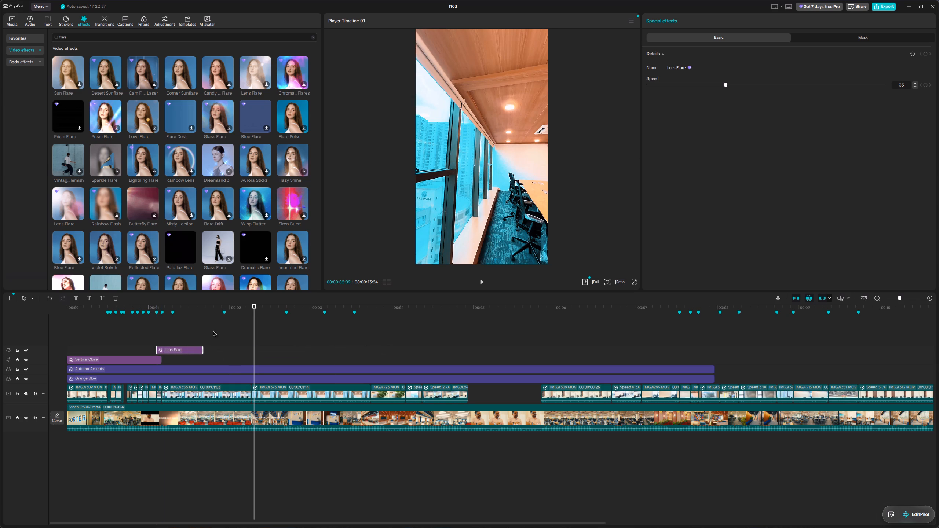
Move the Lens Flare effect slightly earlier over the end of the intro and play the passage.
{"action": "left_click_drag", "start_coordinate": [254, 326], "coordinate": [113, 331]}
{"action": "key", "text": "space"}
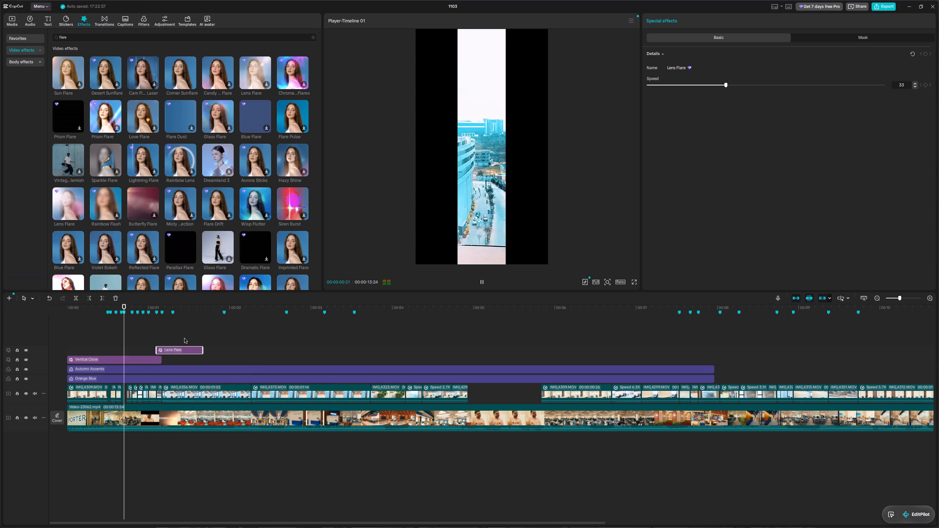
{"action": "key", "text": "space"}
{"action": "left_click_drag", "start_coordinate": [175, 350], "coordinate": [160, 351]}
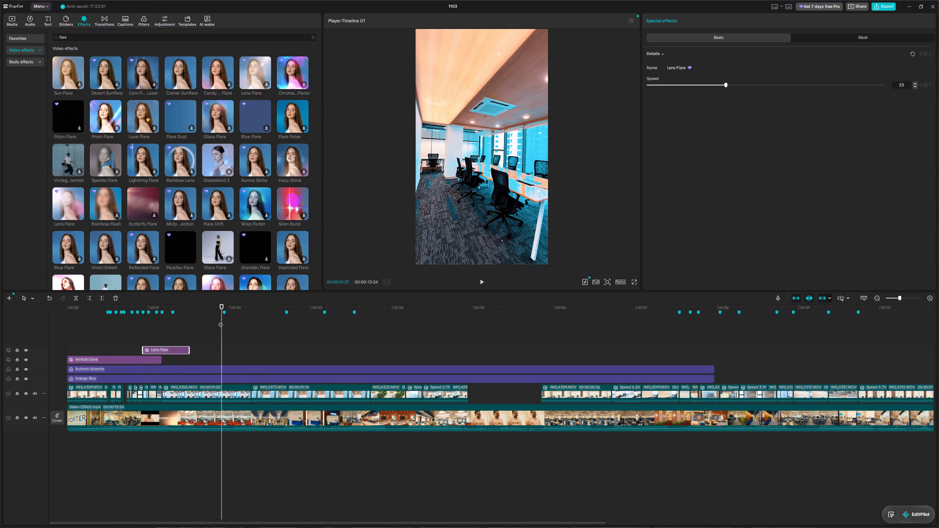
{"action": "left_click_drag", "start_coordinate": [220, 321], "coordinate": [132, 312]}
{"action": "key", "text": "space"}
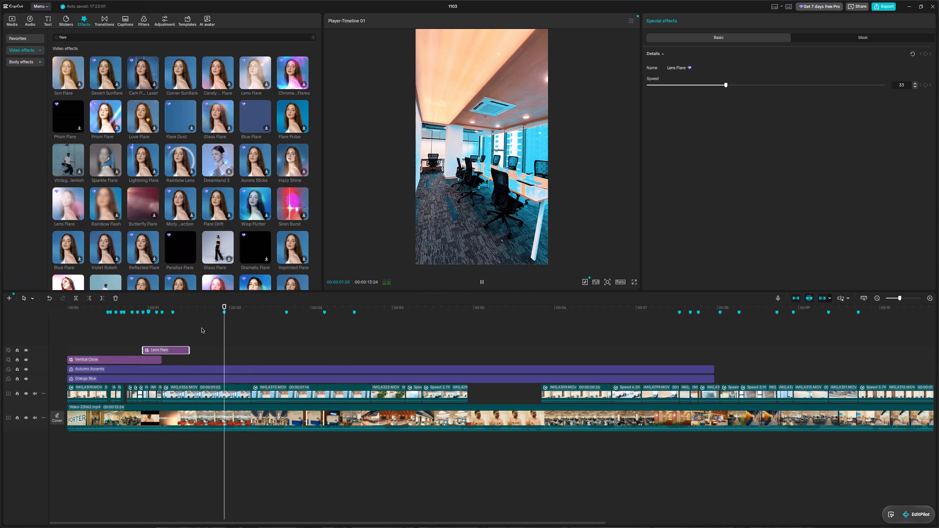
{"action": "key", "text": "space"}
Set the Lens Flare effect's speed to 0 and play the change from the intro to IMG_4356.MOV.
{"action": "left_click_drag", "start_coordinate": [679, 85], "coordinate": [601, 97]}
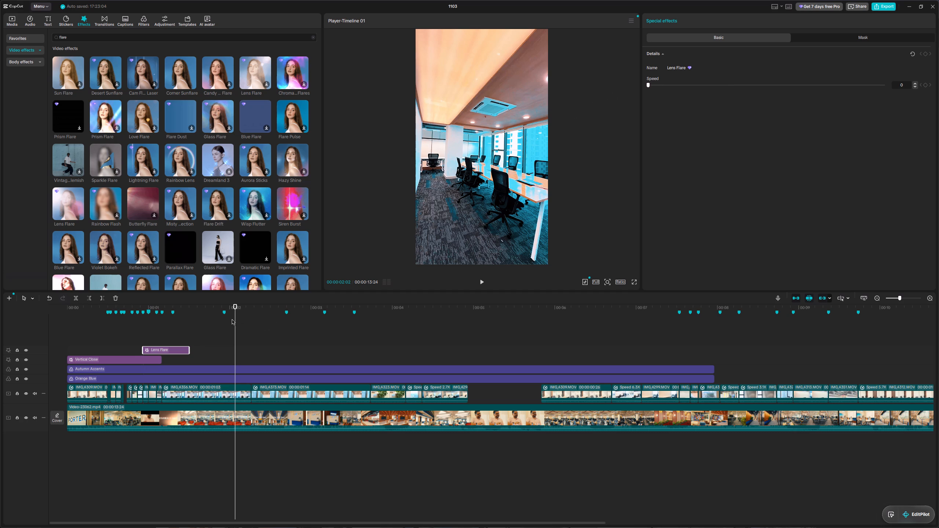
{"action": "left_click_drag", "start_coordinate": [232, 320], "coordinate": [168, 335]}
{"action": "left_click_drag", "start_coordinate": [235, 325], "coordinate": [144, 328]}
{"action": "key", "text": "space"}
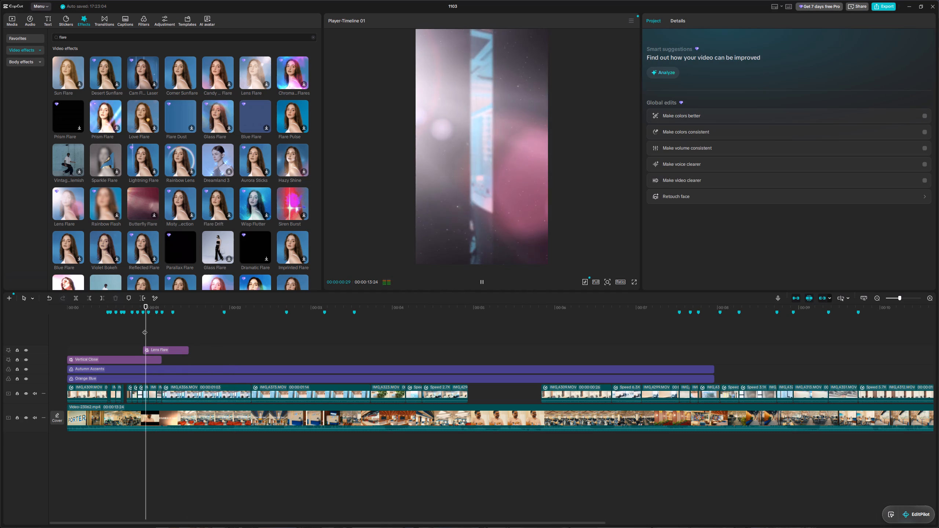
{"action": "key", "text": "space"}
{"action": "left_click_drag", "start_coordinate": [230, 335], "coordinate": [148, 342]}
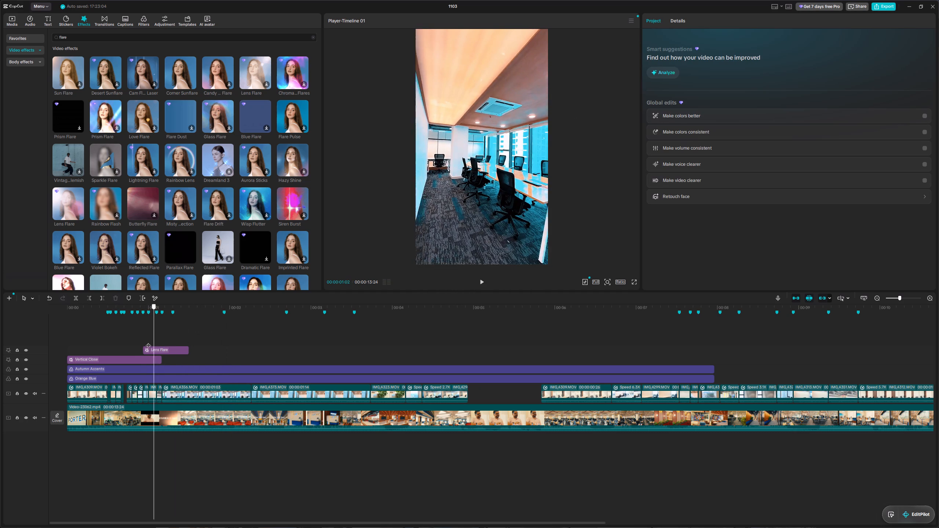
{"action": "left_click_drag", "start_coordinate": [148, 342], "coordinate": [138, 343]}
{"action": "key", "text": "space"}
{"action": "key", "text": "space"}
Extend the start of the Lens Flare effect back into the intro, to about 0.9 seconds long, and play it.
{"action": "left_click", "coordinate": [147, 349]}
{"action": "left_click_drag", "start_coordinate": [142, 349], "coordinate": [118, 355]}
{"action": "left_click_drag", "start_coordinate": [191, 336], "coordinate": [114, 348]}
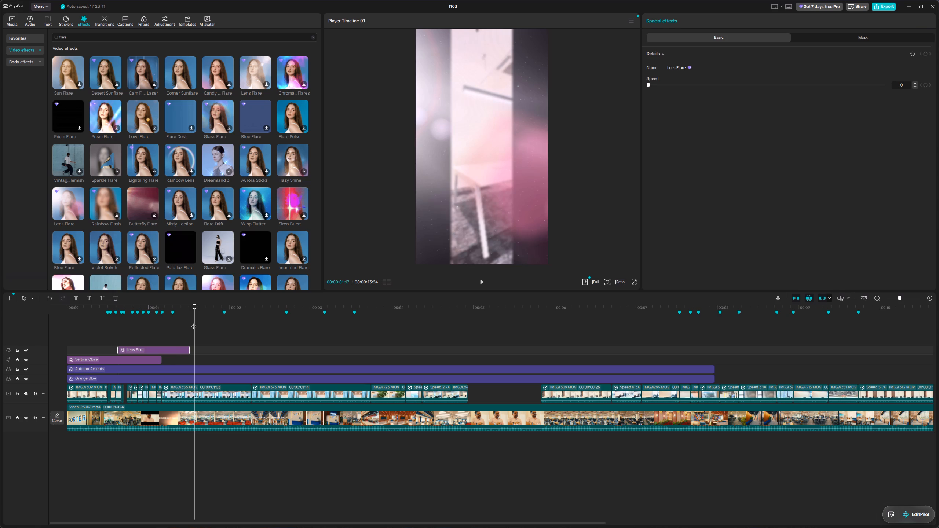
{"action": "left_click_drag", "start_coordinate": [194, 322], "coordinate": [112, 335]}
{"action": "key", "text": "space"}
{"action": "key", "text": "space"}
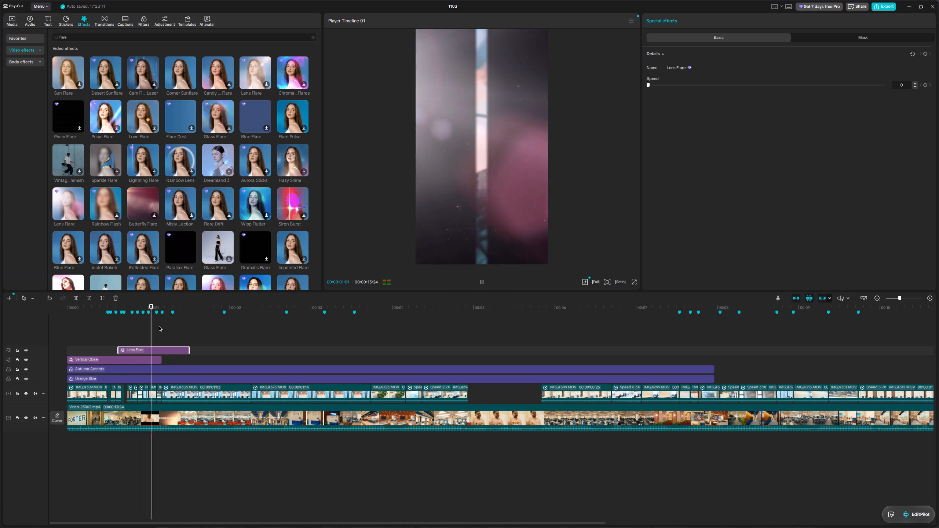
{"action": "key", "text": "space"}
Delete the Lens Flare effect above Vertical Close.
{"action": "left_click", "coordinate": [151, 349]}
{"action": "key", "text": "Delete"}
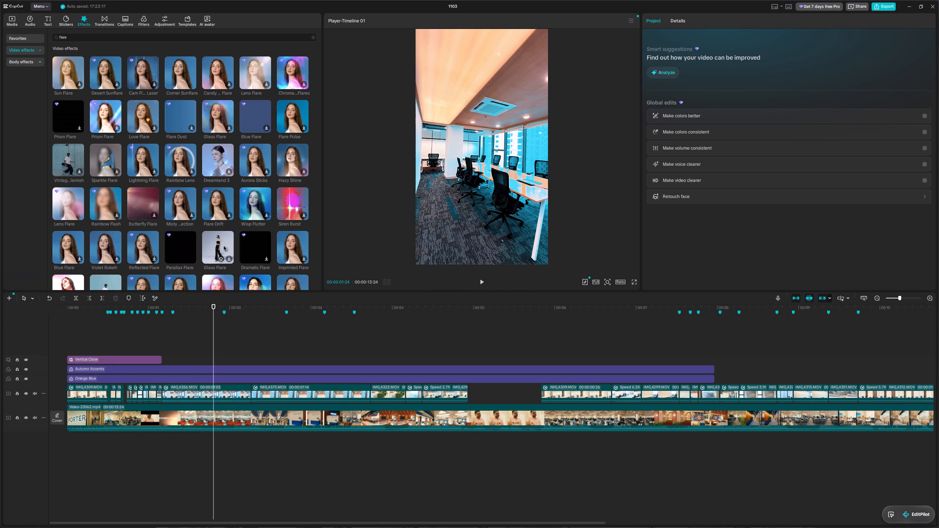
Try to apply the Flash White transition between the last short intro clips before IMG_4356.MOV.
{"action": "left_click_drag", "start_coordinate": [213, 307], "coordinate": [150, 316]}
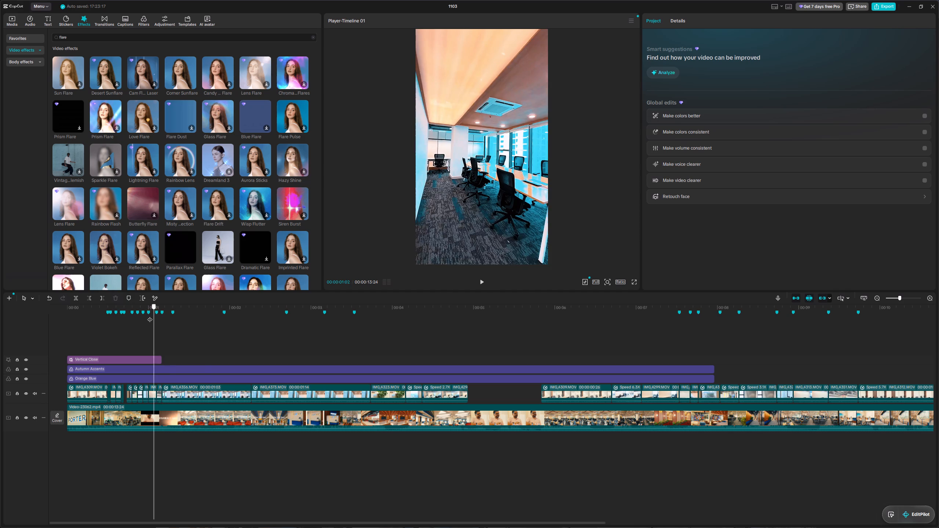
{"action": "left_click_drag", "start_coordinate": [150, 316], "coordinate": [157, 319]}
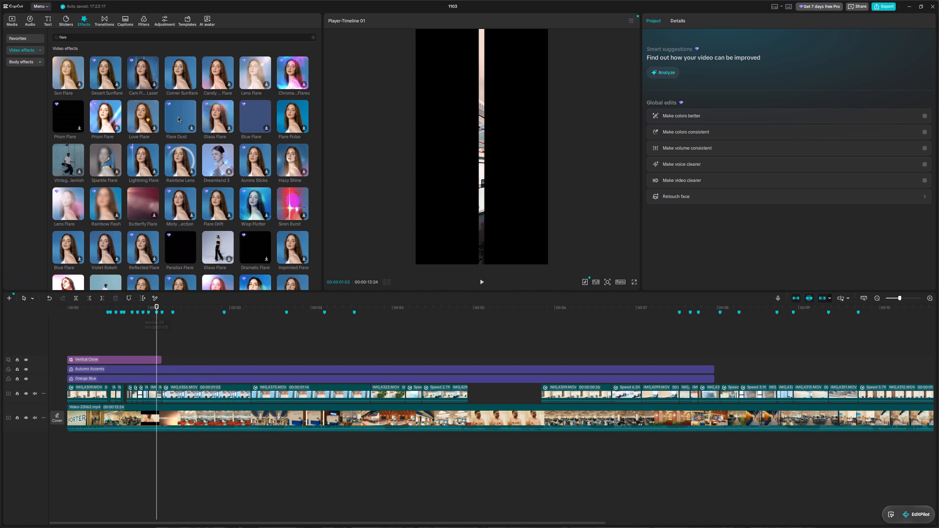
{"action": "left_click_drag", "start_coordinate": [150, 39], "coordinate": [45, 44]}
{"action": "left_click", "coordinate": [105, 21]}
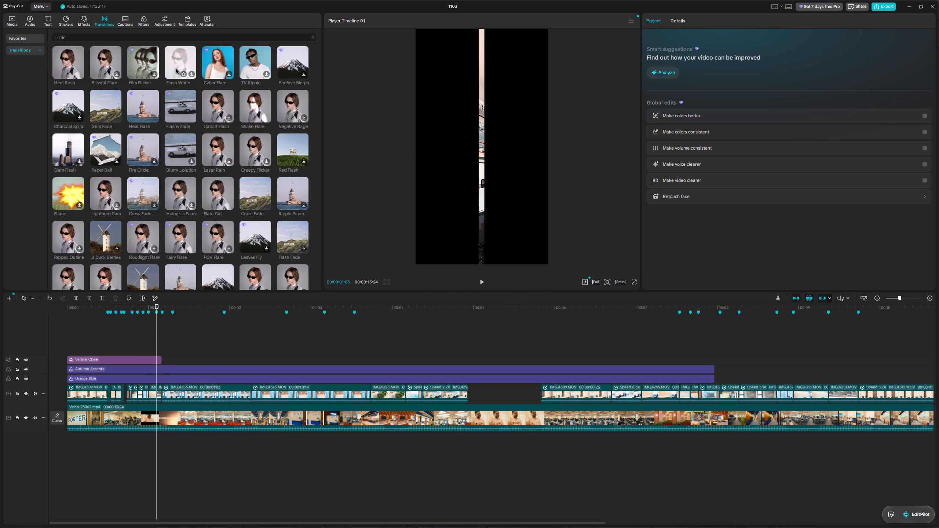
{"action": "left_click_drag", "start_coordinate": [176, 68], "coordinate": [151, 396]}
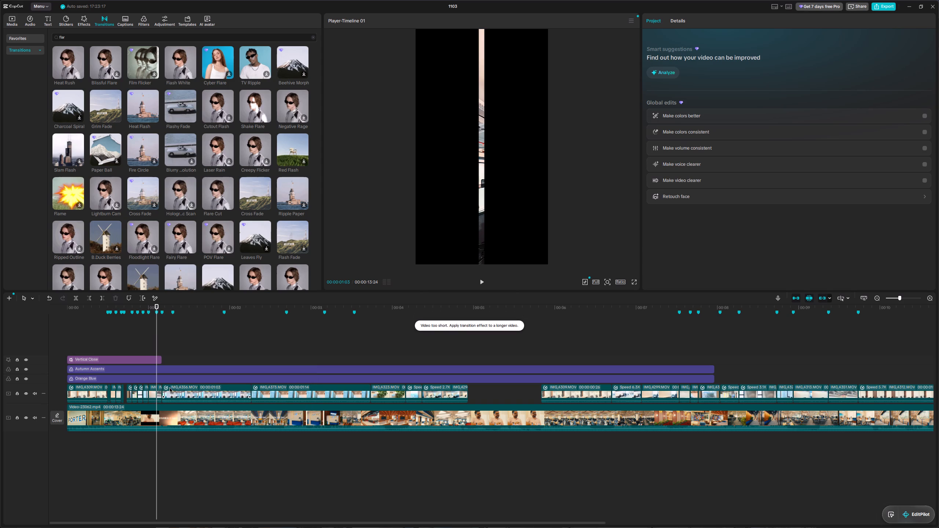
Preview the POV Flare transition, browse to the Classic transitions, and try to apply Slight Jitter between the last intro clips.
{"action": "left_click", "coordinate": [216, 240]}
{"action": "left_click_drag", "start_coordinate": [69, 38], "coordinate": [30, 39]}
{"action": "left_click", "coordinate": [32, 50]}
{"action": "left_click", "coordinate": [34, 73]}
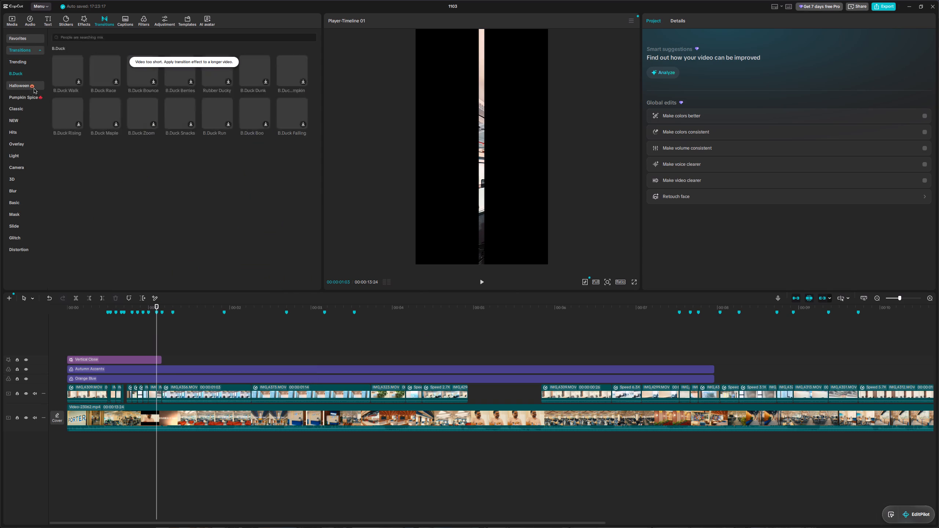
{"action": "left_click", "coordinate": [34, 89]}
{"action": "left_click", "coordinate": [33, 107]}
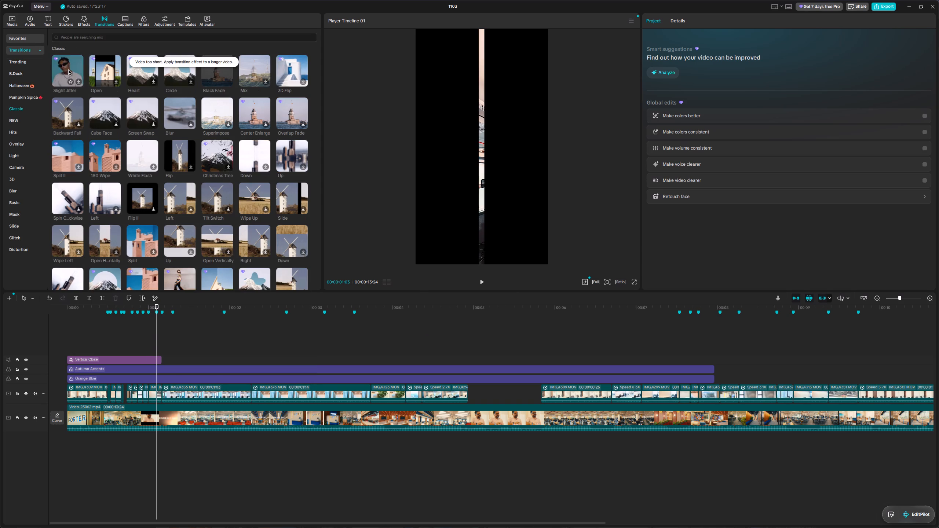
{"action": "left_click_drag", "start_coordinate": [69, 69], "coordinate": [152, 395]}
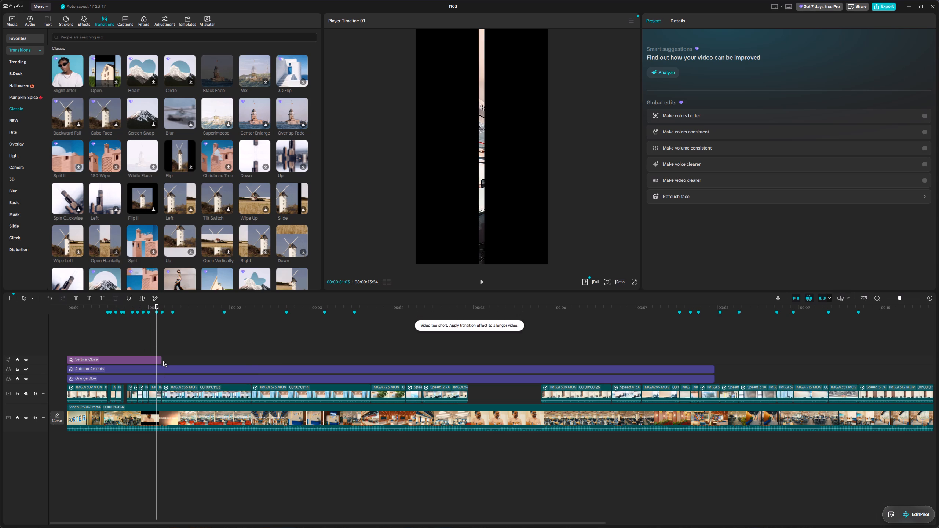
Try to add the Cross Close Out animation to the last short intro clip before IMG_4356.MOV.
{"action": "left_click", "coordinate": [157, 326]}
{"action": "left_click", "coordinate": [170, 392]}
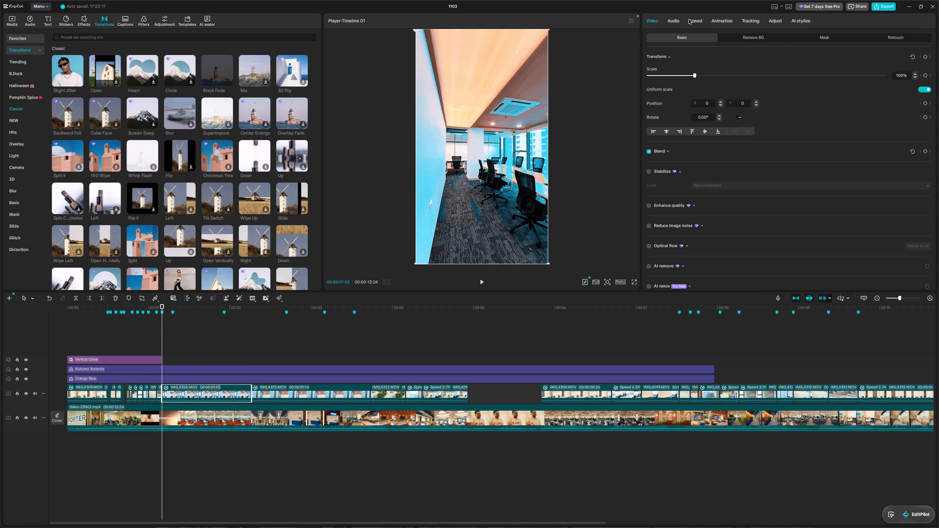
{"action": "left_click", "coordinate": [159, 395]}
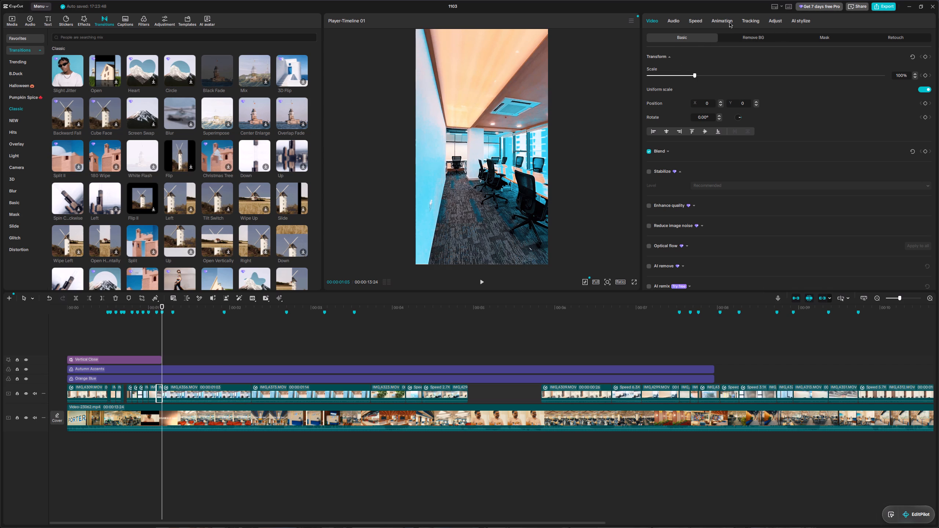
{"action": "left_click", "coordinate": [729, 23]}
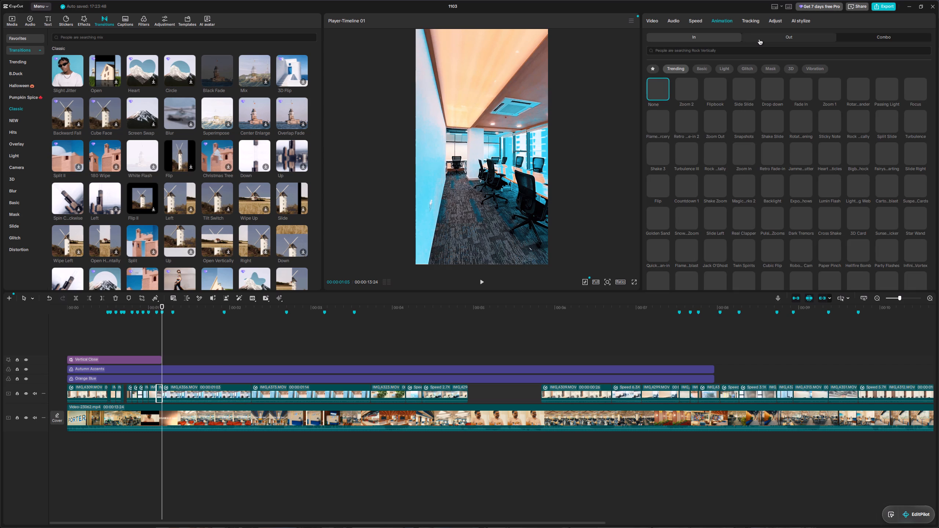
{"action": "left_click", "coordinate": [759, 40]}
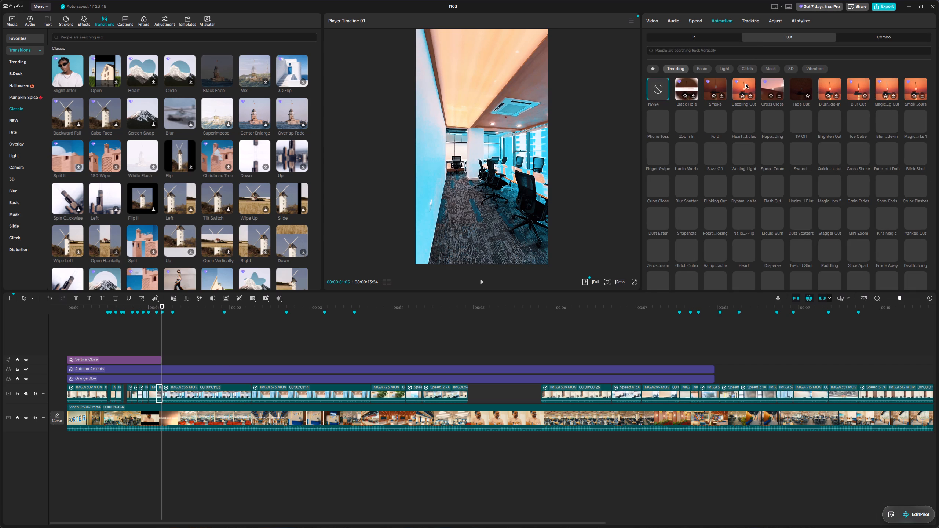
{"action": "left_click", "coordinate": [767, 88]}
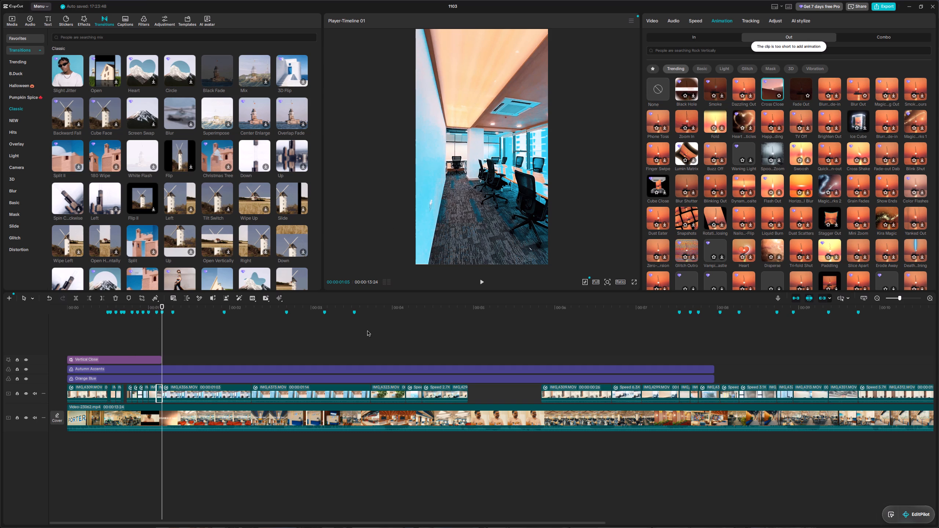
Apply the Trending In animation abbreviated "Rotat...ender" to IMG_4356.MOV with a 1.1 s duration and play it.
{"action": "left_click", "coordinate": [216, 389]}
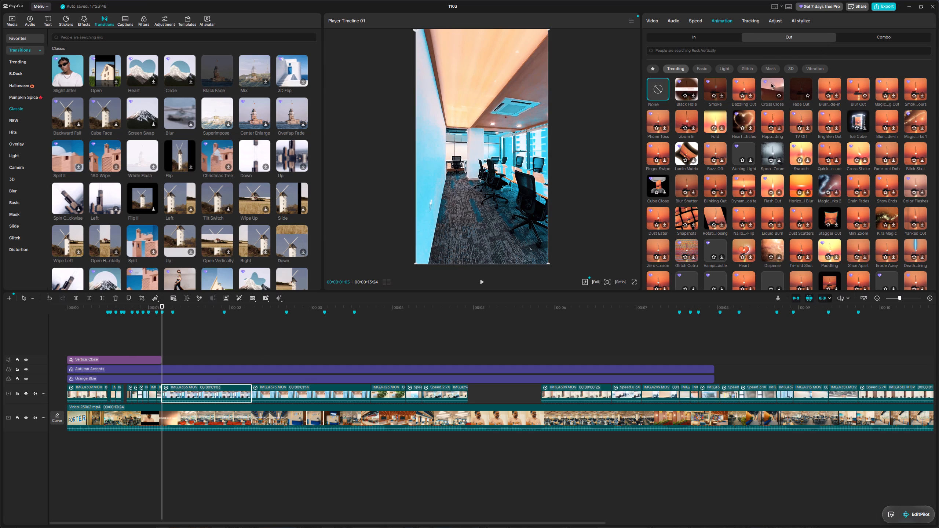
{"action": "left_click", "coordinate": [716, 38]}
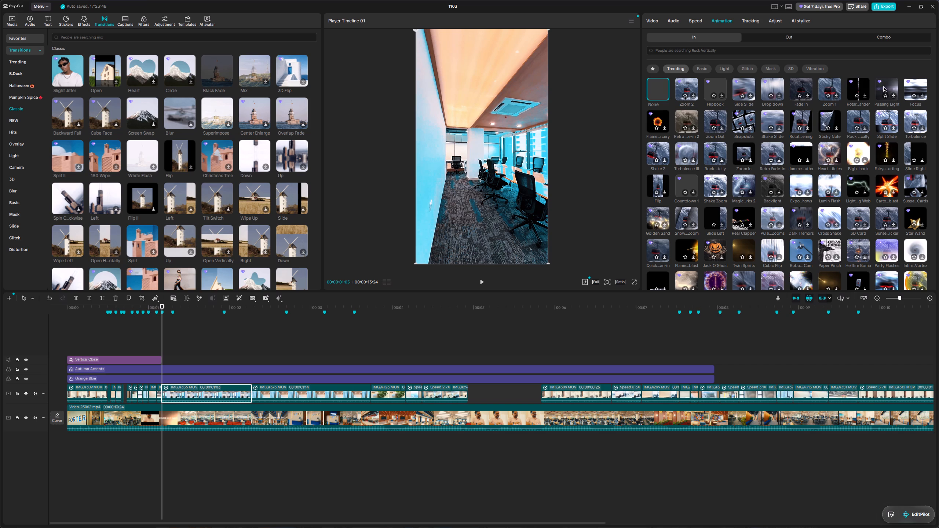
{"action": "left_click", "coordinate": [858, 88]}
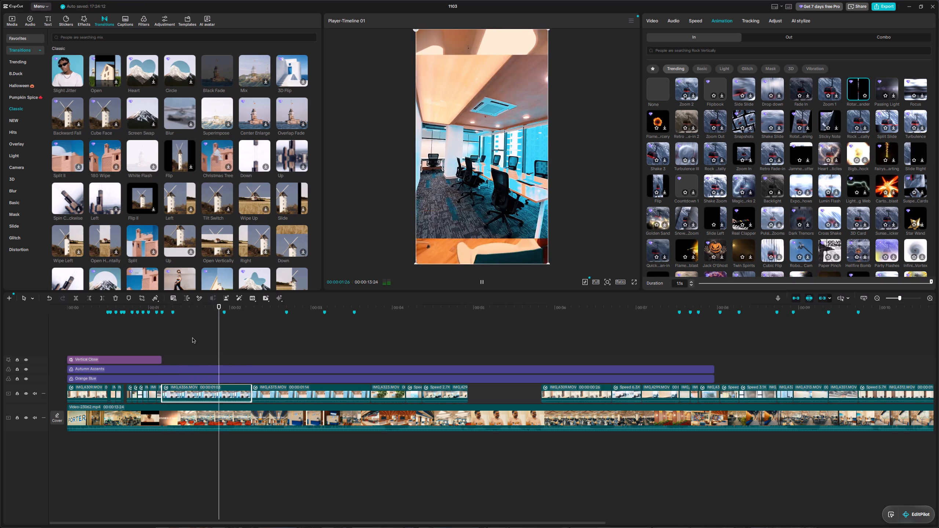
{"action": "key", "text": "space"}
{"action": "key", "text": "space"}
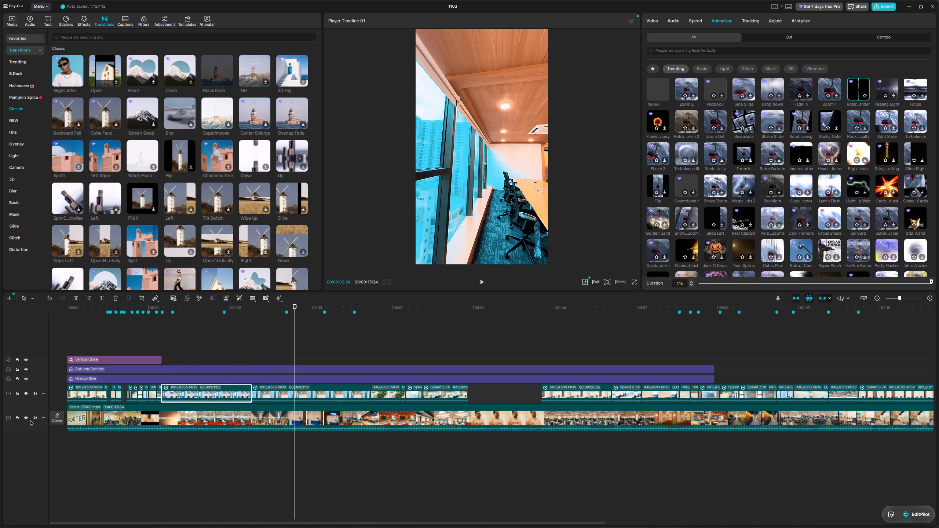
Hide the reference video track, play the animated start of IMG_4356.MOV, and undo the track hiding.
{"action": "left_click", "coordinate": [26, 418]}
{"action": "left_click_drag", "start_coordinate": [296, 330], "coordinate": [153, 330]}
{"action": "key", "text": "space"}
{"action": "key", "text": "space"}
{"action": "key", "text": "space"}
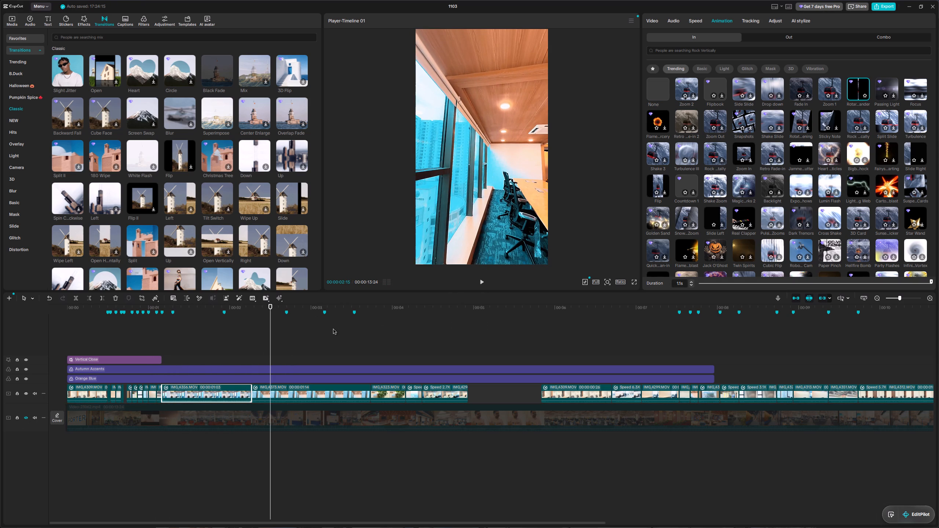
{"action": "key", "text": "space"}
{"action": "key", "text": "ctrl+z"}
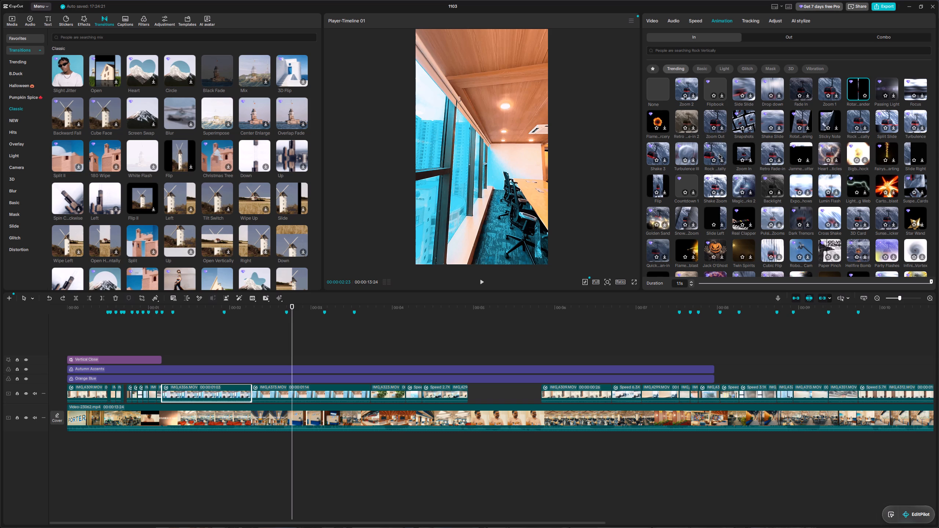
Examine the Out animations and the In animation categories Basic, 3D, Mask, Glitch and Light for a flare-like look.
{"action": "left_click", "coordinate": [772, 38]}
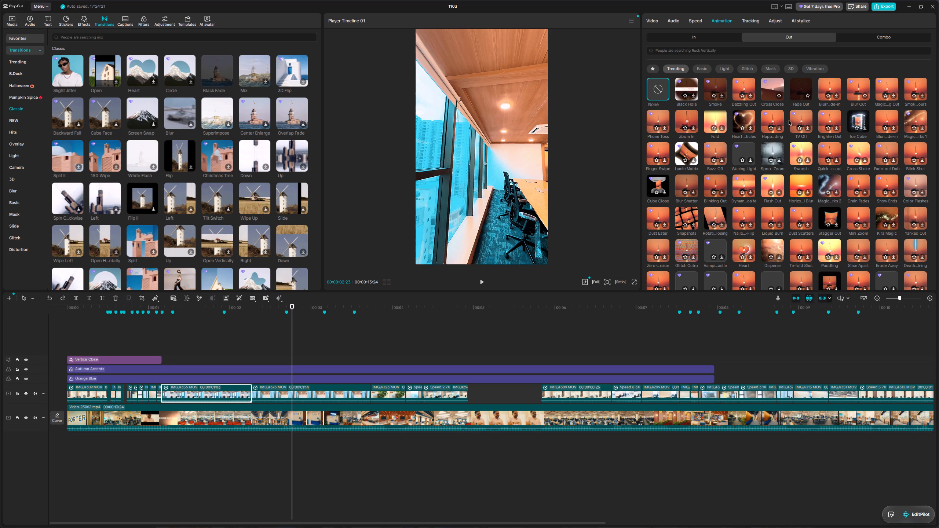
{"action": "left_click", "coordinate": [683, 38]}
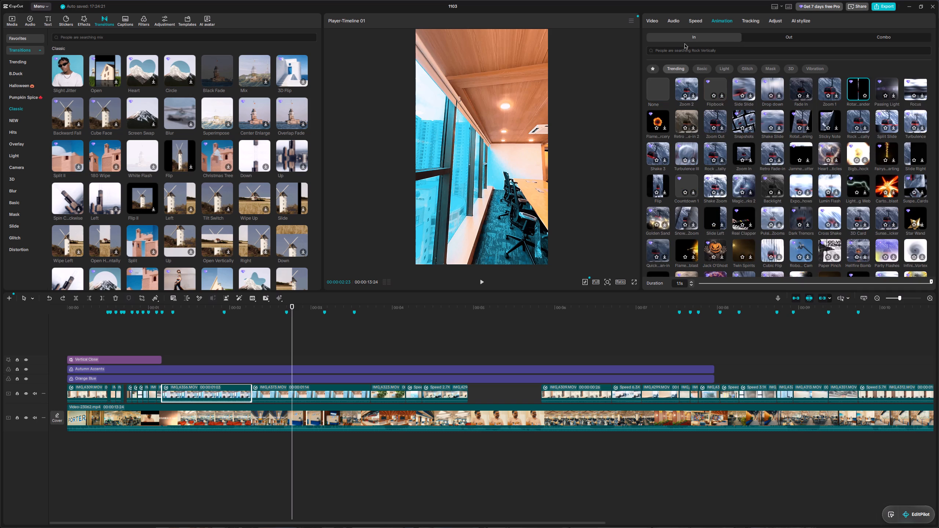
{"action": "left_click", "coordinate": [707, 69]}
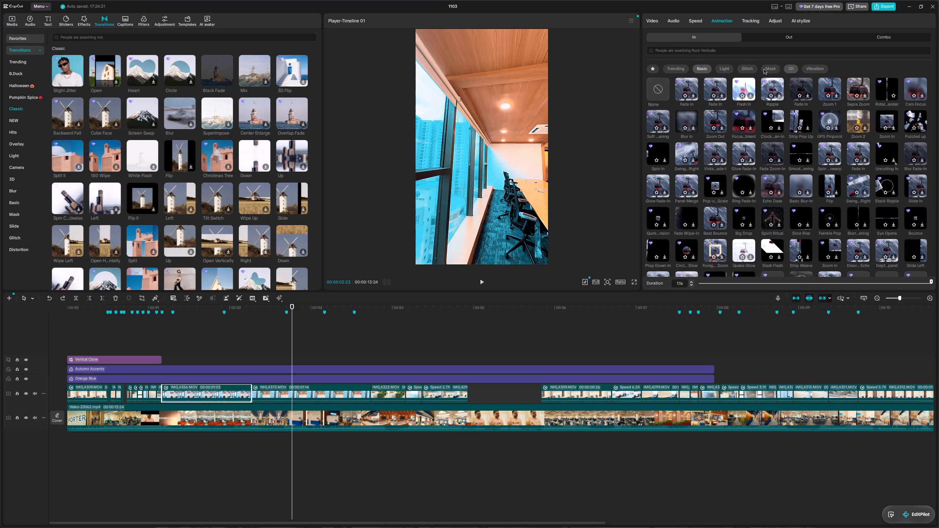
{"action": "left_click", "coordinate": [787, 68]}
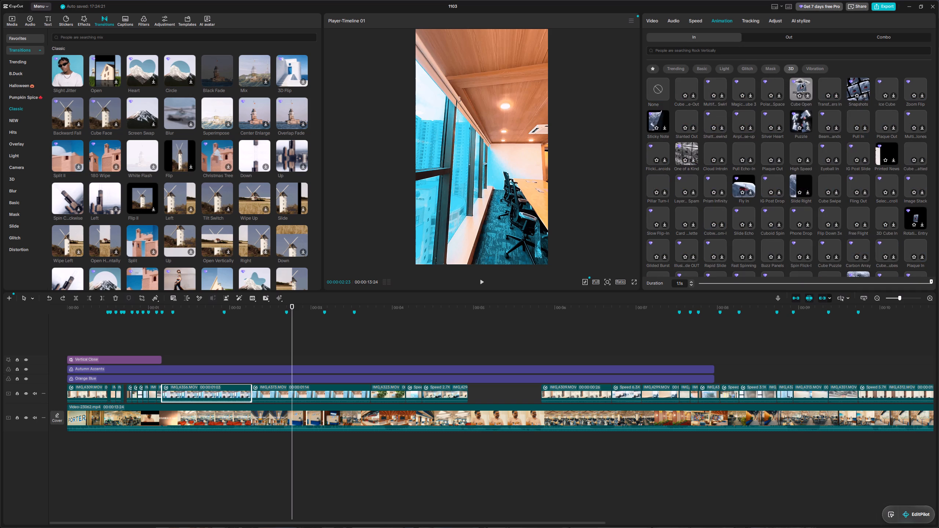
{"action": "left_click", "coordinate": [773, 64]}
{"action": "left_click", "coordinate": [774, 67]}
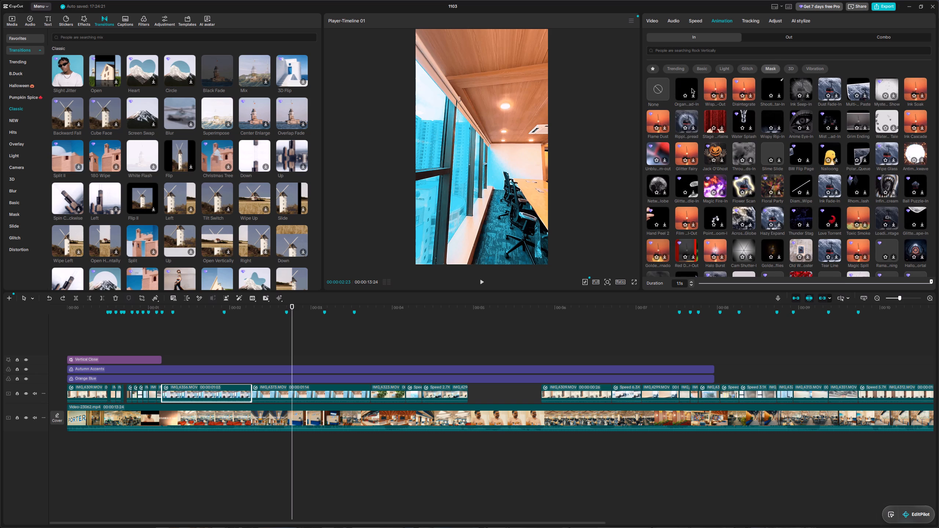
{"action": "left_click", "coordinate": [743, 68]}
{"action": "left_click", "coordinate": [731, 68]}
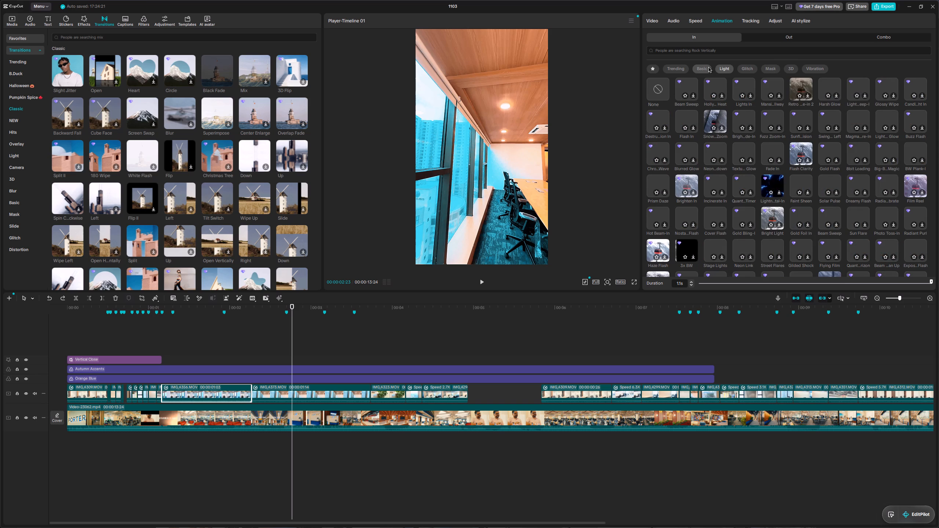
{"action": "left_click", "coordinate": [709, 67]}
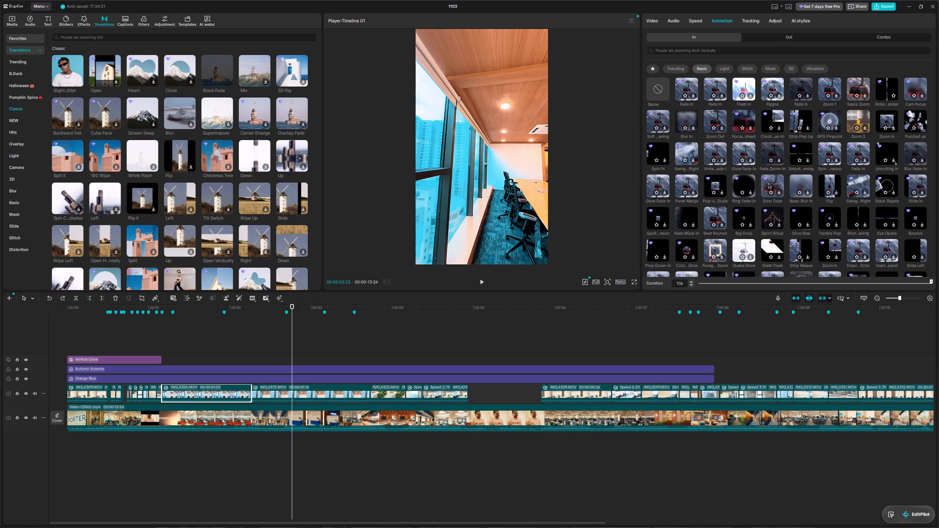
Search the In animations for "flare".
{"action": "left_click", "coordinate": [720, 53]}
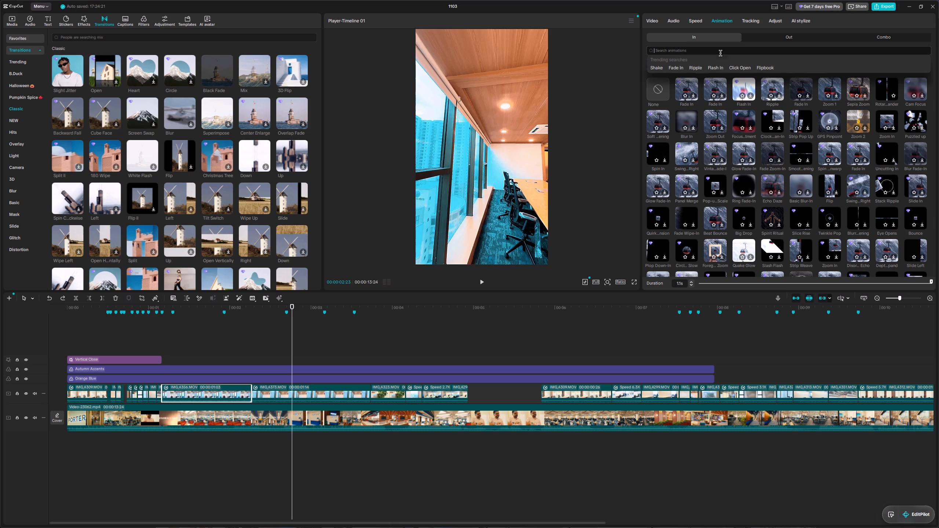
{"action": "type", "text": "flare"}
{"action": "key", "text": "Return"}
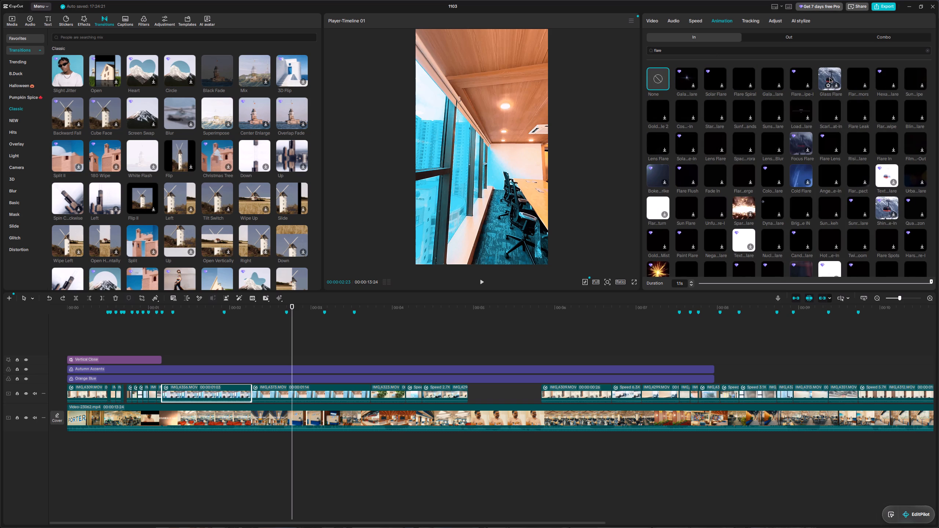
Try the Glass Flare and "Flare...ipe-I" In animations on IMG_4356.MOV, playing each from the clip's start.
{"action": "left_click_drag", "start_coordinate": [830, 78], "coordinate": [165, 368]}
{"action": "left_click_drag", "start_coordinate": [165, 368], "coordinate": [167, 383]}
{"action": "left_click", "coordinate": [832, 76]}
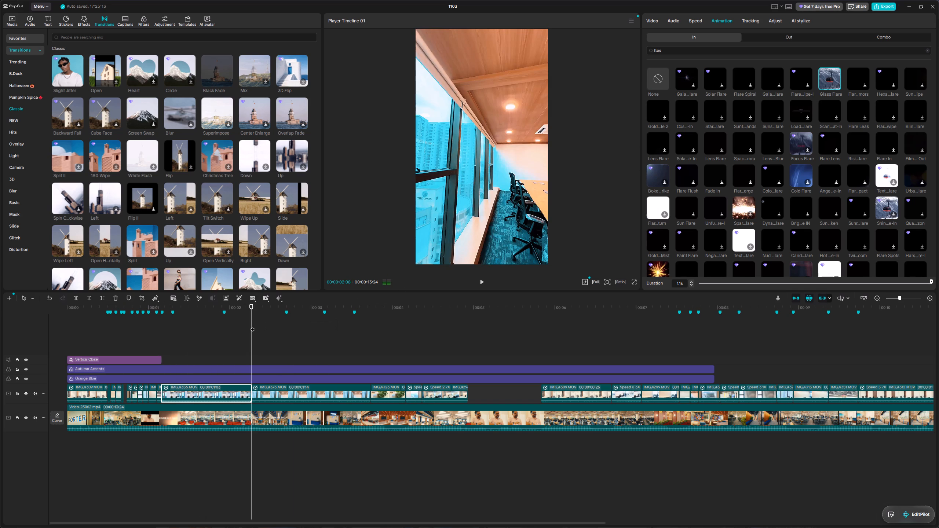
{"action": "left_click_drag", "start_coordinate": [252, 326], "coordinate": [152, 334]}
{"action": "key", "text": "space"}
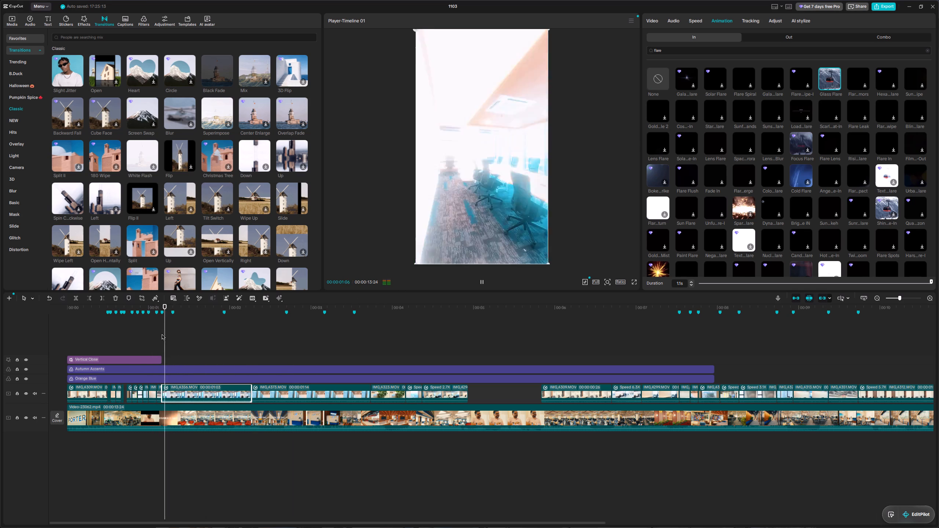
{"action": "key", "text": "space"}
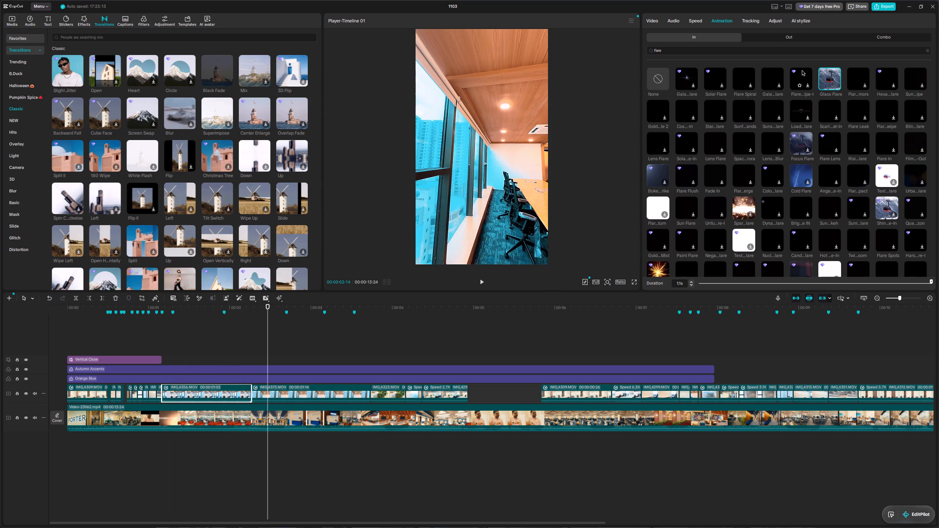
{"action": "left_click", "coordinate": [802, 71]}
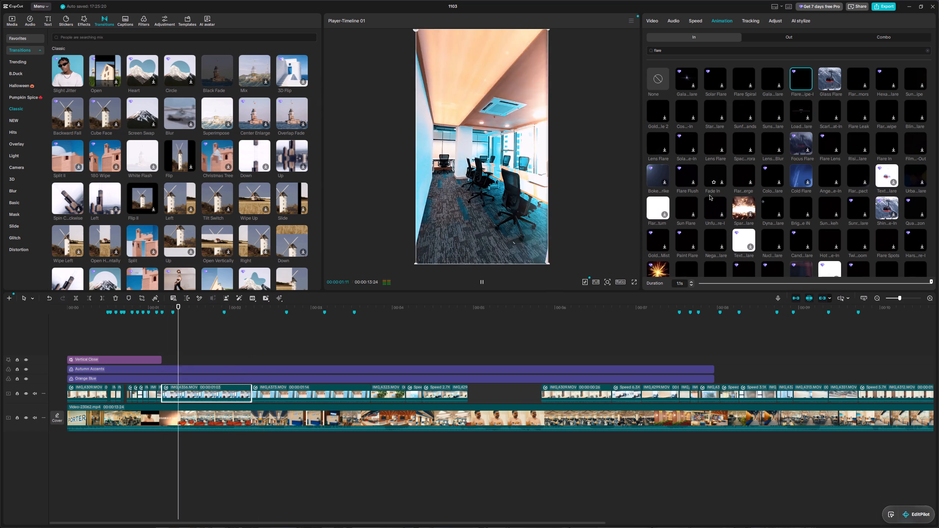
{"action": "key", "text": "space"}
Apply the Sun Flare In animation with a 1.1 s duration to IMG_4356.MOV and scrub through its effect.
{"action": "left_click", "coordinate": [689, 206]}
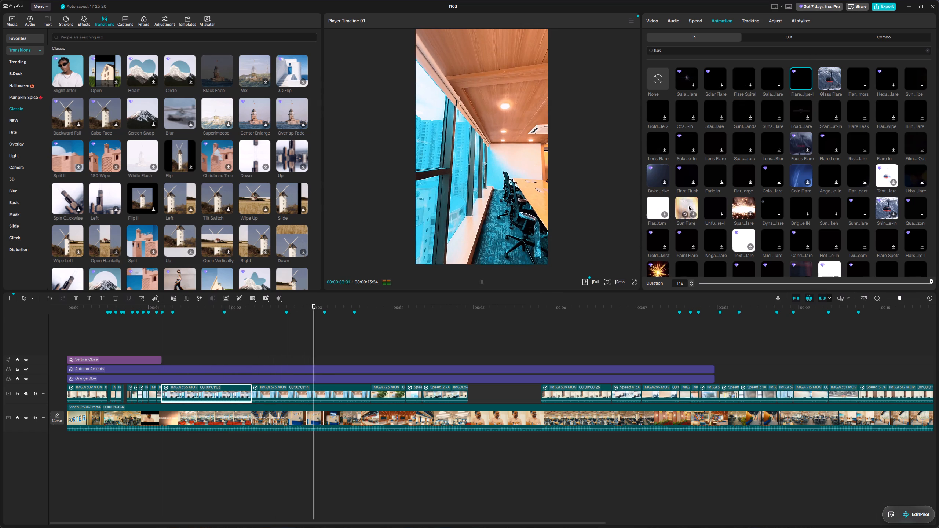
{"action": "key", "text": "space"}
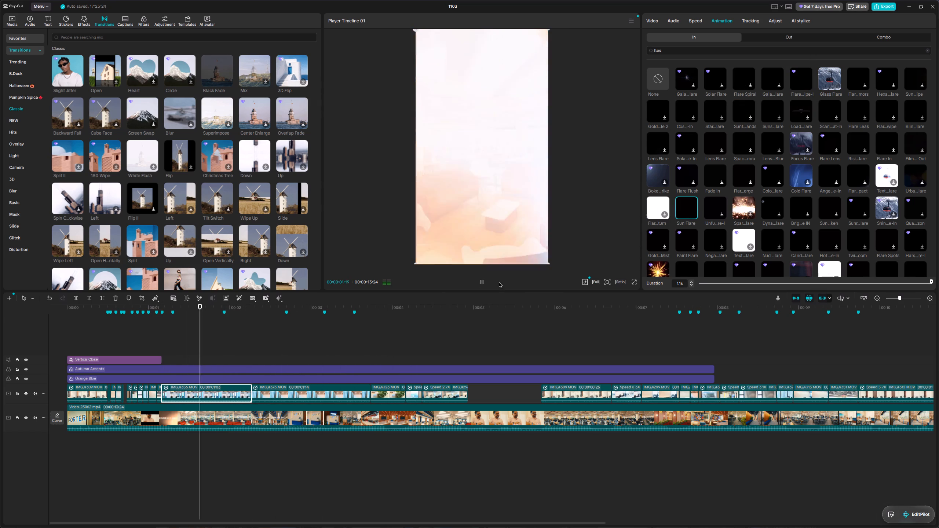
{"action": "key", "text": "space"}
{"action": "key", "text": "space"}
{"action": "key", "text": "space"}
{"action": "left_click_drag", "start_coordinate": [235, 352], "coordinate": [142, 372]}
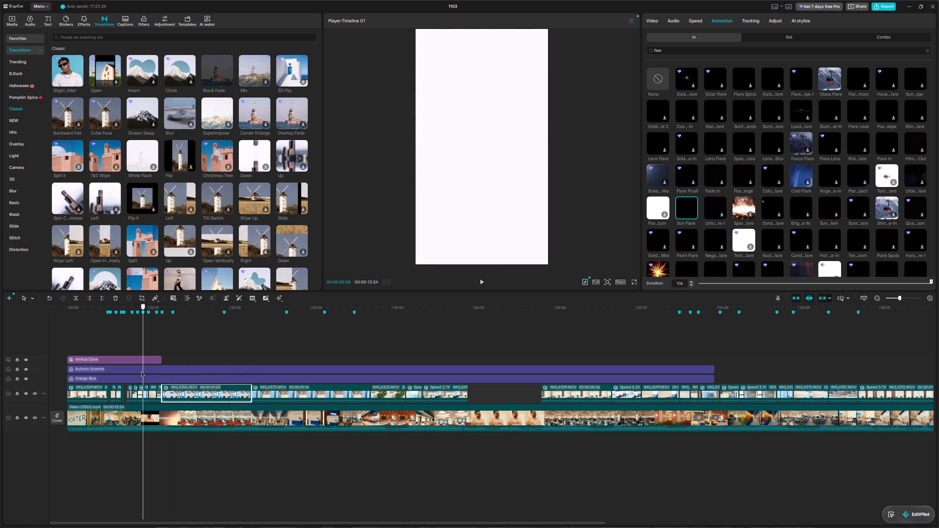
{"action": "left_click_drag", "start_coordinate": [142, 372], "coordinate": [175, 378]}
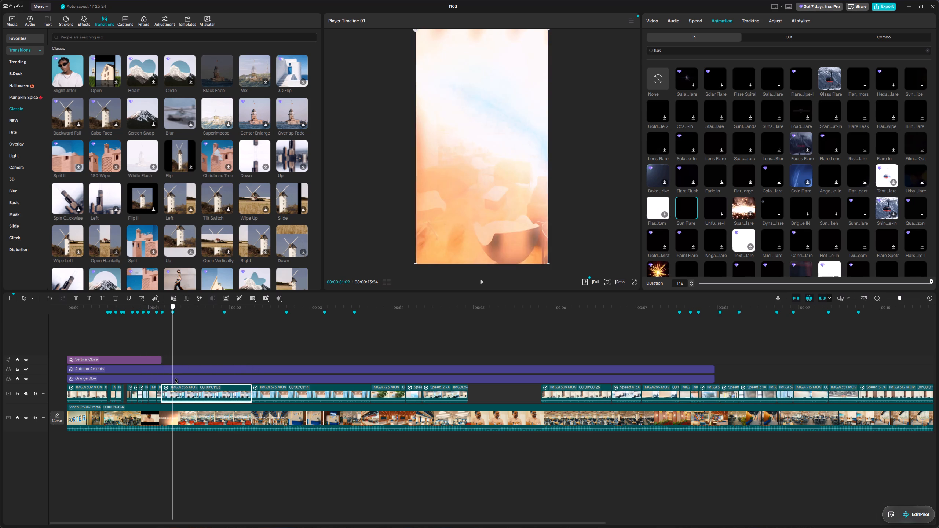
{"action": "left_click_drag", "start_coordinate": [175, 378], "coordinate": [215, 380]}
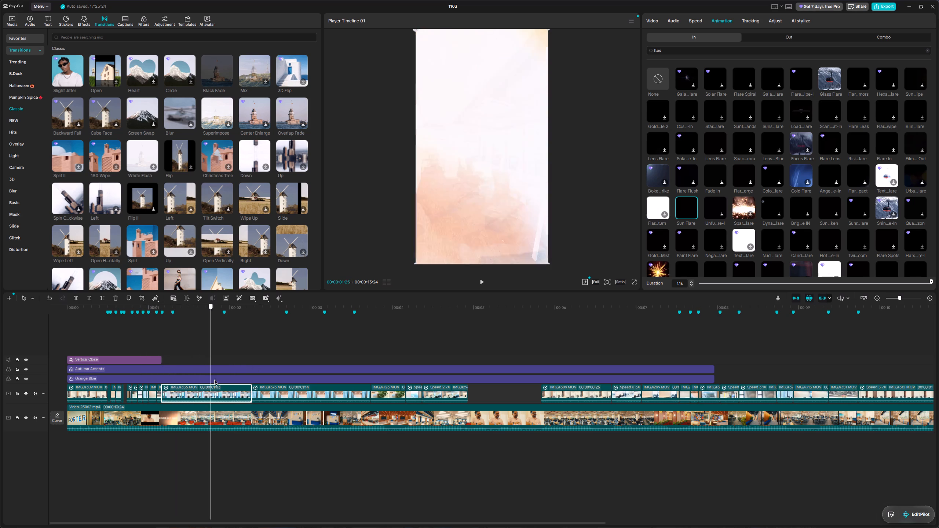
{"action": "left_click_drag", "start_coordinate": [215, 380], "coordinate": [227, 383]}
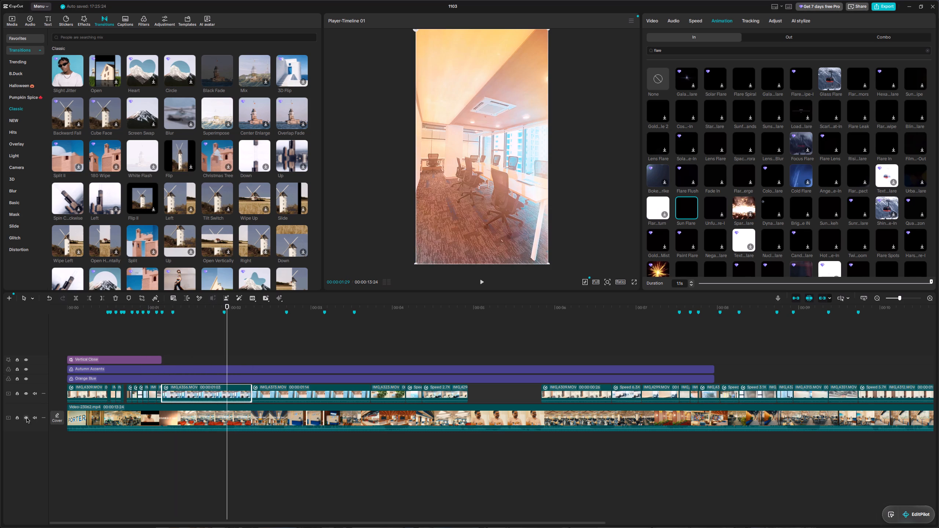
Hide the reference video track, play and scrub through the Sun Flare opening of IMG_4356.MOV, and unhide the track.
{"action": "left_click", "coordinate": [27, 418]}
{"action": "left_click_drag", "start_coordinate": [227, 330], "coordinate": [188, 334]}
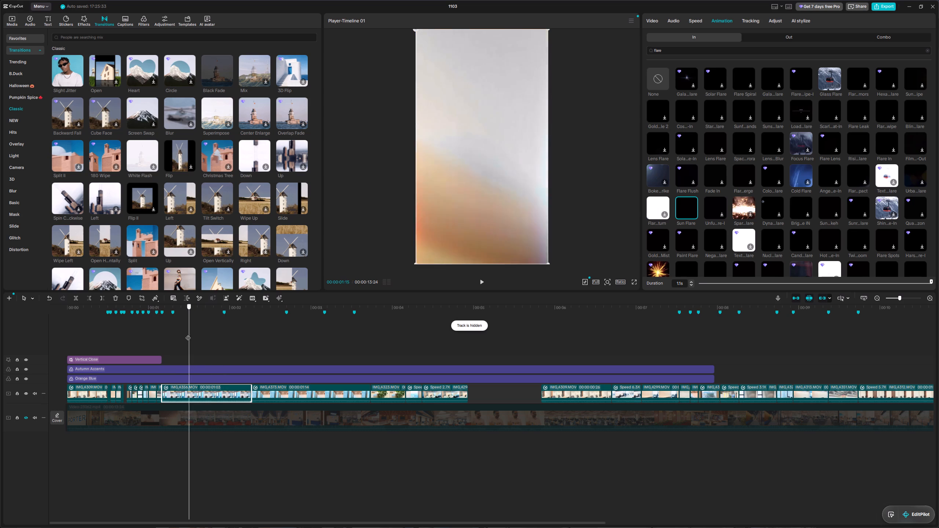
{"action": "left_click_drag", "start_coordinate": [188, 334], "coordinate": [151, 335]}
{"action": "key", "text": "space"}
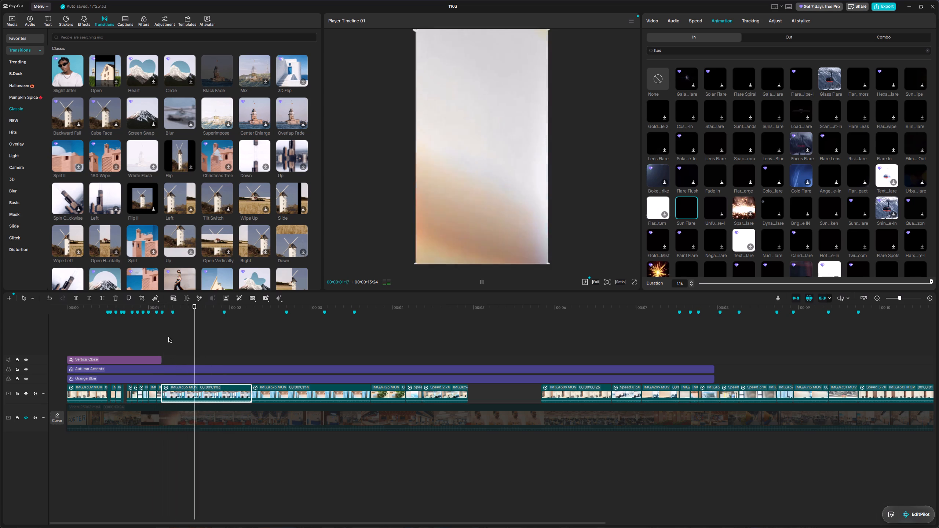
{"action": "key", "text": "space"}
{"action": "left_click_drag", "start_coordinate": [283, 327], "coordinate": [281, 327]}
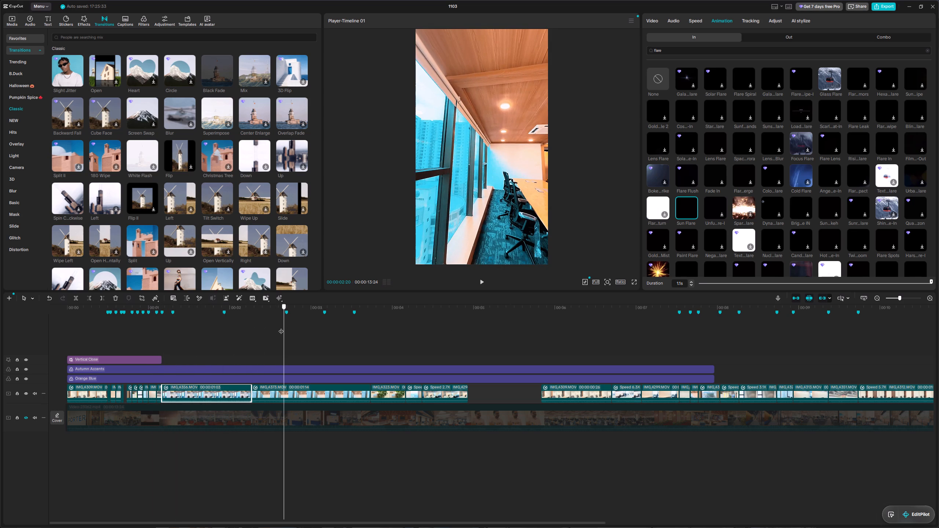
{"action": "left_click_drag", "start_coordinate": [281, 327], "coordinate": [157, 340]}
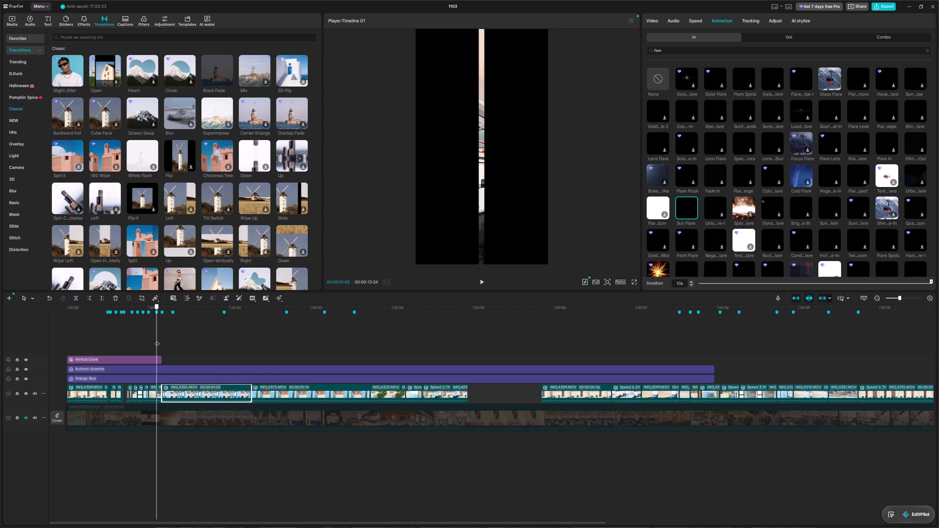
{"action": "left_click_drag", "start_coordinate": [157, 340], "coordinate": [222, 342]}
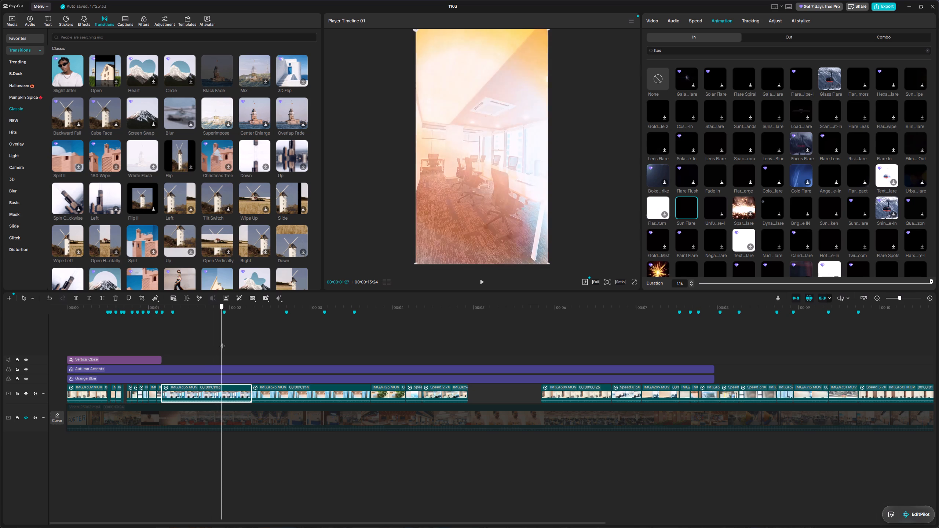
{"action": "left_click_drag", "start_coordinate": [222, 342], "coordinate": [186, 330]}
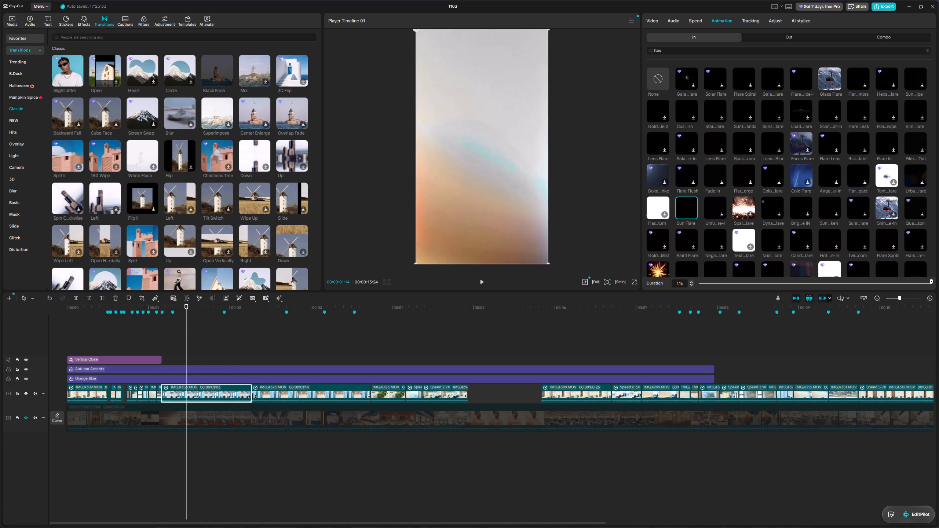
{"action": "key", "text": "space"}
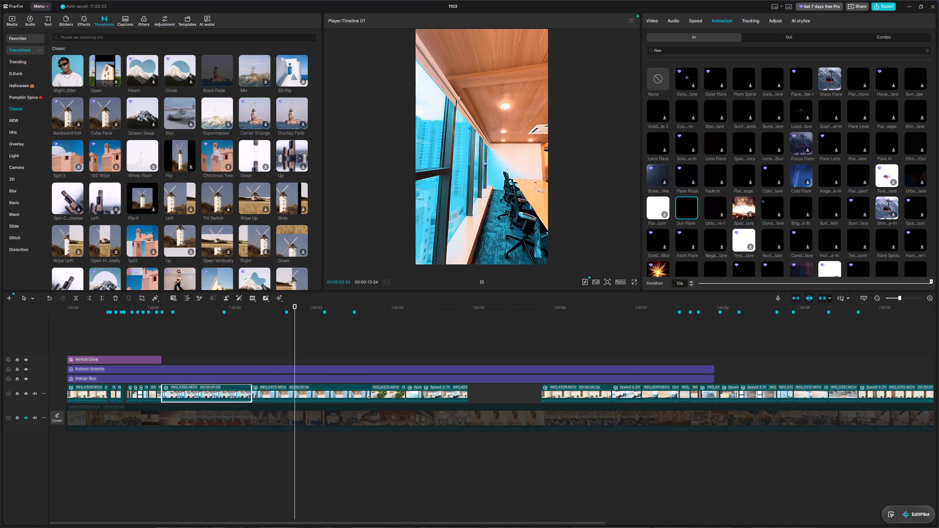
{"action": "key", "text": "space"}
{"action": "left_click_drag", "start_coordinate": [296, 347], "coordinate": [245, 353]}
{"action": "key", "text": "space"}
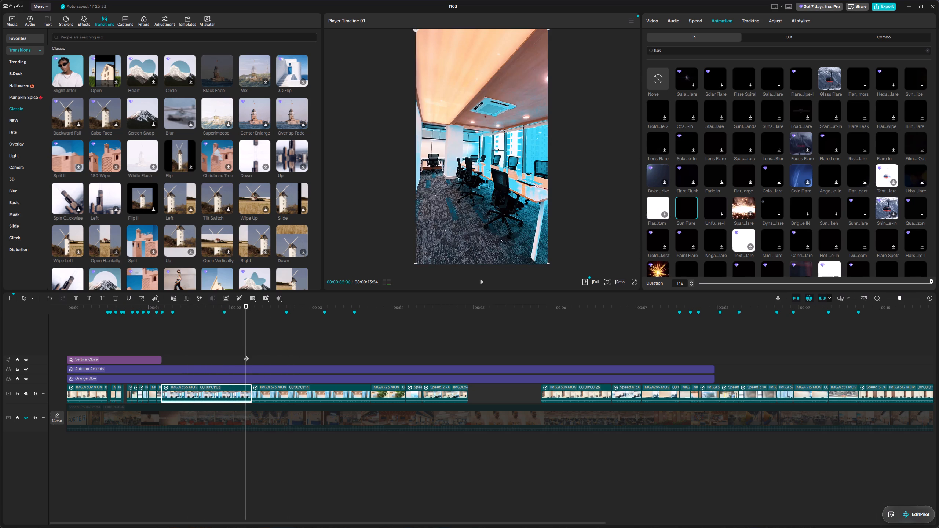
{"action": "key", "text": "space"}
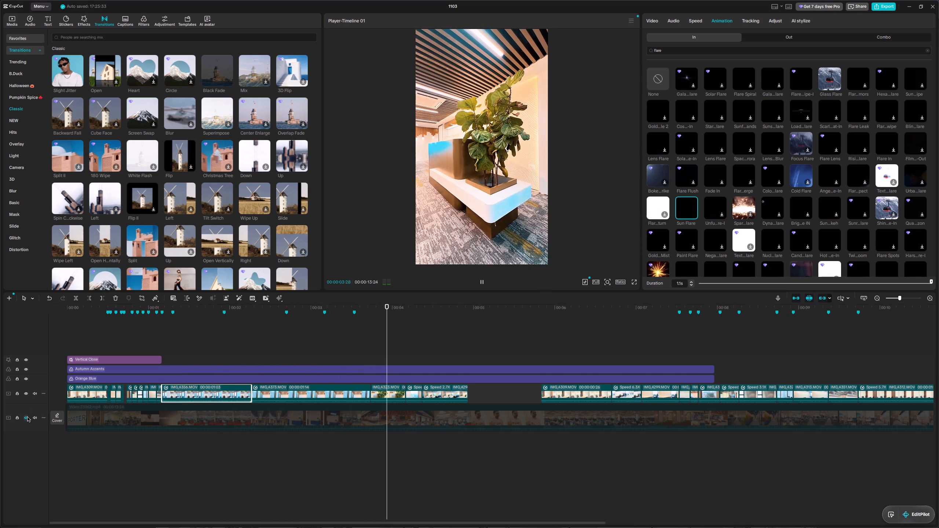
{"action": "left_click", "coordinate": [28, 417]}
{"action": "key", "text": "space"}
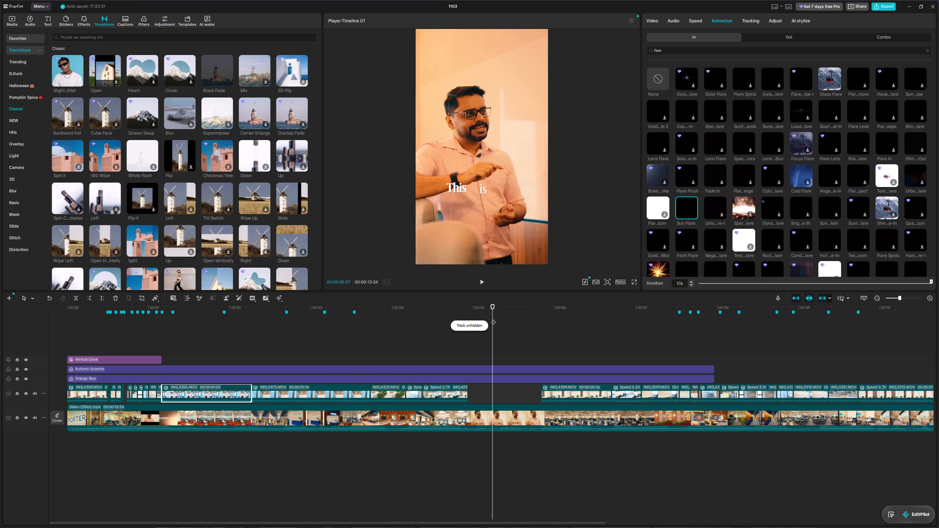
Mute the office clips track and play the edit from the start of IMG_4356.MOV.
{"action": "left_click_drag", "start_coordinate": [493, 318], "coordinate": [161, 355]}
{"action": "left_click", "coordinate": [36, 393]}
{"action": "key", "text": "space"}
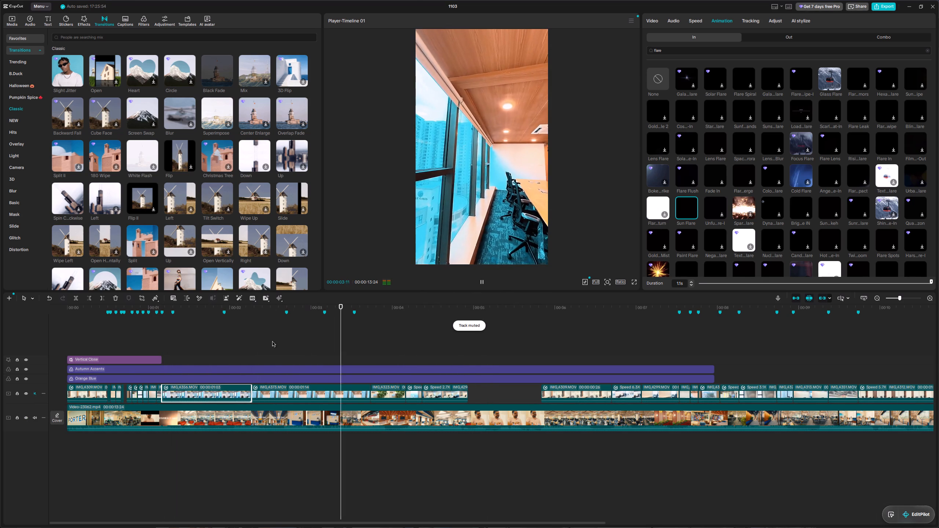
{"action": "key", "text": "space"}
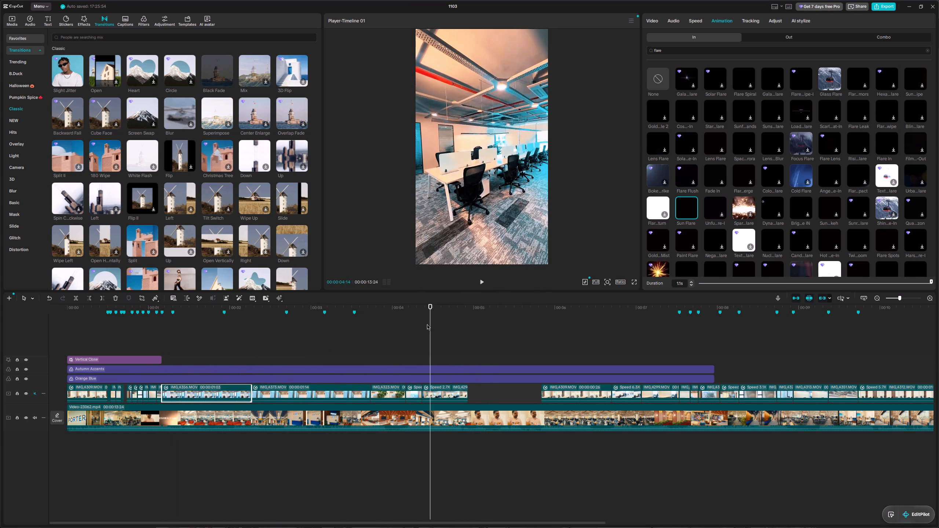
Raise the first three points of the custom speed curve on IMG_4373.MOV to speed up its opening, and play the result.
{"action": "left_click_drag", "start_coordinate": [430, 324], "coordinate": [307, 345]}
{"action": "left_click", "coordinate": [335, 392]}
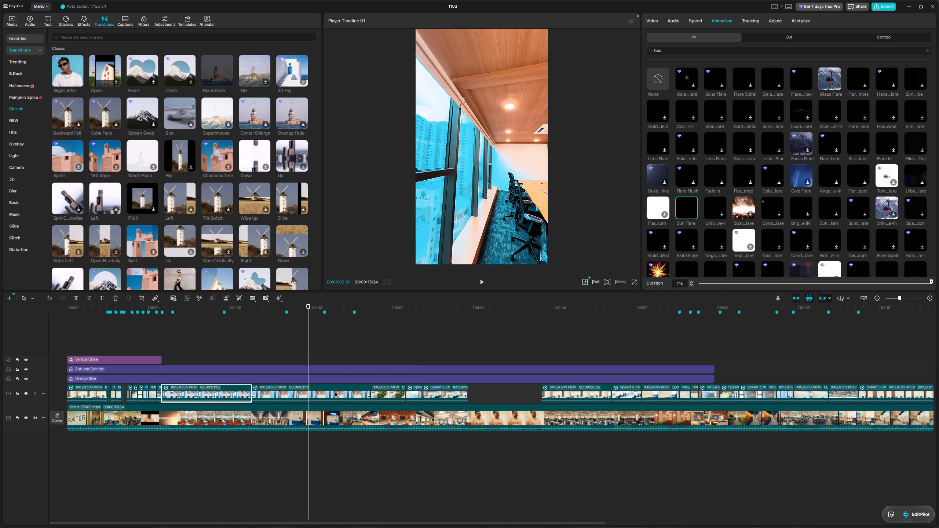
{"action": "left_click", "coordinate": [697, 22]}
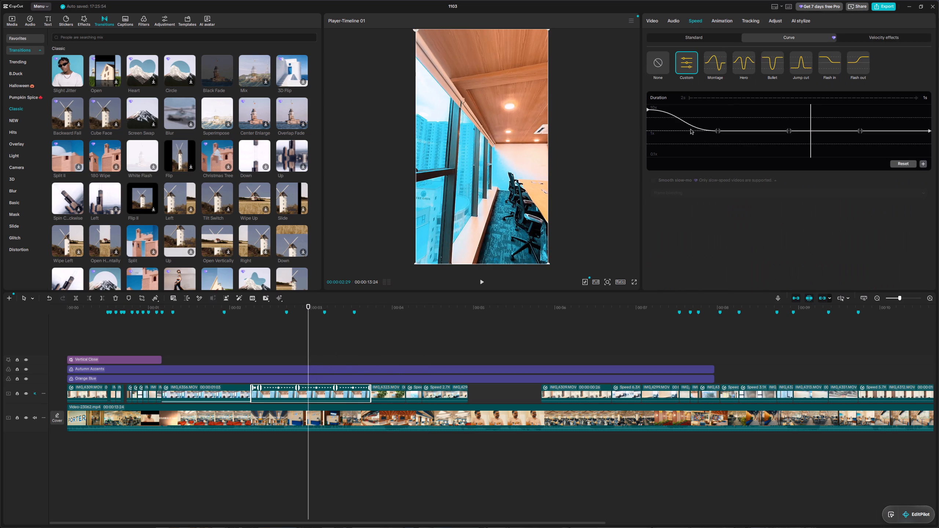
{"action": "left_click_drag", "start_coordinate": [648, 111], "coordinate": [647, 107]}
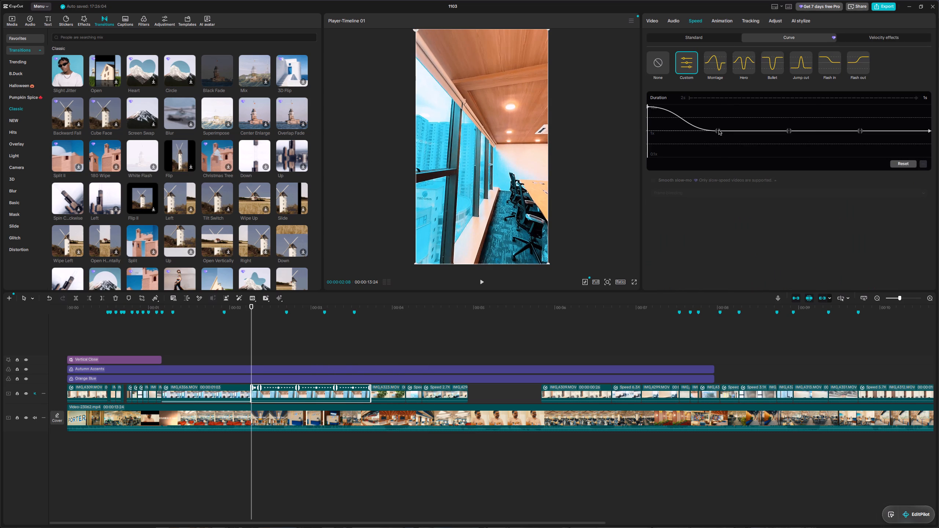
{"action": "left_click_drag", "start_coordinate": [718, 130], "coordinate": [712, 105]}
{"action": "key", "text": "space"}
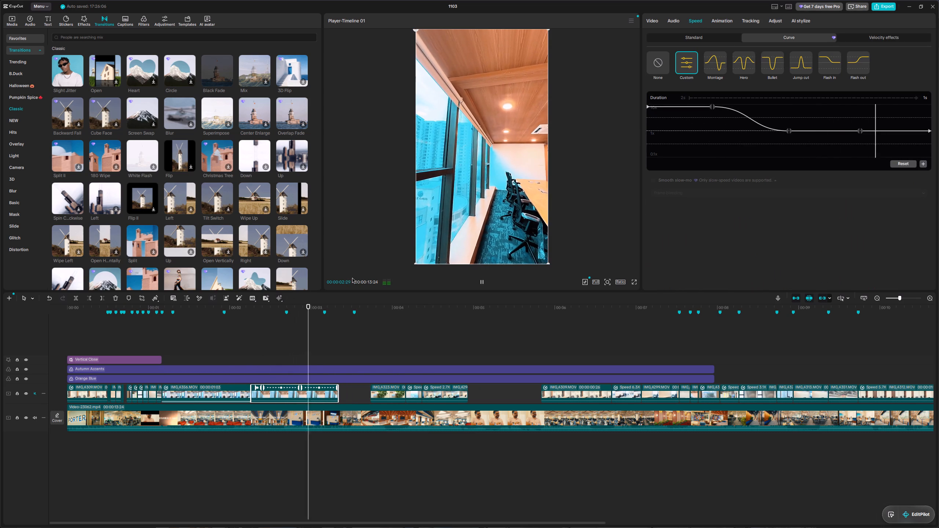
{"action": "key", "text": "space"}
{"action": "left_click_drag", "start_coordinate": [790, 132], "coordinate": [790, 99]}
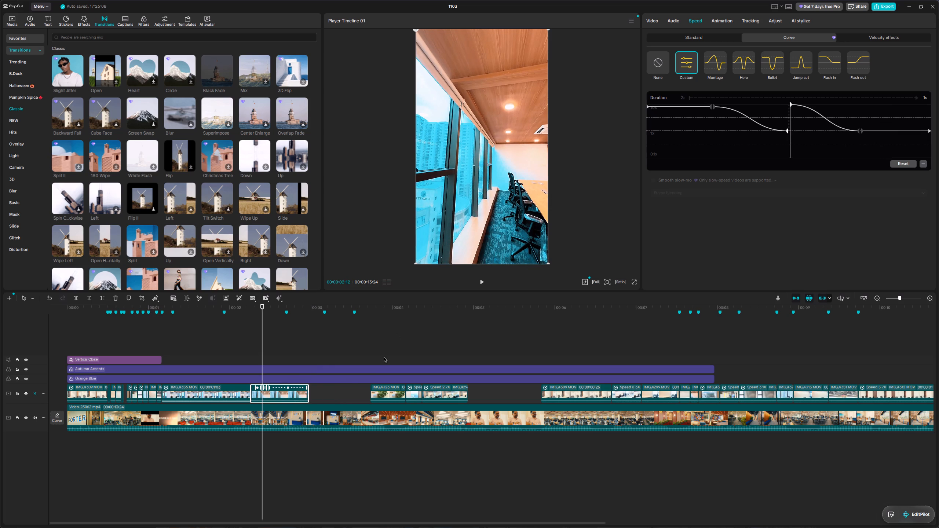
{"action": "key", "text": "space"}
{"action": "key", "text": "space"}
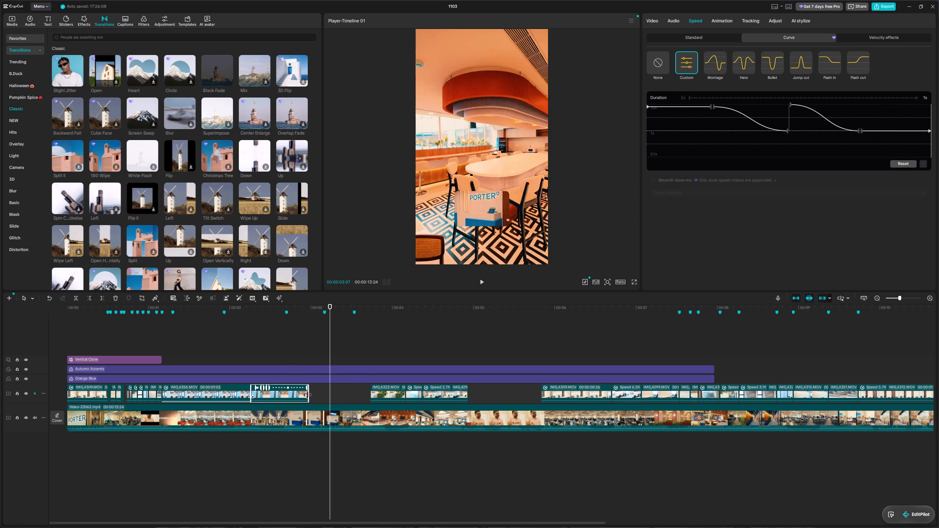
Re-trim IMG_4373.MOV to a later part of its footage, place it directly after IMG_4356.MOV ending at 00:00:02:29, and play it.
{"action": "left_click_drag", "start_coordinate": [308, 395], "coordinate": [367, 385]}
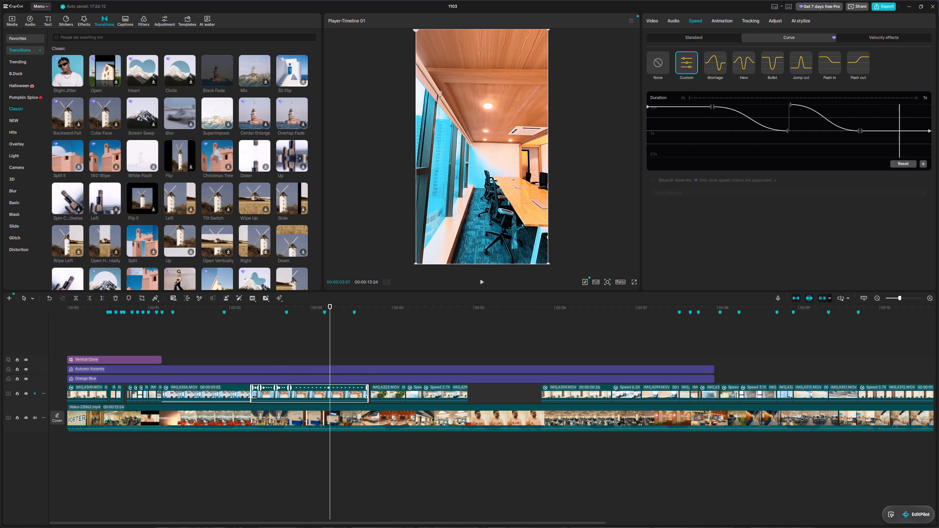
{"action": "left_click_drag", "start_coordinate": [250, 393], "coordinate": [311, 394]}
{"action": "left_click_drag", "start_coordinate": [338, 393], "coordinate": [319, 394]}
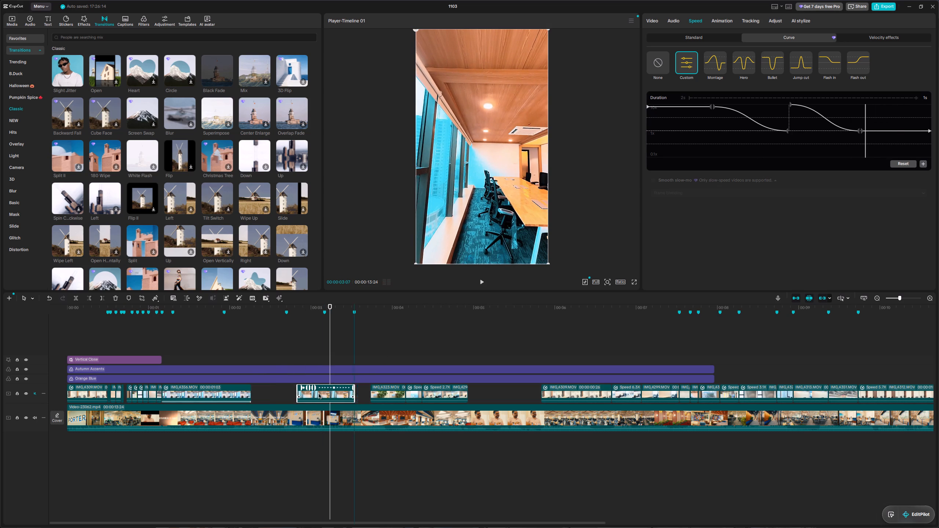
{"action": "left_click_drag", "start_coordinate": [319, 394], "coordinate": [278, 396]}
{"action": "left_click_drag", "start_coordinate": [329, 340], "coordinate": [247, 341]}
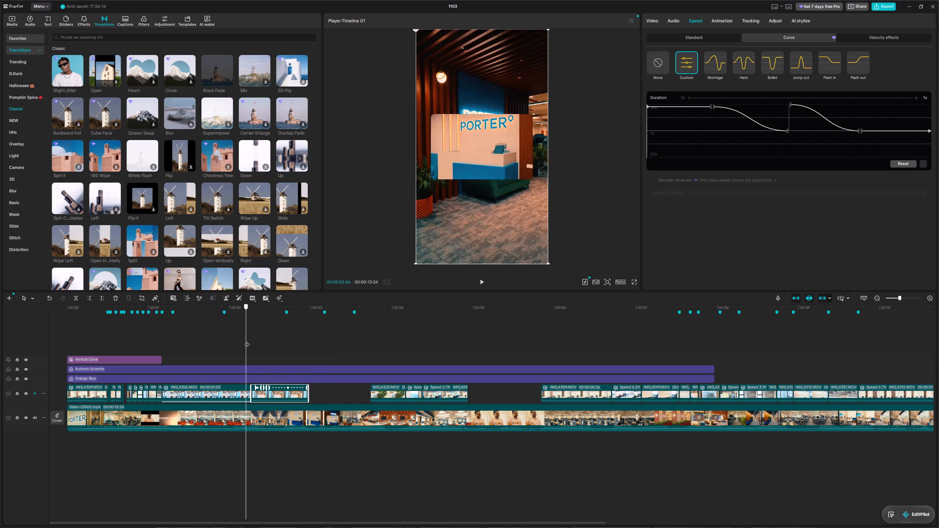
{"action": "left_click_drag", "start_coordinate": [247, 341], "coordinate": [253, 342]}
{"action": "key", "text": "space"}
{"action": "key", "text": "space"}
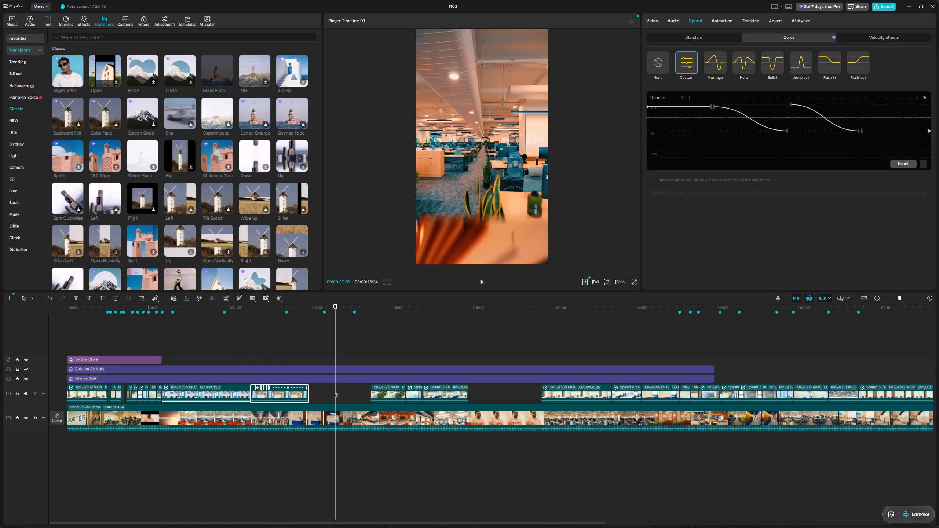
{"action": "left_click_drag", "start_coordinate": [335, 354], "coordinate": [310, 354]}
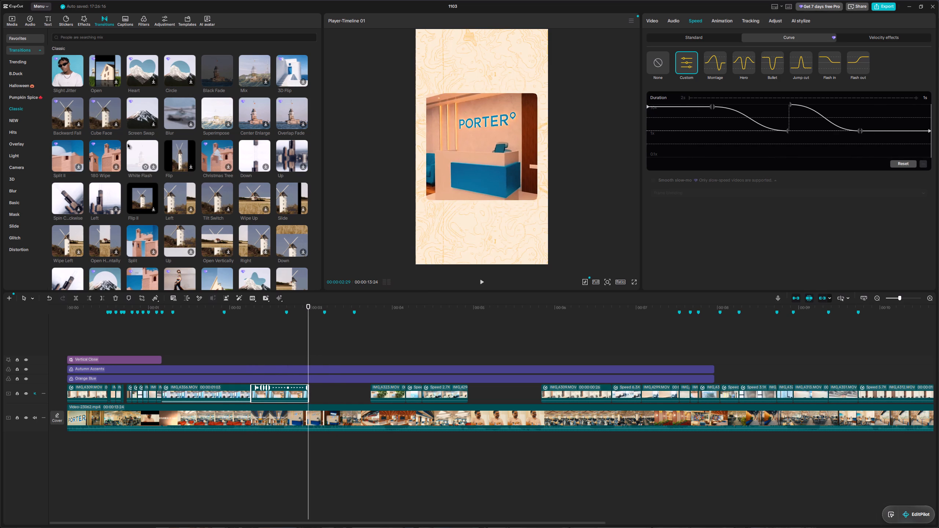
Bring up the imported media and play the edit from the beginning through the fast-cut intro.
{"action": "left_click", "coordinate": [15, 19]}
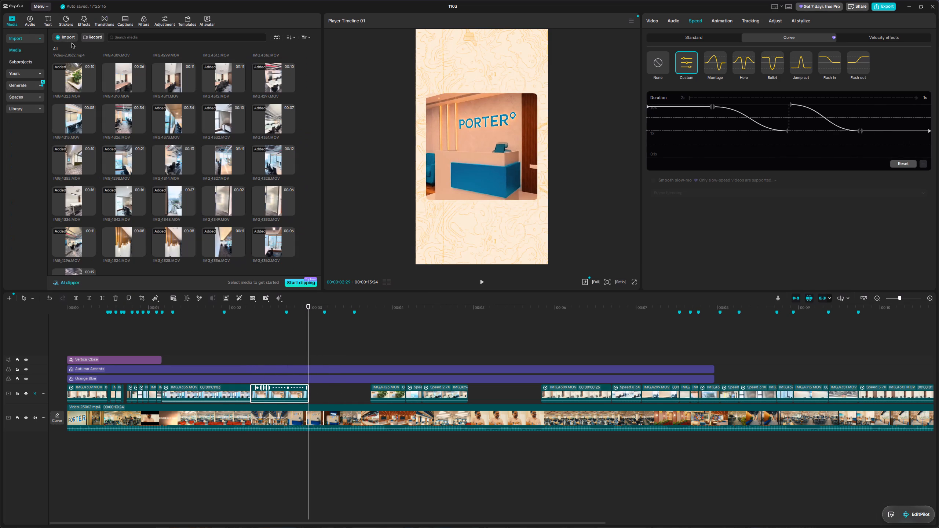
{"action": "scroll", "coordinate": [134, 95], "scroll_direction": "up", "scroll_amount": 3}
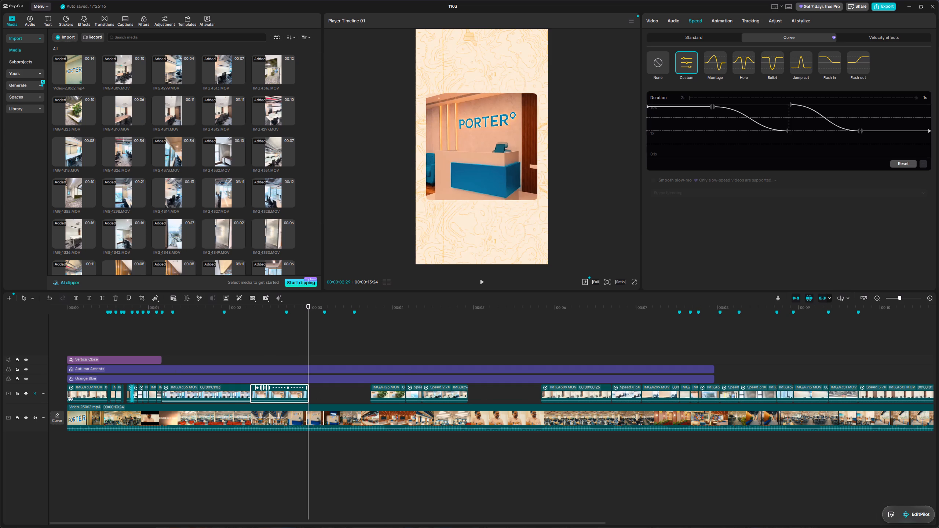
{"action": "left_click_drag", "start_coordinate": [308, 331], "coordinate": [2, 375]}
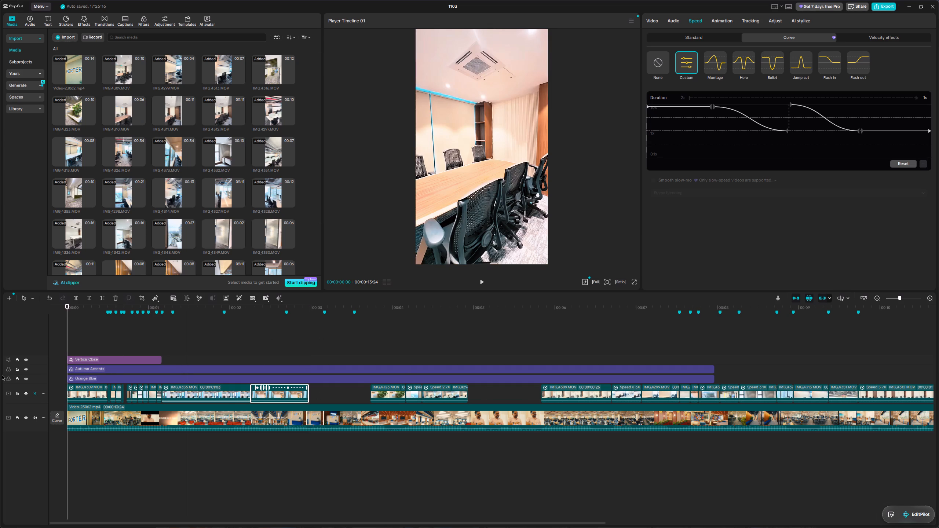
{"action": "key", "text": "space"}
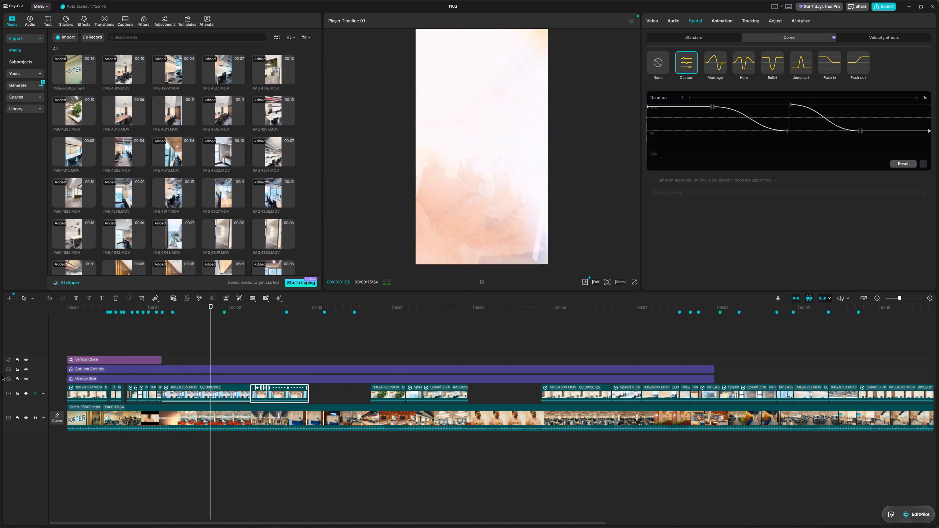
{"action": "key", "text": "space"}
Extend the end of the Vertical Close effect slightly past the start of IMG_4356.MOV, and check it by playing from the beginning.
{"action": "left_click", "coordinate": [162, 358]}
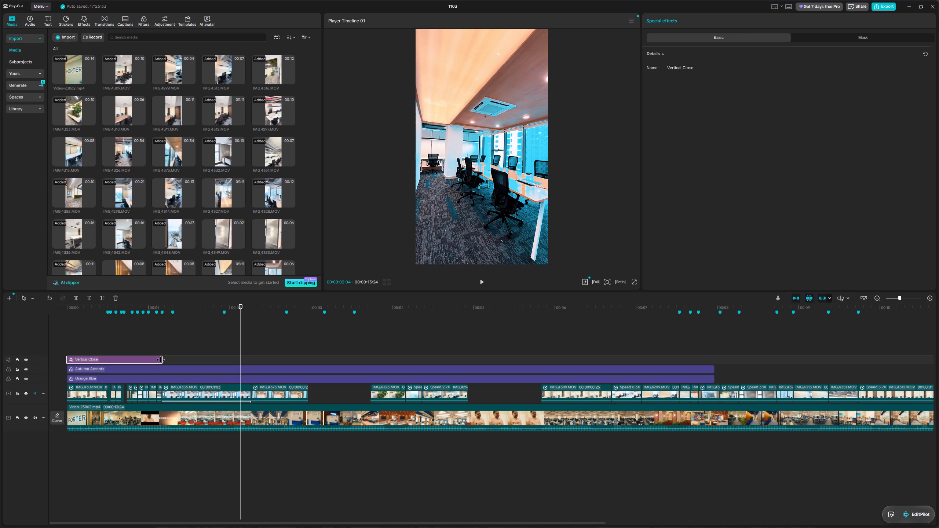
{"action": "left_click", "coordinate": [163, 360]}
{"action": "left_click_drag", "start_coordinate": [240, 332], "coordinate": [44, 355]}
{"action": "key", "text": "space"}
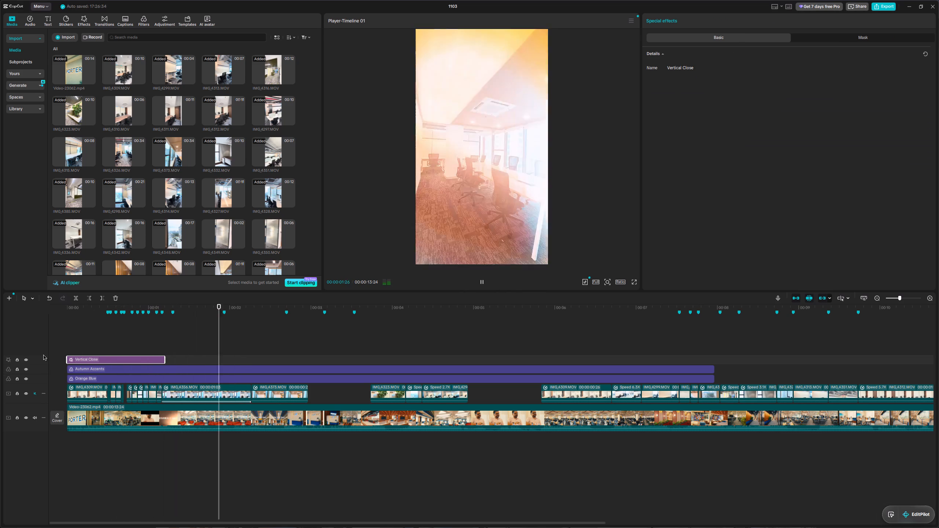
{"action": "key", "text": "space"}
{"action": "left_click_drag", "start_coordinate": [283, 333], "coordinate": [183, 350]}
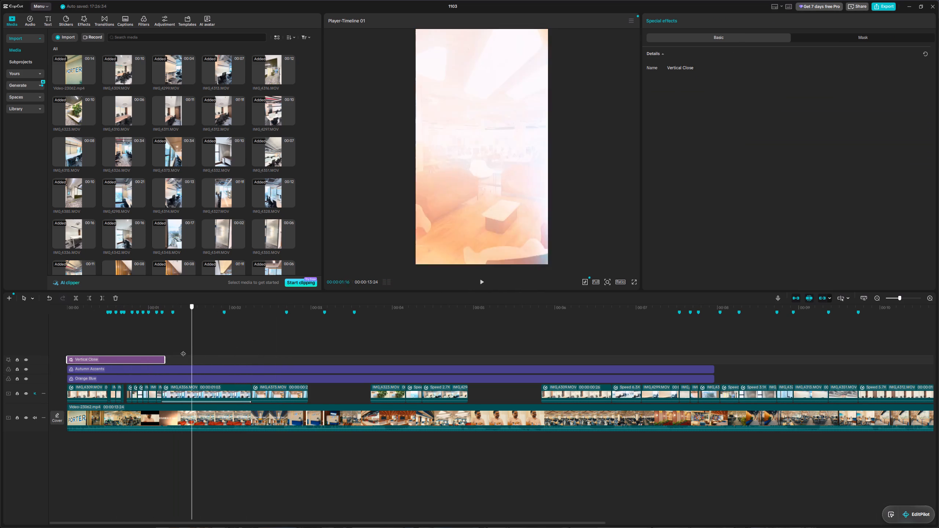
{"action": "left_click_drag", "start_coordinate": [183, 350], "coordinate": [164, 352]}
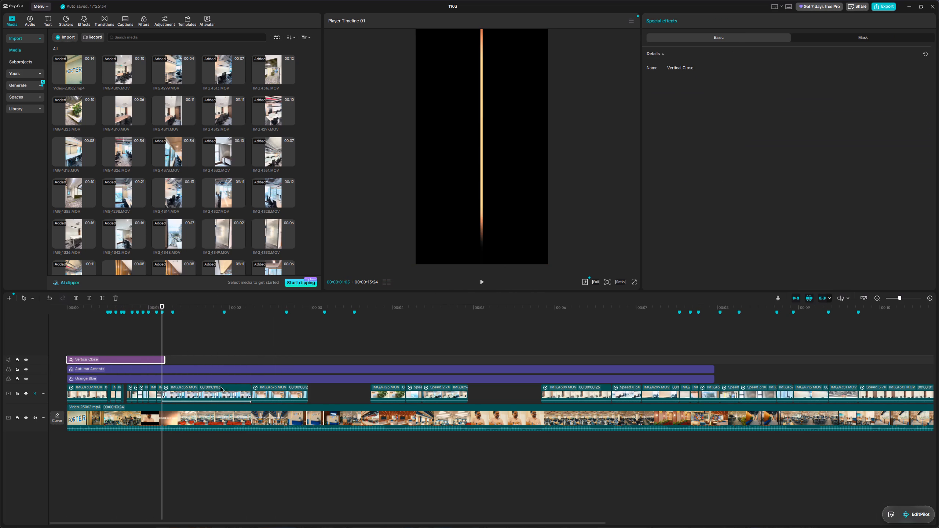
Remove the Sun Flare In animation from IMG_4356.MOV and play the clip without it.
{"action": "left_click", "coordinate": [220, 393]}
{"action": "left_click", "coordinate": [733, 38]}
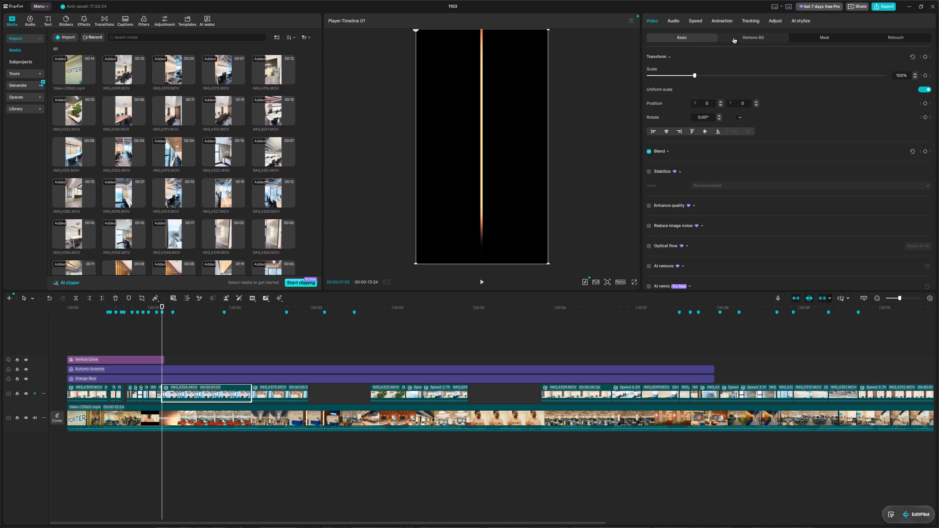
{"action": "left_click", "coordinate": [706, 39]}
{"action": "left_click", "coordinate": [721, 21]}
{"action": "left_click", "coordinate": [657, 83]}
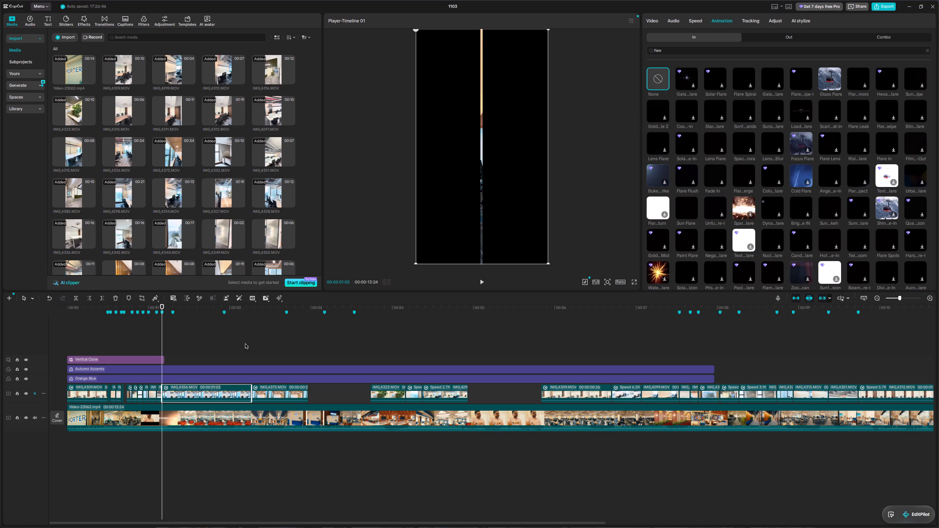
{"action": "key", "text": "space"}
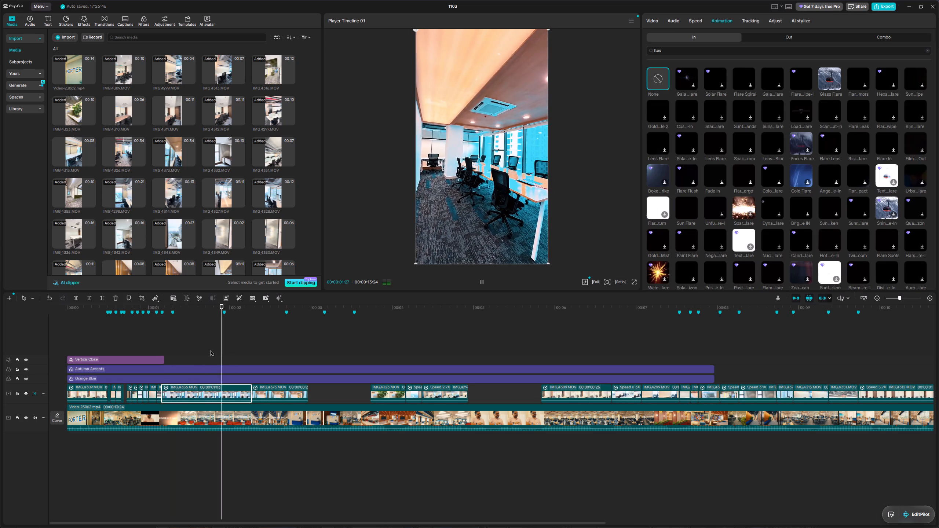
{"action": "key", "text": "space"}
{"action": "key", "text": "space"}
{"action": "key", "text": "space"}
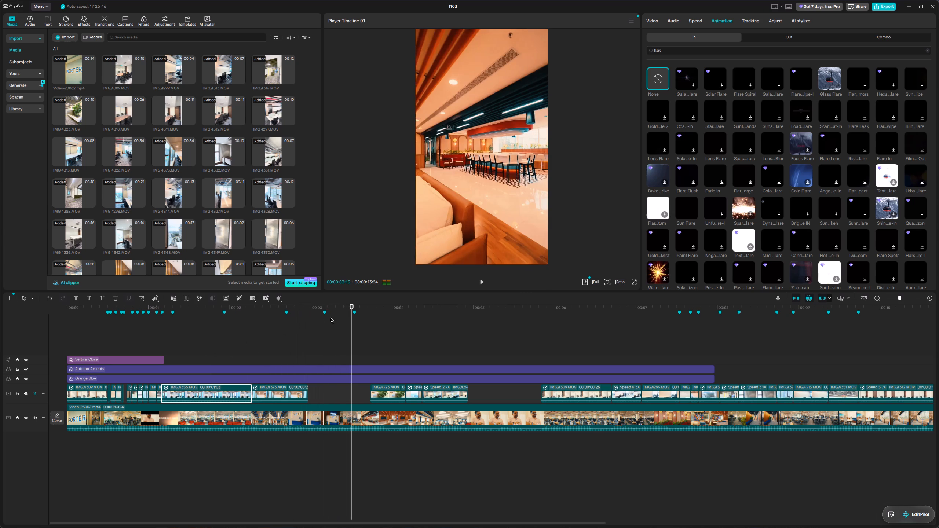
Review IMG_4373.MOV against the reference and add IMG_4327.MOV on a new track above the office clips at 00:00:02:29.
{"action": "left_click_drag", "start_coordinate": [350, 325], "coordinate": [254, 341]}
{"action": "key", "text": "space"}
{"action": "key", "text": "space"}
{"action": "left_click_drag", "start_coordinate": [330, 345], "coordinate": [304, 345]}
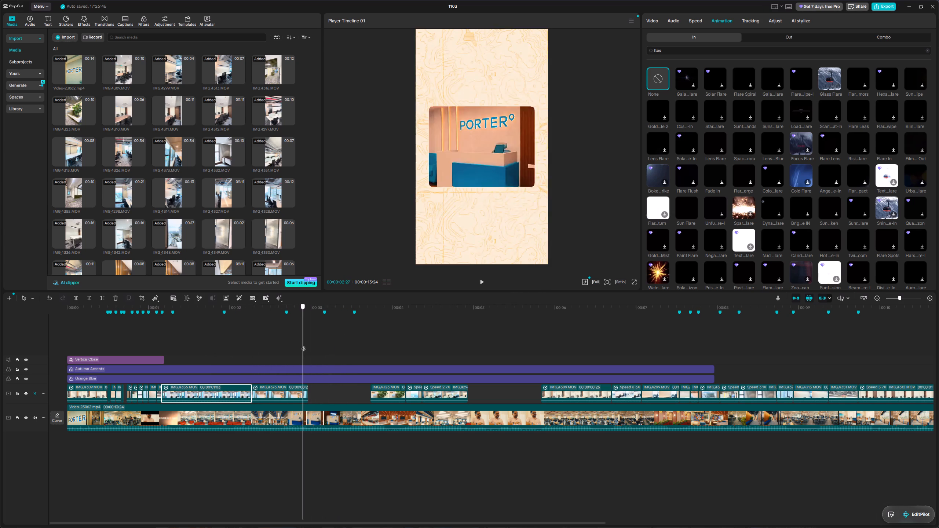
{"action": "left_click_drag", "start_coordinate": [304, 345], "coordinate": [308, 345]}
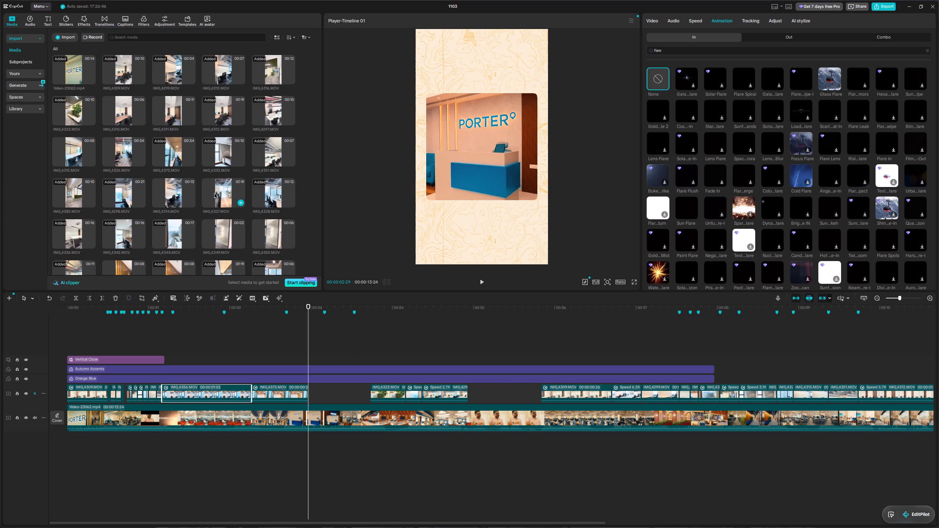
{"action": "left_click_drag", "start_coordinate": [218, 196], "coordinate": [307, 393]}
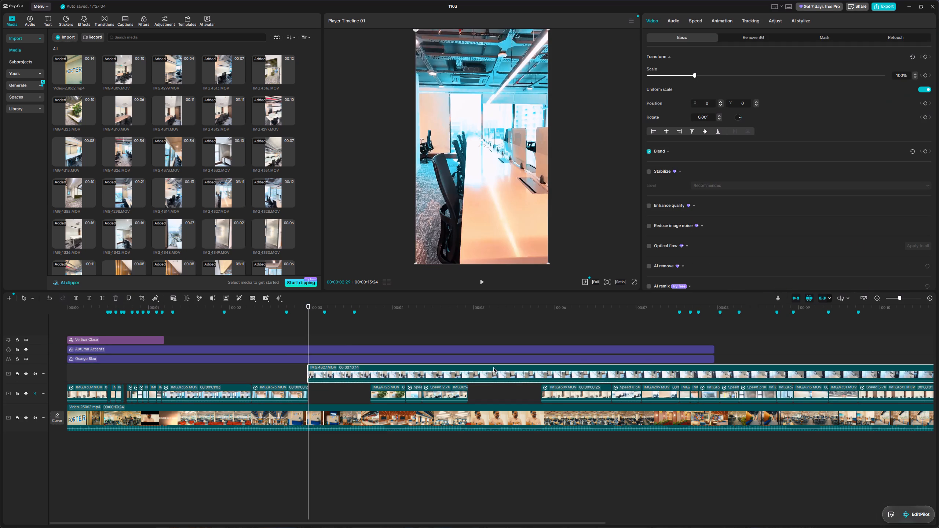
Set the speed of IMG_4327.MOV to 3.37x and play through the clip.
{"action": "left_click", "coordinate": [698, 25]}
{"action": "left_click", "coordinate": [699, 36]}
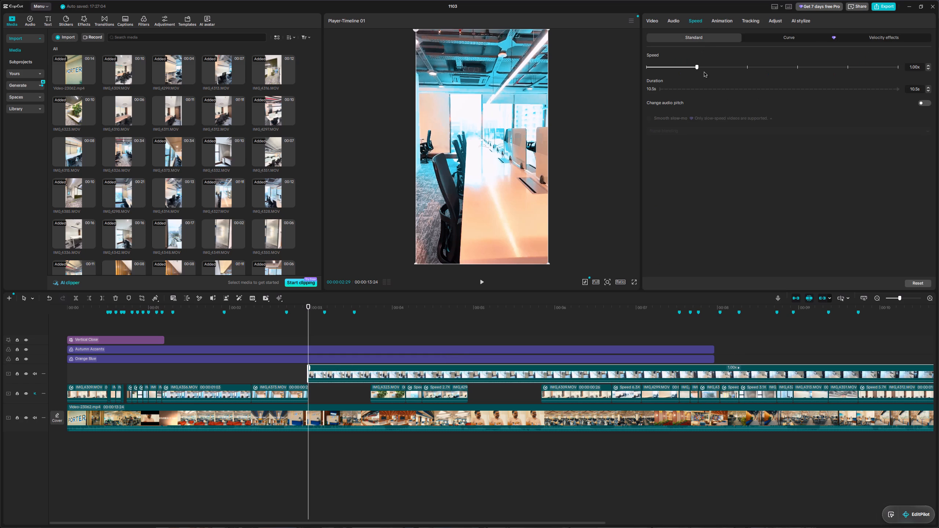
{"action": "left_click_drag", "start_coordinate": [699, 68], "coordinate": [770, 75]}
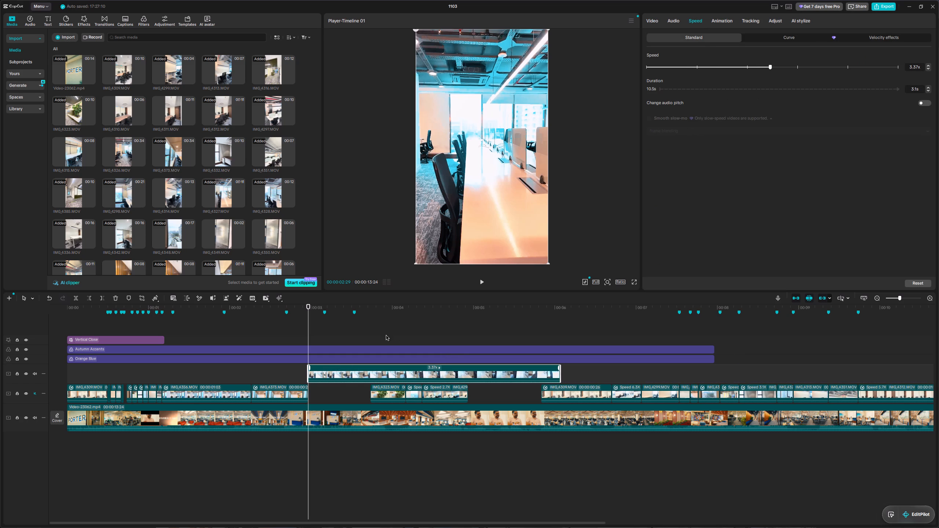
{"action": "key", "text": "space"}
{"action": "key", "text": "space"}
{"action": "key", "text": "space"}
{"action": "key", "text": "space"}
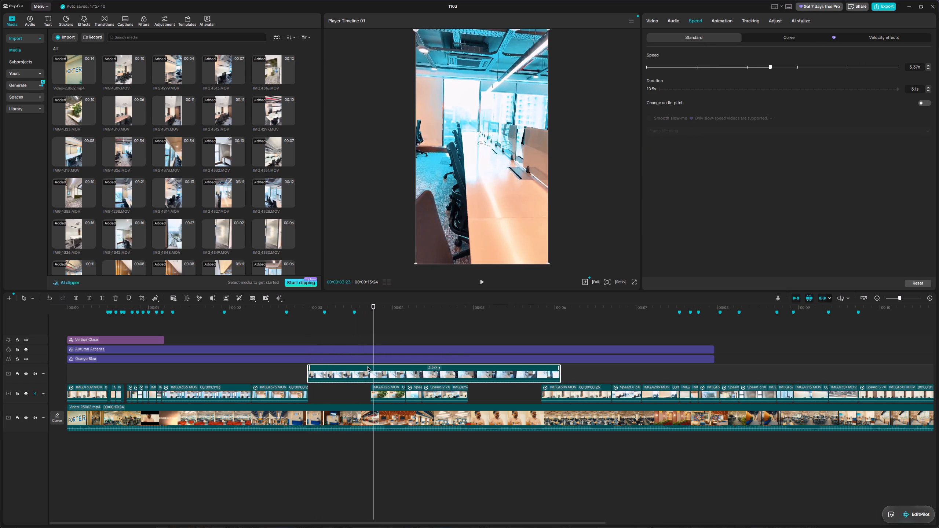
{"action": "key", "text": "space"}
{"action": "key", "text": "space"}
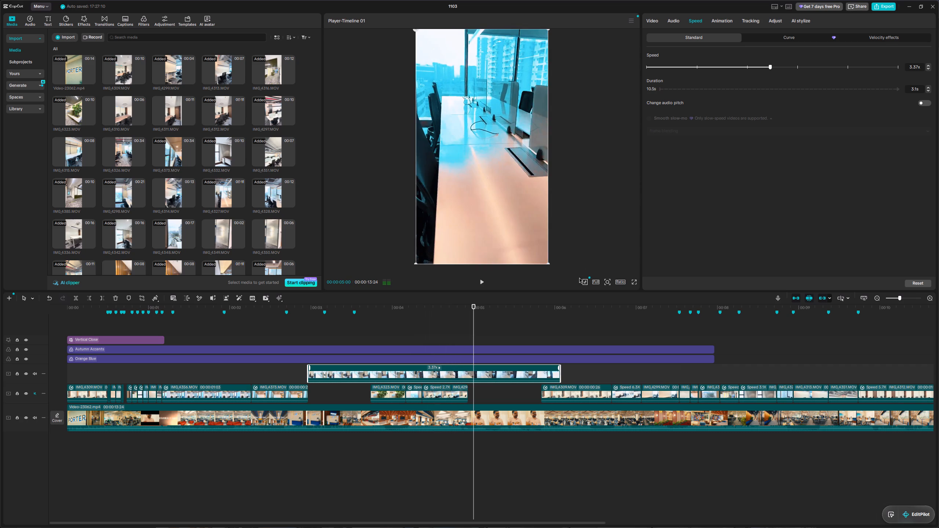
{"action": "key", "text": "space"}
{"action": "key", "text": "space"}
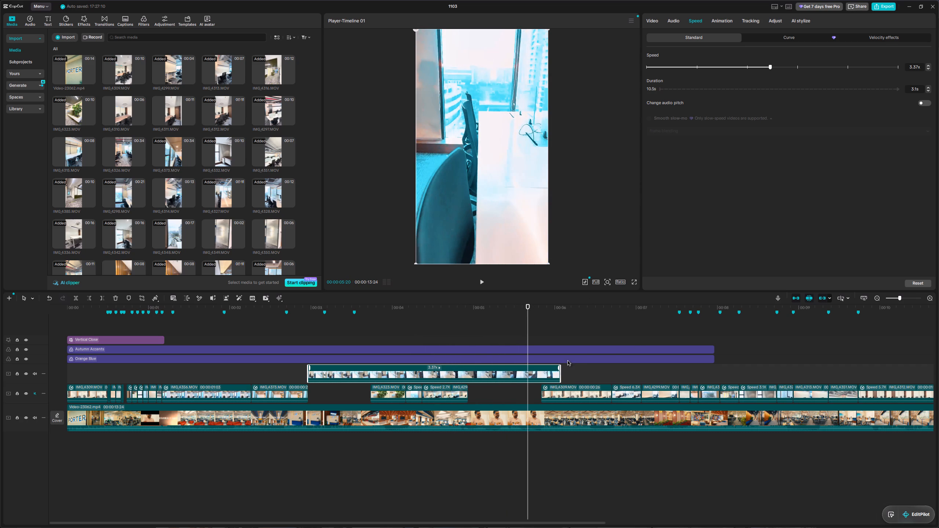
Trim the end of IMG_4327.MOV back to the marker just after 3 seconds, and return the playhead to the clip's start.
{"action": "left_click_drag", "start_coordinate": [561, 371], "coordinate": [342, 380]}
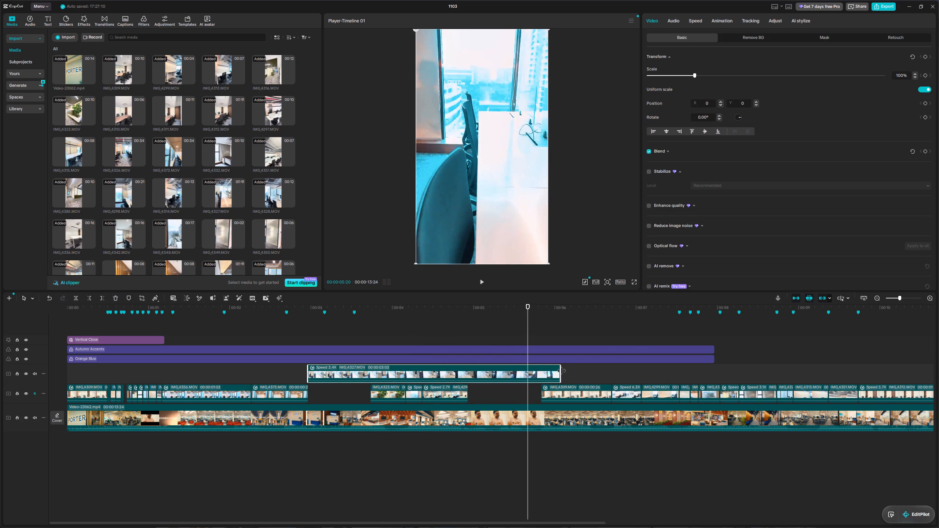
{"action": "left_click_drag", "start_coordinate": [560, 371], "coordinate": [319, 375]}
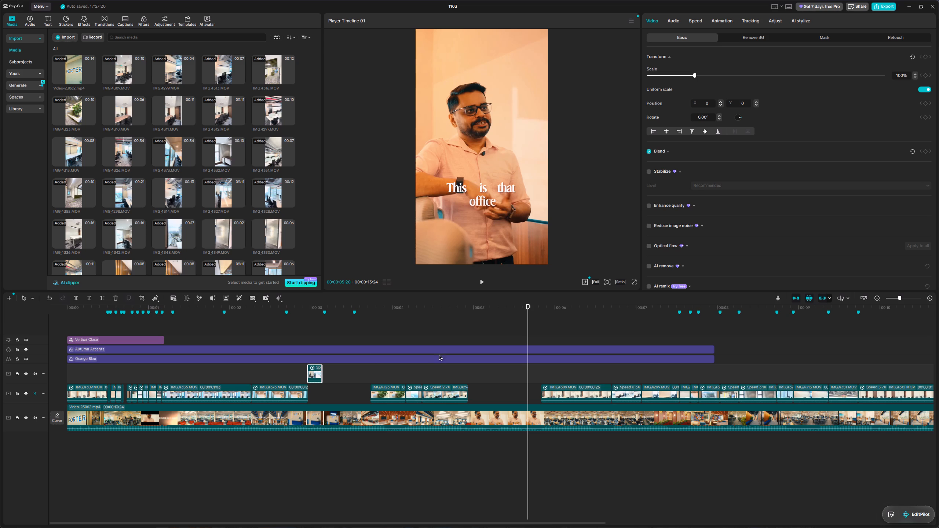
{"action": "left_click_drag", "start_coordinate": [527, 323], "coordinate": [306, 349]}
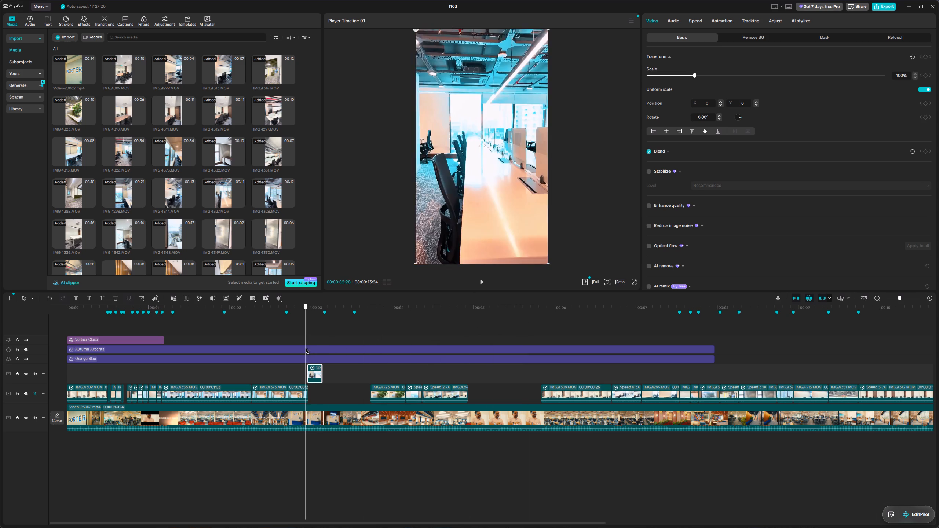
Stabilize IMG_4327.MOV at the Most stable level, play it back, and return the playhead to the clip's end.
{"action": "left_click_drag", "start_coordinate": [306, 349], "coordinate": [317, 351]}
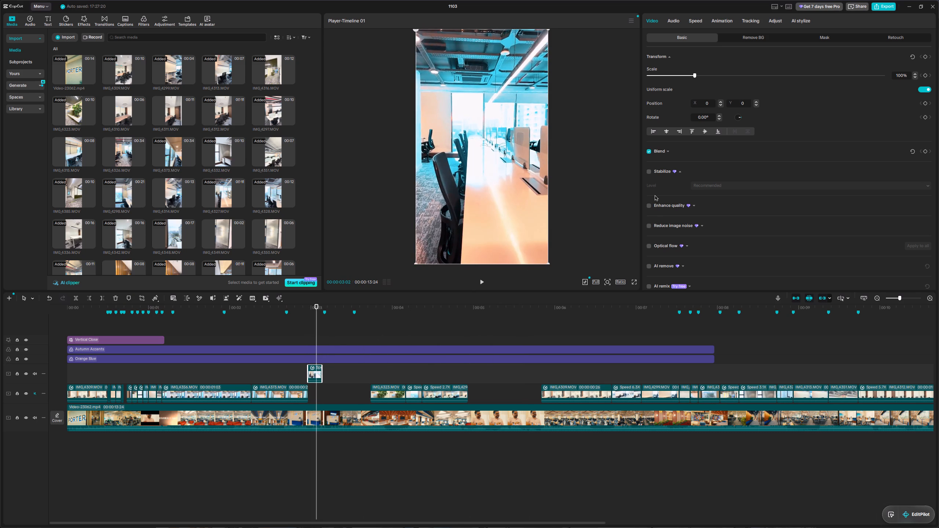
{"action": "left_click", "coordinate": [648, 175]}
{"action": "left_click", "coordinate": [648, 172]}
{"action": "left_click", "coordinate": [710, 187]}
{"action": "left_click", "coordinate": [717, 226]}
{"action": "key", "text": "space"}
{"action": "key", "text": "space"}
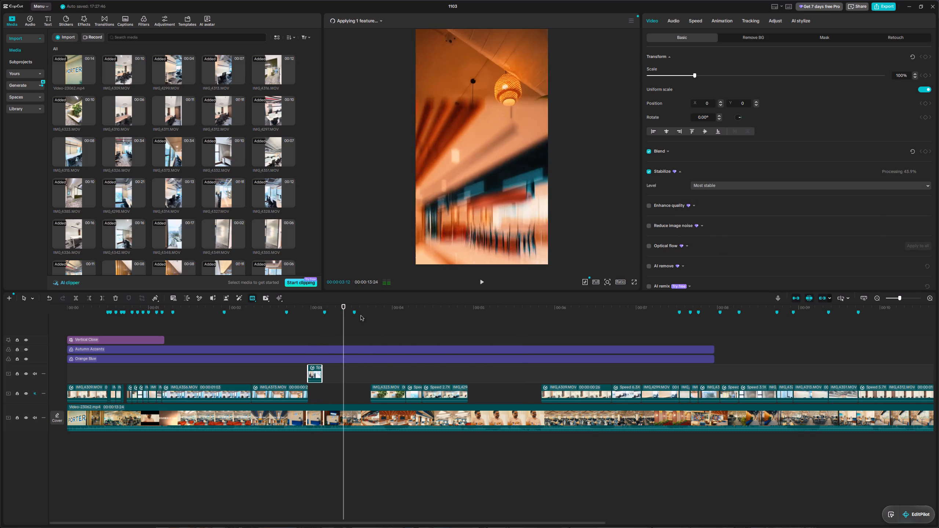
{"action": "left_click_drag", "start_coordinate": [343, 314], "coordinate": [321, 319]}
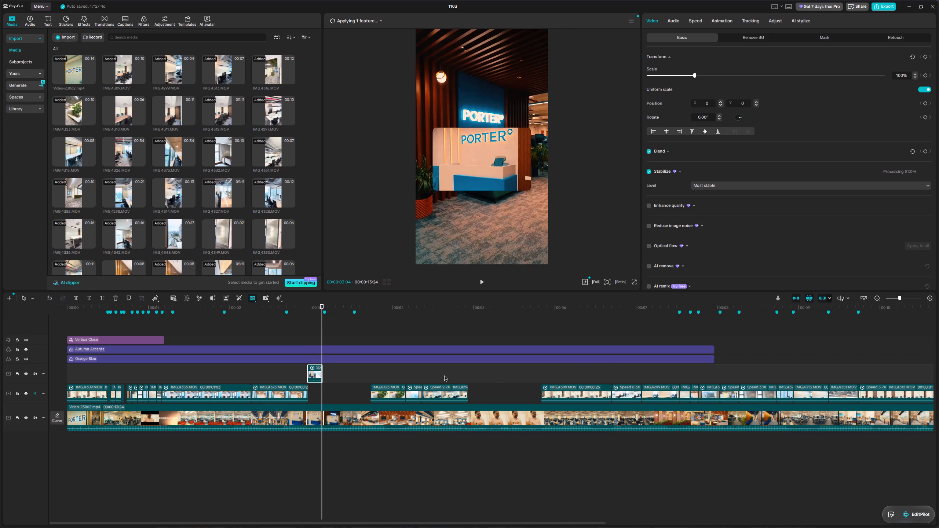
Copy the six consecutive office clips from the 3.1x clip onward and paste them directly after IMG_4327.MOV at 00:00:03:04.
{"action": "left_click_drag", "start_coordinate": [770, 361], "coordinate": [919, 388]}
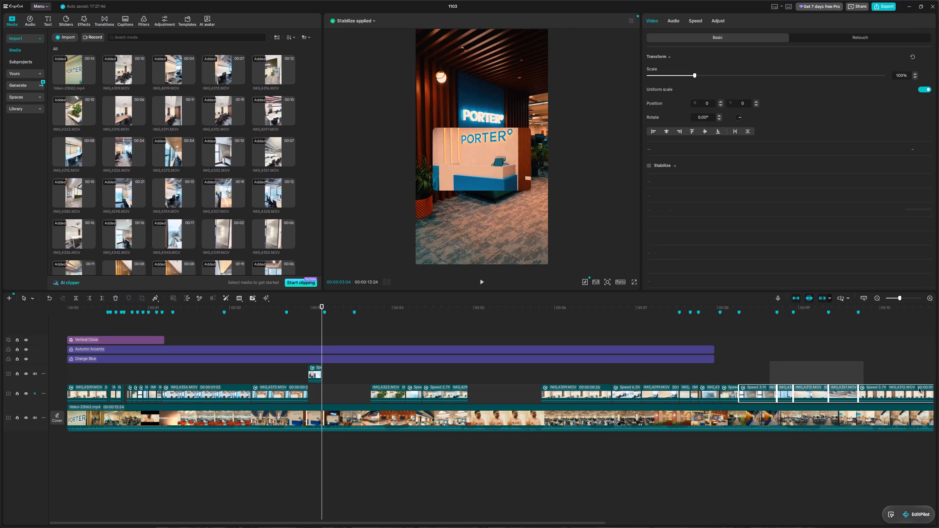
{"action": "left_click_drag", "start_coordinate": [919, 388], "coordinate": [878, 395]}
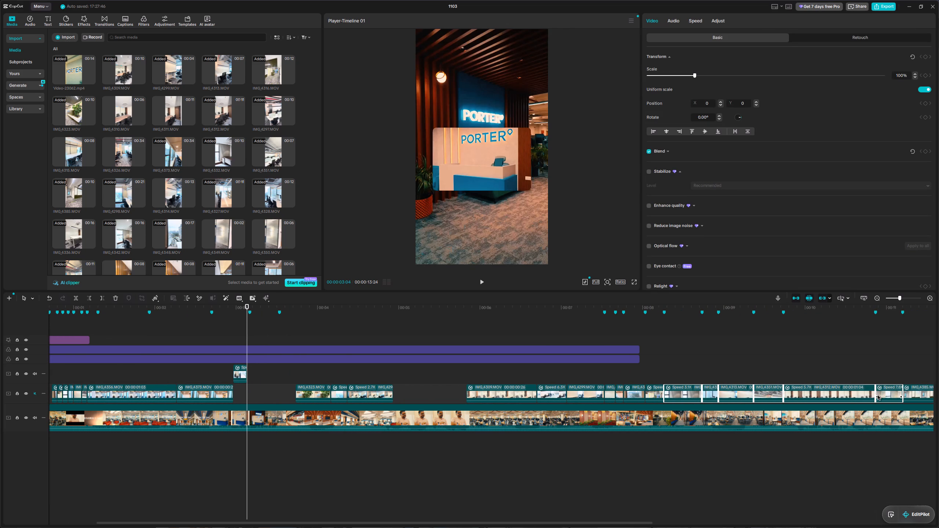
{"action": "key", "text": "ctrl+c"}
{"action": "left_click", "coordinate": [260, 373]}
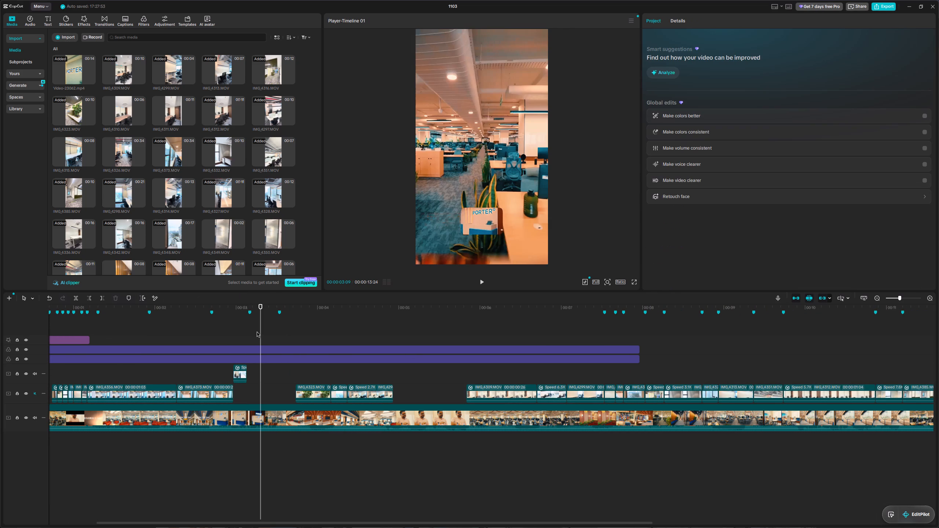
{"action": "left_click_drag", "start_coordinate": [261, 331], "coordinate": [248, 330]}
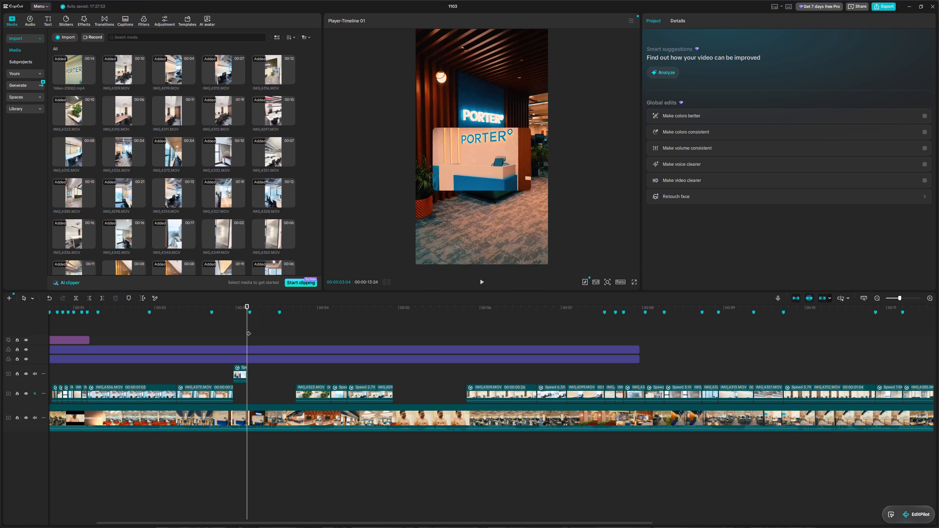
{"action": "key", "text": "ctrl+v"}
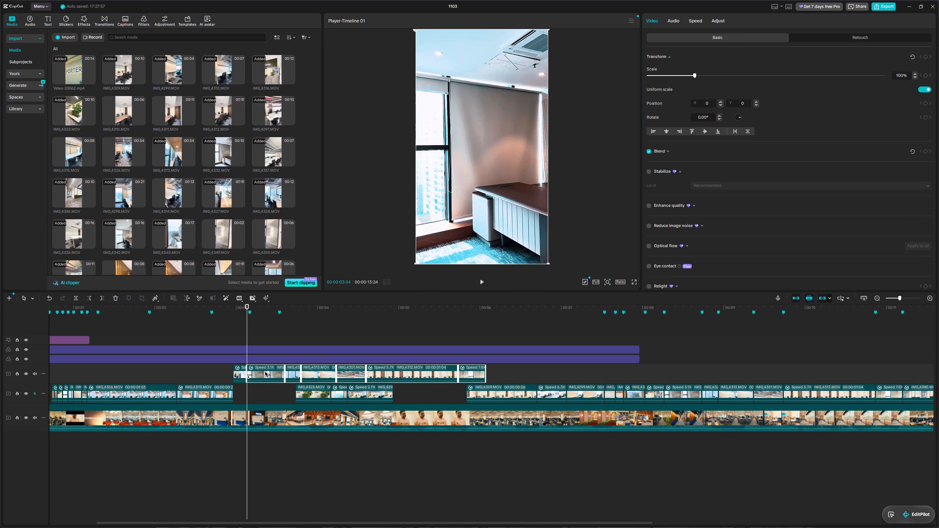
Trim the ends of the six pasted clips together so the first one ends at the marker at 00:00:03:16.
{"action": "left_click_drag", "start_coordinate": [246, 316], "coordinate": [248, 316]}
{"action": "left_click_drag", "start_coordinate": [248, 316], "coordinate": [278, 319]}
{"action": "left_click_drag", "start_coordinate": [285, 374], "coordinate": [279, 374]}
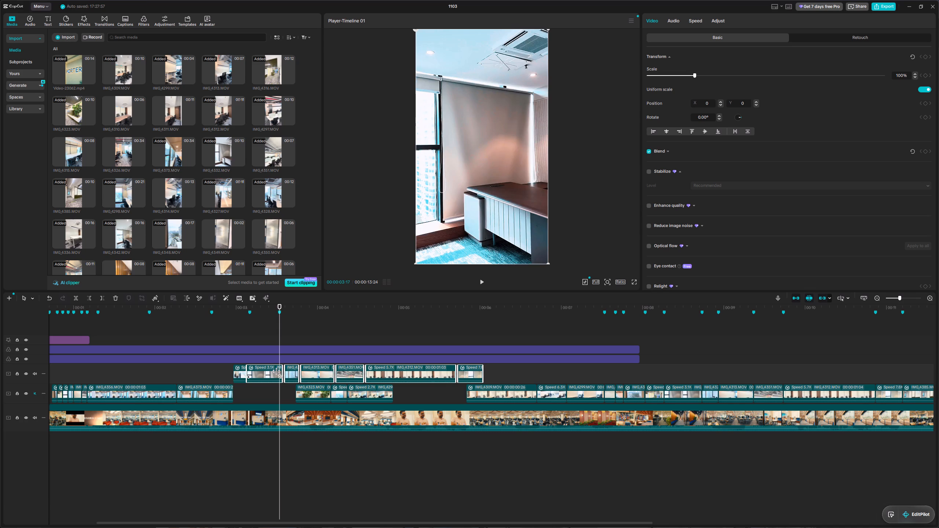
{"action": "left_click_drag", "start_coordinate": [279, 374], "coordinate": [277, 374]}
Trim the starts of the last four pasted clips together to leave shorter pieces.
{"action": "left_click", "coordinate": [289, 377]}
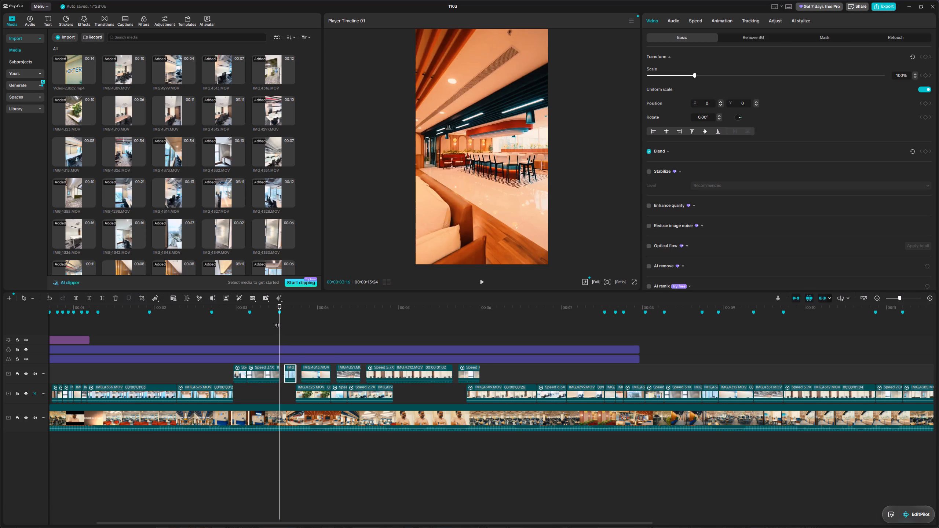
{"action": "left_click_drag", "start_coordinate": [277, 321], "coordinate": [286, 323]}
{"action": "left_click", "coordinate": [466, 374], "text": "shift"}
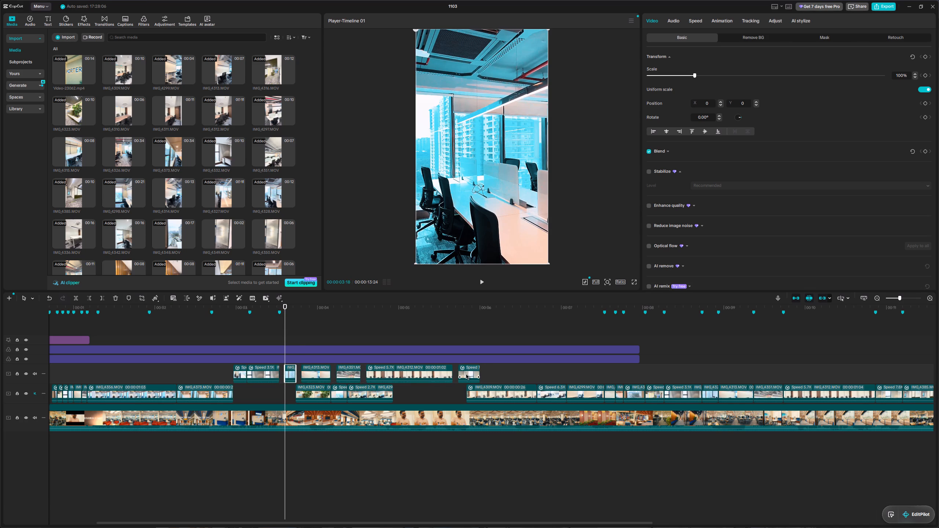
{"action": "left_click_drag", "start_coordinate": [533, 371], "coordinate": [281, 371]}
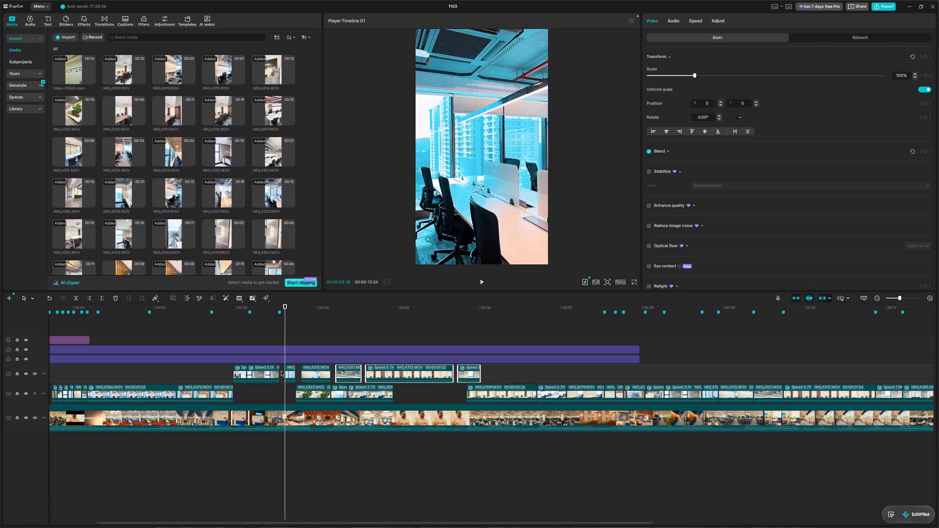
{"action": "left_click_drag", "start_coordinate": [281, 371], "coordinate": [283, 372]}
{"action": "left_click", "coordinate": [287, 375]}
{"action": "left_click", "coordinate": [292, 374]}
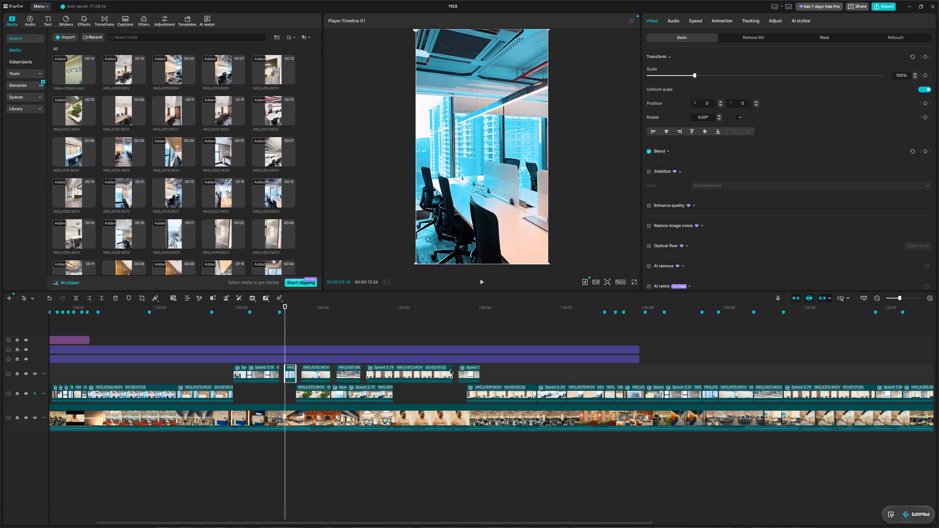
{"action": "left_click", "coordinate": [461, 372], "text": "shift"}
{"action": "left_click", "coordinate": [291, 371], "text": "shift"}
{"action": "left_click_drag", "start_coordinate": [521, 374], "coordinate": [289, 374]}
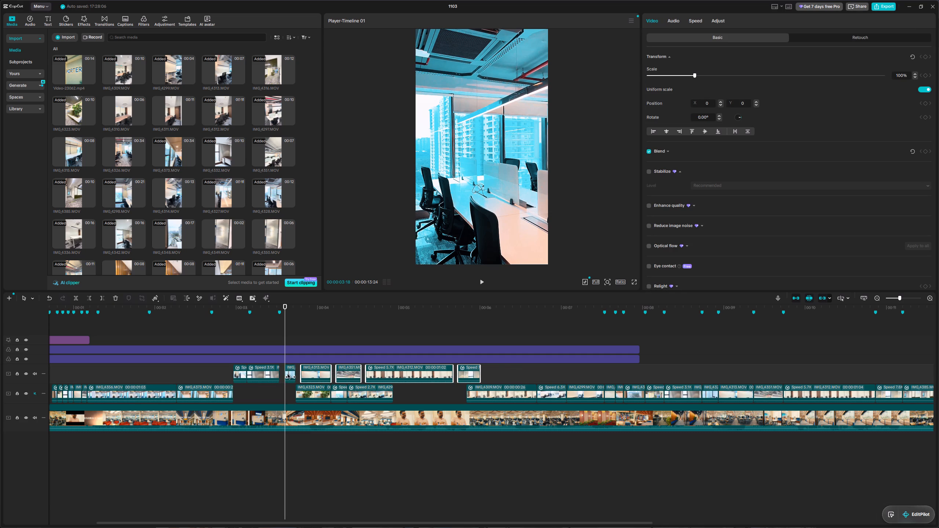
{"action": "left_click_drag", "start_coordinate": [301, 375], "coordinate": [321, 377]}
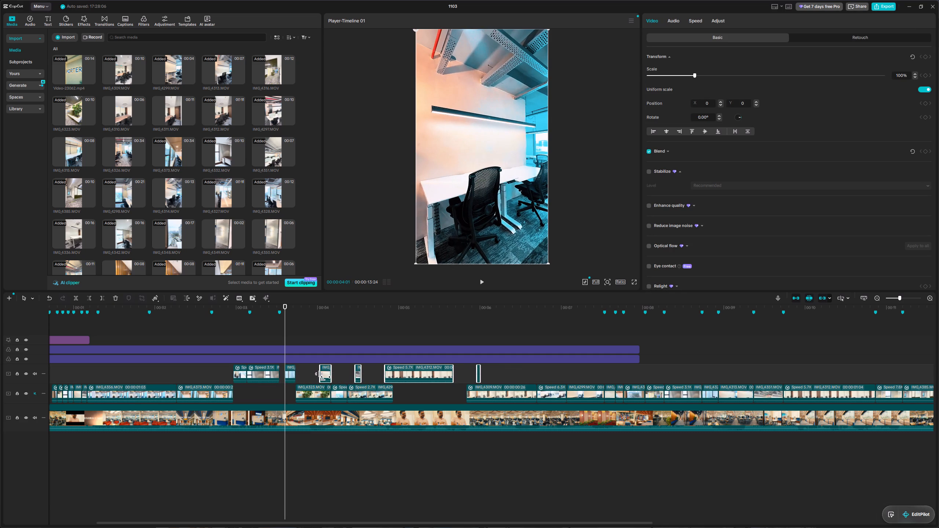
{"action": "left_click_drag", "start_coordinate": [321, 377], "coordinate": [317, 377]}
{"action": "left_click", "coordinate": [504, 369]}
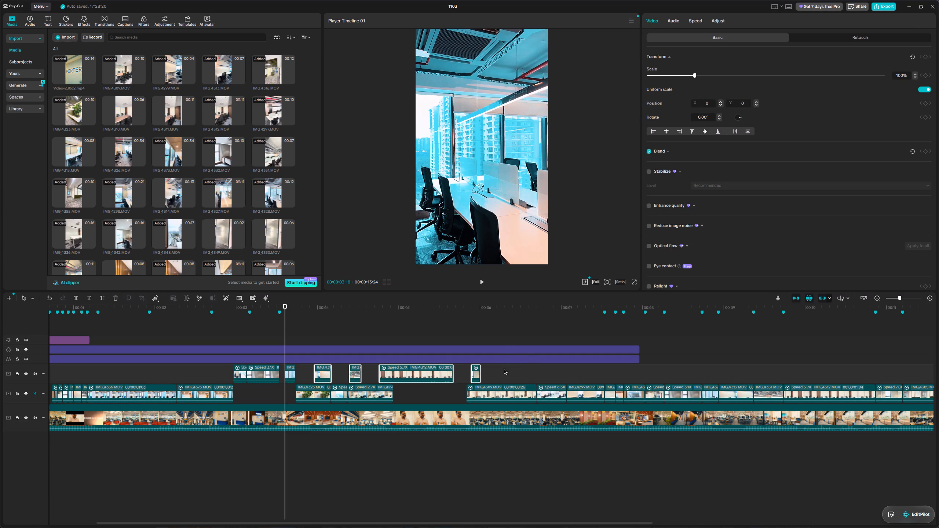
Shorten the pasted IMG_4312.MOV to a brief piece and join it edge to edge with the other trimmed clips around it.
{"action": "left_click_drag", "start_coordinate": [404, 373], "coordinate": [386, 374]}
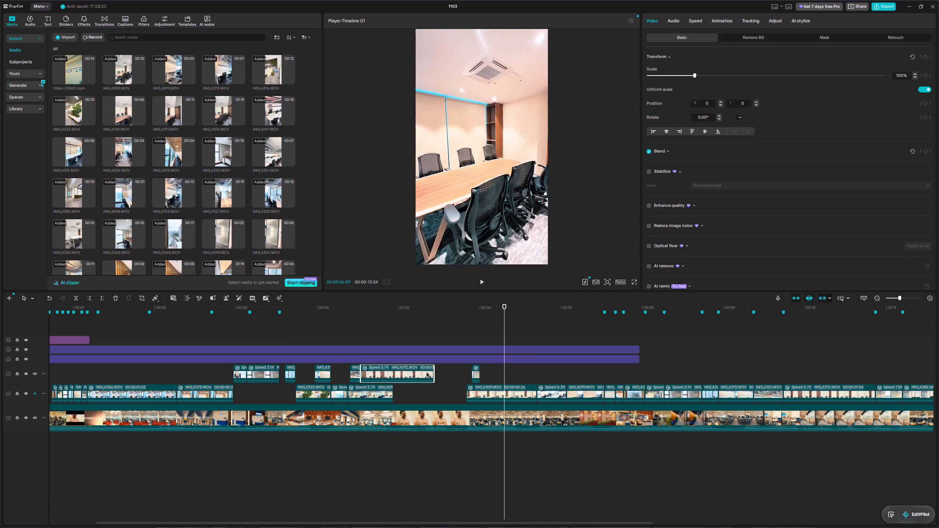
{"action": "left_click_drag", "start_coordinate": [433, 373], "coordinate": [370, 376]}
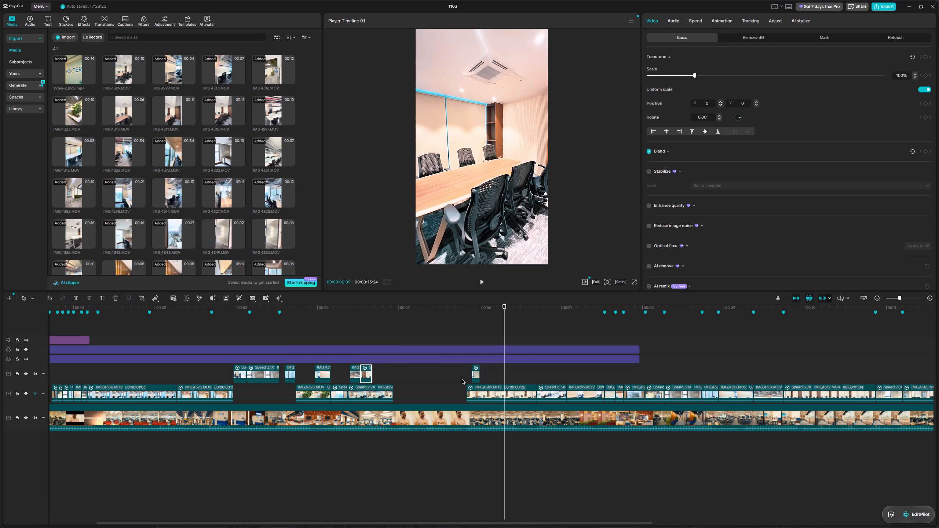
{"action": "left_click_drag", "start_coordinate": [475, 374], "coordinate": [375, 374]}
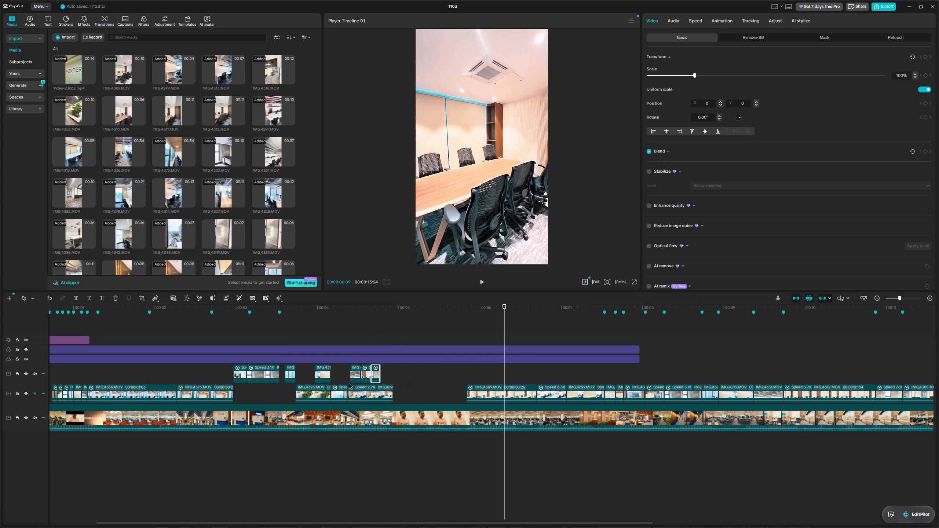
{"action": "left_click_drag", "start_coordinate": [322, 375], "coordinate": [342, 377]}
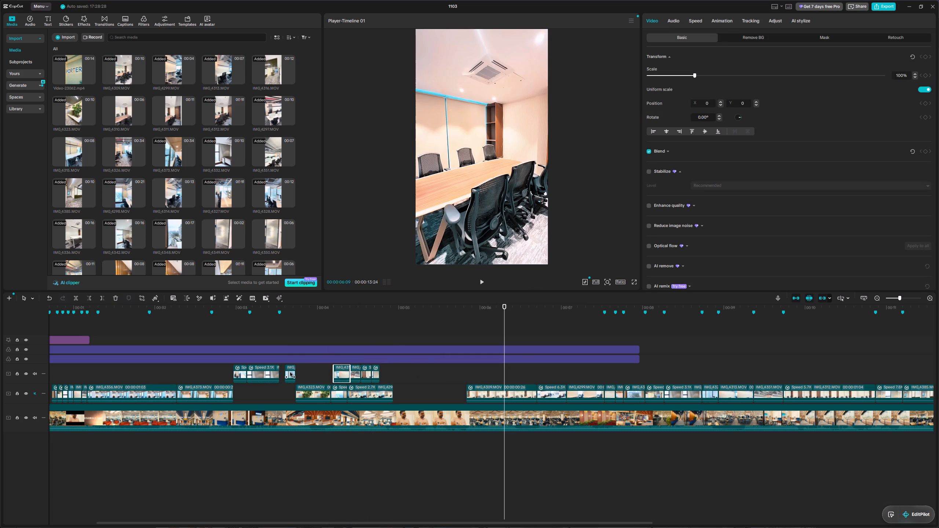
Add the second pasted clip to the front of the short-clip group and move all five against the end of the 3.1x clip.
{"action": "left_click_drag", "start_coordinate": [290, 372], "coordinate": [331, 374]}
{"action": "left_click", "coordinate": [331, 374]}
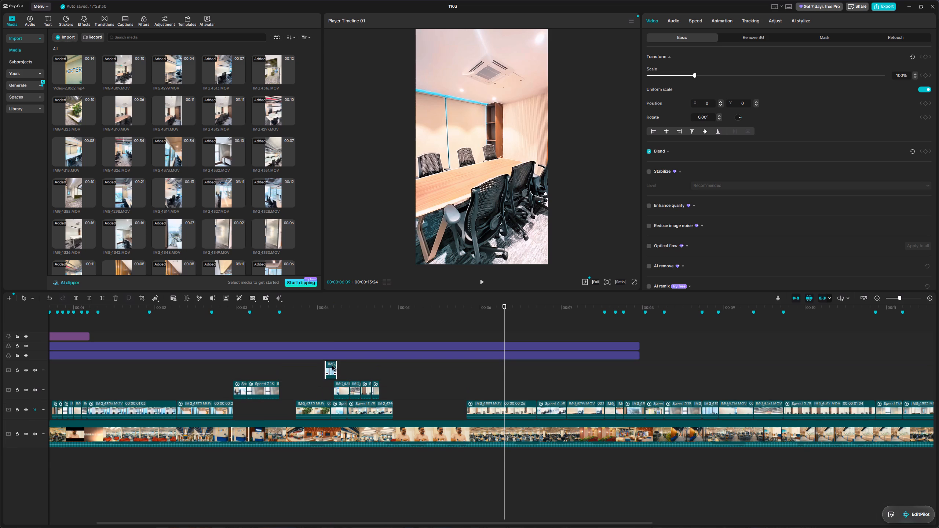
{"action": "left_click_drag", "start_coordinate": [332, 366], "coordinate": [330, 385]}
{"action": "left_click_drag", "start_coordinate": [410, 373], "coordinate": [320, 375]}
{"action": "left_click_drag", "start_coordinate": [328, 375], "coordinate": [286, 375]}
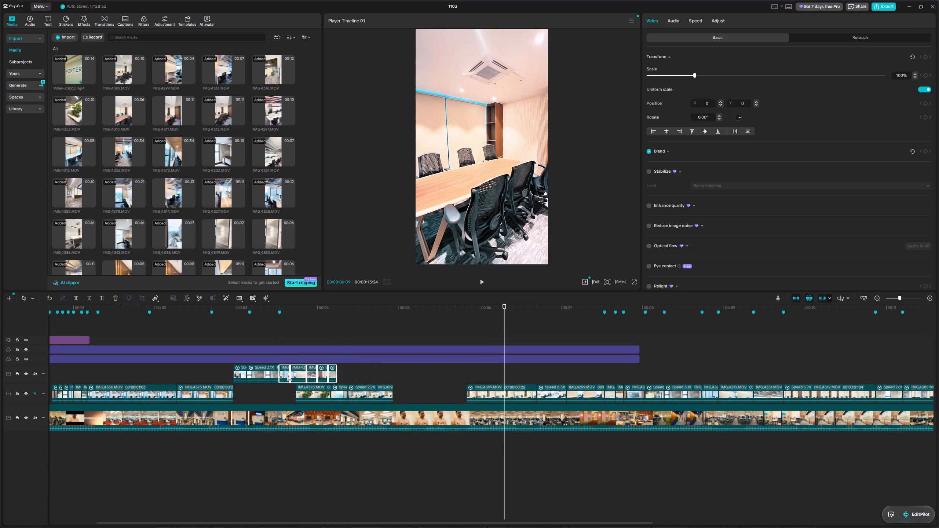
Trim the ends of the five selected short clips together to make each one briefer.
{"action": "left_click_drag", "start_coordinate": [338, 376], "coordinate": [326, 375]}
{"action": "left_click", "coordinate": [343, 374]}
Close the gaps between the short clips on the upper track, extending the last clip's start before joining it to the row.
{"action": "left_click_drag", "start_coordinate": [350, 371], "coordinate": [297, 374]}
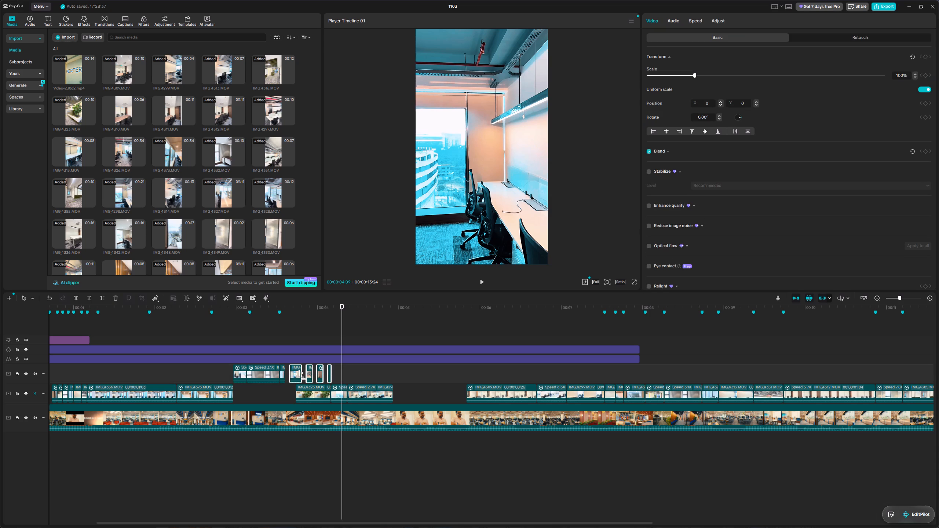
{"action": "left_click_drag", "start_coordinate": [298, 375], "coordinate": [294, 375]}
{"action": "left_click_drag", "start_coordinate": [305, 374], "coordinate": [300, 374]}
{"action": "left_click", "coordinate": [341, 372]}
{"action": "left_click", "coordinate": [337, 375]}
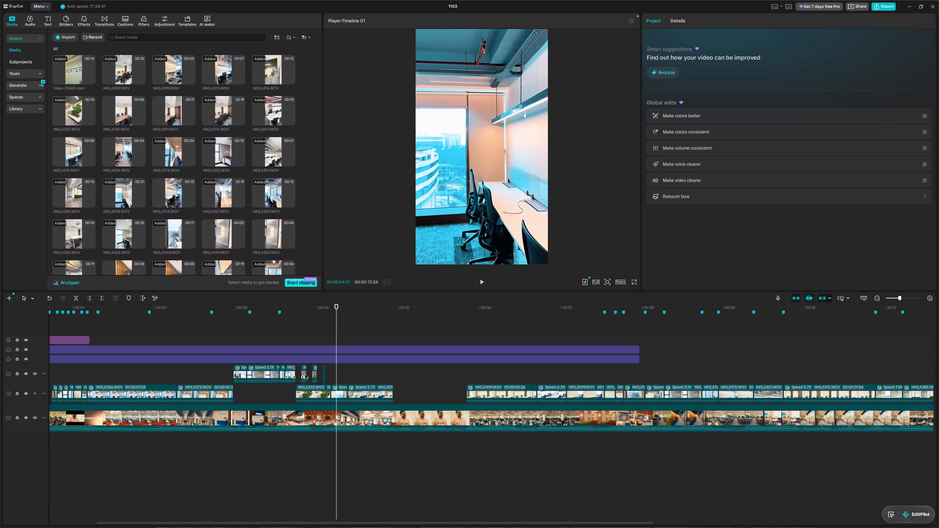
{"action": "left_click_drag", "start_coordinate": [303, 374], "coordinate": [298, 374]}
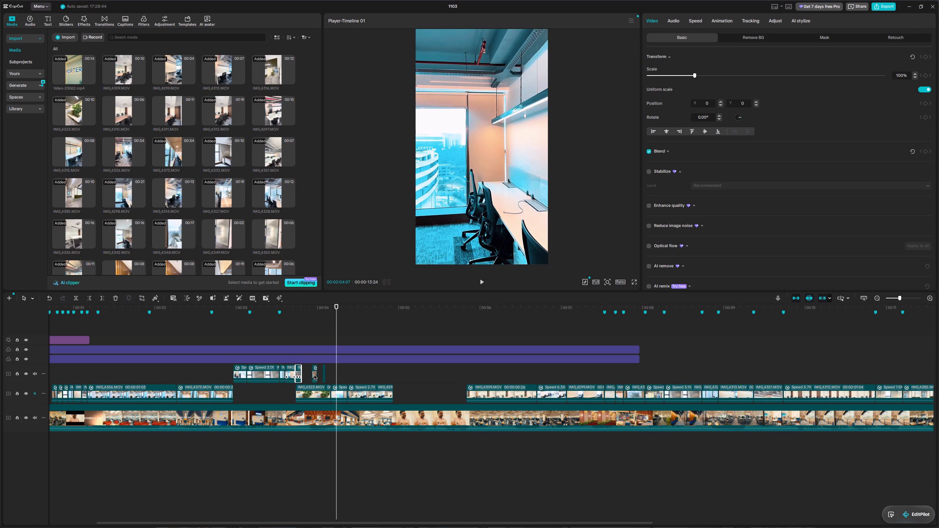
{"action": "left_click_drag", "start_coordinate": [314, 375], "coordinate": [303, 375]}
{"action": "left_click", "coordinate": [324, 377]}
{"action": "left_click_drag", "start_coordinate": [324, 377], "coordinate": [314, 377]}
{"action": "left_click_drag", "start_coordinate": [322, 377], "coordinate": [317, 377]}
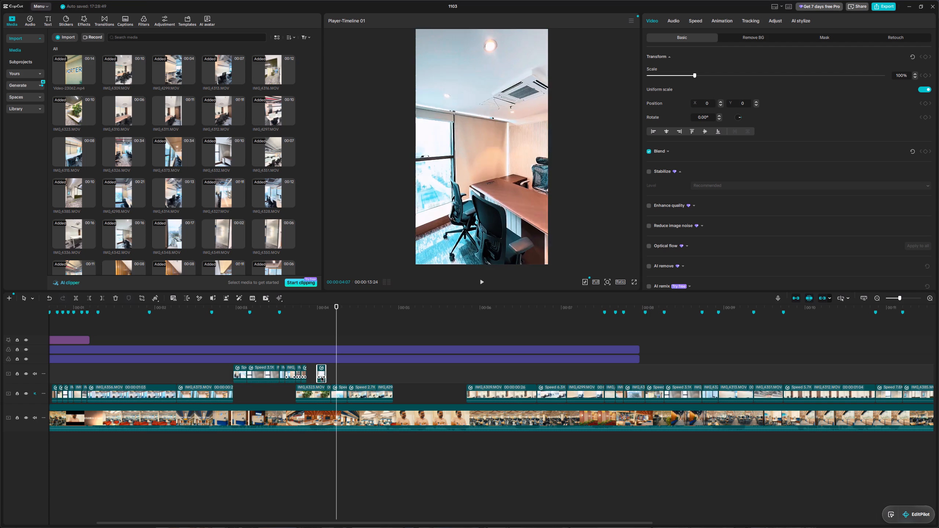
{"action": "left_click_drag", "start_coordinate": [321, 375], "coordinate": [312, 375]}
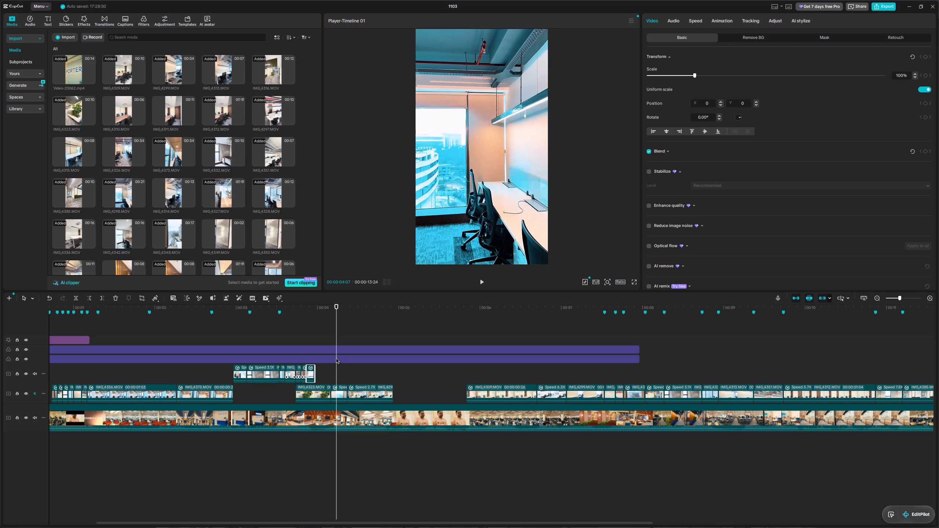
Play back the fast-cut clip sequence on the upper track from around 3 seconds to check its pacing.
{"action": "left_click_drag", "start_coordinate": [336, 359], "coordinate": [330, 359]}
{"action": "left_click_drag", "start_coordinate": [337, 340], "coordinate": [230, 353]}
{"action": "key", "text": "space"}
{"action": "key", "text": "space"}
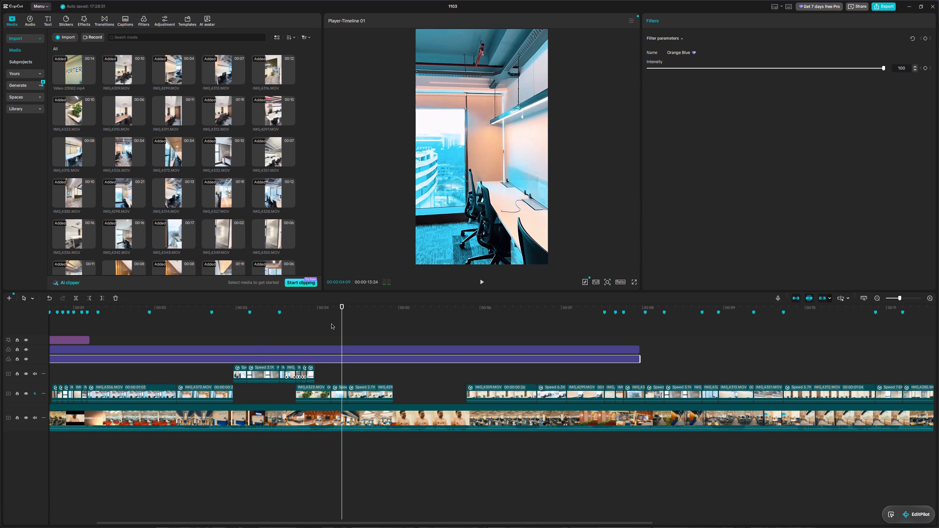
{"action": "left_click_drag", "start_coordinate": [340, 323], "coordinate": [260, 334]}
{"action": "key", "text": "space"}
{"action": "key", "text": "space"}
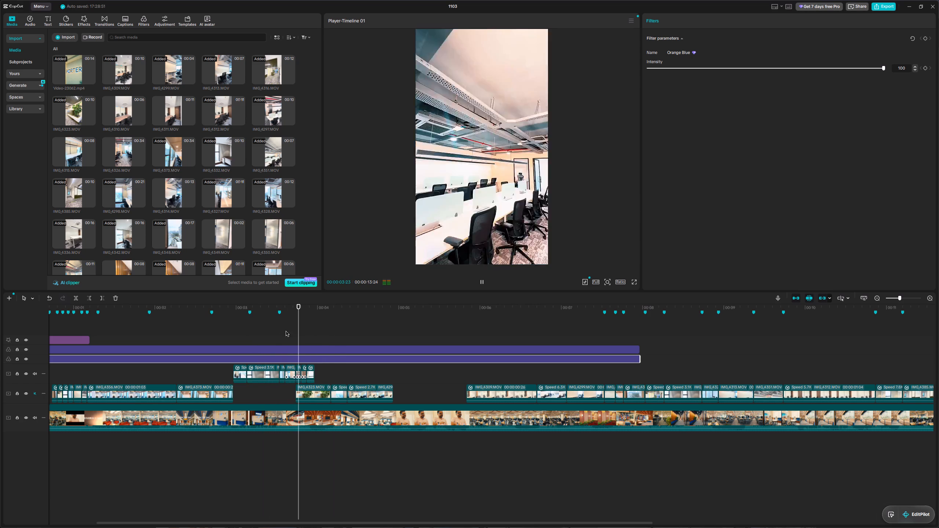
Delete the last short clips on the upper track, extend the remaining one to the next main-track clip's start, and play back the section.
{"action": "left_click_drag", "start_coordinate": [315, 371], "coordinate": [286, 375]}
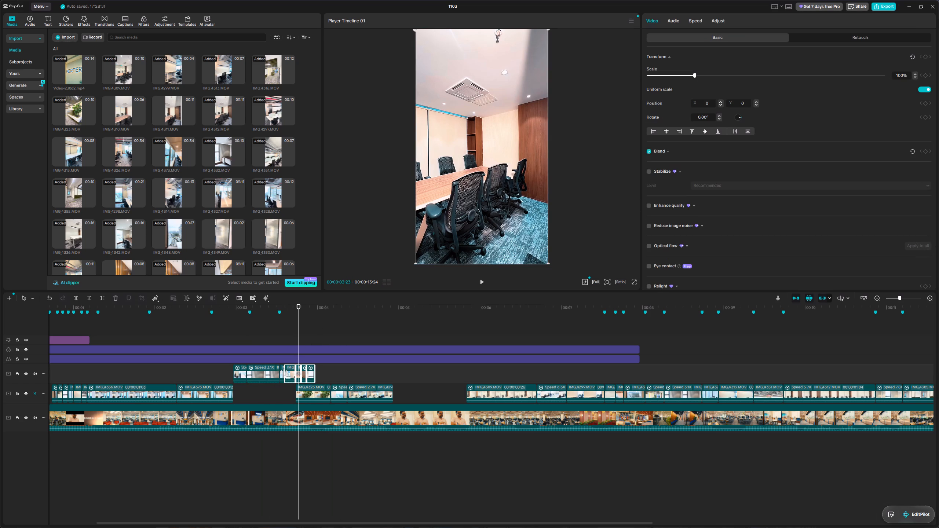
{"action": "key", "text": "Delete"}
{"action": "left_click", "coordinate": [283, 373]}
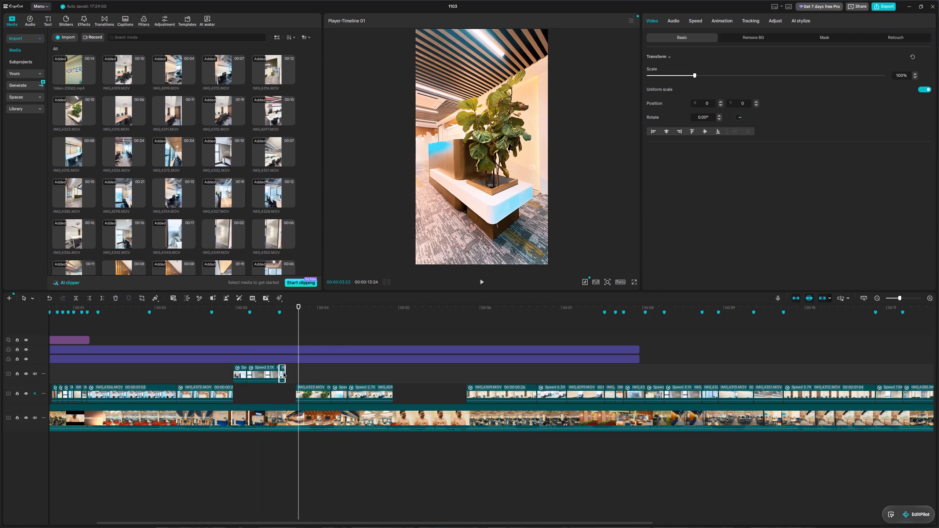
{"action": "left_click_drag", "start_coordinate": [286, 372], "coordinate": [293, 372]}
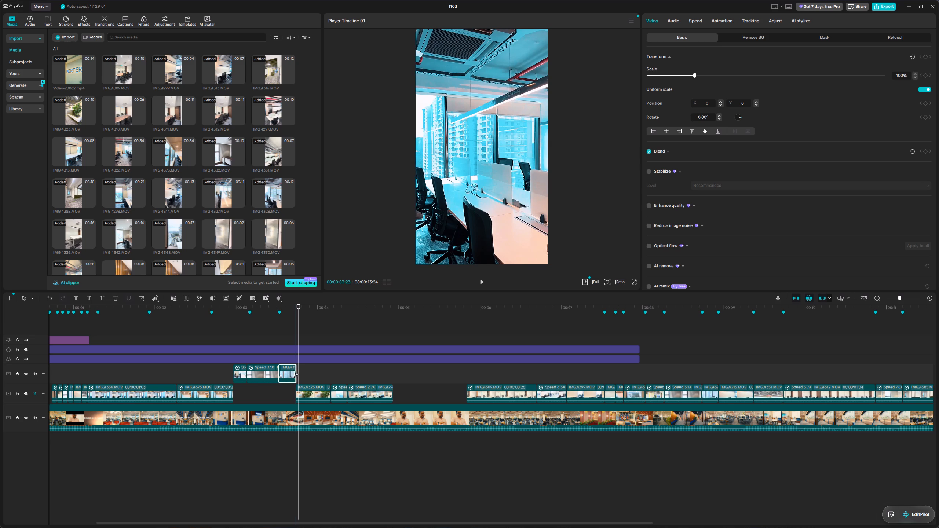
{"action": "left_click_drag", "start_coordinate": [297, 337], "coordinate": [219, 348]}
{"action": "key", "text": "space"}
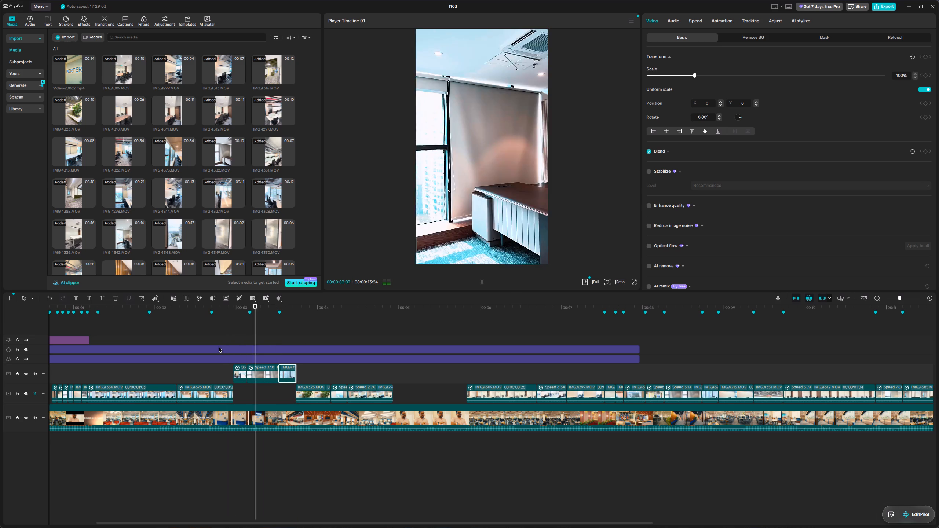
{"action": "key", "text": "space"}
Make the 3.1x clip show later footage by trimming its start, moving it back against the previous clip, and extending its end to refill the gap.
{"action": "left_click", "coordinate": [268, 374]}
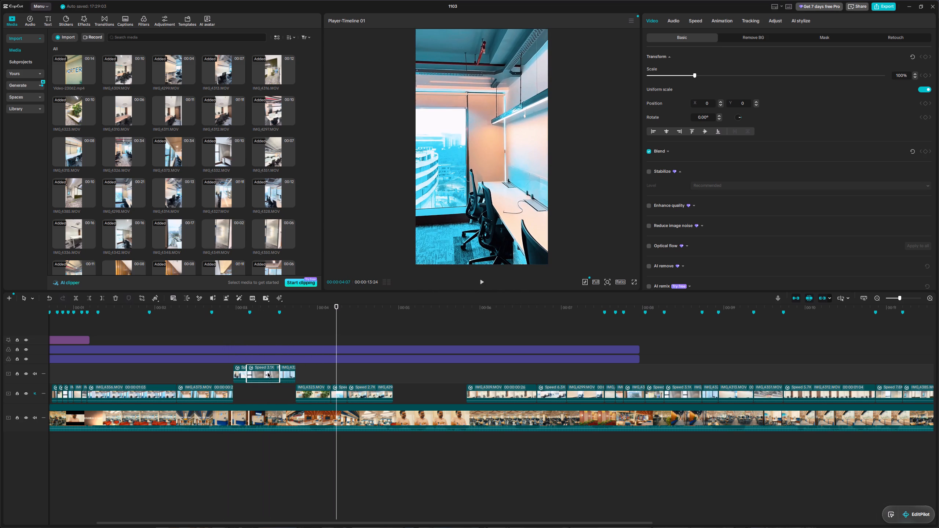
{"action": "left_click_drag", "start_coordinate": [247, 374], "coordinate": [270, 375]}
{"action": "left_click_drag", "start_coordinate": [272, 376], "coordinate": [251, 376]}
{"action": "left_click_drag", "start_coordinate": [272, 372], "coordinate": [250, 373]}
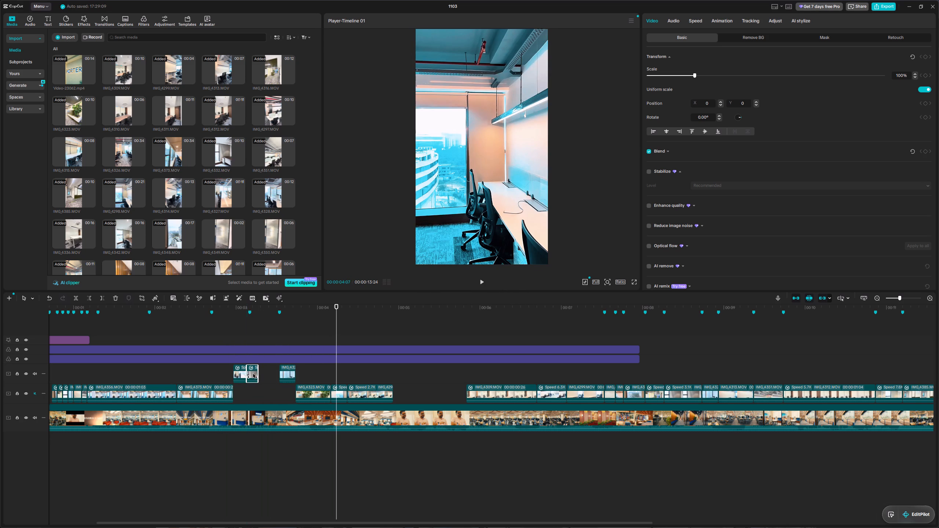
{"action": "left_click_drag", "start_coordinate": [259, 374], "coordinate": [278, 377]}
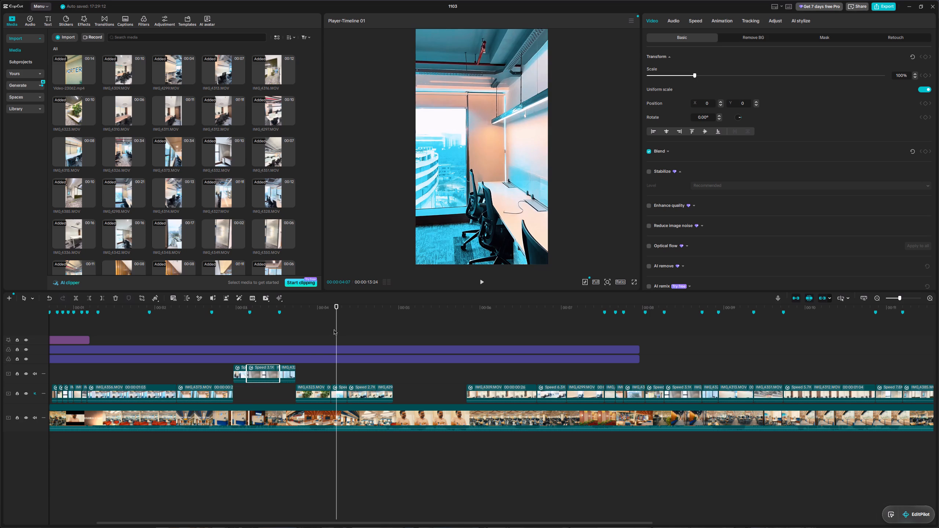
Play the timeline back from the start, replaying the Vertical Close intro and the clips following it to check their pacing.
{"action": "left_click_drag", "start_coordinate": [335, 330], "coordinate": [0, 388]}
{"action": "key", "text": "space"}
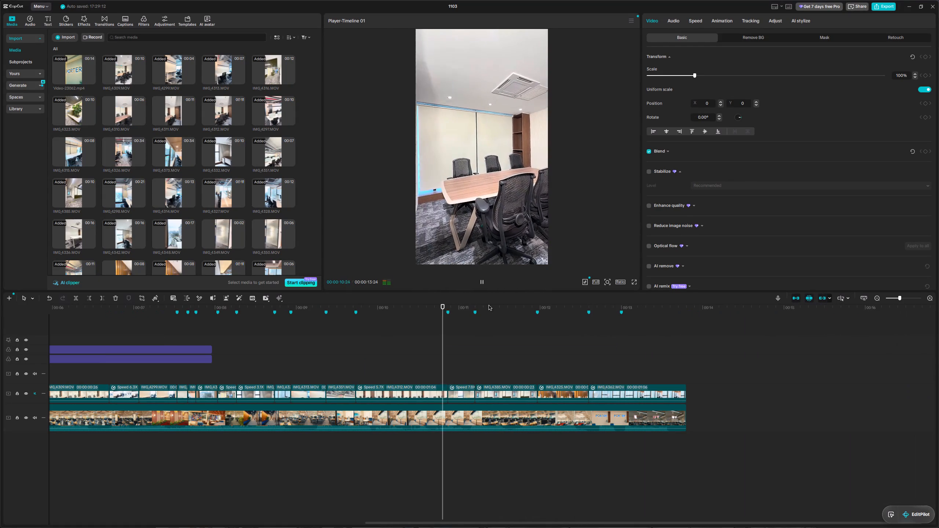
{"action": "key", "text": "space"}
{"action": "left_click_drag", "start_coordinate": [491, 311], "coordinate": [0, 388]}
{"action": "key", "text": "space"}
{"action": "key", "text": "space"}
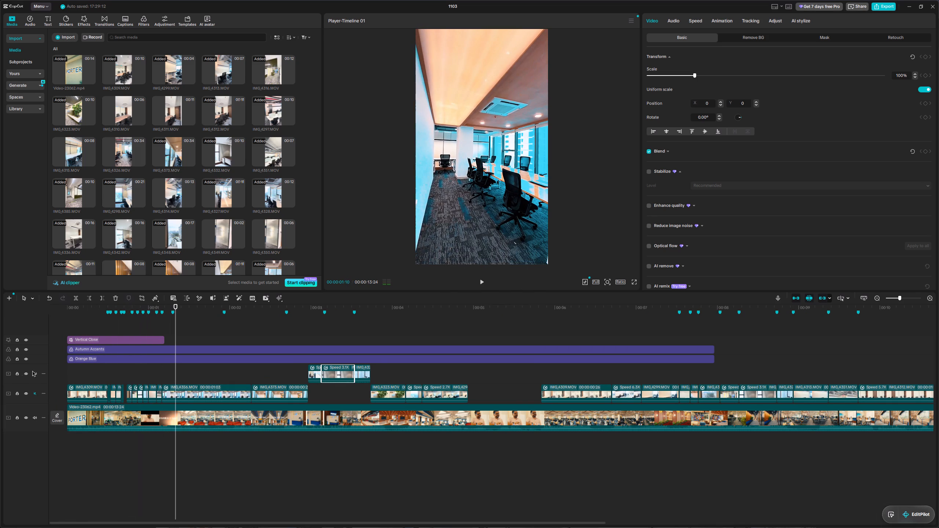
{"action": "left_click", "coordinate": [113, 339]}
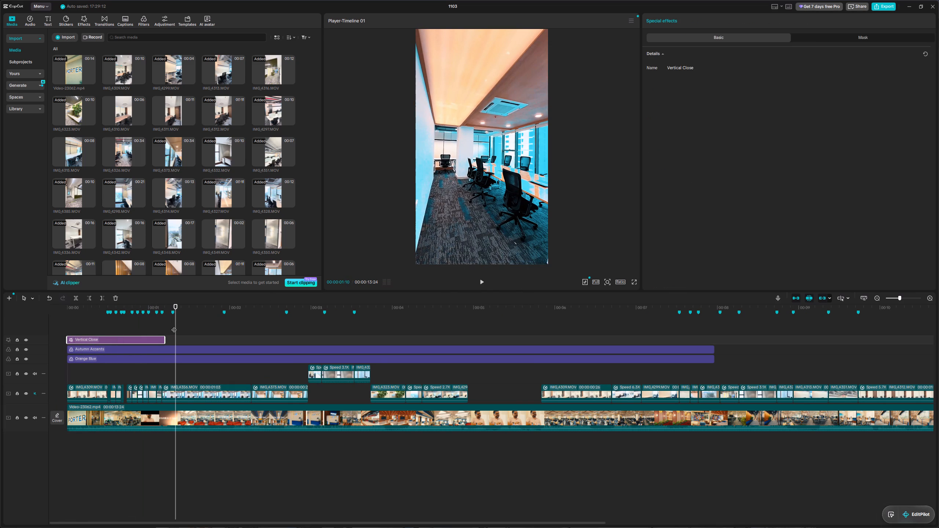
{"action": "left_click_drag", "start_coordinate": [176, 327], "coordinate": [26, 342]}
{"action": "key", "text": "space"}
{"action": "key", "text": "space"}
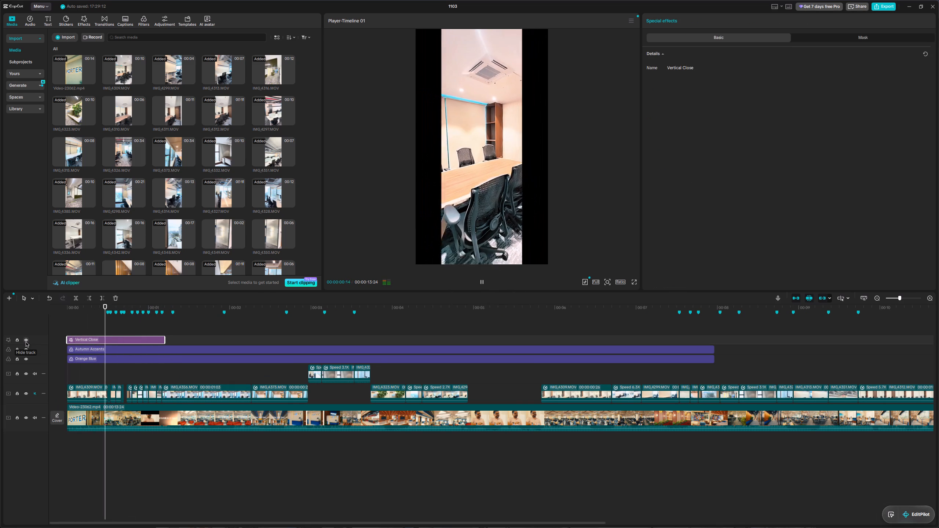
{"action": "key", "text": "space"}
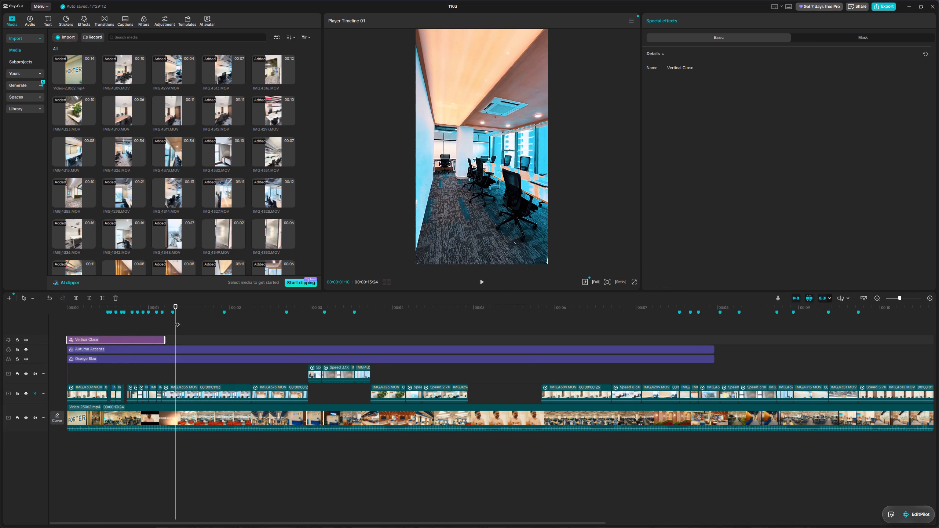
{"action": "left_click_drag", "start_coordinate": [173, 321], "coordinate": [162, 322]}
{"action": "key", "text": "space"}
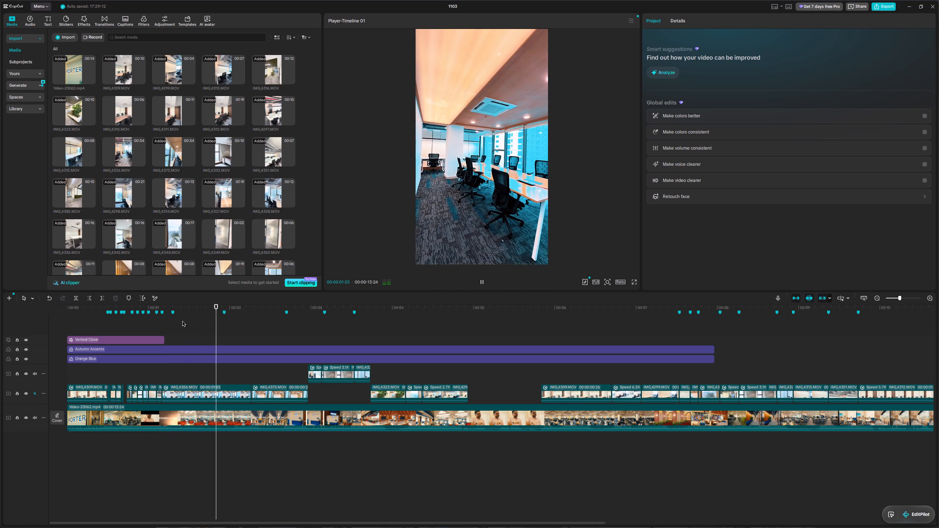
{"action": "key", "text": "space"}
{"action": "key", "text": "space"}
{"action": "key", "text": "space"}
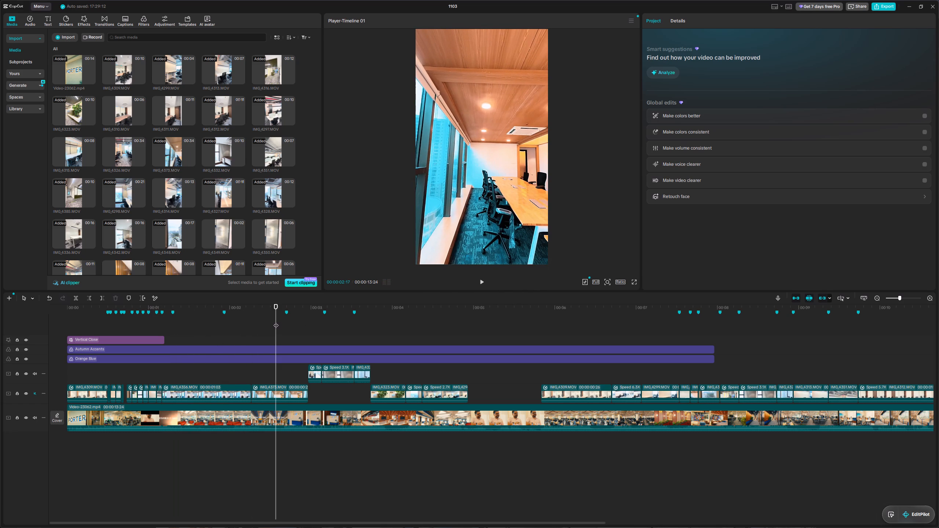
Position at the marker near 2 seconds and search the video effects for "glitch".
{"action": "left_click_drag", "start_coordinate": [276, 322], "coordinate": [223, 323]}
{"action": "left_click", "coordinate": [146, 37]}
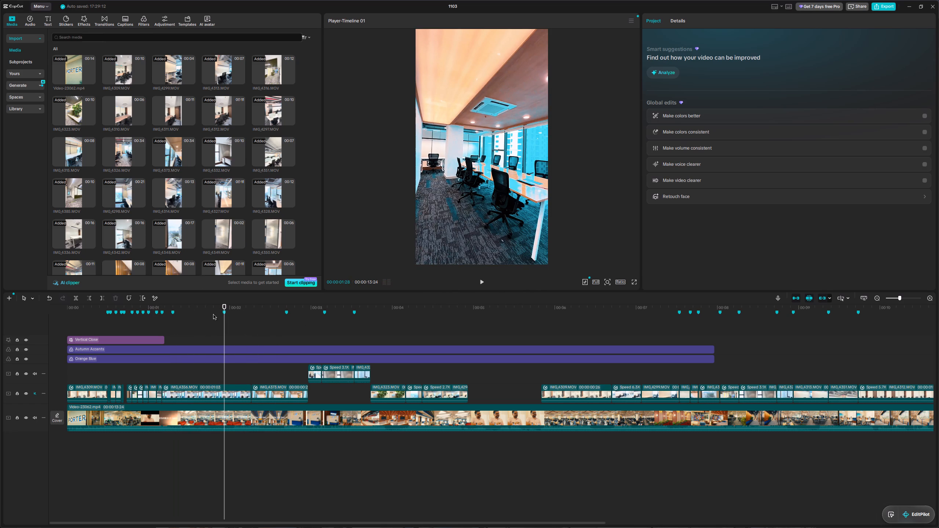
{"action": "left_click", "coordinate": [85, 19]}
{"action": "left_click", "coordinate": [92, 37]}
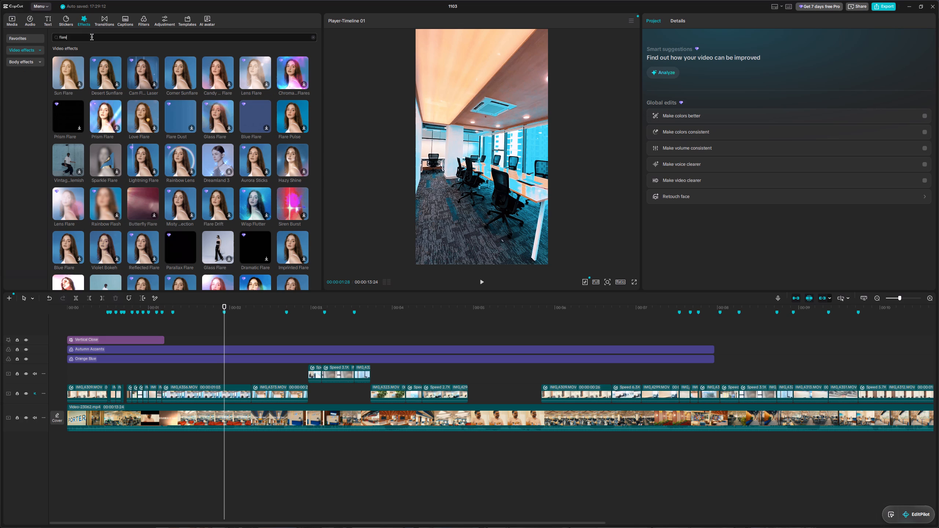
{"action": "left_click_drag", "start_coordinate": [92, 37], "coordinate": [55, 40]}
{"action": "left_click_drag", "start_coordinate": [80, 36], "coordinate": [52, 38]}
{"action": "type", "text": "glitch"}
{"action": "key", "text": "Return"}
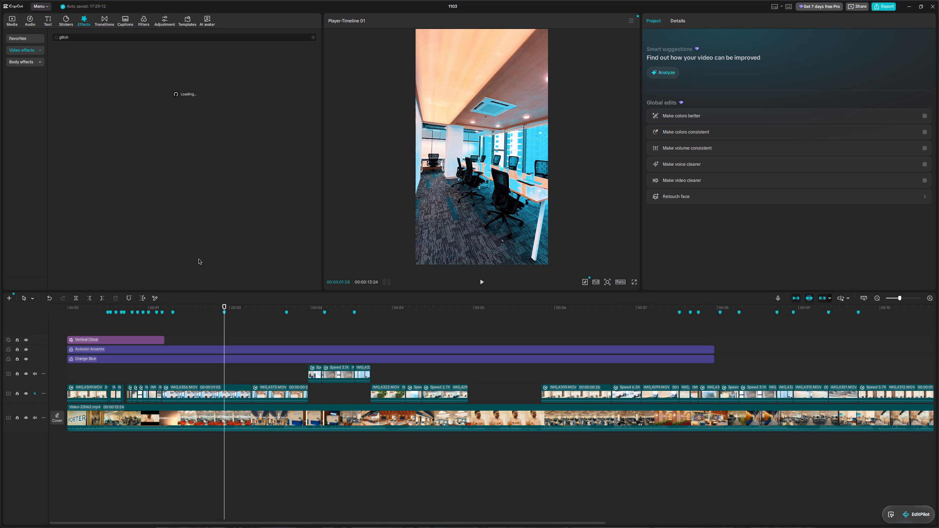
Trim the end of the clip that crosses the 1:28 marker back to about that marker and move the following clip against it.
{"action": "left_click", "coordinate": [241, 390]}
{"action": "left_click_drag", "start_coordinate": [251, 391], "coordinate": [228, 392]}
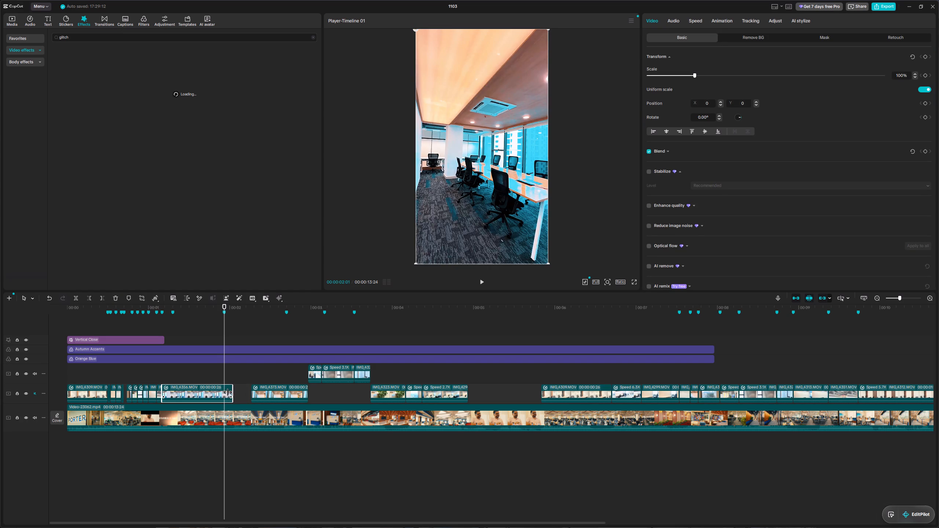
{"action": "left_click_drag", "start_coordinate": [228, 392], "coordinate": [222, 393]}
{"action": "left_click_drag", "start_coordinate": [271, 390], "coordinate": [242, 393]}
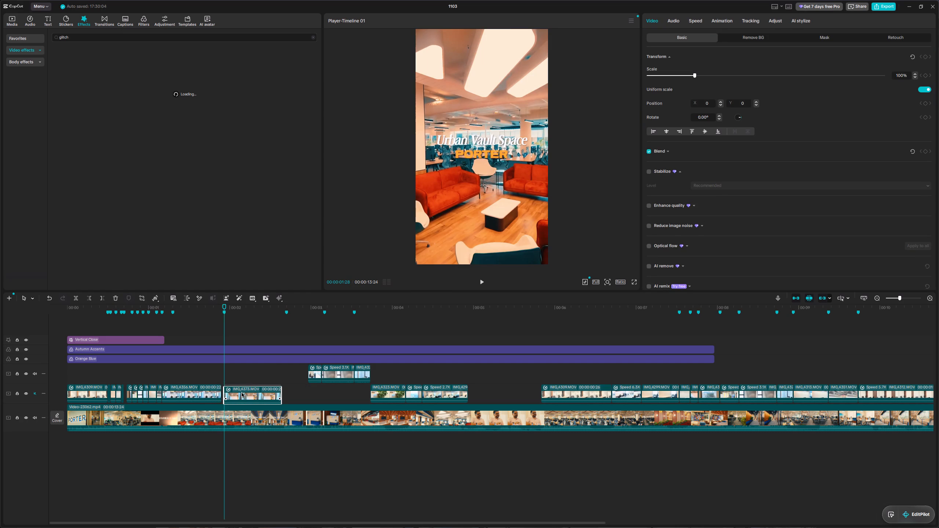
{"action": "left_click_drag", "start_coordinate": [242, 393], "coordinate": [241, 393]}
{"action": "left_click", "coordinate": [278, 389]}
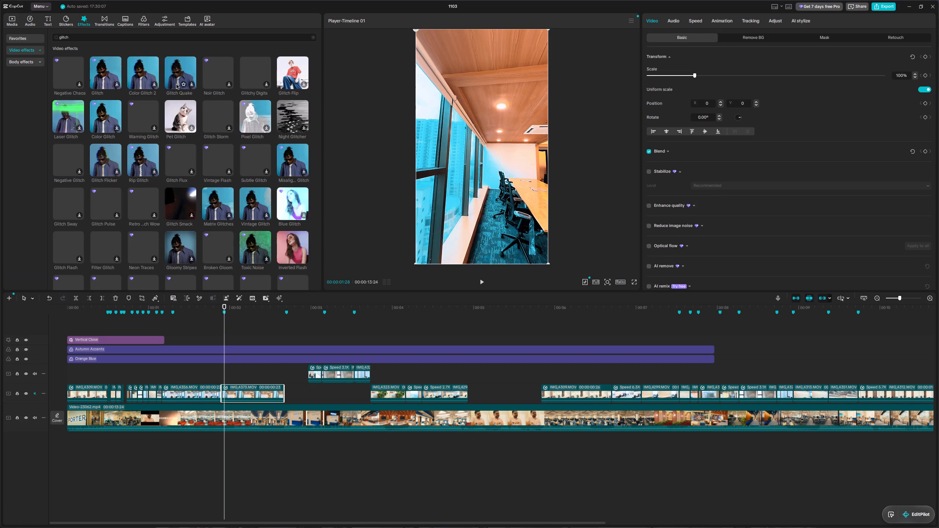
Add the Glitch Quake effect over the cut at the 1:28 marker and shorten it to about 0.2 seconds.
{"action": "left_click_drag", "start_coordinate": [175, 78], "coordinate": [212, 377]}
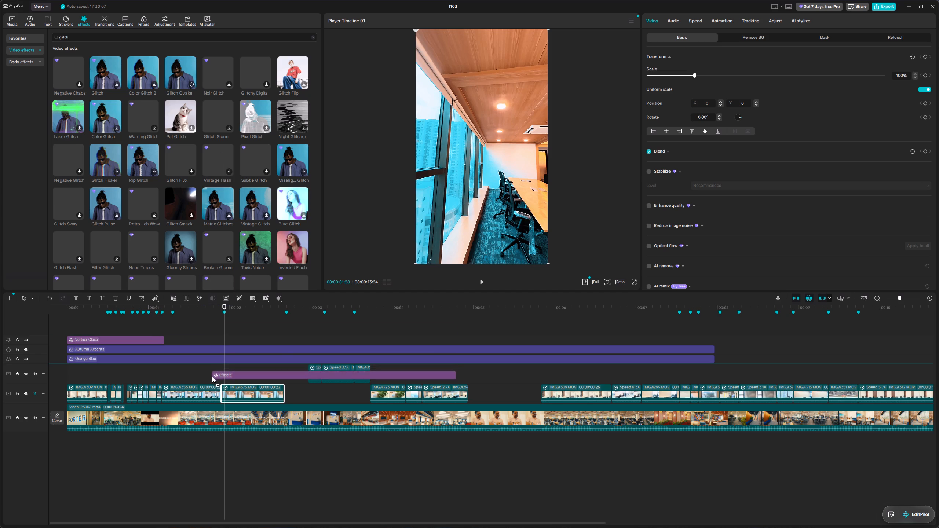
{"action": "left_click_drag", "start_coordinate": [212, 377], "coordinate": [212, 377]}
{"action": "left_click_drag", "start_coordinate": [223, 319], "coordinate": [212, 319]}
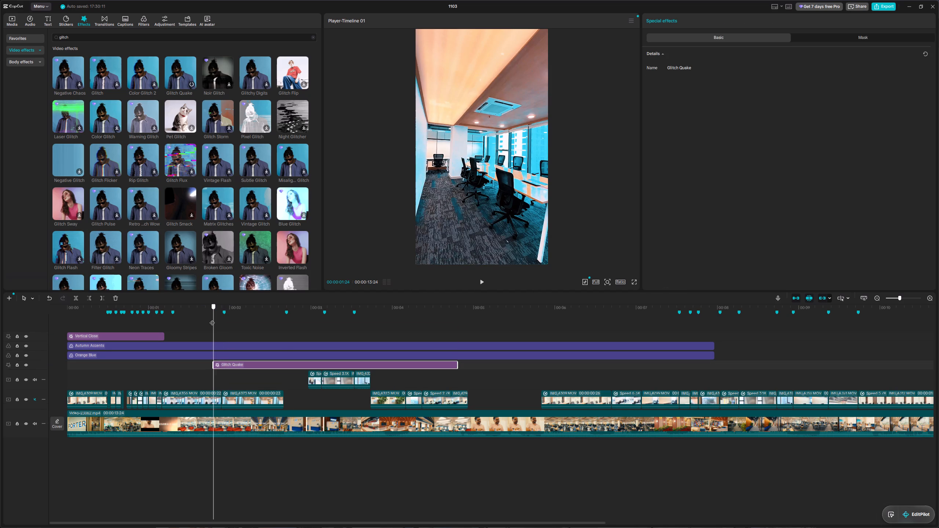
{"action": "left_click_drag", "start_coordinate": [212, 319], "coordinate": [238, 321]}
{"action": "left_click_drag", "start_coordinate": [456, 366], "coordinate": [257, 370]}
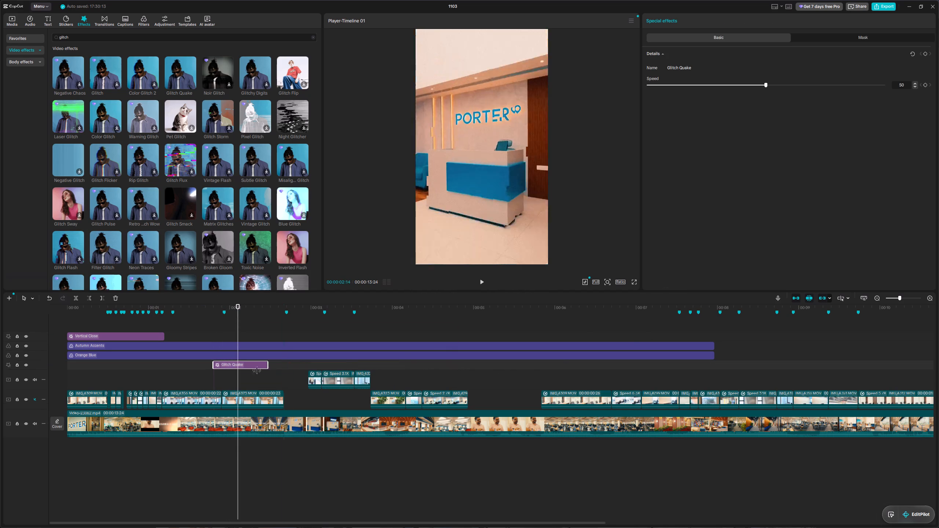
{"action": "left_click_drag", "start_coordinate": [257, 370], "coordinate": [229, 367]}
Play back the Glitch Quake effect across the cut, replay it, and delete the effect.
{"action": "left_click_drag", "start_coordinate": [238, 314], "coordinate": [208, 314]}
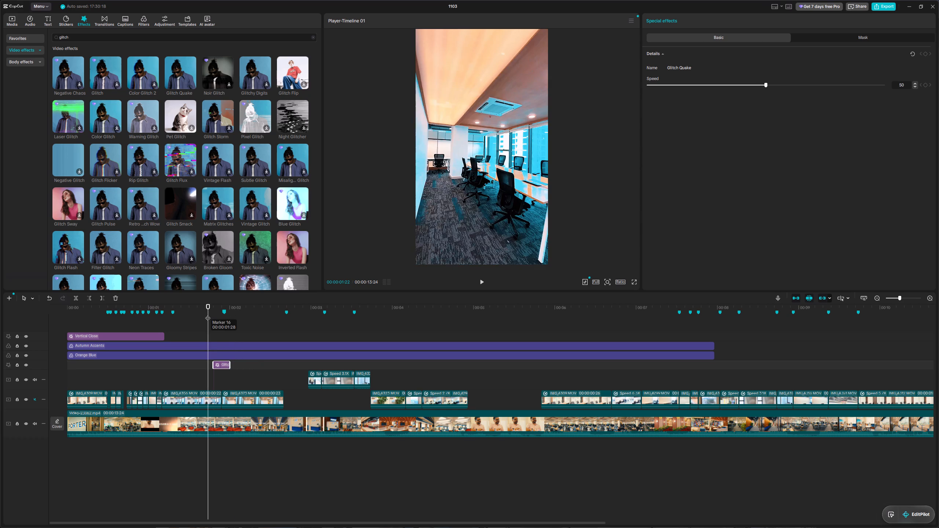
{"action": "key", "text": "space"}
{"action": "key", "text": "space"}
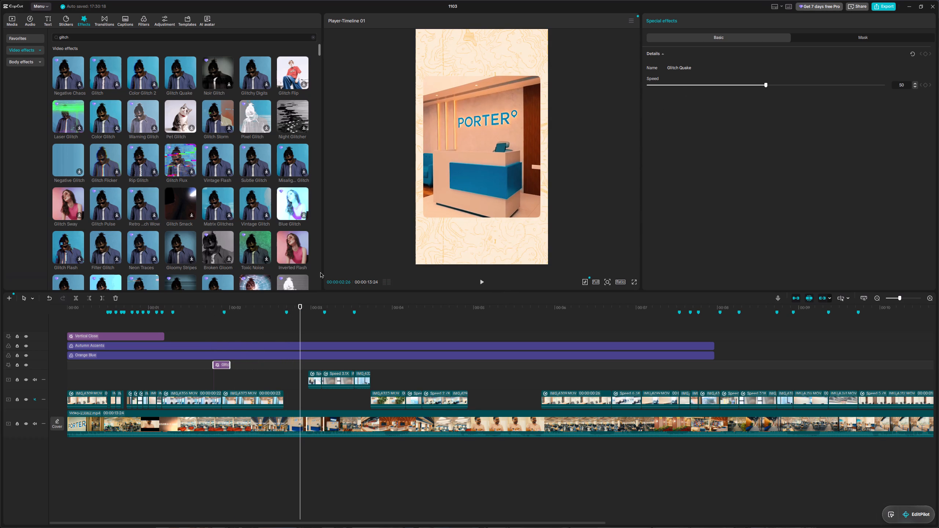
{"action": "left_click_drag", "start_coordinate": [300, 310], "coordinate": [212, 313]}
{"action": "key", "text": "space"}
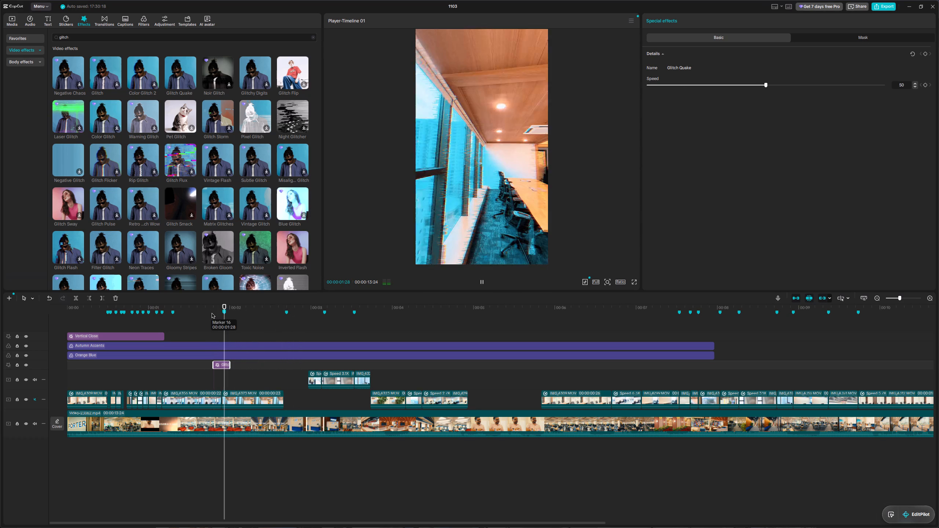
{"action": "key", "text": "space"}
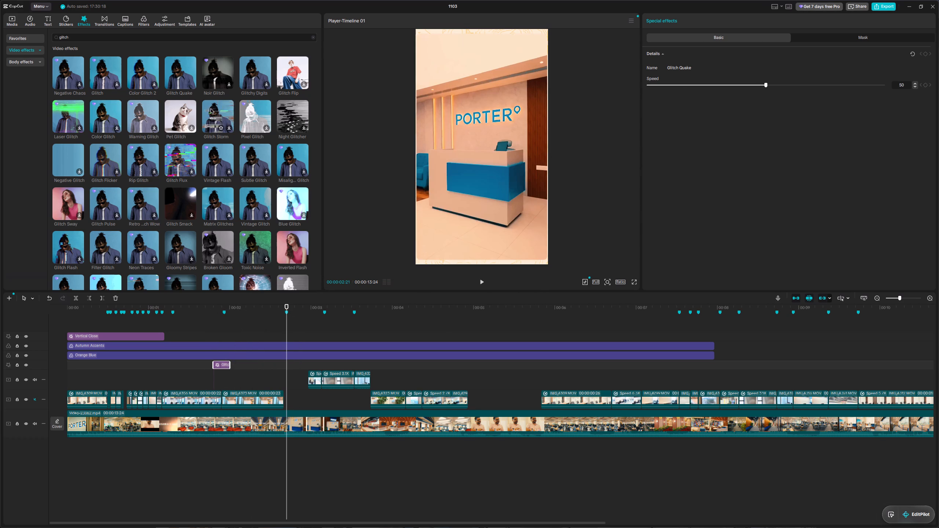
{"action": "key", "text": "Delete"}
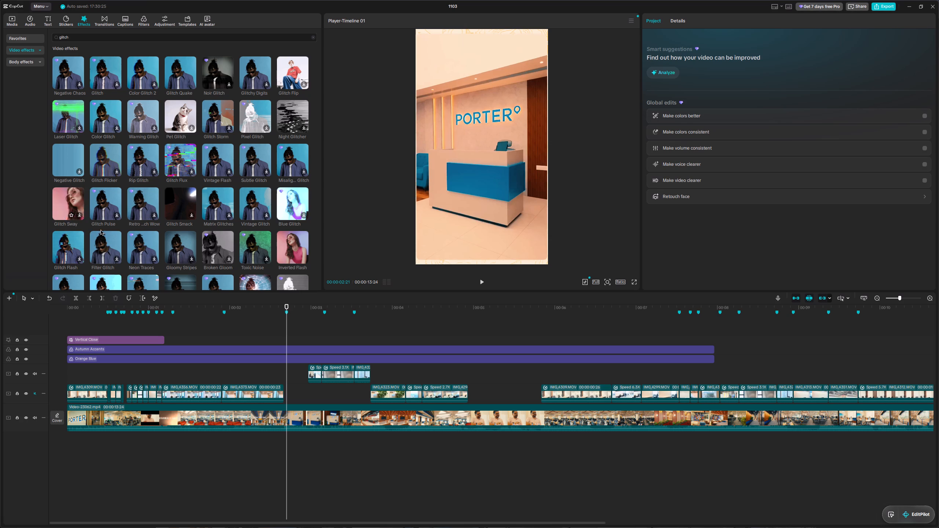
Add the Shade Glitch effect above the clips from about 1.6 seconds and play it back across the cut at the 1:28 marker.
{"action": "scroll", "coordinate": [141, 268], "scroll_direction": "down", "scroll_amount": 3}
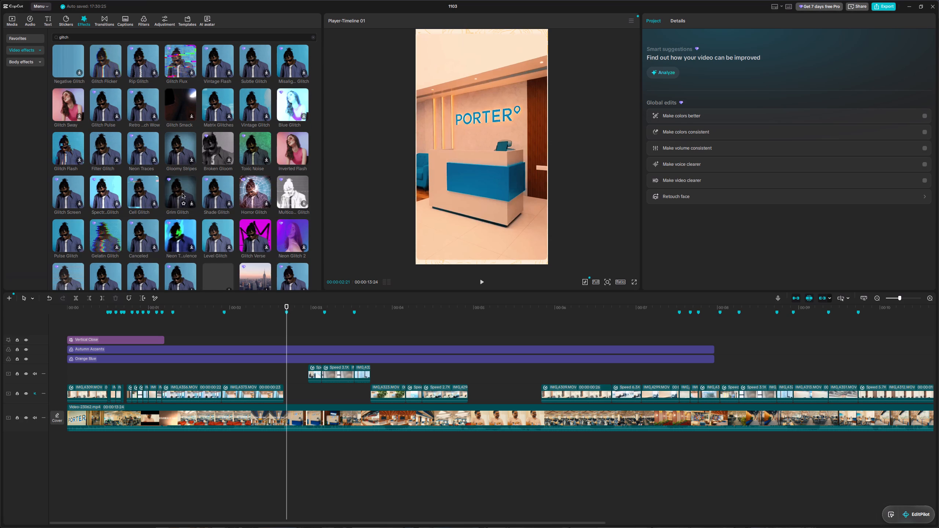
{"action": "left_click_drag", "start_coordinate": [208, 190], "coordinate": [205, 214]}
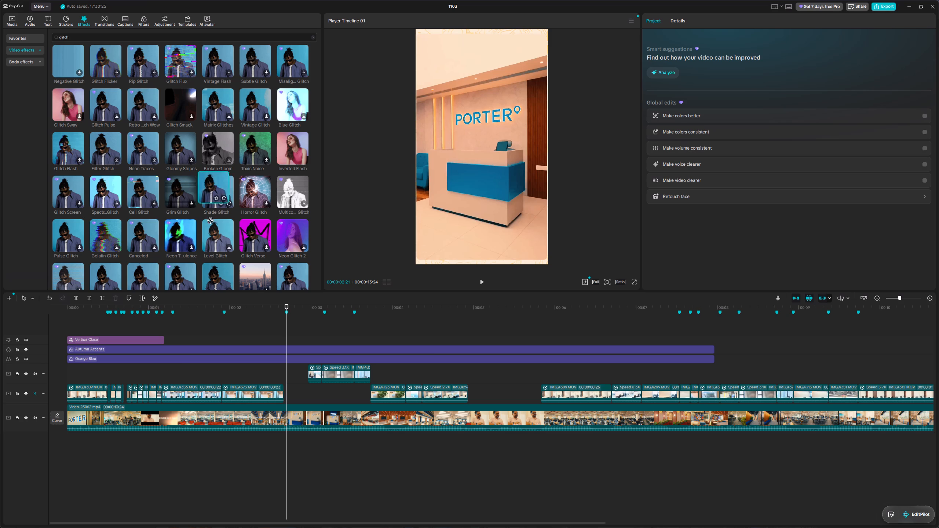
{"action": "left_click_drag", "start_coordinate": [205, 214], "coordinate": [199, 370]}
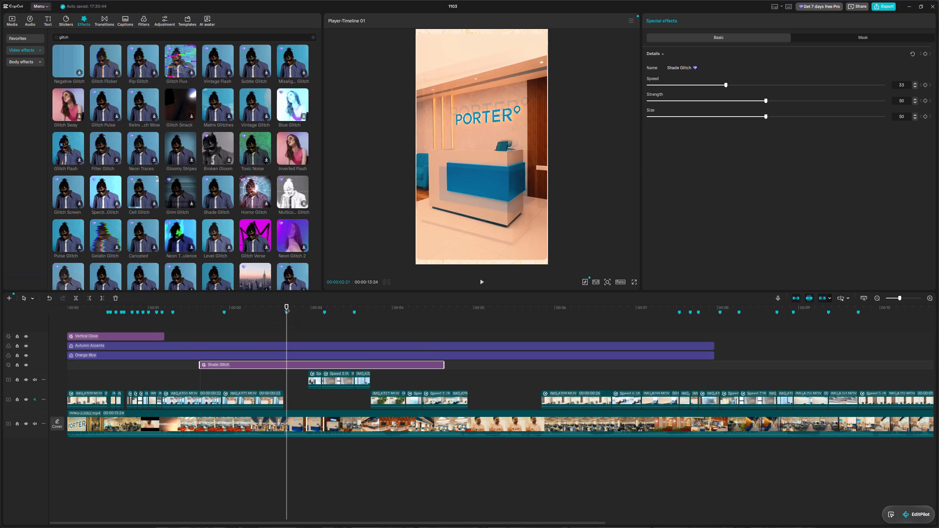
{"action": "left_click_drag", "start_coordinate": [285, 302], "coordinate": [199, 314]}
{"action": "left_click_drag", "start_coordinate": [287, 305], "coordinate": [192, 313]}
{"action": "key", "text": "space"}
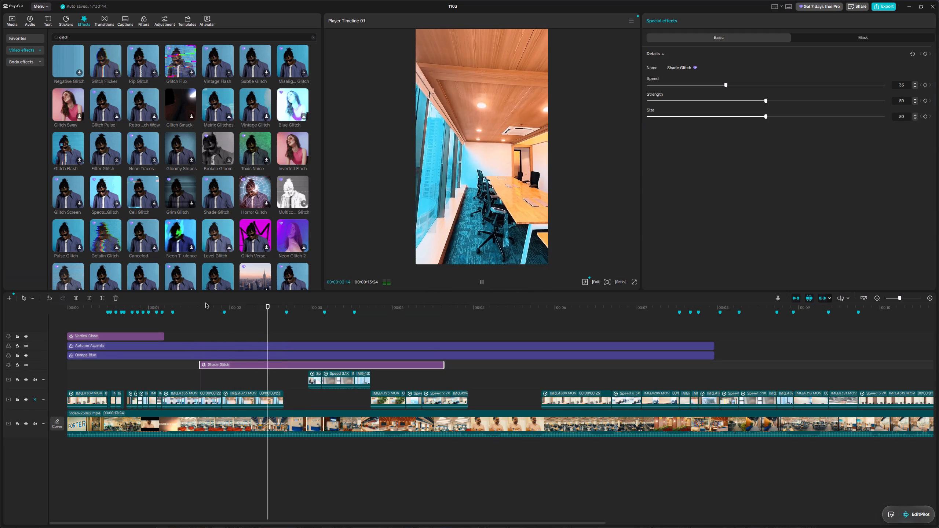
{"action": "key", "text": "space"}
Delete the Shade Glitch effect from above the clips.
{"action": "scroll", "coordinate": [171, 212], "scroll_direction": "down", "scroll_amount": 2}
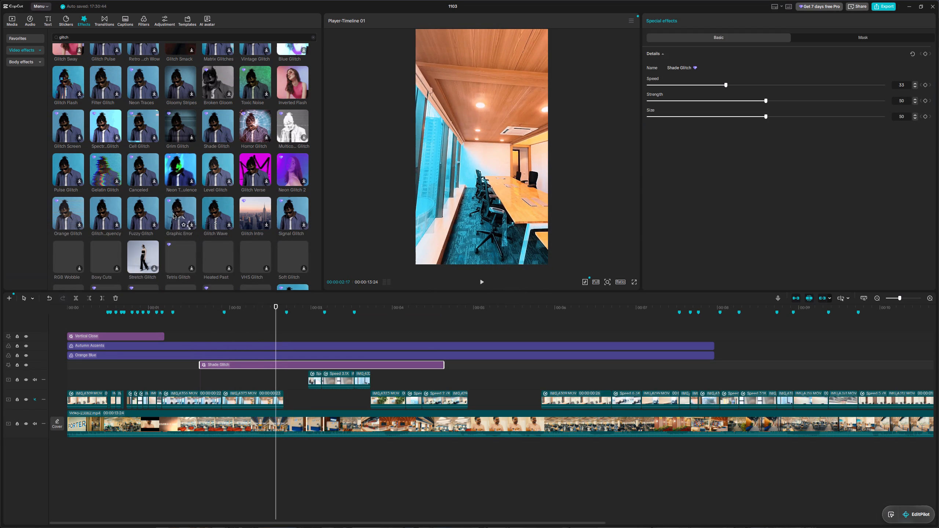
{"action": "left_click_drag", "start_coordinate": [84, 39], "coordinate": [43, 43]}
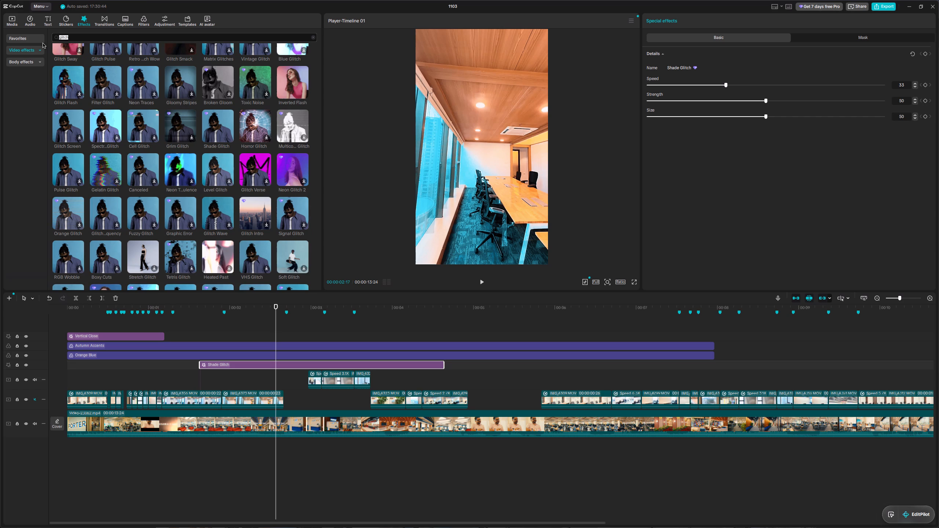
{"action": "left_click", "coordinate": [105, 21]}
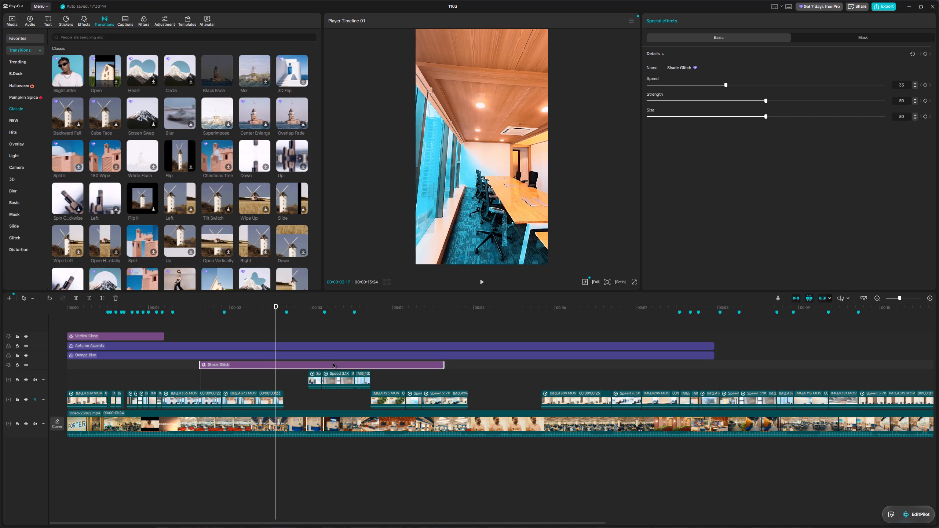
{"action": "left_click", "coordinate": [335, 366]}
{"action": "key", "text": "Delete"}
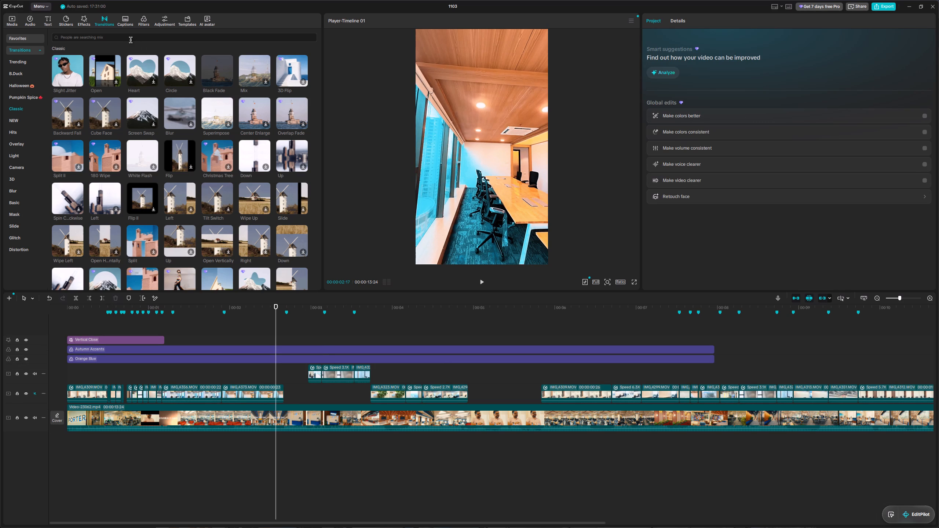
Search the transitions library for glitch.
{"action": "left_click", "coordinate": [130, 40]}
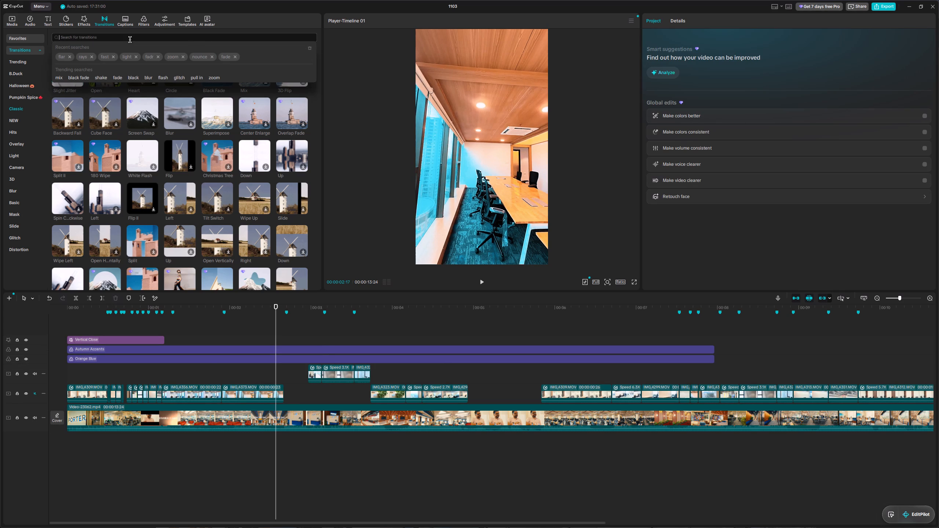
{"action": "type", "text": "so"}
{"action": "key", "text": "BackSpace"}
{"action": "key", "text": "BackSpace"}
{"action": "type", "text": "glot"}
{"action": "key", "text": "BackSpace"}
{"action": "key", "text": "BackSpace"}
{"action": "type", "text": "itch"}
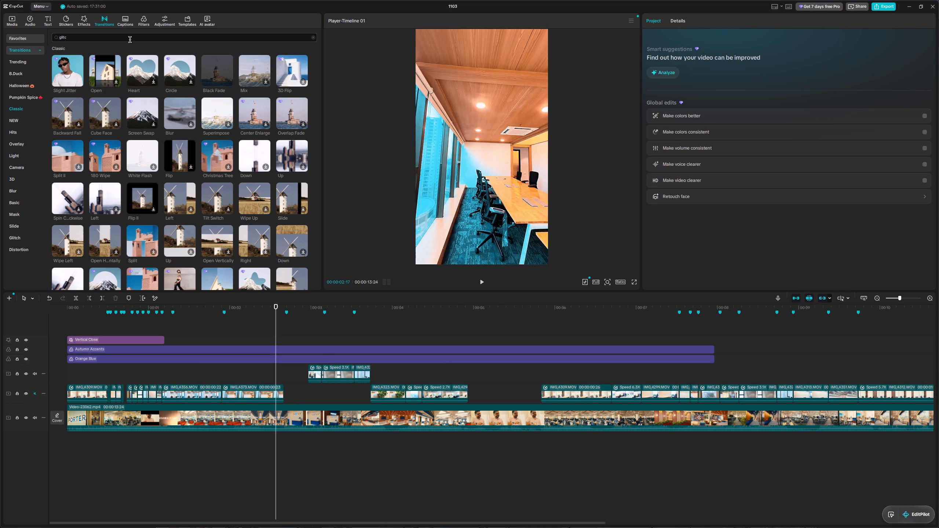
{"action": "key", "text": "Return"}
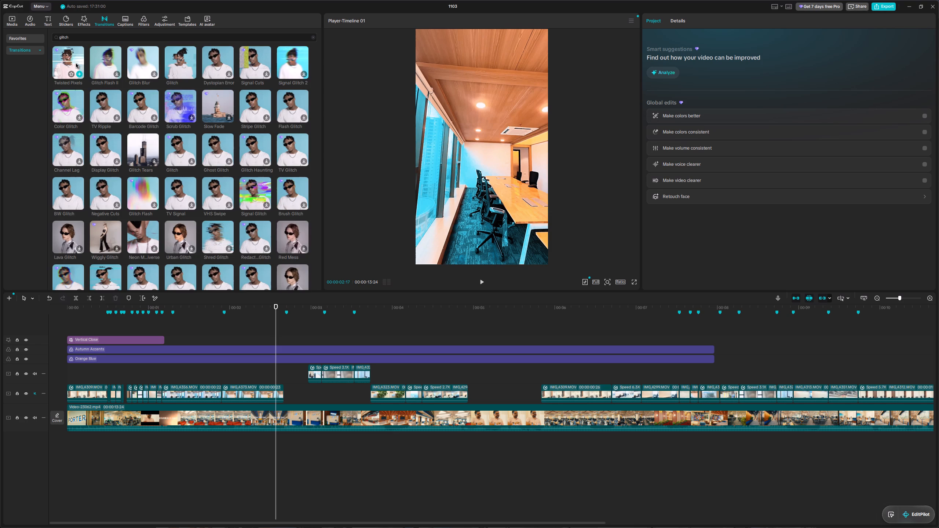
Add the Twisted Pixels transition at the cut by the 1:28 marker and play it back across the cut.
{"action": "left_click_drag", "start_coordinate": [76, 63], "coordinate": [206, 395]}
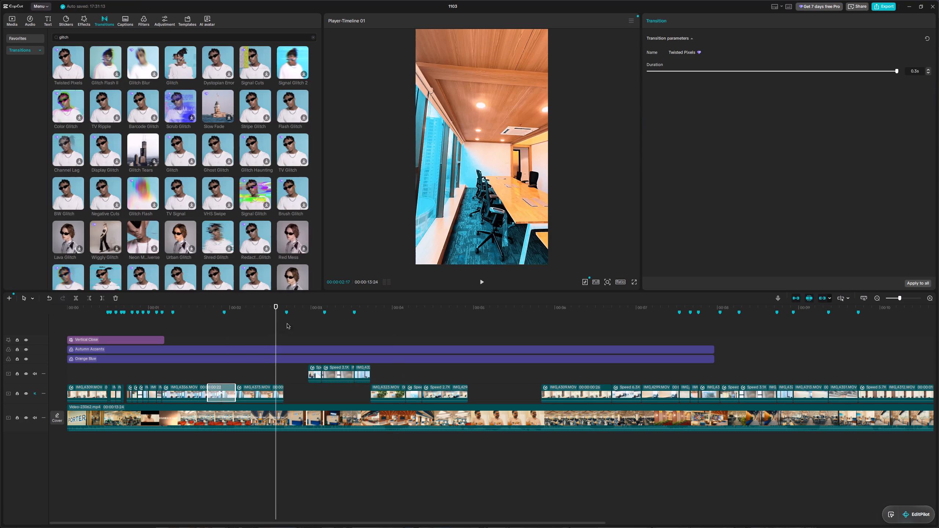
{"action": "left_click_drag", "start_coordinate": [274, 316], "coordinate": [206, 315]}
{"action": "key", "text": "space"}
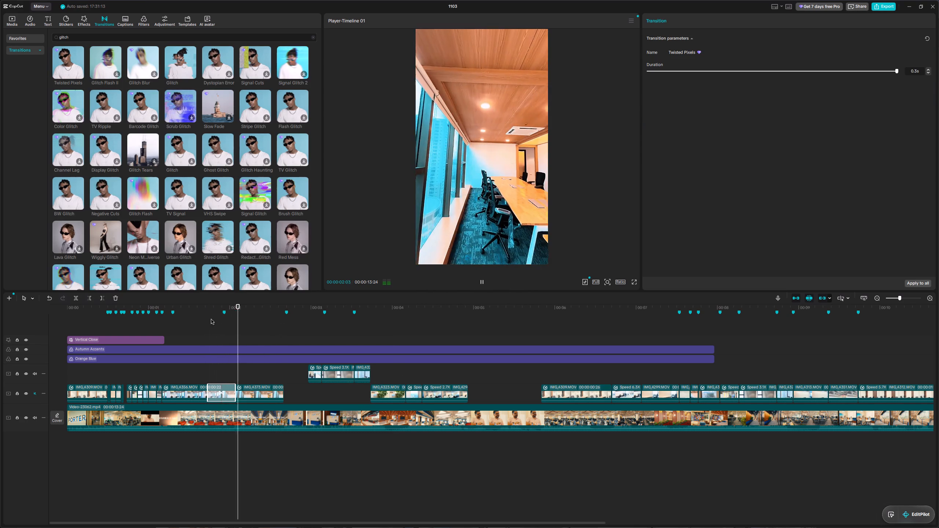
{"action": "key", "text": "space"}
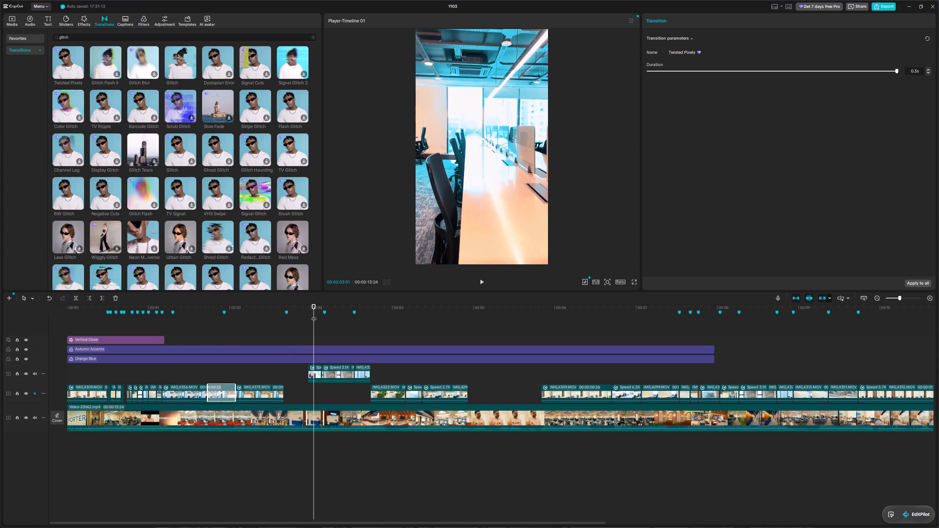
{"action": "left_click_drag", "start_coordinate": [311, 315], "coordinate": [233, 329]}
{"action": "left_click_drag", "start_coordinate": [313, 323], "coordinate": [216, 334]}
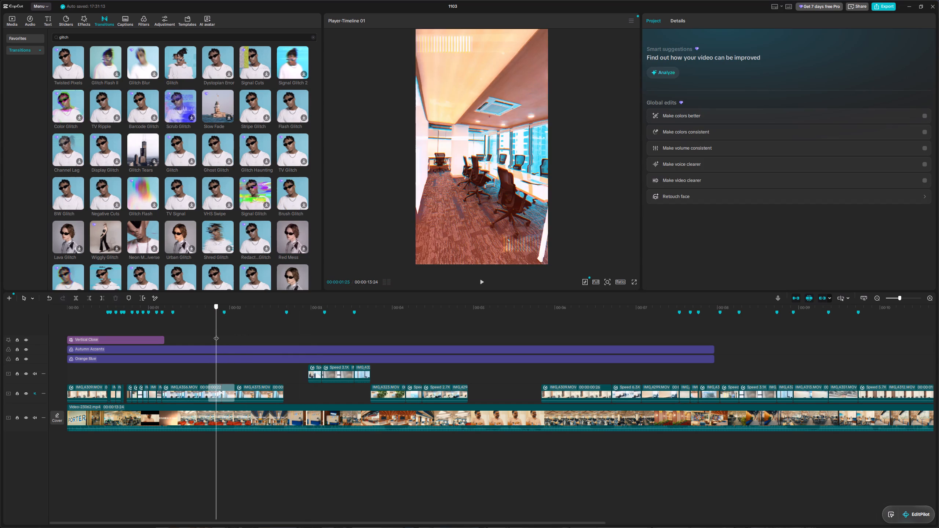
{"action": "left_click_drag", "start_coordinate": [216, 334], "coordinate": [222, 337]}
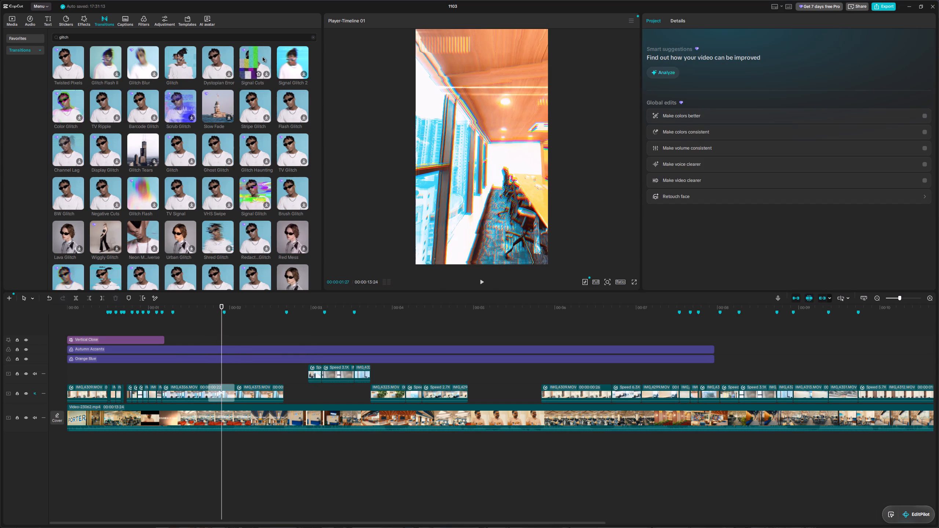
Apply the Signal Glitch 2 transition at the cut by the 1:28 marker and play it back across the cut.
{"action": "left_click_drag", "start_coordinate": [284, 65], "coordinate": [210, 385]}
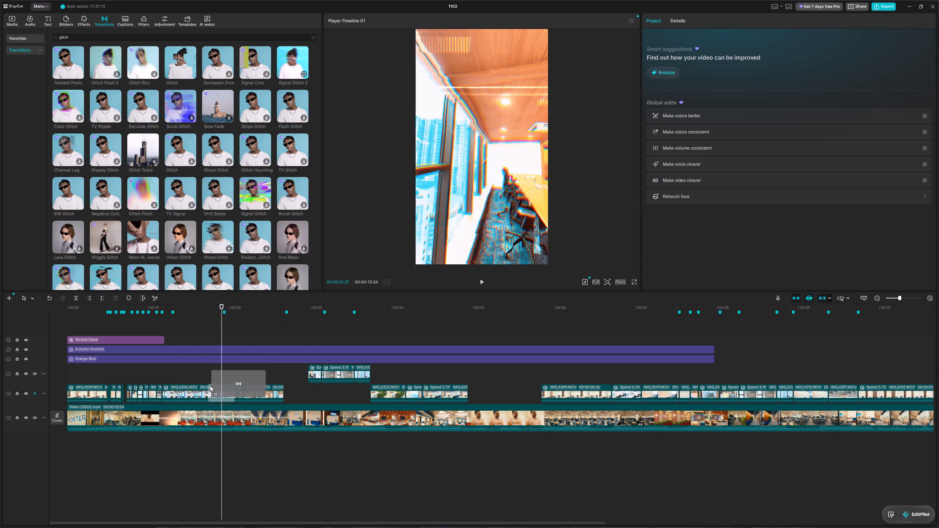
{"action": "left_click_drag", "start_coordinate": [210, 385], "coordinate": [208, 388]}
{"action": "left_click_drag", "start_coordinate": [222, 306], "coordinate": [219, 307]}
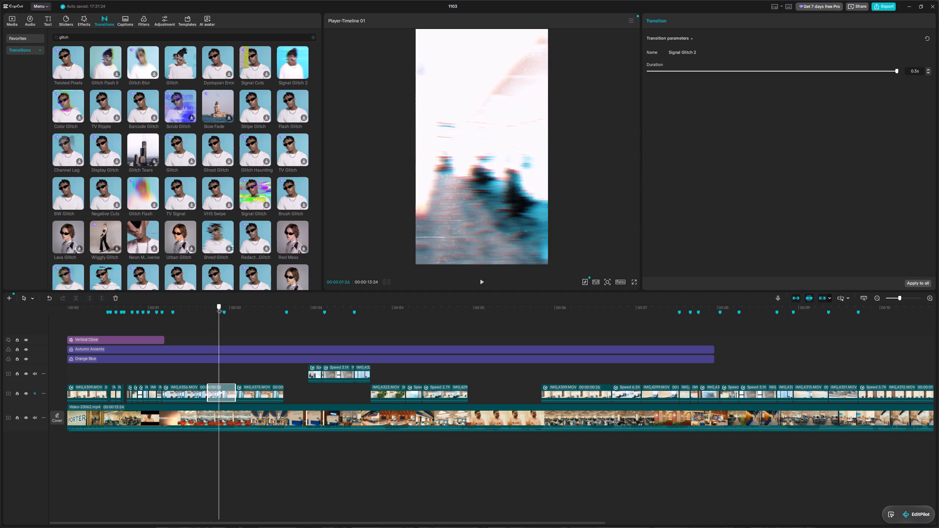
{"action": "left_click_drag", "start_coordinate": [219, 307], "coordinate": [208, 309]}
{"action": "key", "text": "space"}
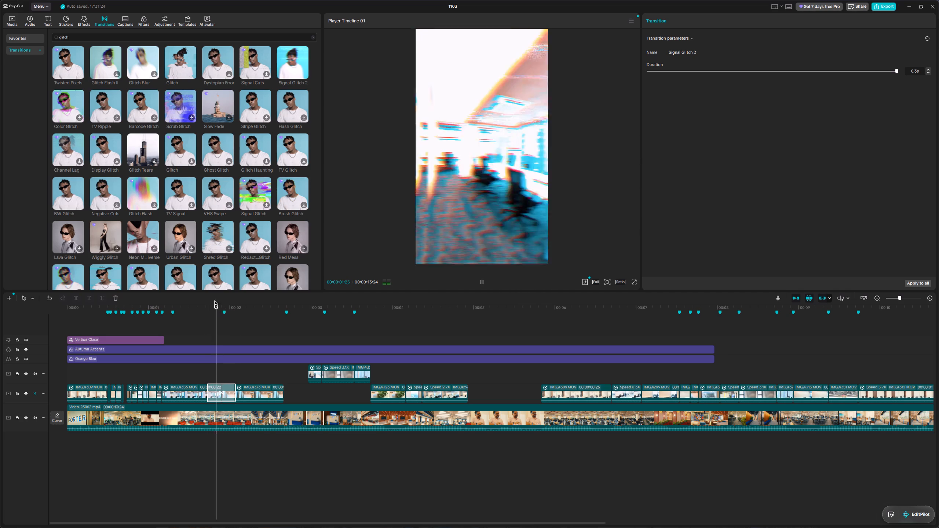
{"action": "key", "text": "space"}
{"action": "left_click_drag", "start_coordinate": [309, 312], "coordinate": [302, 312]}
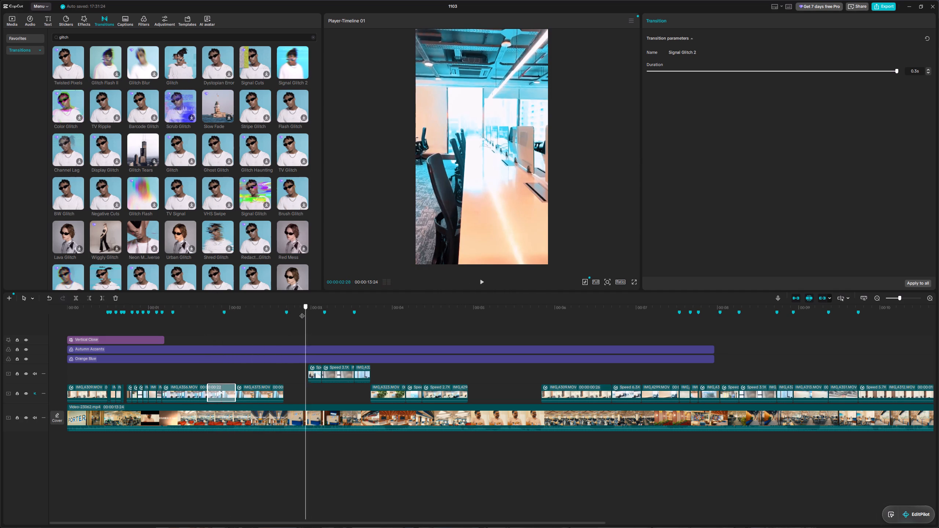
Extend the end of the clip after the glitch transition to the start of the upper-track clips at about 3 seconds and play it back.
{"action": "left_click_drag", "start_coordinate": [302, 312], "coordinate": [249, 319]}
{"action": "key", "text": "space"}
{"action": "key", "text": "space"}
{"action": "left_click_drag", "start_coordinate": [298, 325], "coordinate": [273, 327]}
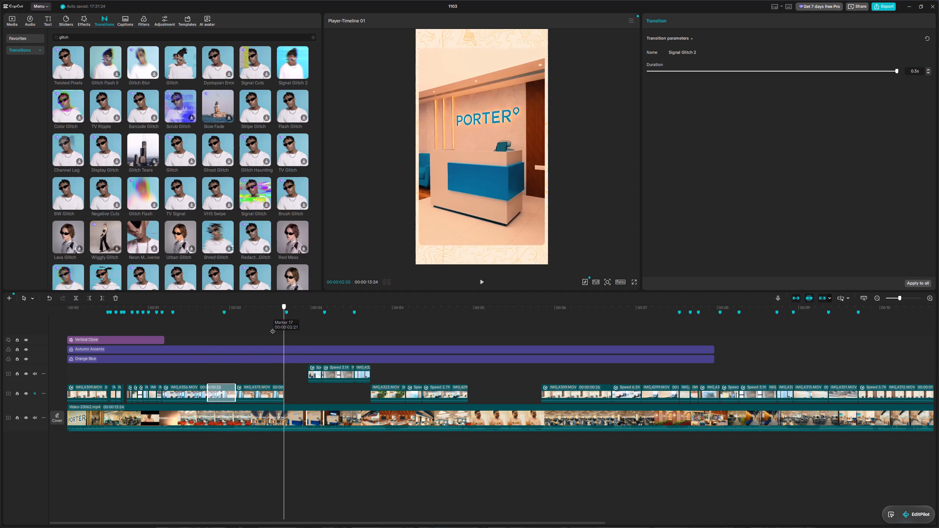
{"action": "left_click_drag", "start_coordinate": [273, 327], "coordinate": [271, 328]}
{"action": "left_click", "coordinate": [282, 388]}
{"action": "left_click_drag", "start_coordinate": [283, 389], "coordinate": [306, 390]}
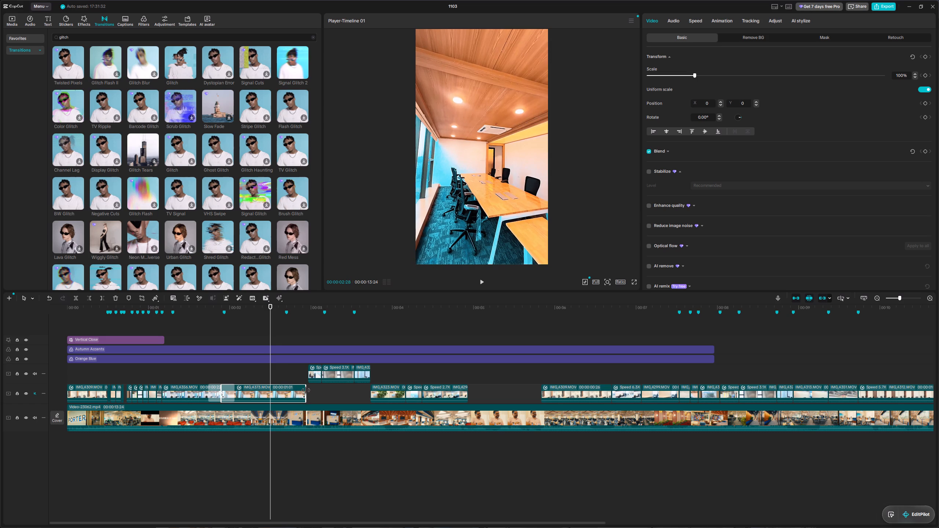
{"action": "left_click_drag", "start_coordinate": [306, 390], "coordinate": [307, 390]}
{"action": "key", "text": "space"}
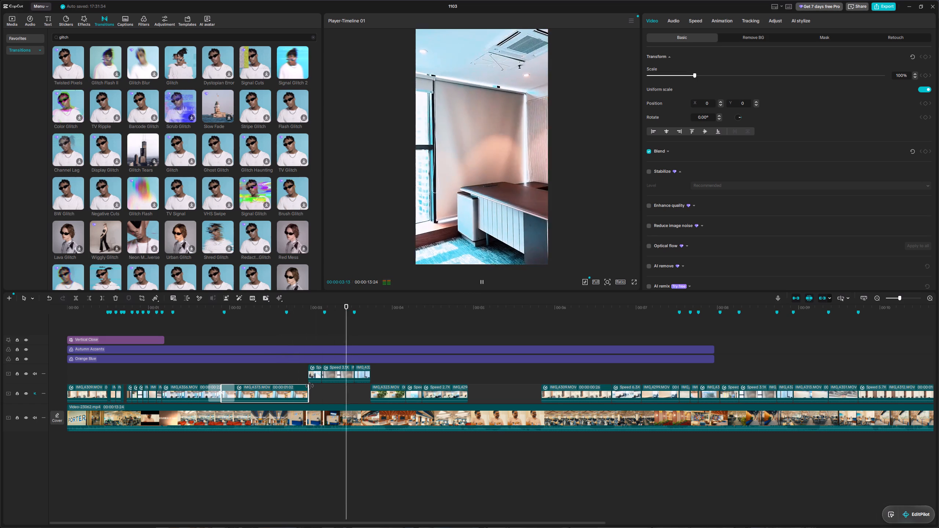
{"action": "key", "text": "space"}
{"action": "left_click_drag", "start_coordinate": [352, 337], "coordinate": [325, 336]}
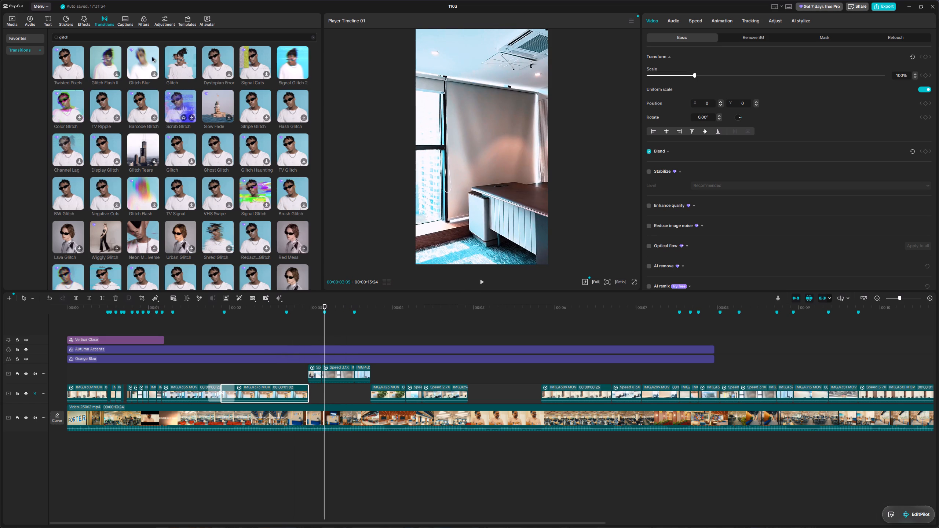
Search the transitions library for flash and review the upper-track clips around 3:05 for a place to apply one.
{"action": "left_click_drag", "start_coordinate": [112, 35], "coordinate": [45, 38]}
{"action": "type", "text": "flash"}
{"action": "key", "text": "Return"}
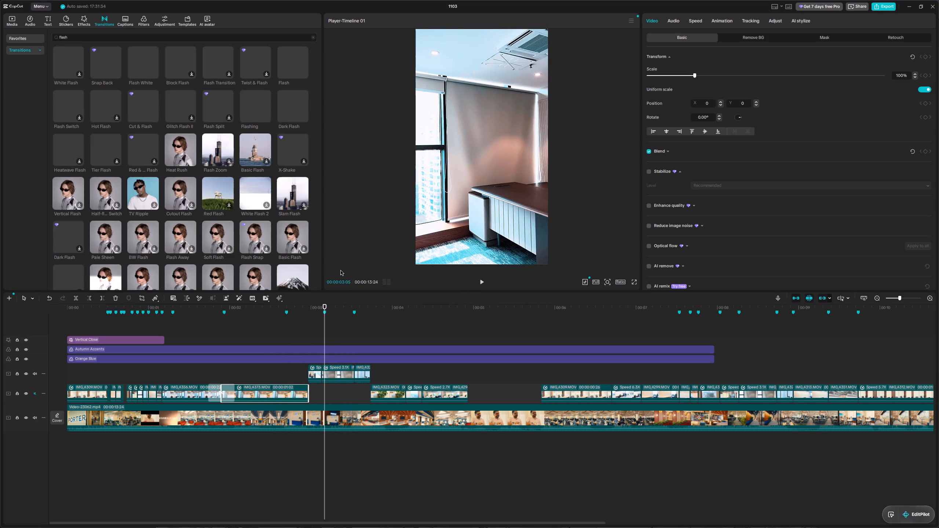
{"action": "key", "text": "space"}
{"action": "key", "text": "space"}
{"action": "left_click_drag", "start_coordinate": [359, 321], "coordinate": [324, 320]}
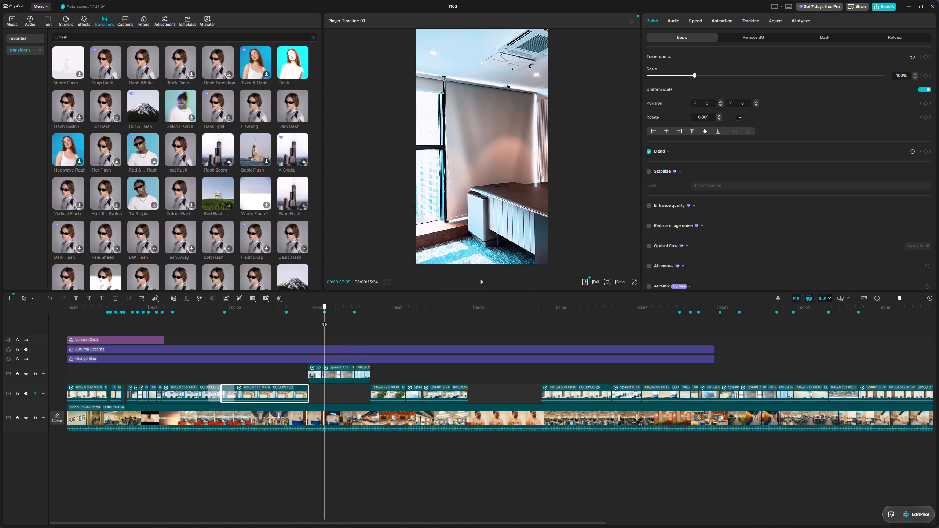
{"action": "left_click_drag", "start_coordinate": [324, 320], "coordinate": [330, 323]}
{"action": "left_click", "coordinate": [341, 370]}
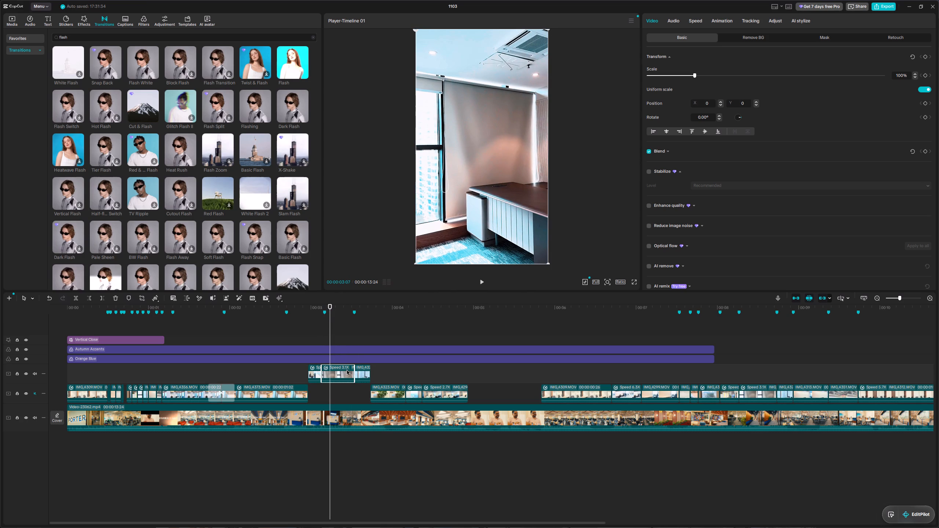
{"action": "left_click_drag", "start_coordinate": [330, 334], "coordinate": [325, 332]}
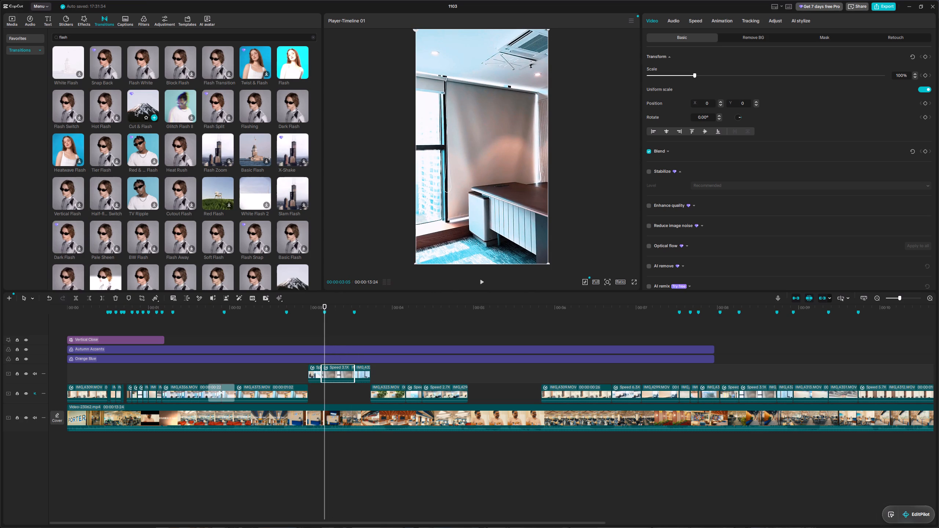
{"action": "left_click_drag", "start_coordinate": [135, 108], "coordinate": [139, 111]}
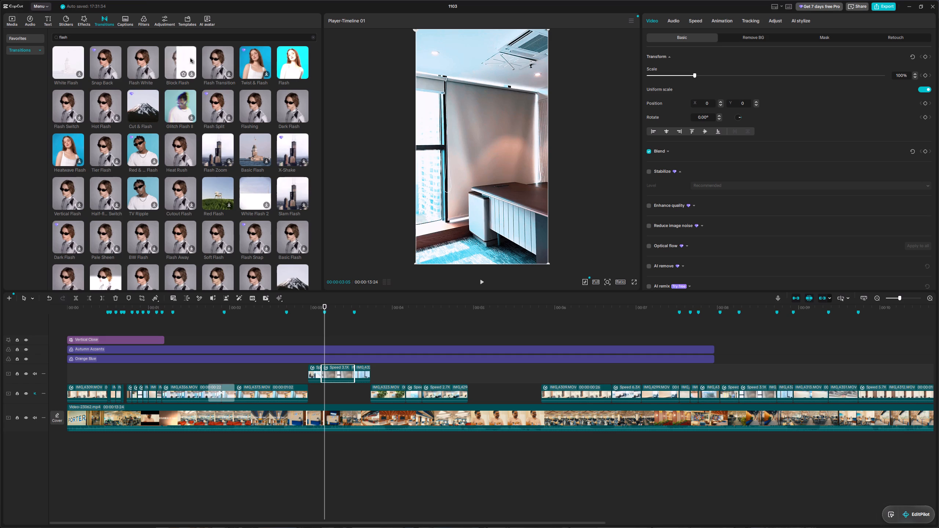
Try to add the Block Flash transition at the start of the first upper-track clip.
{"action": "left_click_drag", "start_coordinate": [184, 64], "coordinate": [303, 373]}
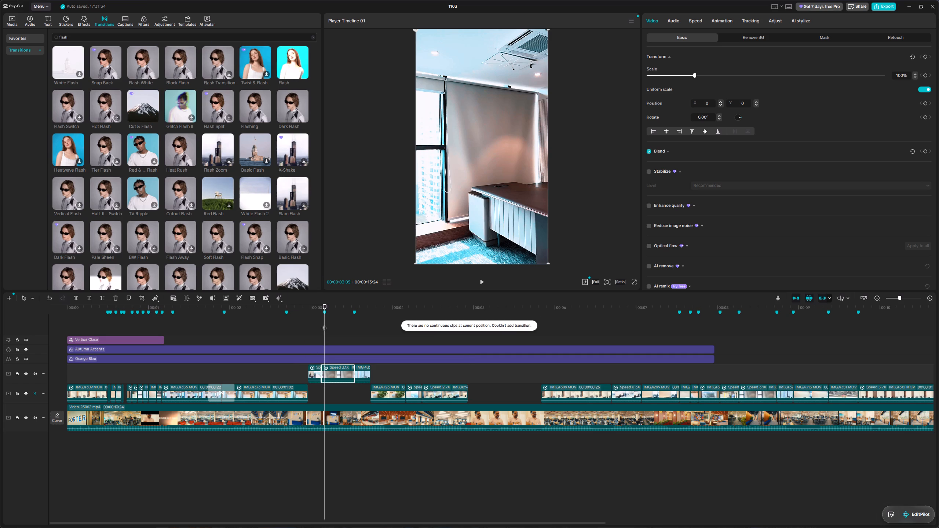
Add the White Flash 2 transition at the cut before the last upper-track clip and play it back.
{"action": "left_click_drag", "start_coordinate": [251, 181], "coordinate": [344, 371]}
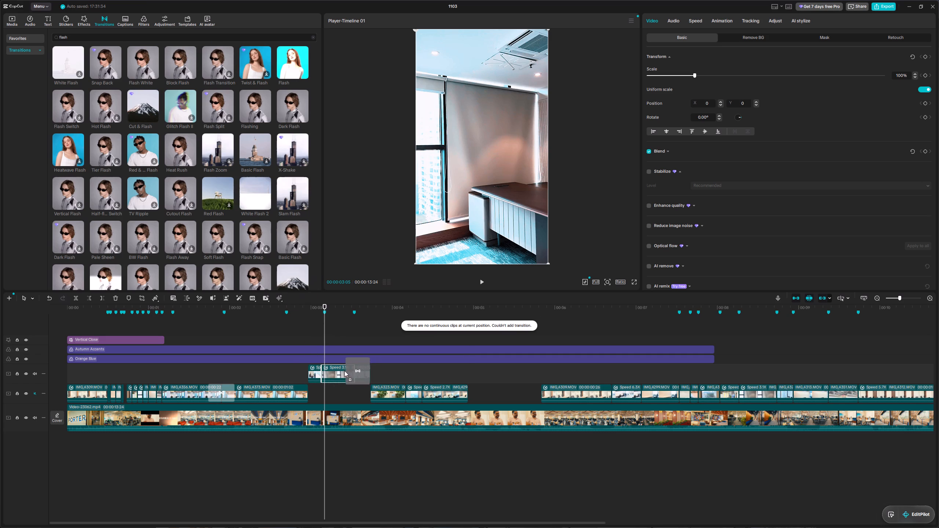
{"action": "left_click_drag", "start_coordinate": [344, 371], "coordinate": [344, 371]}
{"action": "key", "text": "space"}
{"action": "key", "text": "space"}
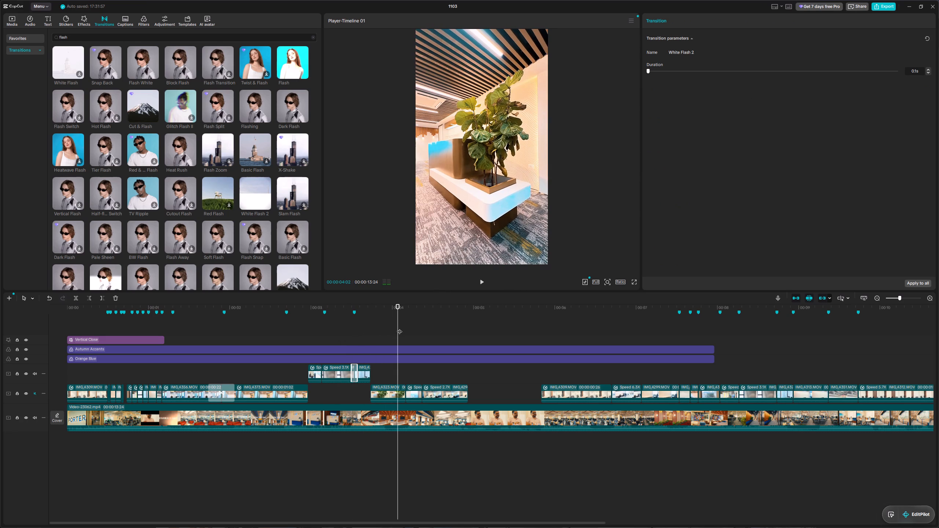
{"action": "left_click_drag", "start_coordinate": [398, 327], "coordinate": [343, 326]}
{"action": "key", "text": "space"}
{"action": "key", "text": "space"}
{"action": "key", "text": "space"}
{"action": "key", "text": "space"}
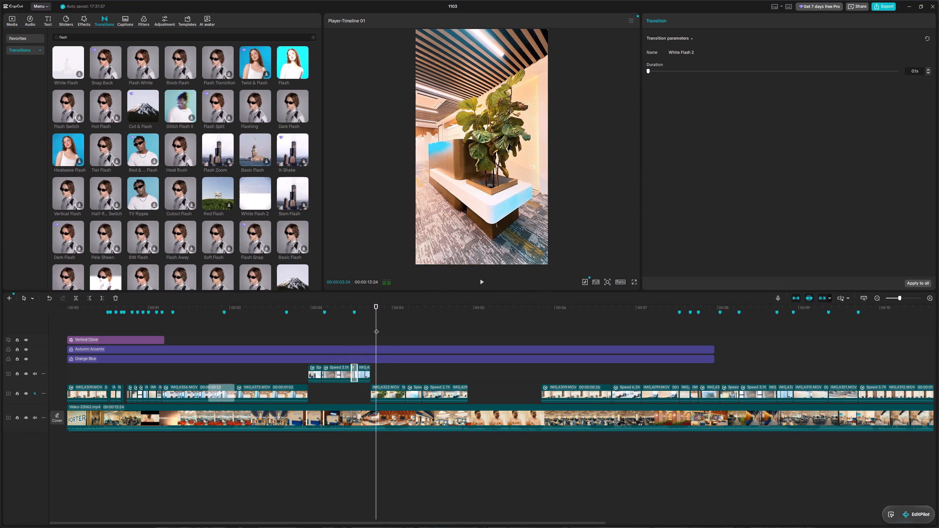
{"action": "left_click_drag", "start_coordinate": [377, 329], "coordinate": [372, 329]}
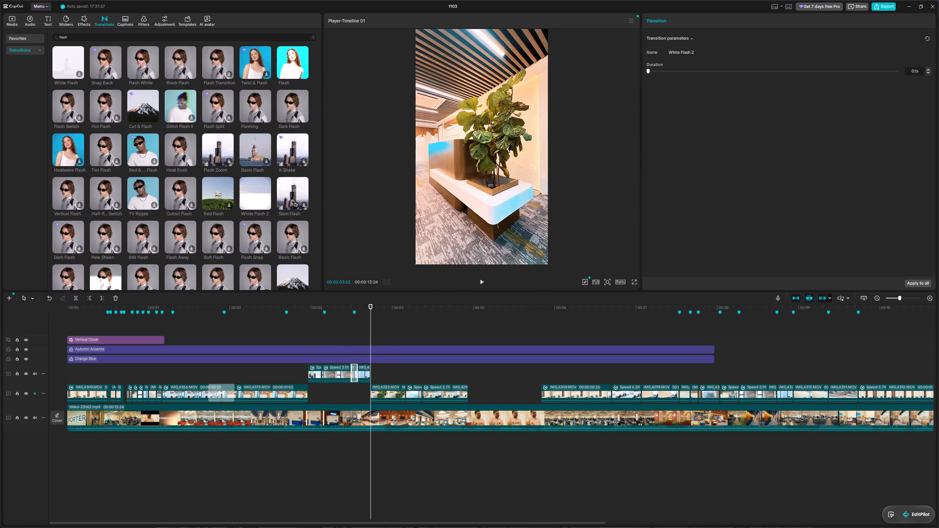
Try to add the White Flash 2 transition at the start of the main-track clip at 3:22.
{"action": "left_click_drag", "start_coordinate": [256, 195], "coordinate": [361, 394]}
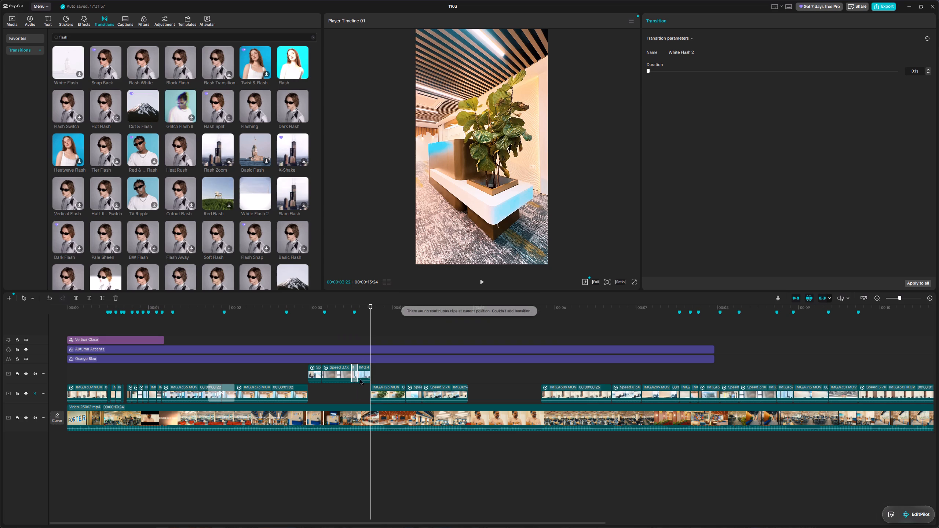
Move all the upper-track clips together down into the main-track gap between about 3 seconds and 3:22.
{"action": "left_click_drag", "start_coordinate": [378, 375], "coordinate": [300, 373]}
{"action": "left_click_drag", "start_coordinate": [316, 377], "coordinate": [315, 399]}
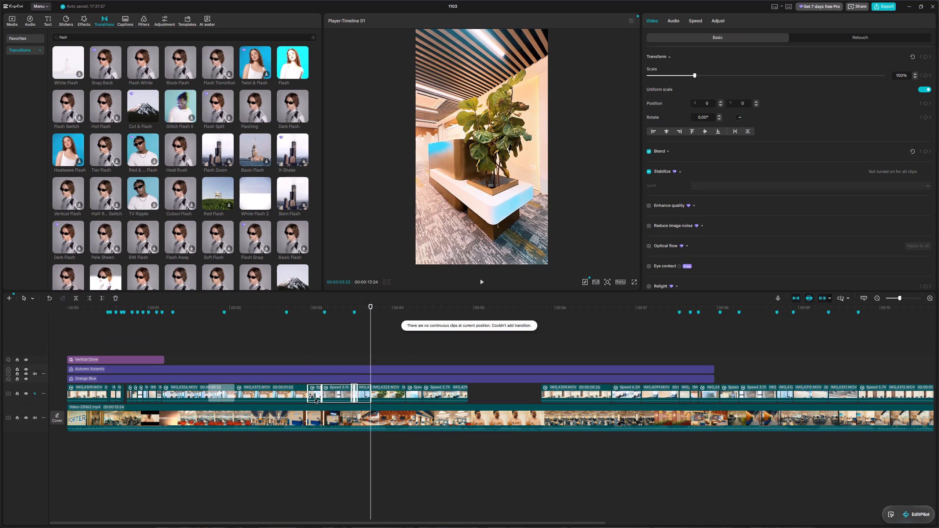
Add the White Flash 2 transition at the main-track cuts at about 3:15 and 4:05.
{"action": "left_click_drag", "start_coordinate": [262, 191], "coordinate": [362, 398]}
{"action": "left_click_drag", "start_coordinate": [260, 185], "coordinate": [392, 396]}
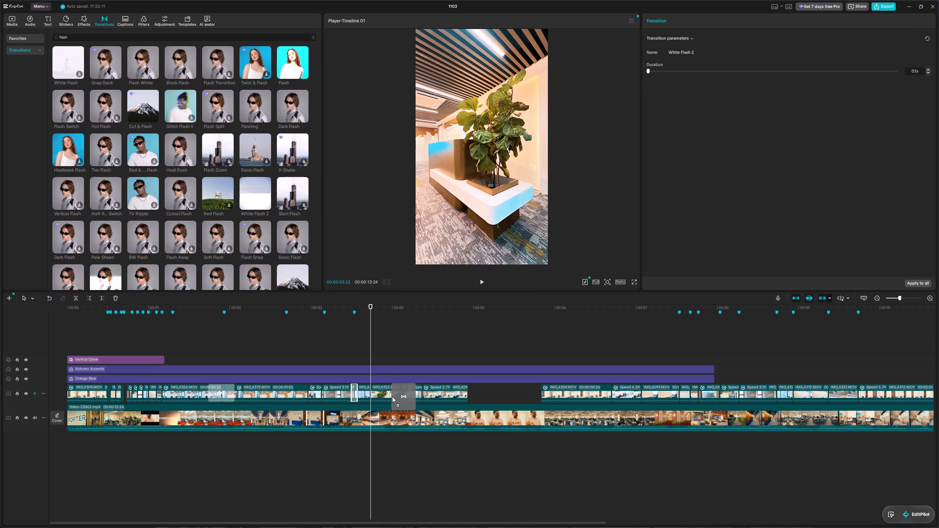
{"action": "left_click_drag", "start_coordinate": [392, 396], "coordinate": [395, 396]}
{"action": "left_click_drag", "start_coordinate": [258, 187], "coordinate": [411, 398]}
Add the White Flash 2 transition at the main-track cut at about 4:10 and play the section back.
{"action": "left_click", "coordinate": [428, 393]}
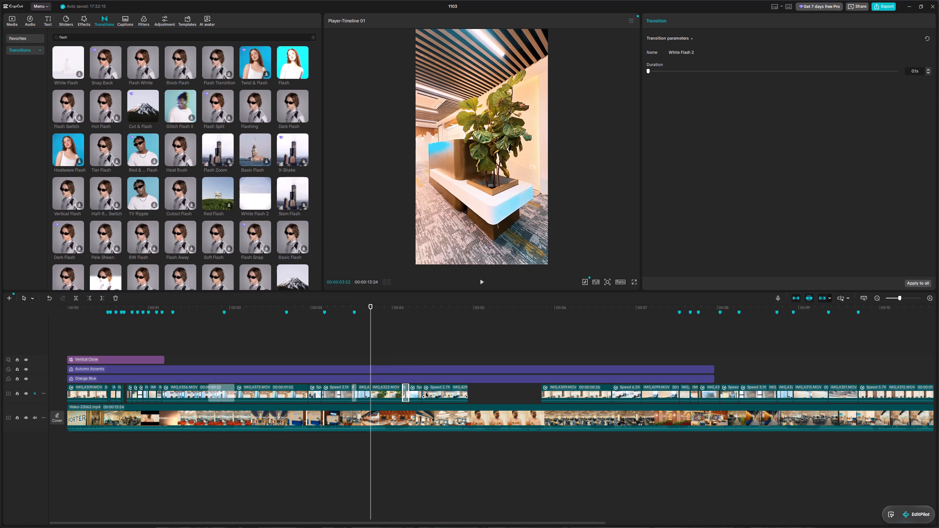
{"action": "left_click_drag", "start_coordinate": [258, 187], "coordinate": [371, 314]}
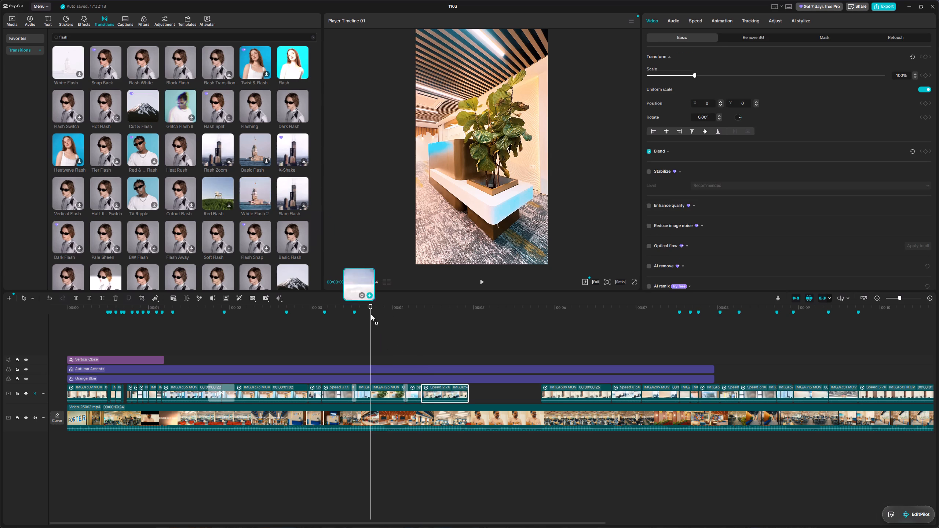
{"action": "left_click_drag", "start_coordinate": [371, 314], "coordinate": [413, 393]}
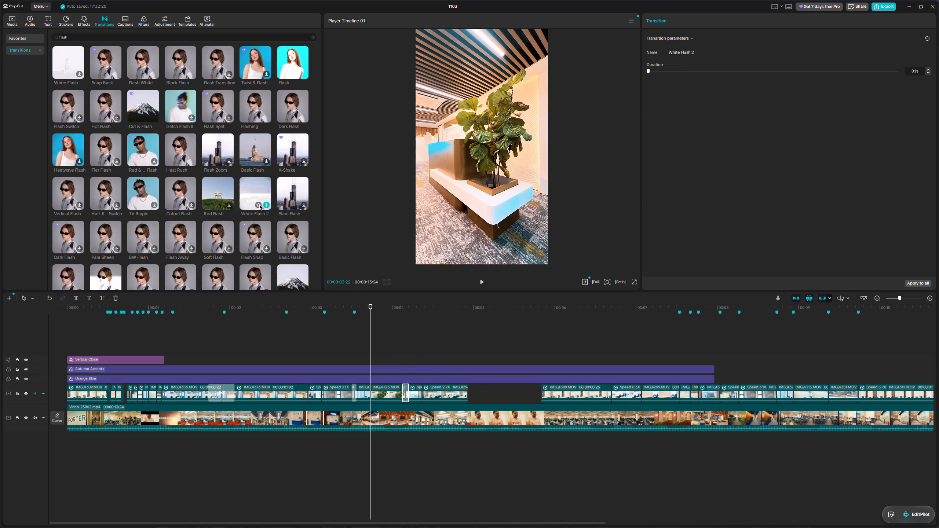
{"action": "left_click_drag", "start_coordinate": [259, 205], "coordinate": [417, 393]}
{"action": "left_click_drag", "start_coordinate": [259, 185], "coordinate": [415, 395]}
{"action": "key", "text": "space"}
{"action": "key", "text": "space"}
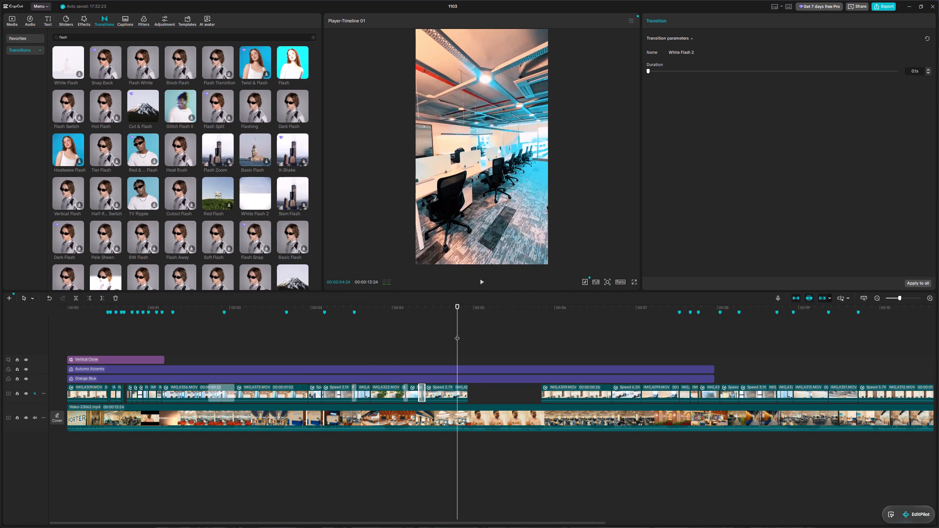
{"action": "left_click_drag", "start_coordinate": [456, 334], "coordinate": [392, 334]}
{"action": "key", "text": "space"}
{"action": "key", "text": "space"}
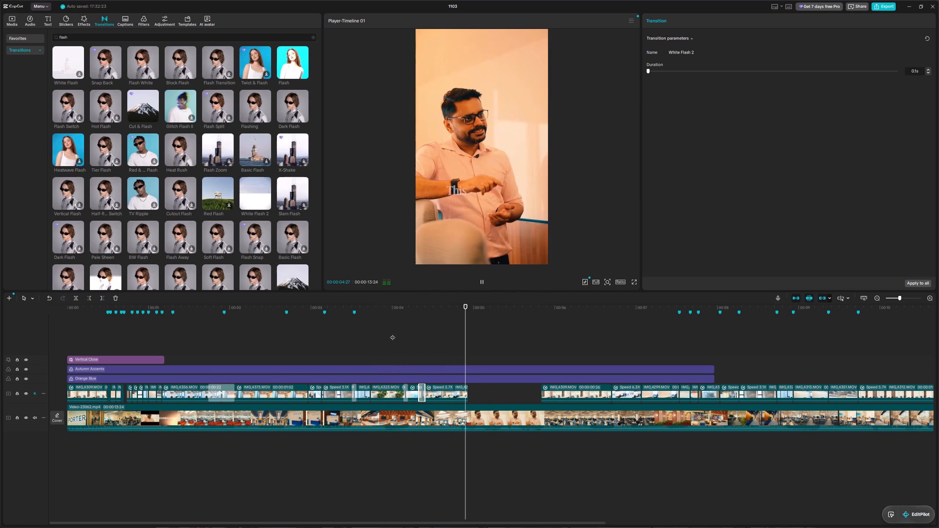
{"action": "key", "text": "space"}
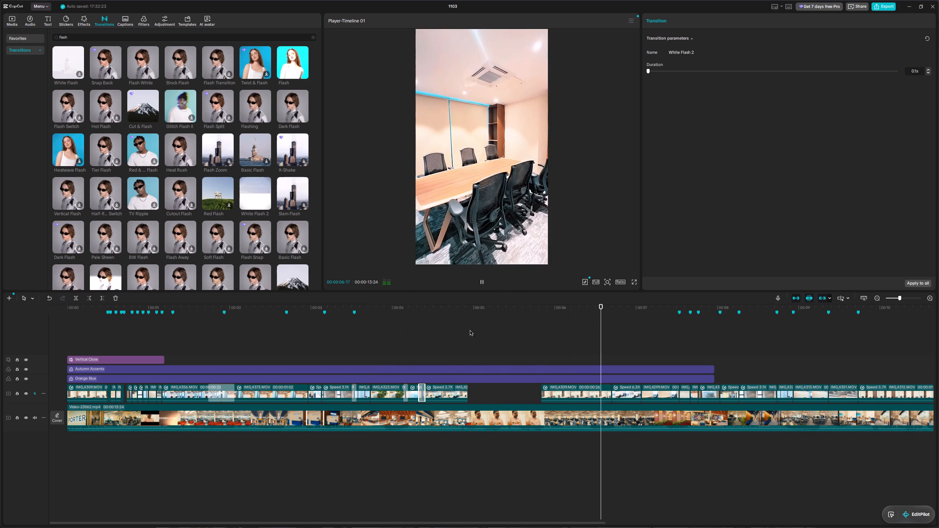
{"action": "key", "text": "space"}
Add the White Flash 2 transition at the main-track cut at about 6:21 and play it back.
{"action": "left_click_drag", "start_coordinate": [261, 194], "coordinate": [564, 378]}
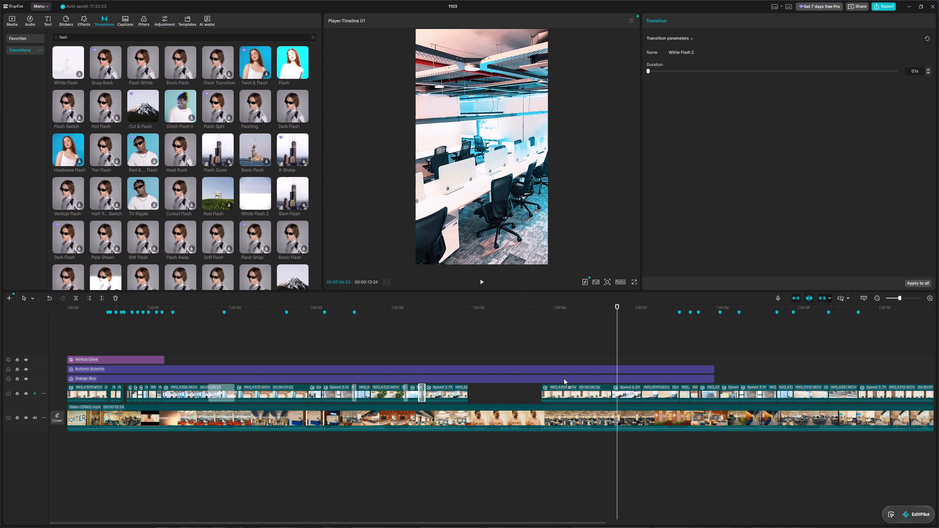
{"action": "left_click_drag", "start_coordinate": [564, 378], "coordinate": [600, 397]}
{"action": "left_click_drag", "start_coordinate": [618, 331], "coordinate": [607, 331]}
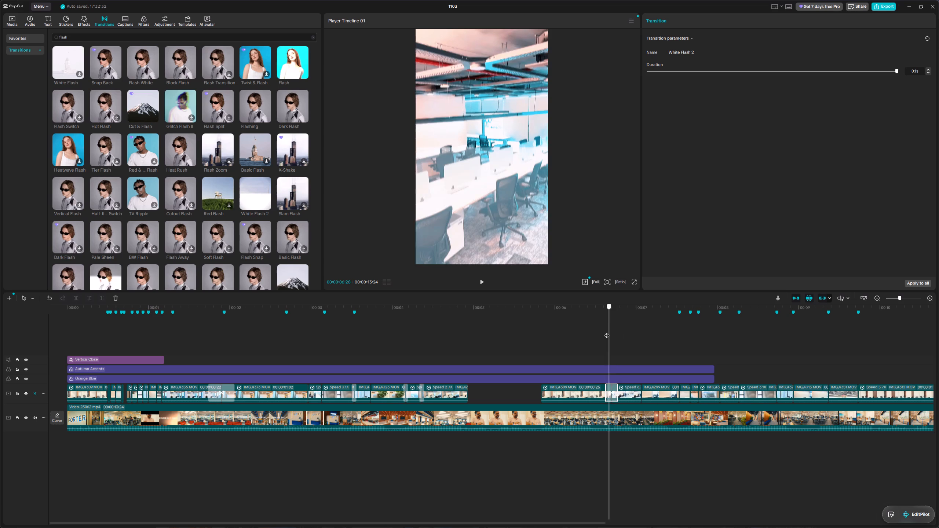
{"action": "left_click_drag", "start_coordinate": [607, 331], "coordinate": [606, 331]}
{"action": "key", "text": "space"}
{"action": "key", "text": "space"}
Add the White Flash 2 transition at the main-track cut just after 7 seconds.
{"action": "left_click_drag", "start_coordinate": [250, 201], "coordinate": [639, 421]}
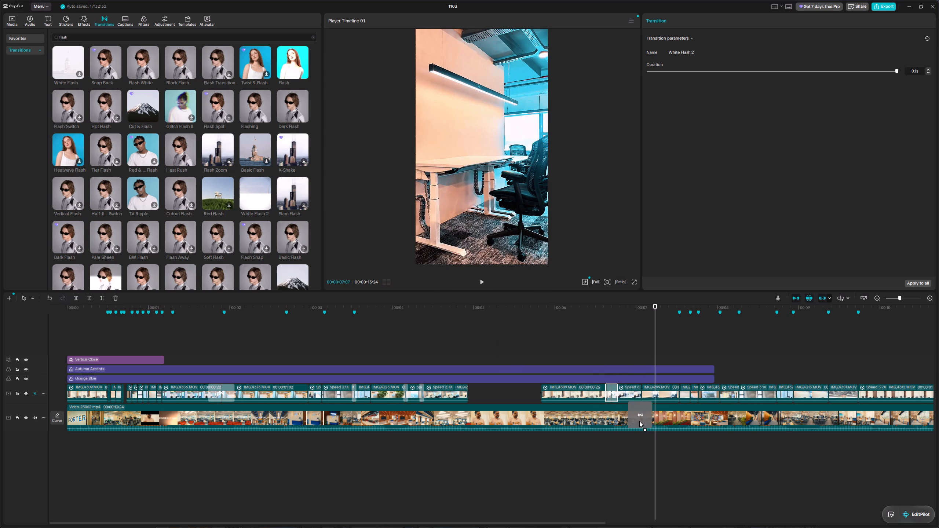
{"action": "left_click_drag", "start_coordinate": [639, 421], "coordinate": [640, 414]}
{"action": "left_click", "coordinate": [636, 403]}
{"action": "left_click_drag", "start_coordinate": [253, 201], "coordinate": [647, 429]}
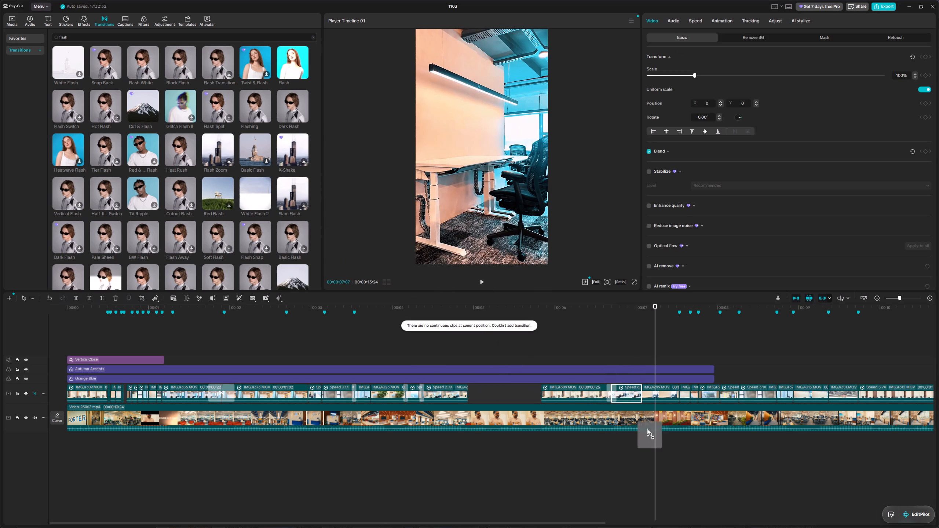
{"action": "left_click_drag", "start_coordinate": [647, 429], "coordinate": [635, 394]}
{"action": "left_click", "coordinate": [241, 194]}
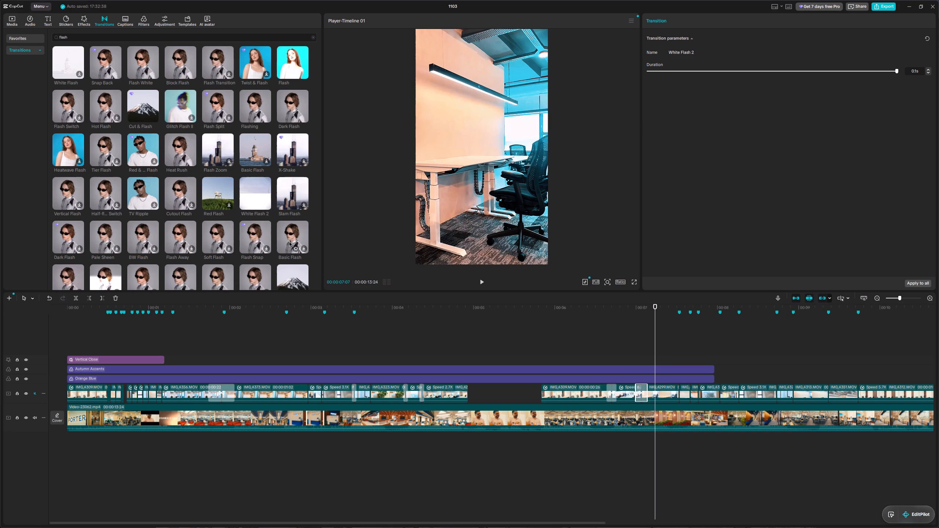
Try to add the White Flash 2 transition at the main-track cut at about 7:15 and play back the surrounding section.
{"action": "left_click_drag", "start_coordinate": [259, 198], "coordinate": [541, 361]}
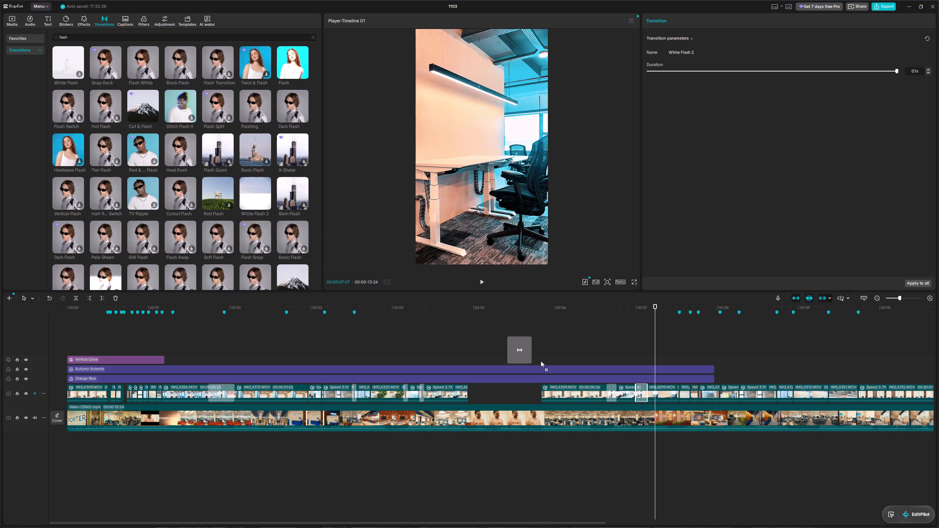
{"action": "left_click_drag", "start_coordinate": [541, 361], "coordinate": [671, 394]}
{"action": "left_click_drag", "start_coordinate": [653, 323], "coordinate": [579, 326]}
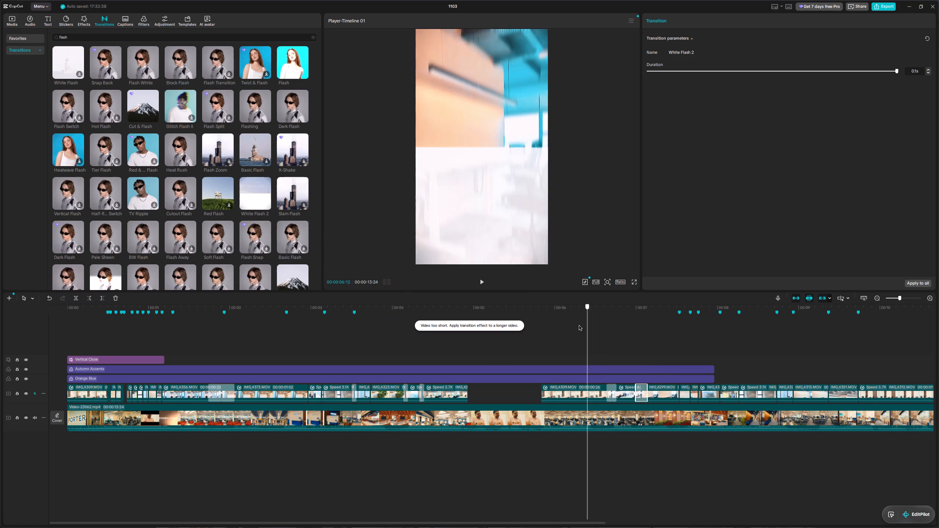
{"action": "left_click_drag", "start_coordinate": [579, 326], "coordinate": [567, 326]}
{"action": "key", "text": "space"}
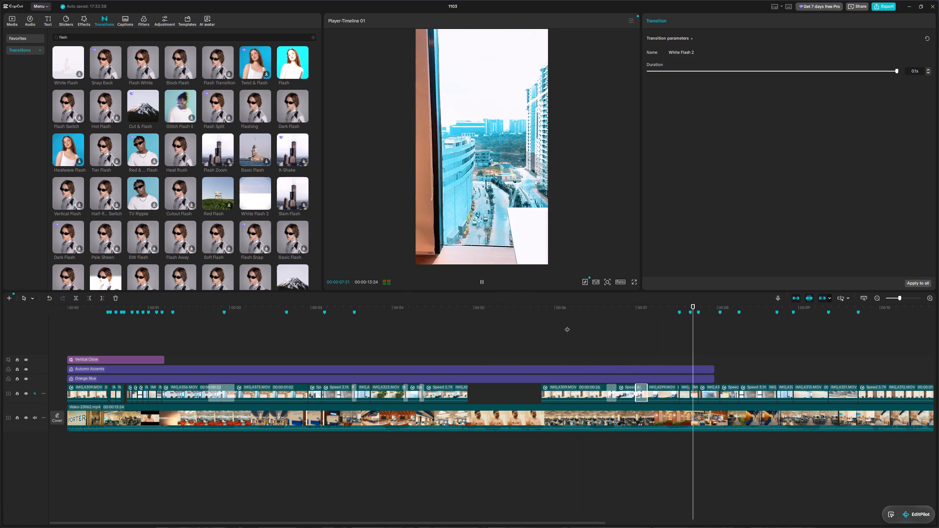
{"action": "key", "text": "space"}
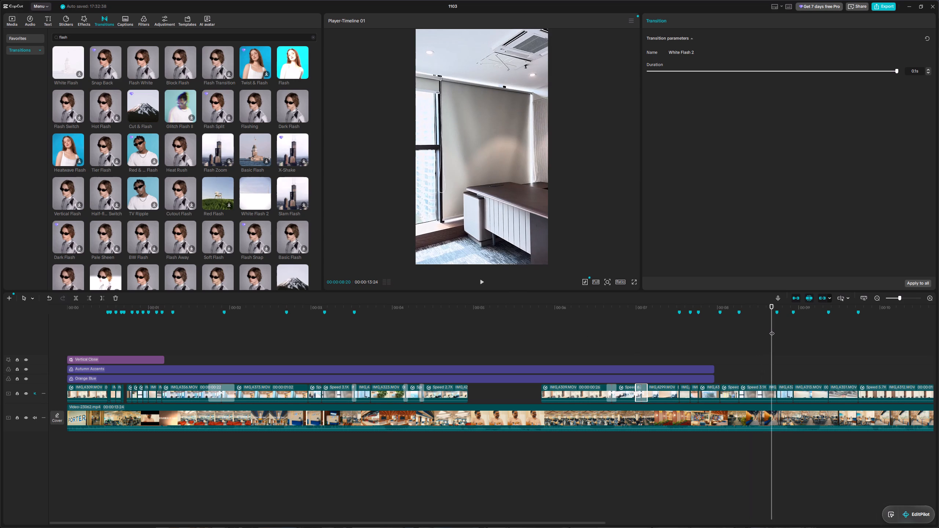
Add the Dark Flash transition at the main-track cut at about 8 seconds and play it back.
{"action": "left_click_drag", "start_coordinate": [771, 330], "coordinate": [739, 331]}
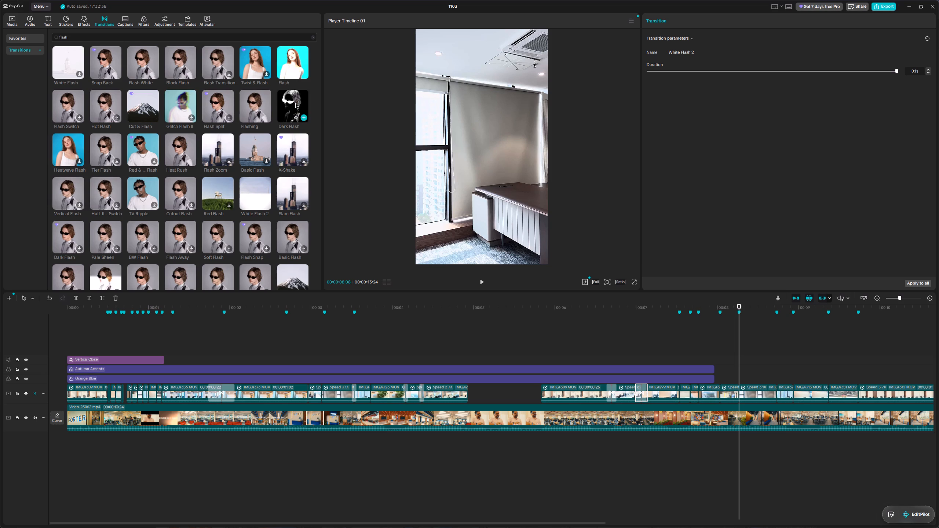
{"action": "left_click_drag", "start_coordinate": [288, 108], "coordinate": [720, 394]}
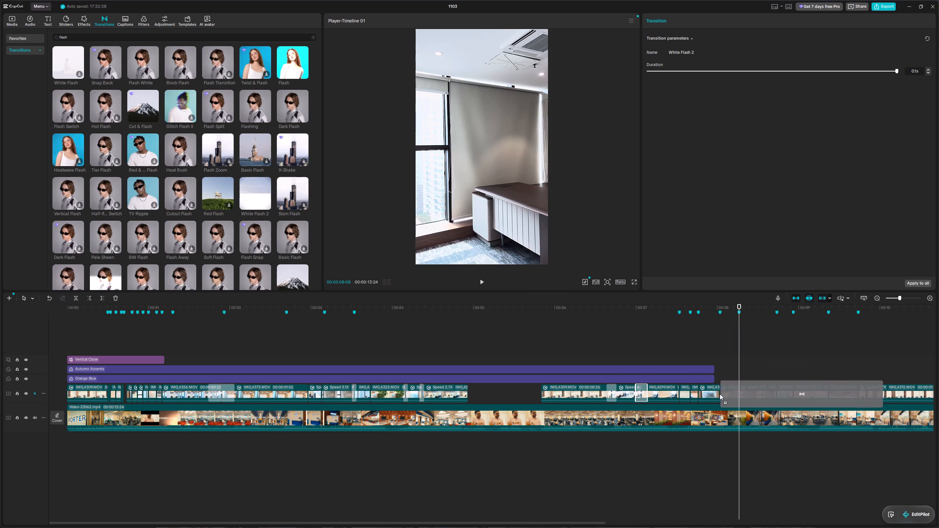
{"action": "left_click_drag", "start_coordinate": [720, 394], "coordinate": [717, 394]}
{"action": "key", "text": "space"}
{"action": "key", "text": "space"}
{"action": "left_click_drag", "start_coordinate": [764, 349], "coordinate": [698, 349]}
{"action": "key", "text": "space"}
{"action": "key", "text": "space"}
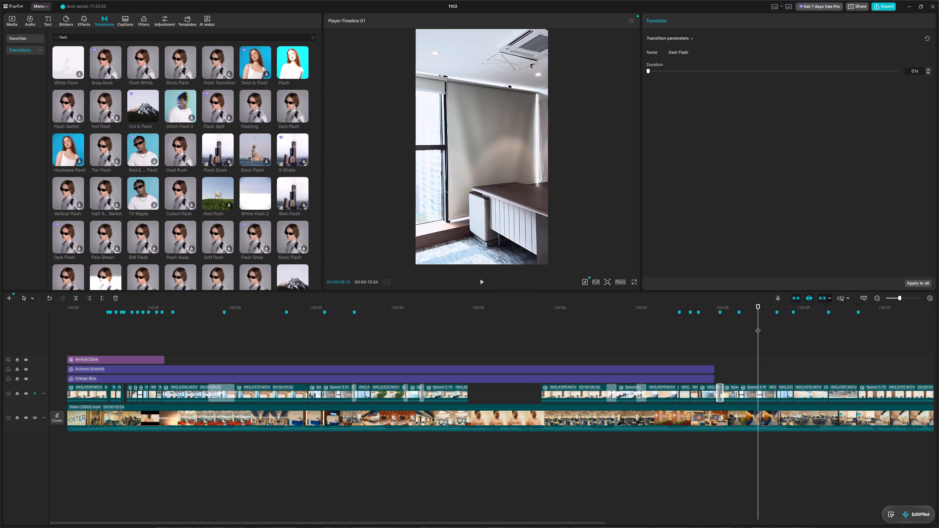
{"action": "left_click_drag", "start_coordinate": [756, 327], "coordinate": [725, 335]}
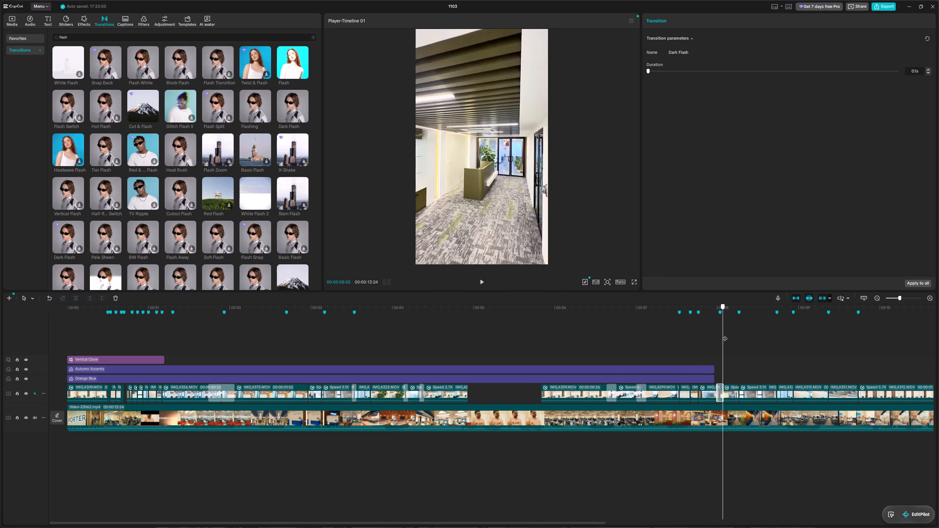
Replace the Dark Flash transition at the cut at about 8 seconds with X-Shake.
{"action": "left_click_drag", "start_coordinate": [725, 335], "coordinate": [739, 336]}
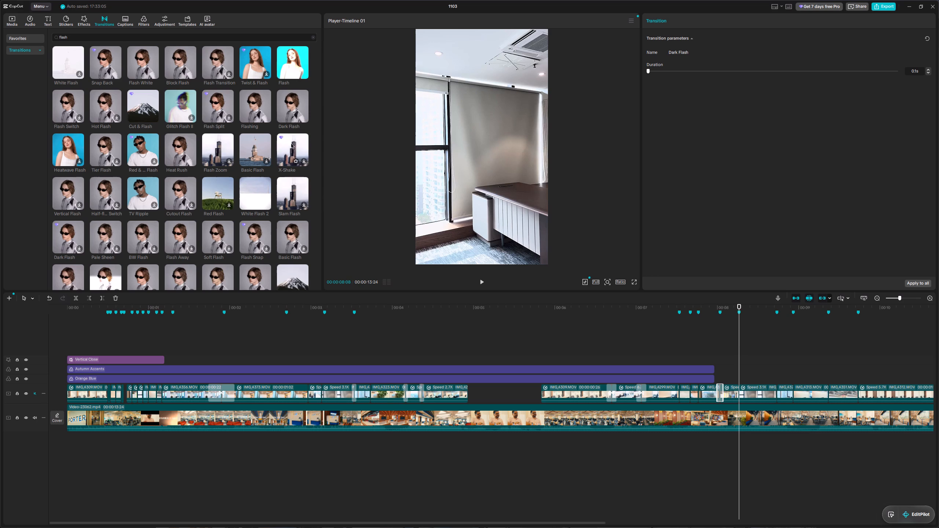
{"action": "left_click_drag", "start_coordinate": [291, 145], "coordinate": [727, 396]}
Add the Slam Flash transition at the main-track cut at about 8:08 and play it back.
{"action": "left_click_drag", "start_coordinate": [285, 194], "coordinate": [732, 392]}
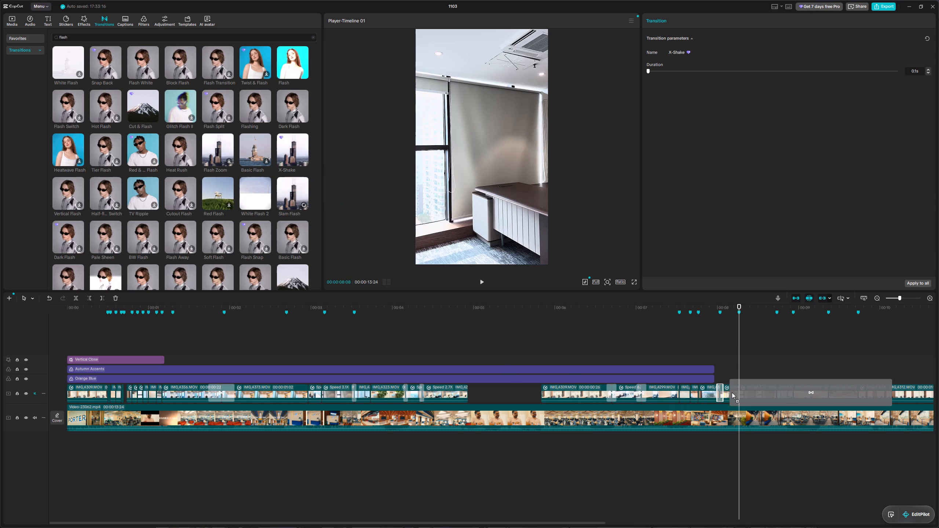
{"action": "left_click_drag", "start_coordinate": [732, 392], "coordinate": [736, 393]}
{"action": "key", "text": "space"}
{"action": "key", "text": "space"}
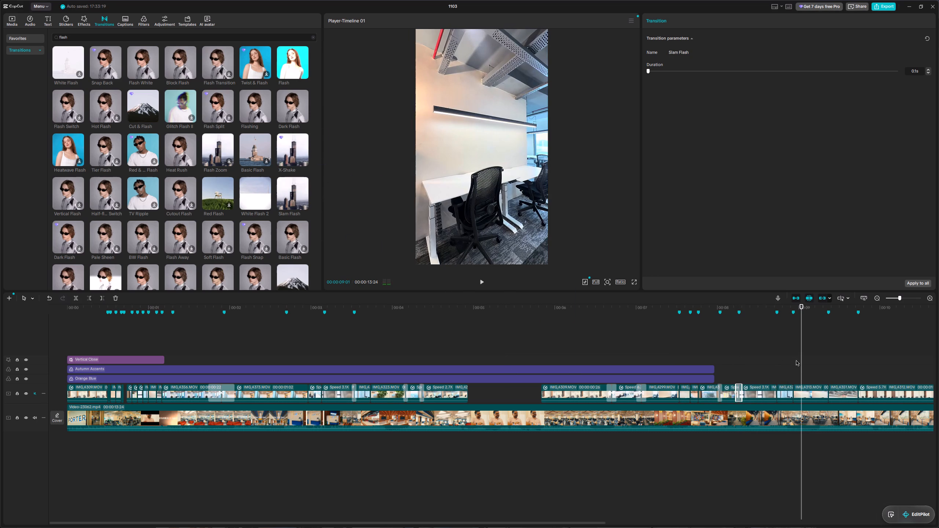
{"action": "left_click_drag", "start_coordinate": [801, 364], "coordinate": [682, 377]}
{"action": "key", "text": "space"}
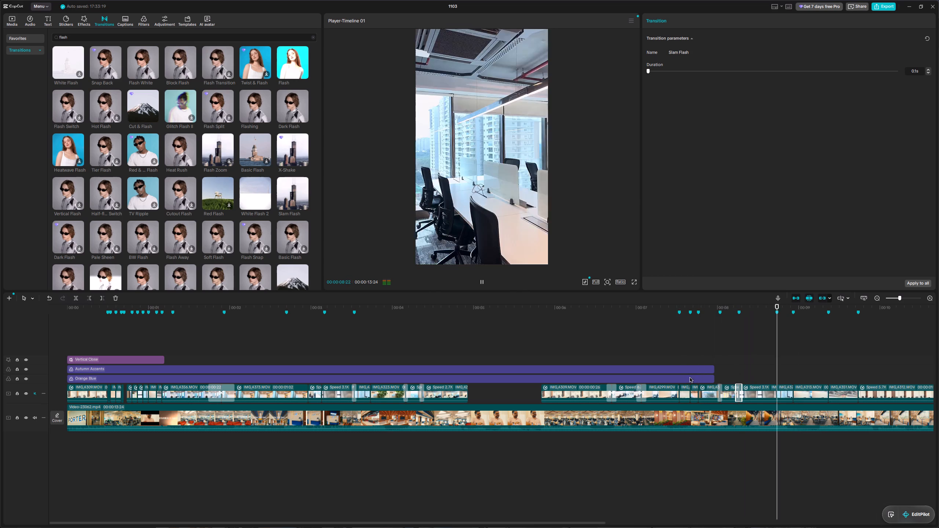
{"action": "key", "text": "space"}
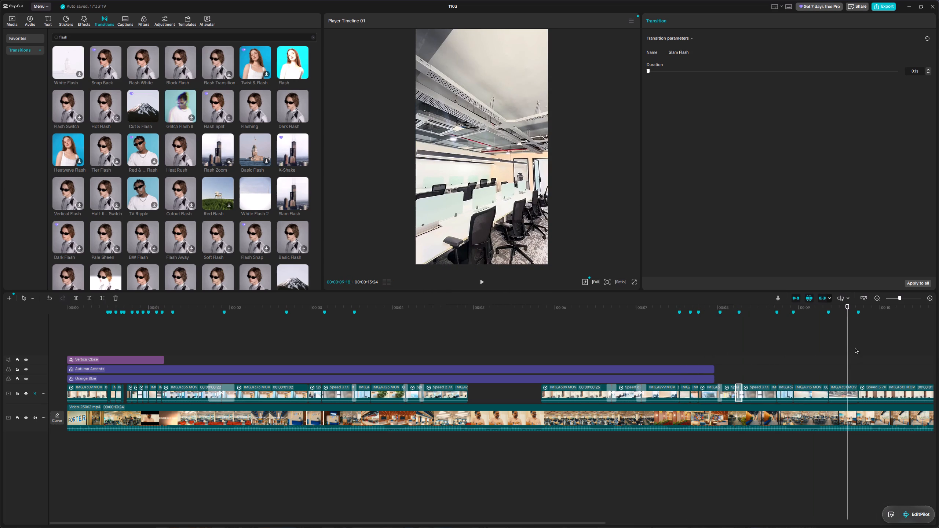
Extend the Autumn Accents filter to the end of the last main-track clip.
{"action": "left_click", "coordinate": [676, 368]}
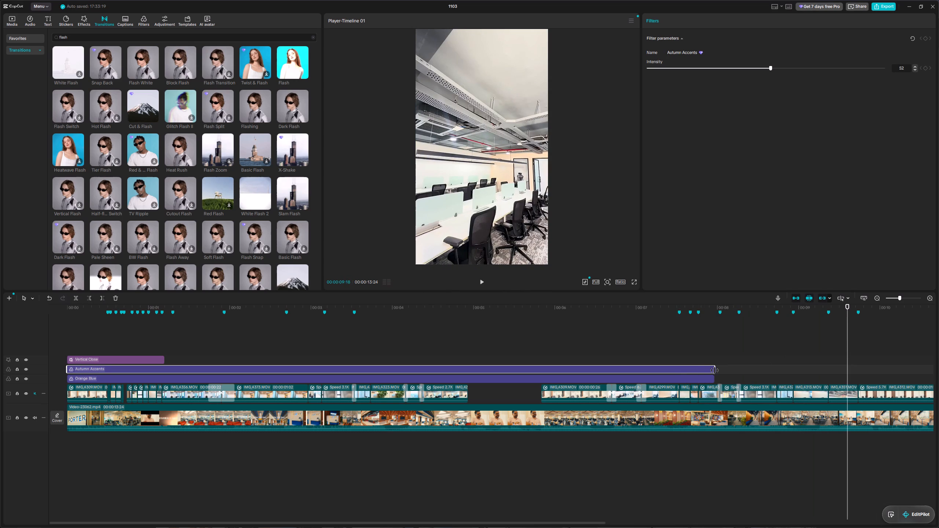
{"action": "left_click_drag", "start_coordinate": [716, 370], "coordinate": [906, 372]}
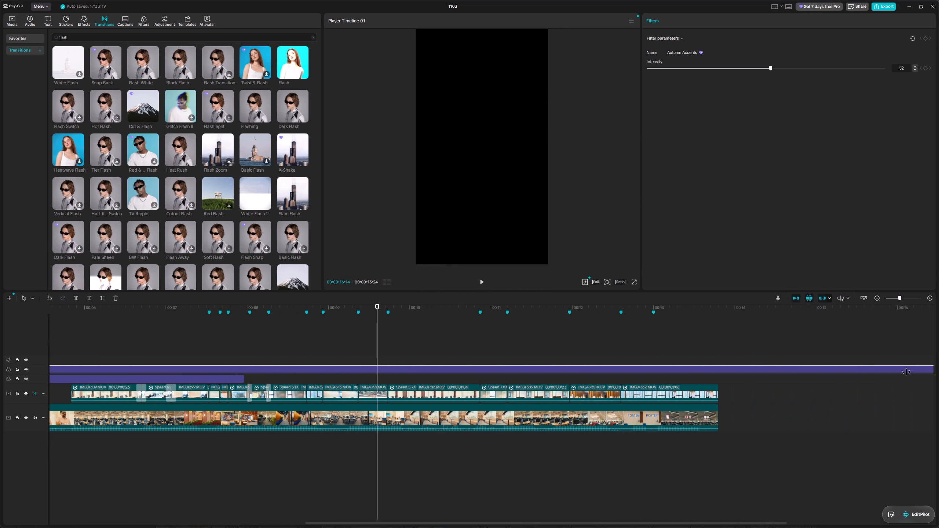
{"action": "left_click_drag", "start_coordinate": [906, 372], "coordinate": [708, 377]}
Extend the Orange Blue filter to the end of the last main-track clip.
{"action": "left_click", "coordinate": [197, 382]}
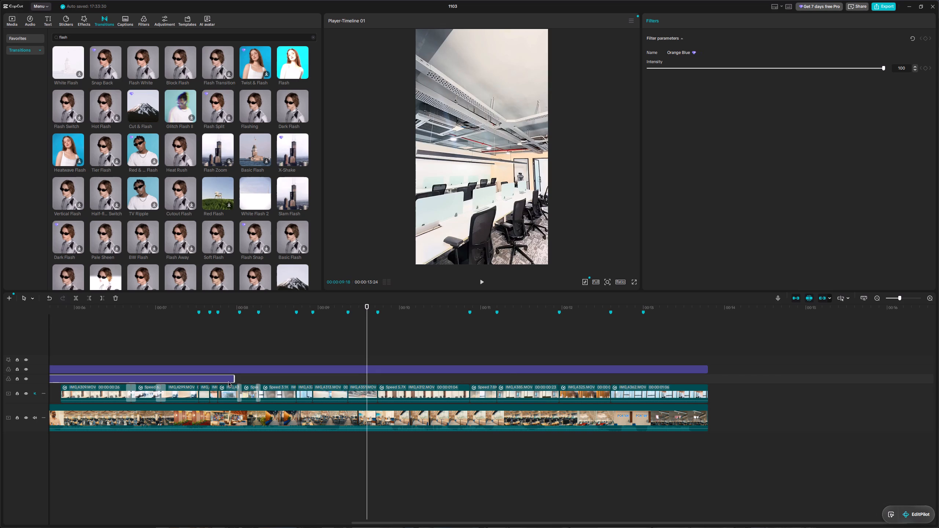
{"action": "left_click_drag", "start_coordinate": [234, 381], "coordinate": [706, 380]}
Play the edit back from the beginning of the timeline.
{"action": "left_click_drag", "start_coordinate": [366, 310], "coordinate": [0, 377]}
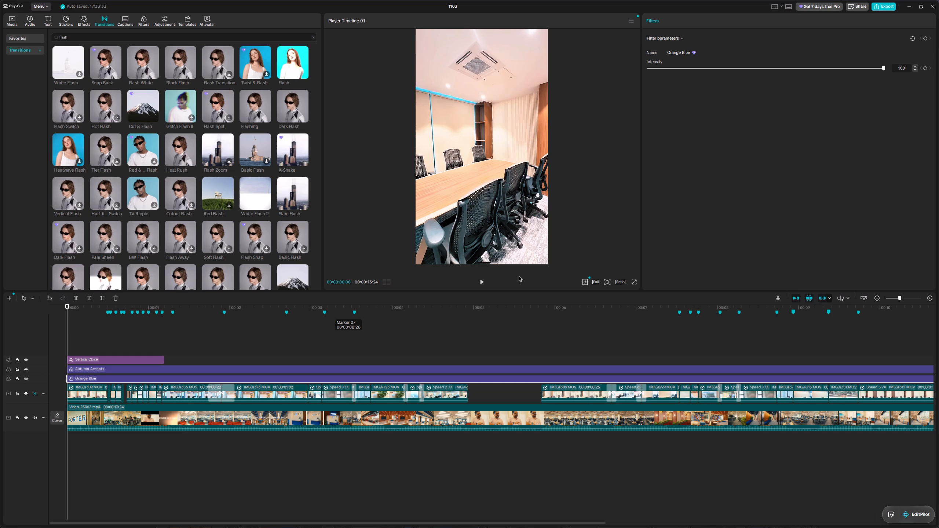
{"action": "left_click", "coordinate": [479, 282]}
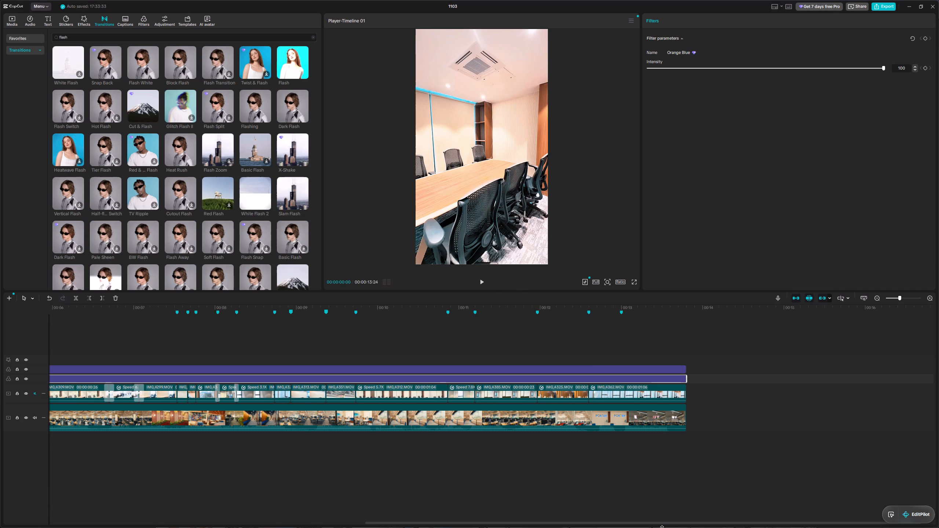
Check the computer's Bluetooth device list from the desktop, and switch back to CapCut.
{"action": "key", "text": "super+d"}
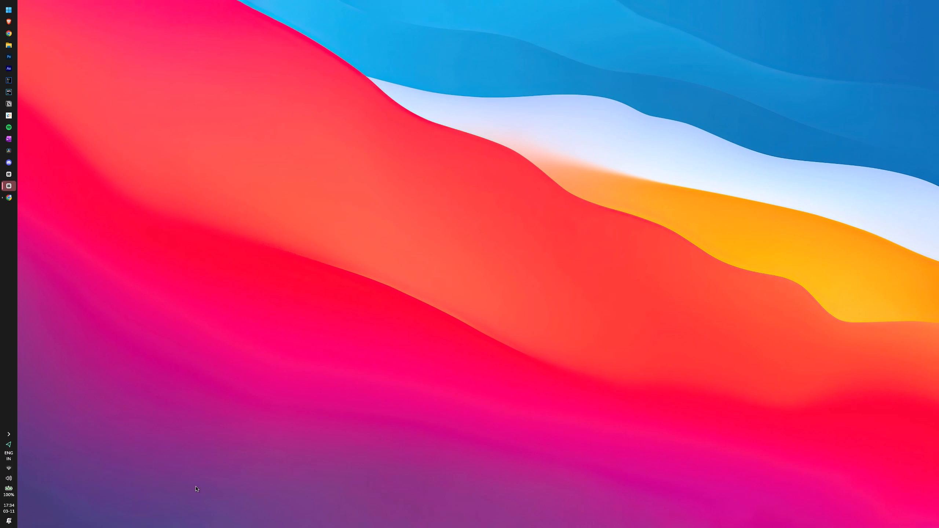
{"action": "left_click", "coordinate": [8, 446]}
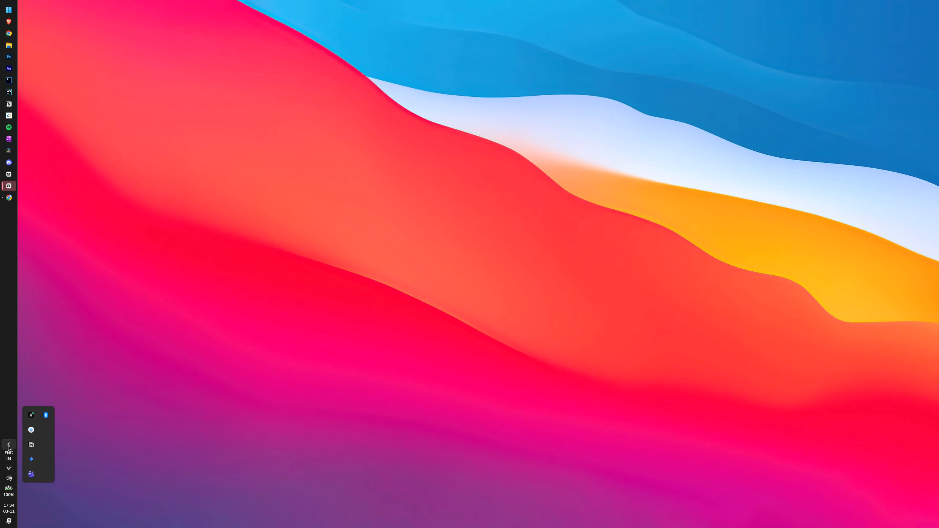
{"action": "left_click", "coordinate": [9, 473]}
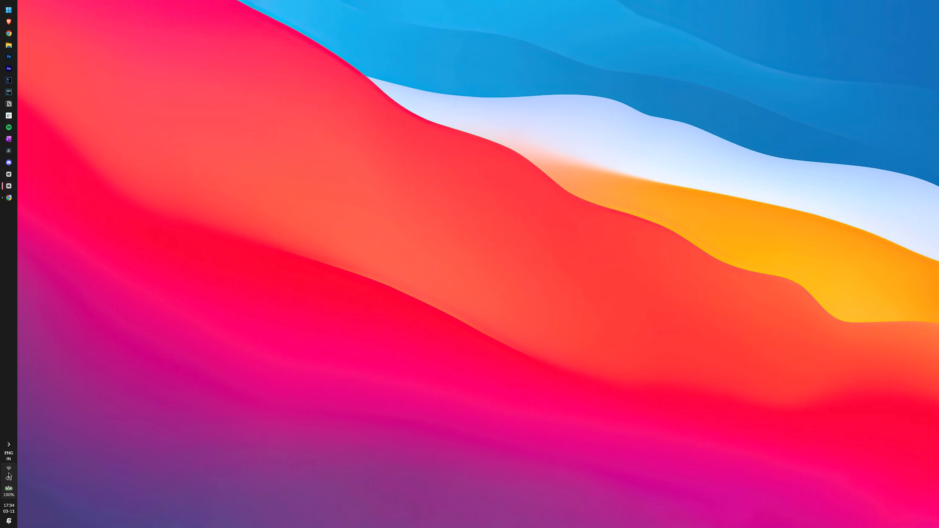
{"action": "left_click", "coordinate": [9, 473]}
{"action": "left_click", "coordinate": [11, 470]}
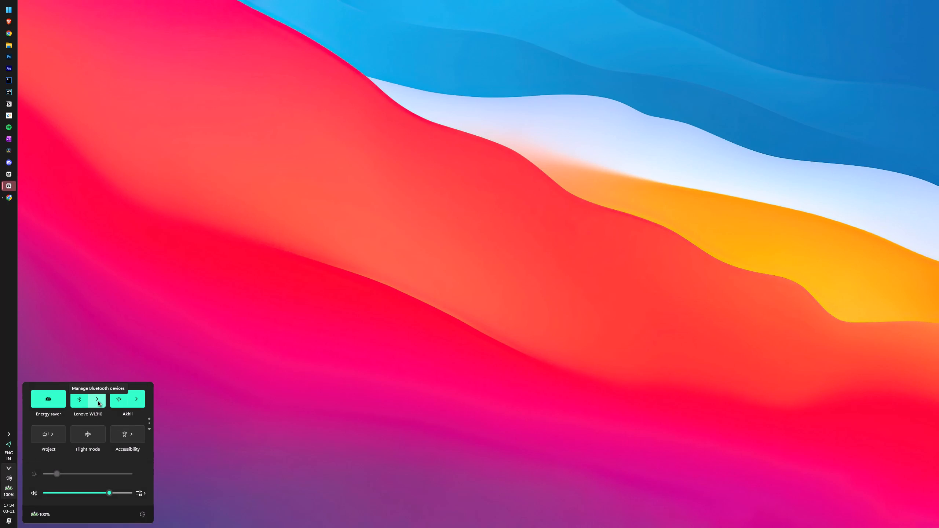
{"action": "left_click", "coordinate": [98, 401]}
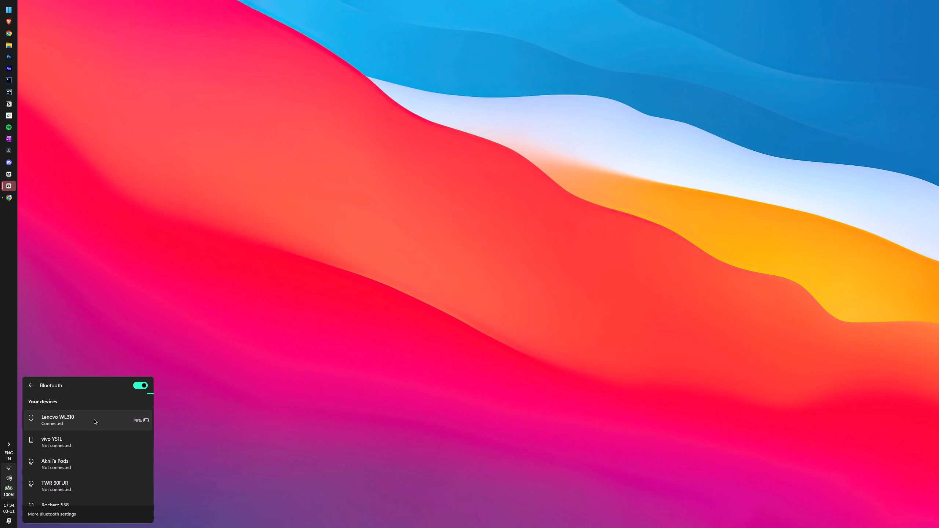
{"action": "left_click", "coordinate": [441, 341]}
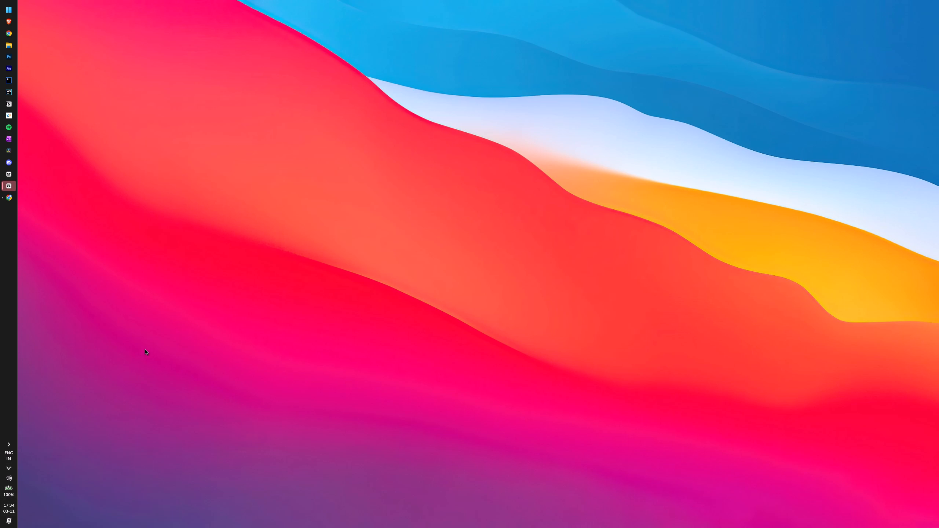
{"action": "key", "text": "alt+Tab"}
{"action": "key", "text": "alt+Tab"}
{"action": "key", "text": "alt+Tab"}
Play the edit's opening and scale the main-track clip starting at about 2 seconds up to 140%.
{"action": "key", "text": "space"}
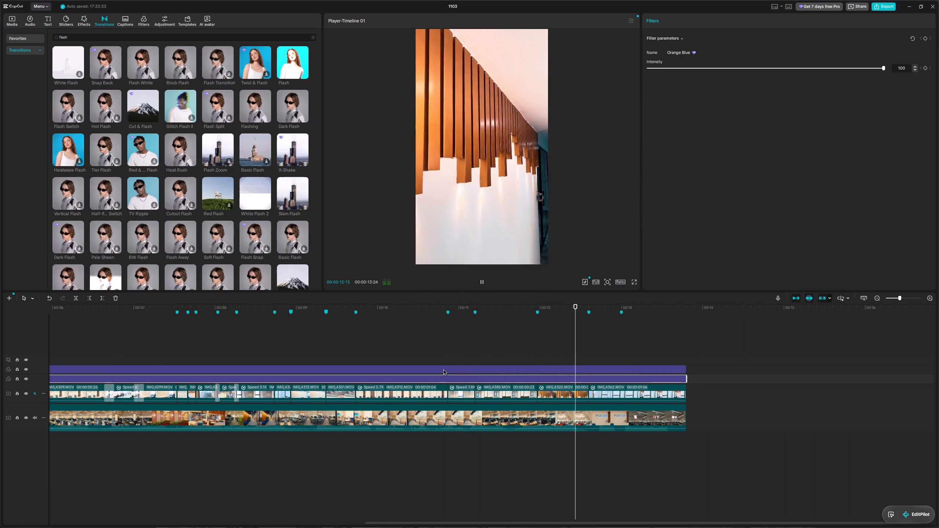
{"action": "key", "text": "space"}
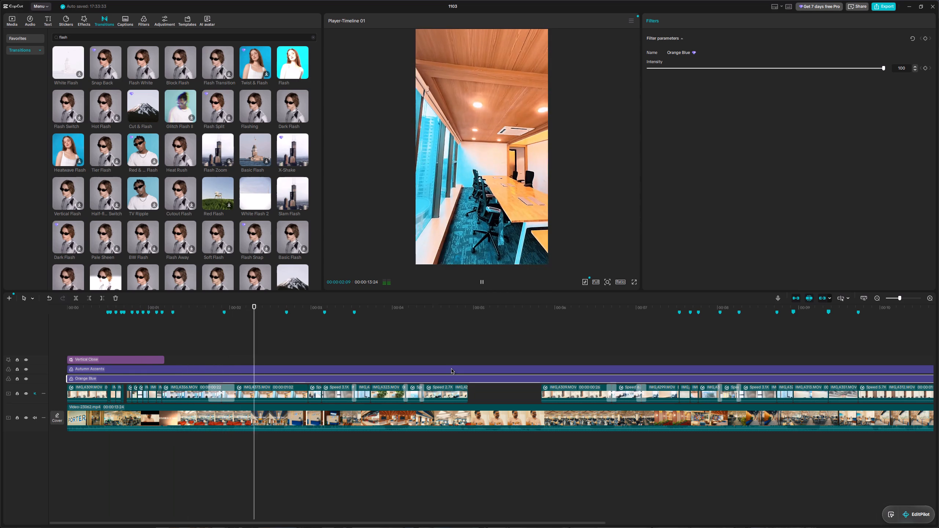
{"action": "key", "text": "space"}
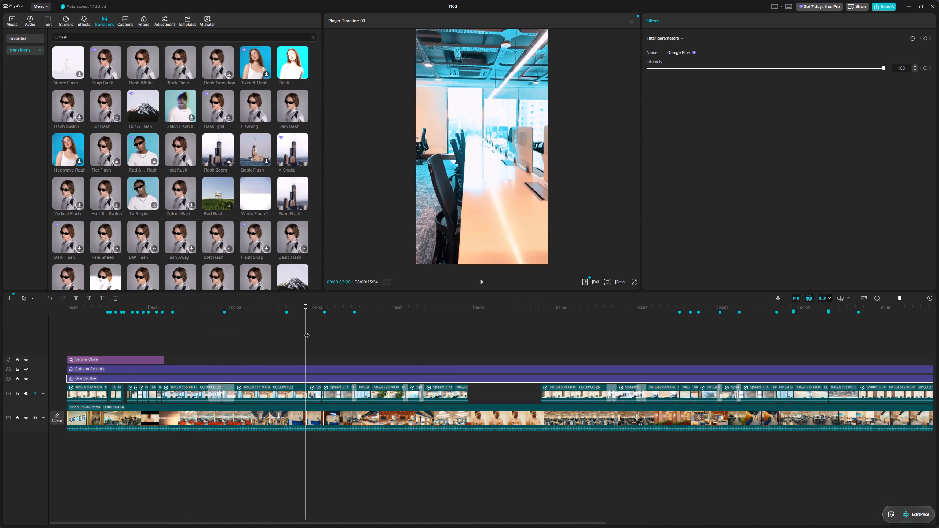
{"action": "left_click_drag", "start_coordinate": [306, 332], "coordinate": [232, 340]}
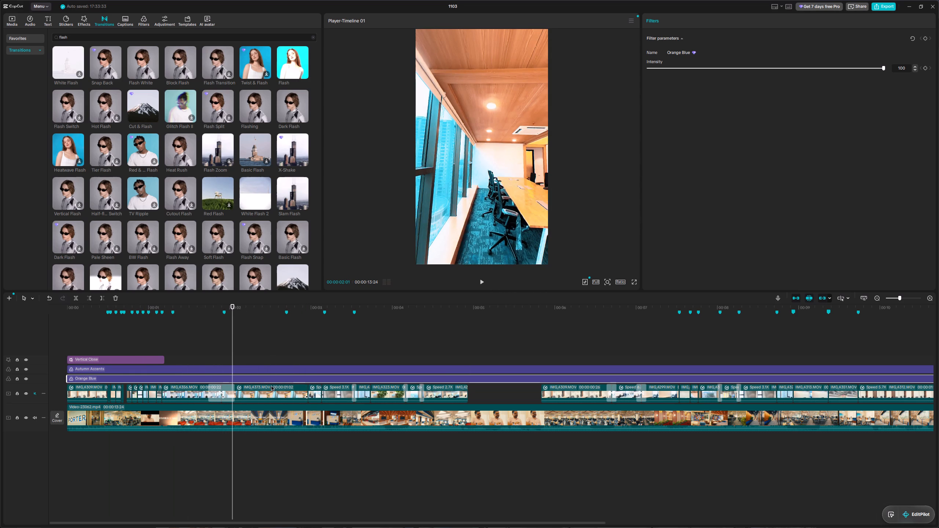
{"action": "left_click", "coordinate": [271, 386]}
{"action": "left_click_drag", "start_coordinate": [695, 77], "coordinate": [710, 77]}
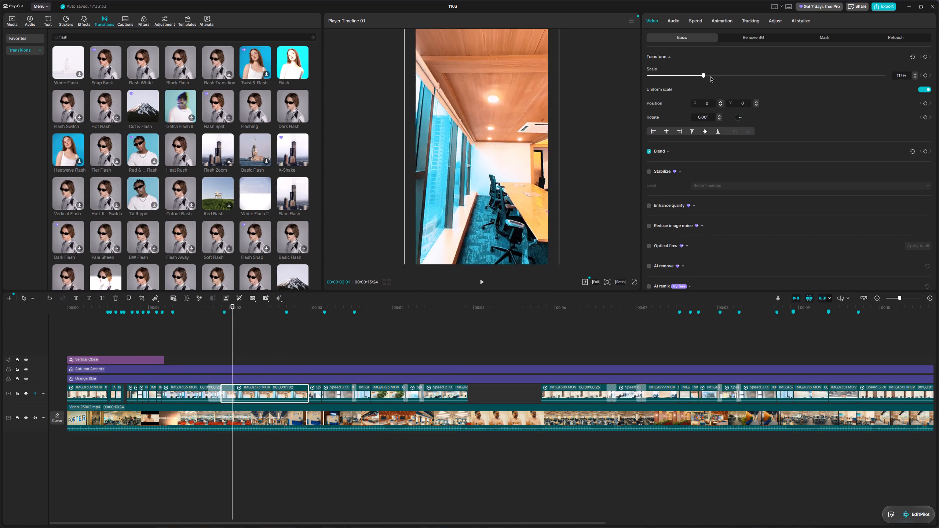
{"action": "left_click_drag", "start_coordinate": [710, 77], "coordinate": [714, 76]}
Play the main track in short bursts from about 2:01 to 3:23 to check the clips' framing.
{"action": "key", "text": "space"}
{"action": "key", "text": "space"}
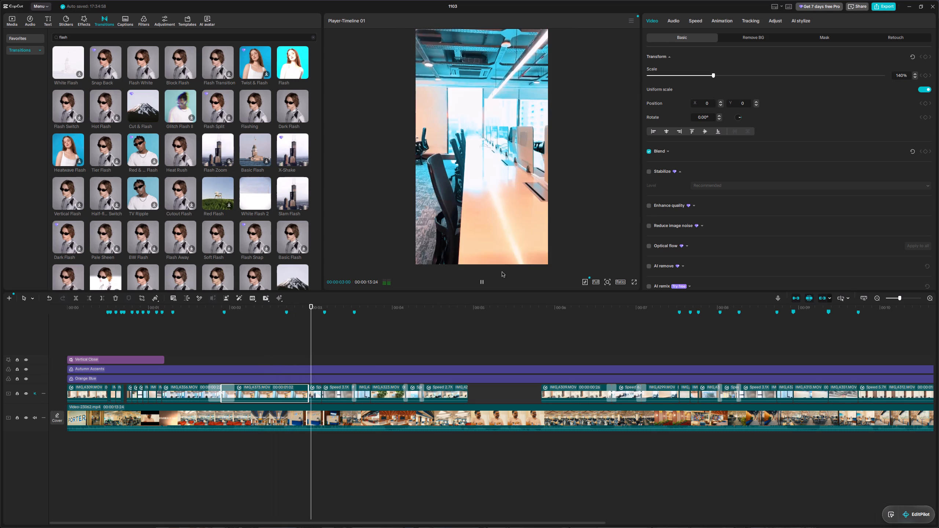
{"action": "key", "text": "space"}
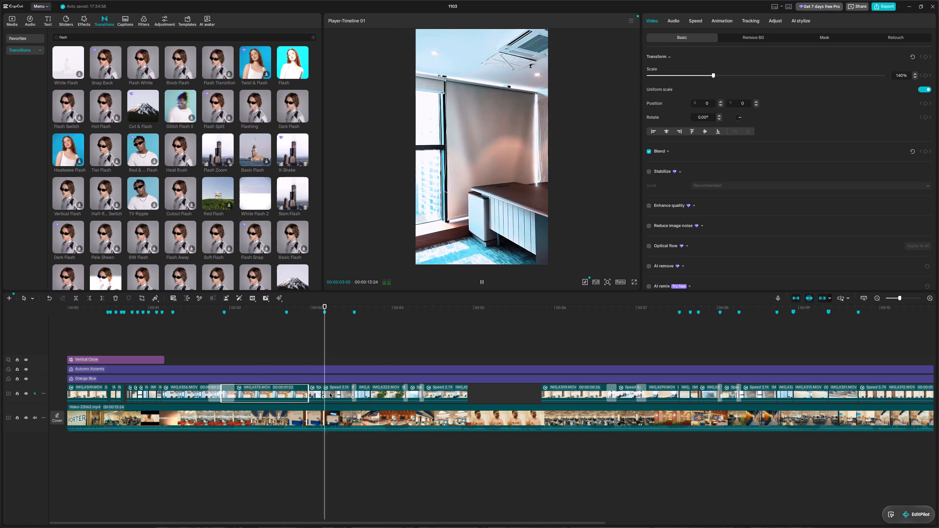
{"action": "key", "text": "space"}
{"action": "key", "text": "space"}
{"action": "key", "text": "space"}
{"action": "key", "text": "space"}
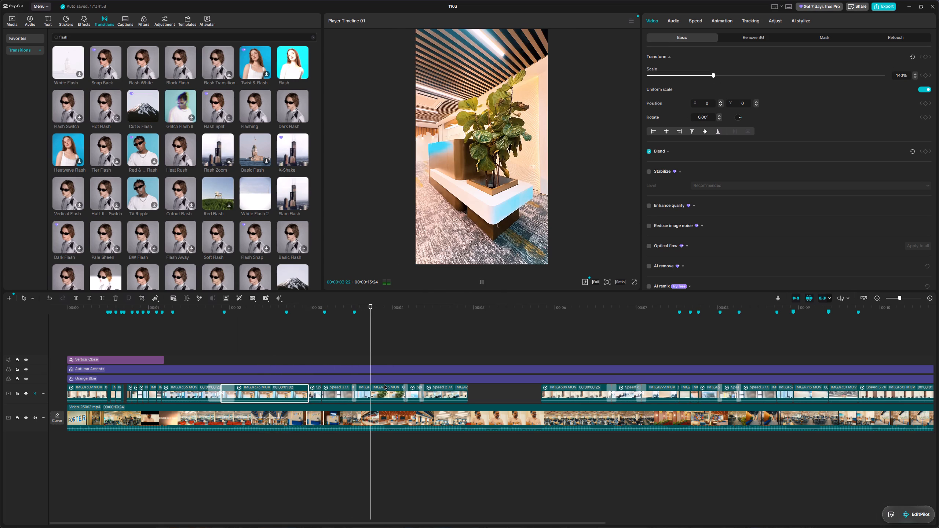
{"action": "key", "text": "space"}
{"action": "key", "text": "space"}
{"action": "key", "text": "space"}
Scale the main-track clip at about 4:11, just before the gap, up to 145%.
{"action": "left_click_drag", "start_coordinate": [372, 315], "coordinate": [404, 315]}
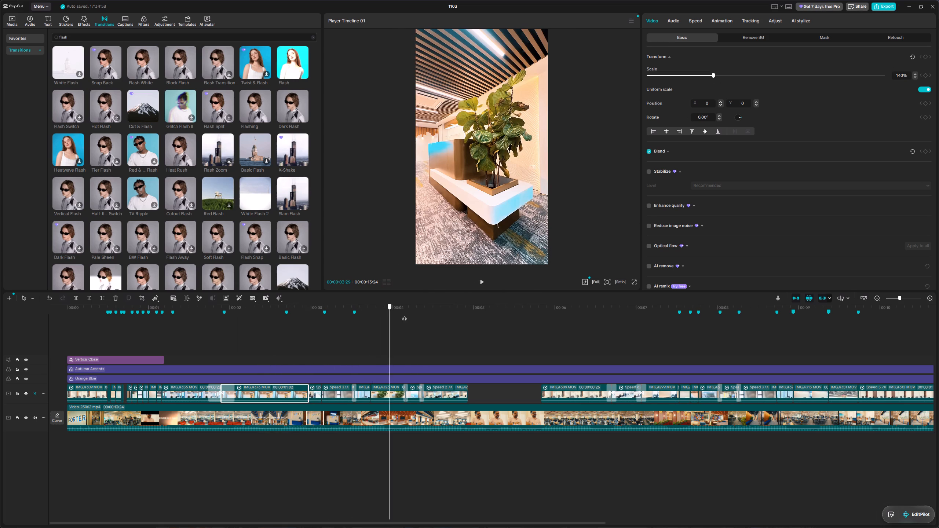
{"action": "left_click_drag", "start_coordinate": [404, 315], "coordinate": [437, 317]}
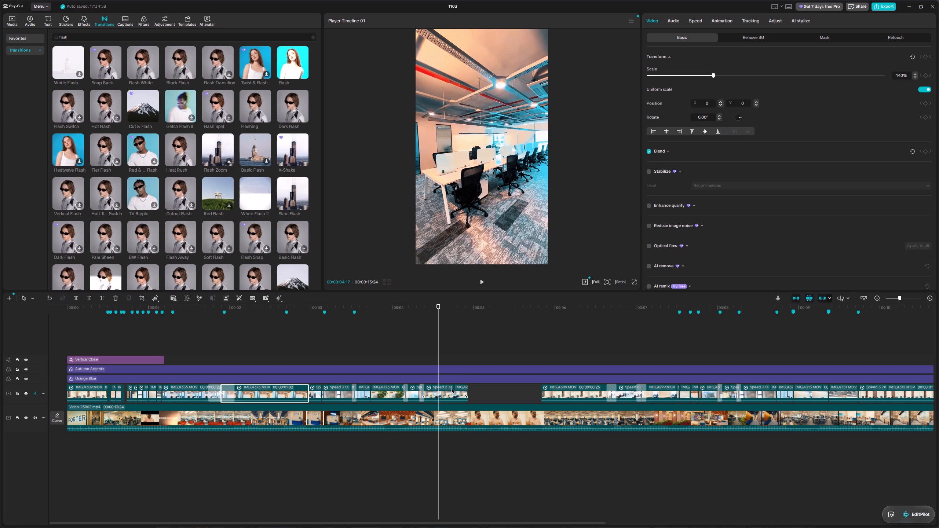
{"action": "left_click", "coordinate": [451, 390]}
{"action": "left_click_drag", "start_coordinate": [695, 75], "coordinate": [716, 76]}
Play the edit onward from about 4:11 to 8 seconds, and replay the opening from the timeline's start.
{"action": "key", "text": "space"}
{"action": "key", "text": "space"}
{"action": "key", "text": "space"}
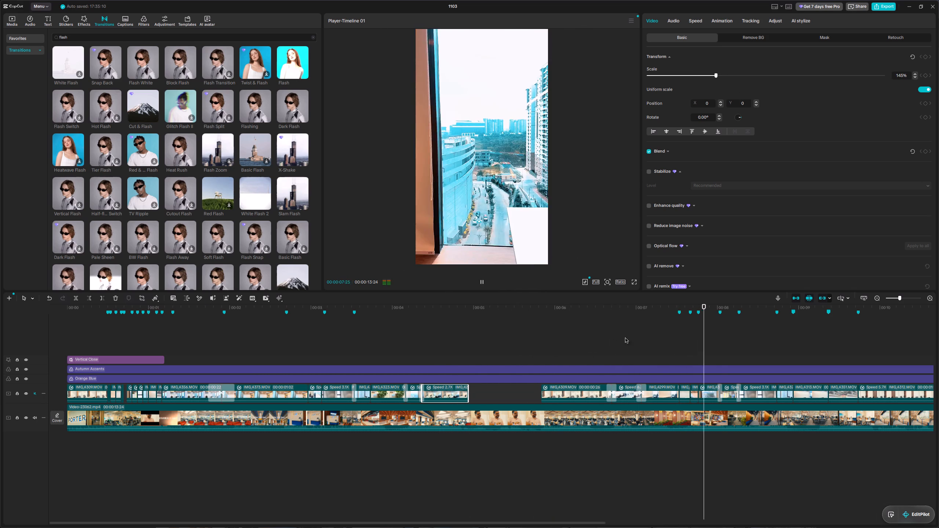
{"action": "key", "text": "space"}
{"action": "left_click_drag", "start_coordinate": [724, 319], "coordinate": [422, 337]}
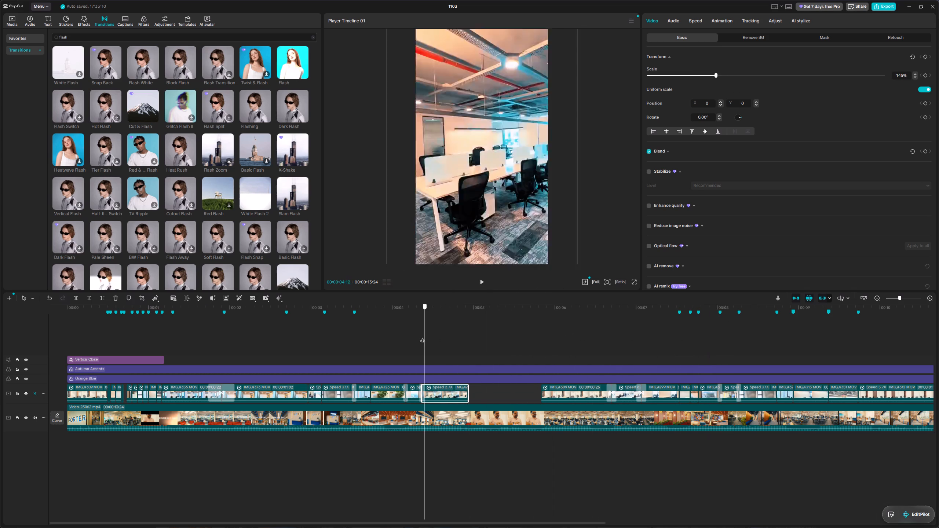
{"action": "left_click_drag", "start_coordinate": [422, 337], "coordinate": [44, 355]}
{"action": "key", "text": "space"}
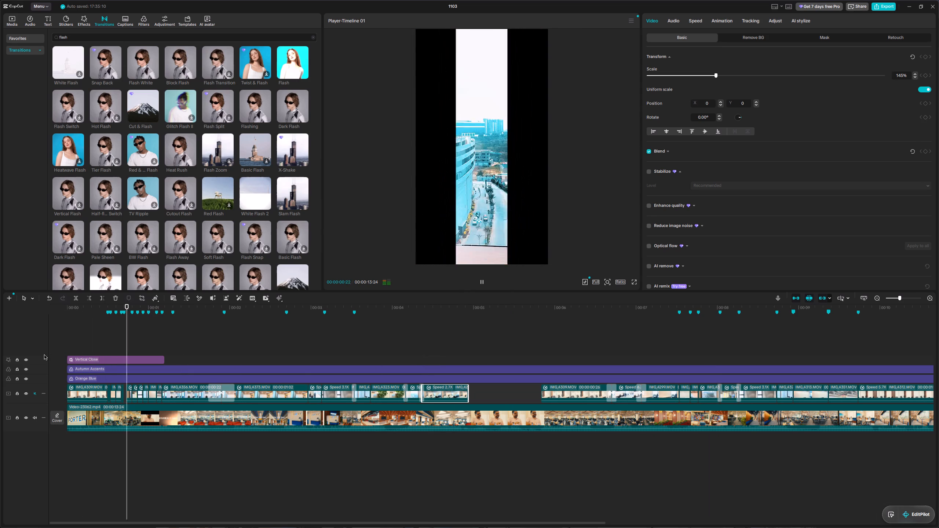
{"action": "key", "text": "space"}
{"action": "key", "text": "space"}
{"action": "key", "text": "space"}
Return the playhead to the timeline's start and search the video effects for "rays".
{"action": "left_click", "coordinate": [130, 360]}
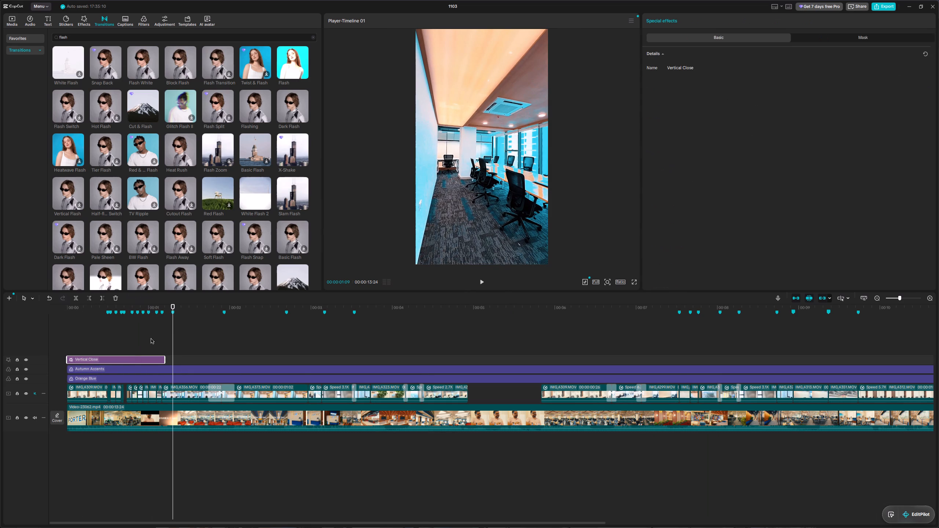
{"action": "left_click_drag", "start_coordinate": [173, 336], "coordinate": [0, 332]}
{"action": "left_click", "coordinate": [83, 19]}
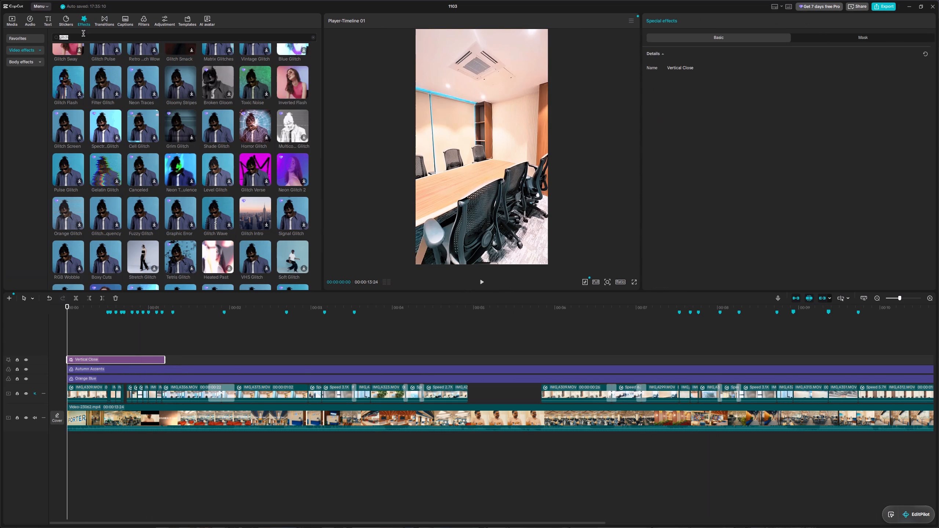
{"action": "type", "text": "god rays"}
{"action": "left_click", "coordinate": [82, 36]}
{"action": "left_click_drag", "start_coordinate": [82, 36], "coordinate": [56, 36]}
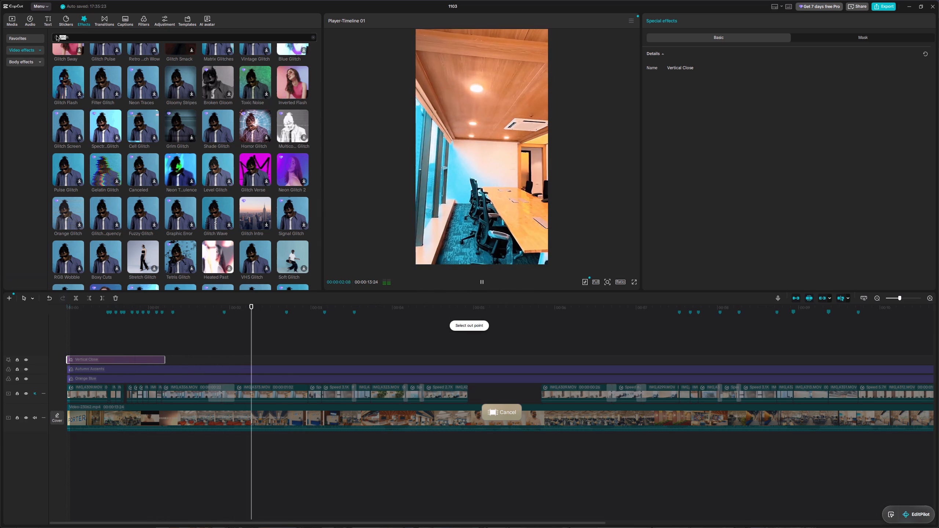
{"action": "left_click_drag", "start_coordinate": [56, 36], "coordinate": [52, 36]}
{"action": "left_click_drag", "start_coordinate": [81, 38], "coordinate": [50, 38]}
{"action": "type", "text": "rays"}
{"action": "key", "text": "Return"}
Add the God Rays effect at the start of the timeline, on a new track above Vertical Close.
{"action": "key", "text": "space"}
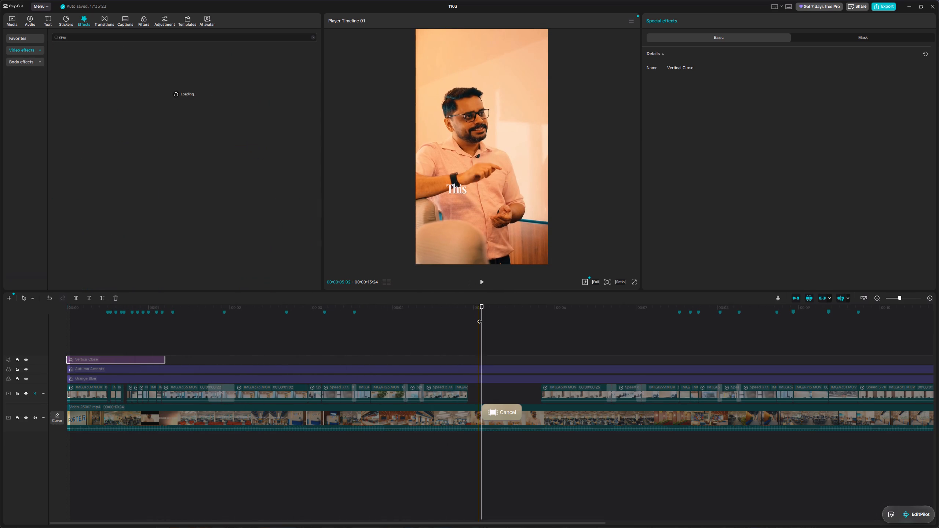
{"action": "left_click_drag", "start_coordinate": [481, 319], "coordinate": [0, 349]}
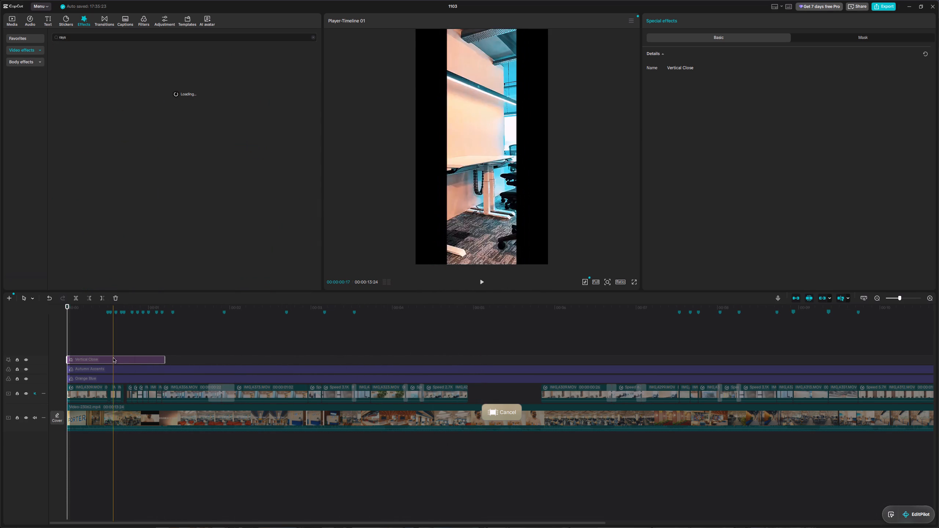
{"action": "left_click", "coordinate": [77, 363]}
{"action": "left_click", "coordinate": [70, 362]}
{"action": "left_click", "coordinate": [67, 351]}
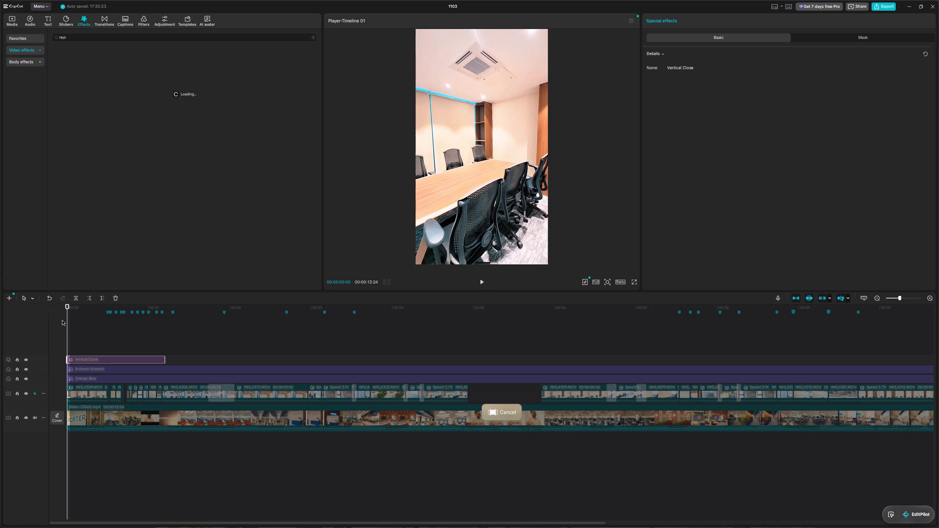
{"action": "left_click", "coordinate": [125, 324]}
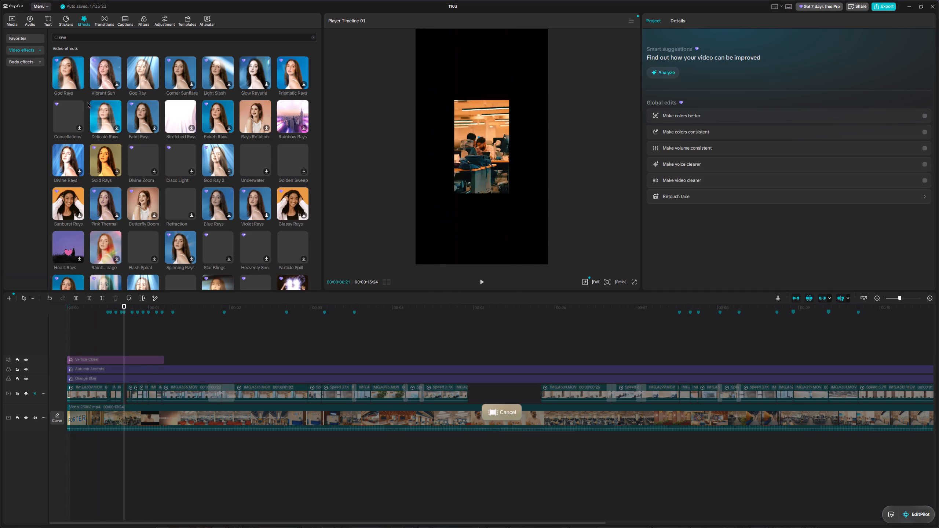
{"action": "left_click_drag", "start_coordinate": [64, 80], "coordinate": [67, 353]}
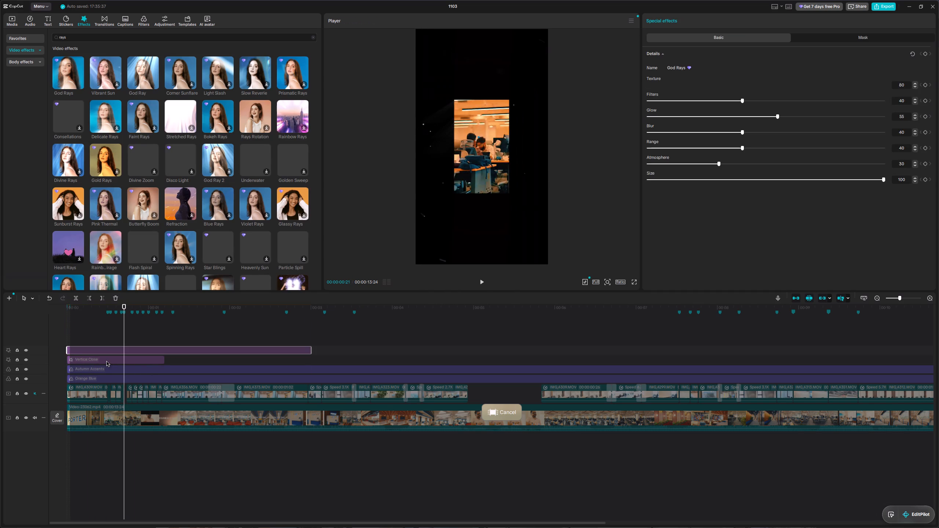
{"action": "left_click", "coordinate": [107, 362]}
{"action": "left_click", "coordinate": [132, 350]}
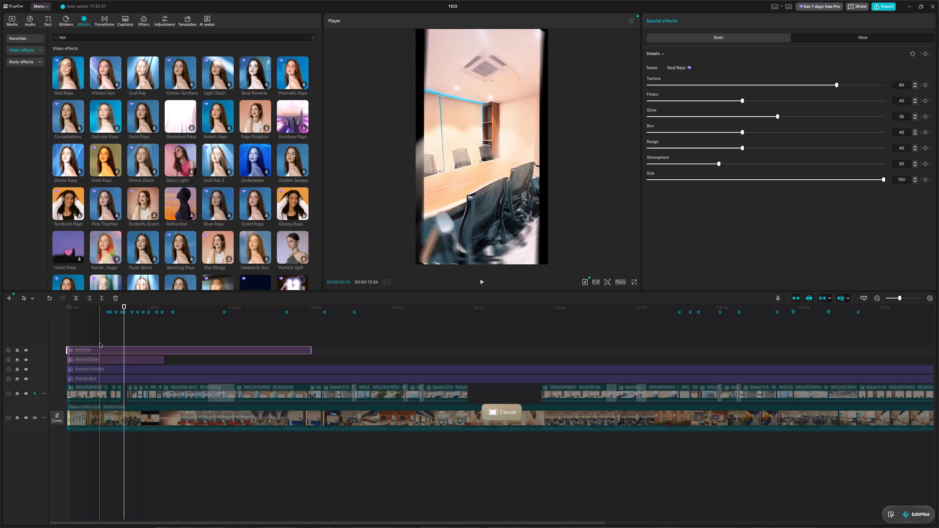
Cancel the out-point selection on the timeline and stop playback.
{"action": "left_click", "coordinate": [80, 334]}
{"action": "left_click", "coordinate": [287, 337]}
{"action": "left_click", "coordinate": [324, 331]}
{"action": "left_click", "coordinate": [656, 319]}
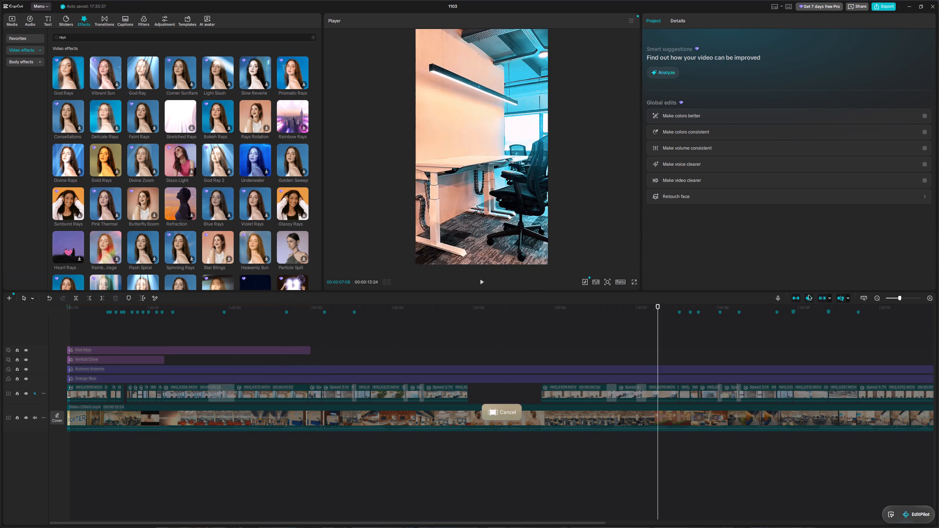
{"action": "left_click", "coordinate": [383, 332]}
{"action": "key", "text": "space"}
{"action": "left_click", "coordinate": [494, 413]}
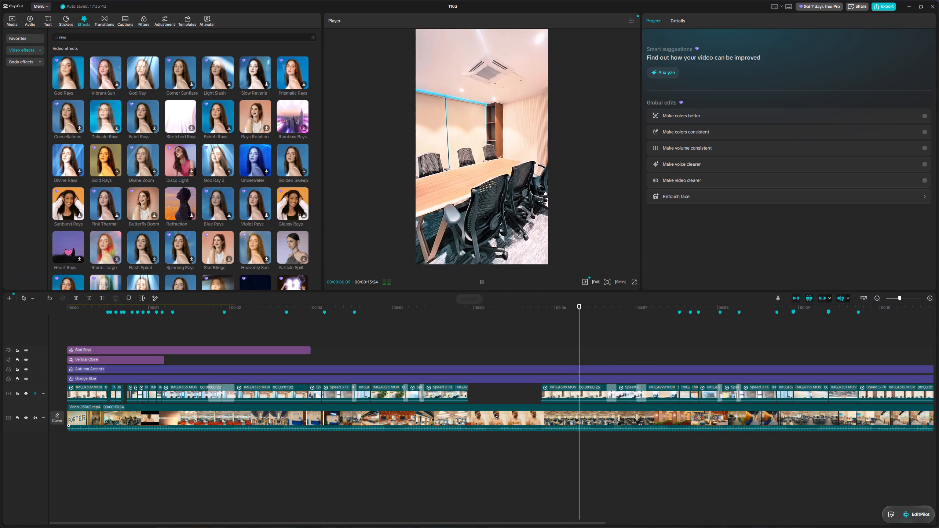
{"action": "key", "text": "space"}
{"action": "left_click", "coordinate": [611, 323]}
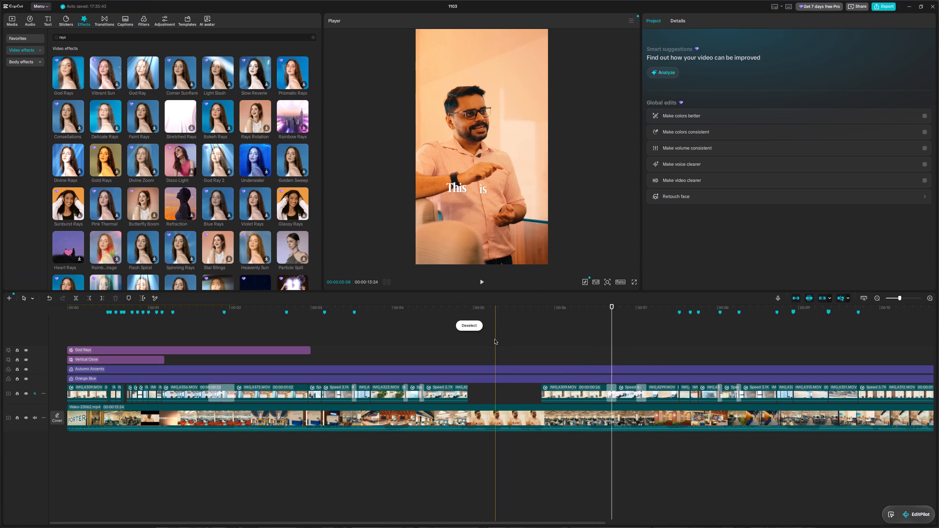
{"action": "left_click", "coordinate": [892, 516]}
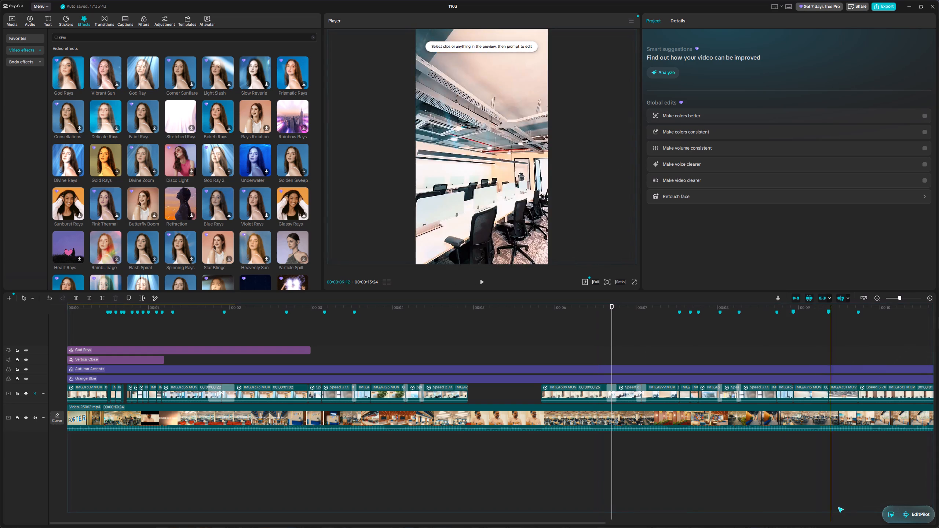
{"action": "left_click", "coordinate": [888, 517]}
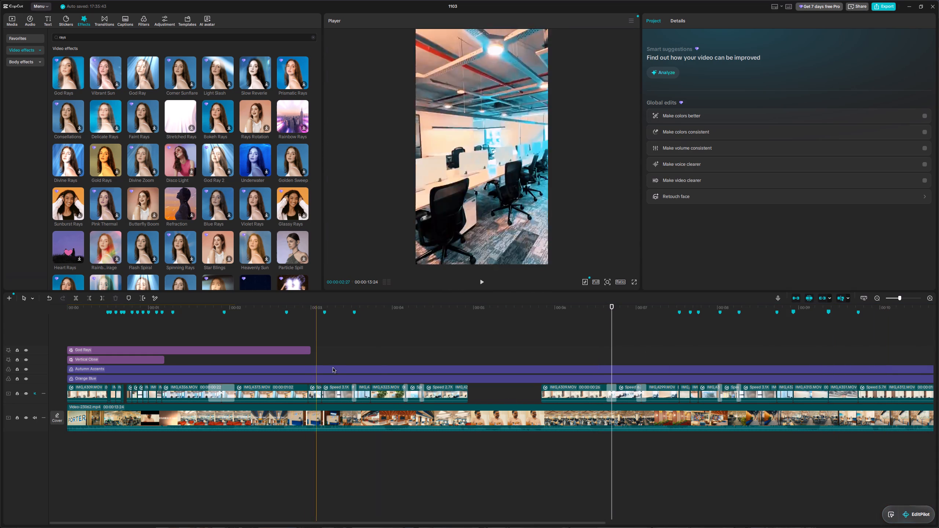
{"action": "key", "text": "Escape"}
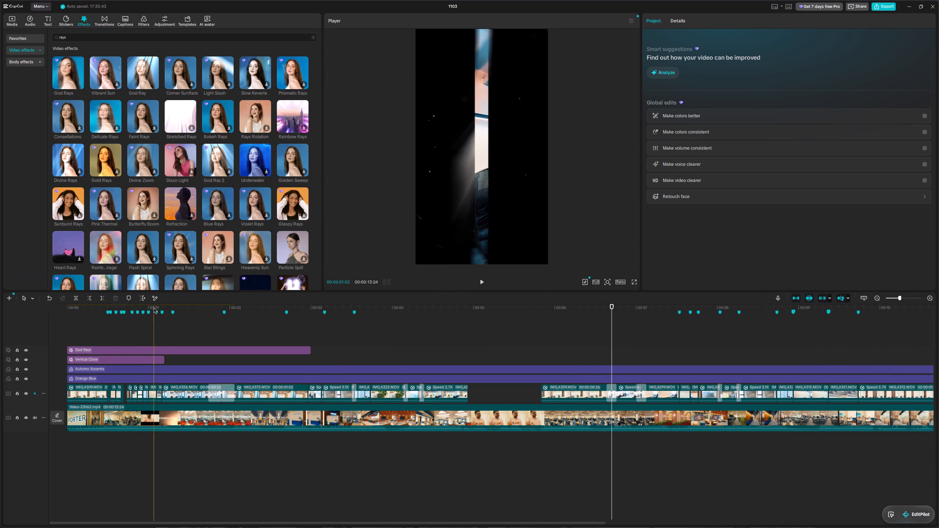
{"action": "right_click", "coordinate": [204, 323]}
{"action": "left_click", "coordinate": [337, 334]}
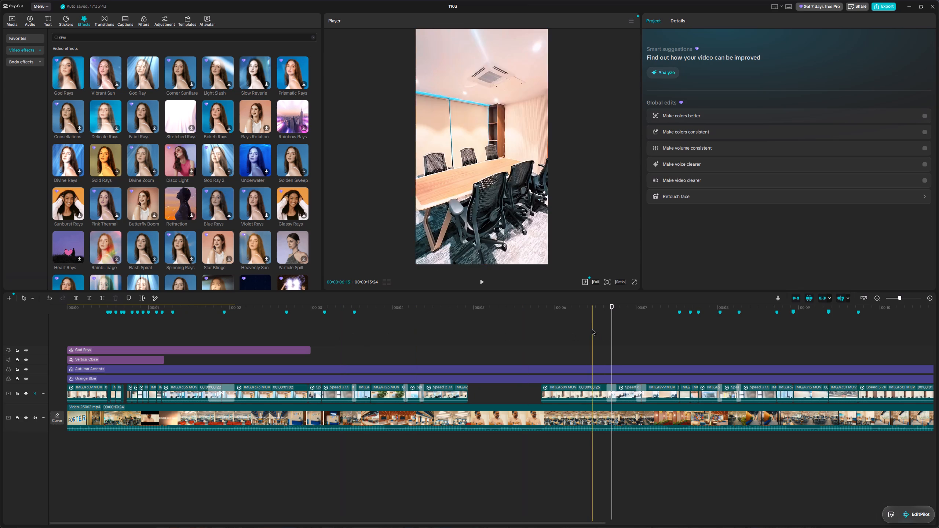
Scrub through the opening two seconds and replay the edit from the timeline's start with God Rays applied.
{"action": "left_click_drag", "start_coordinate": [612, 307], "coordinate": [48, 318]}
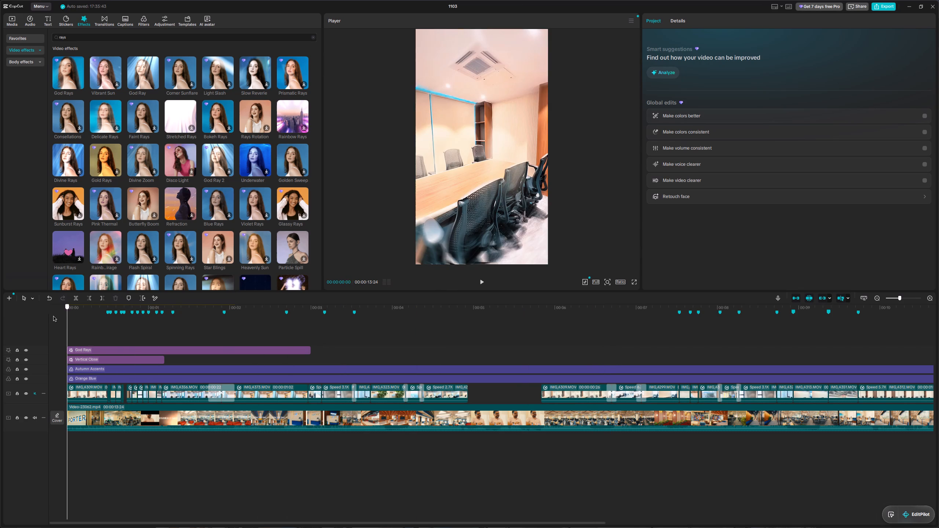
{"action": "left_click", "coordinate": [200, 321]}
{"action": "left_click", "coordinate": [226, 325]}
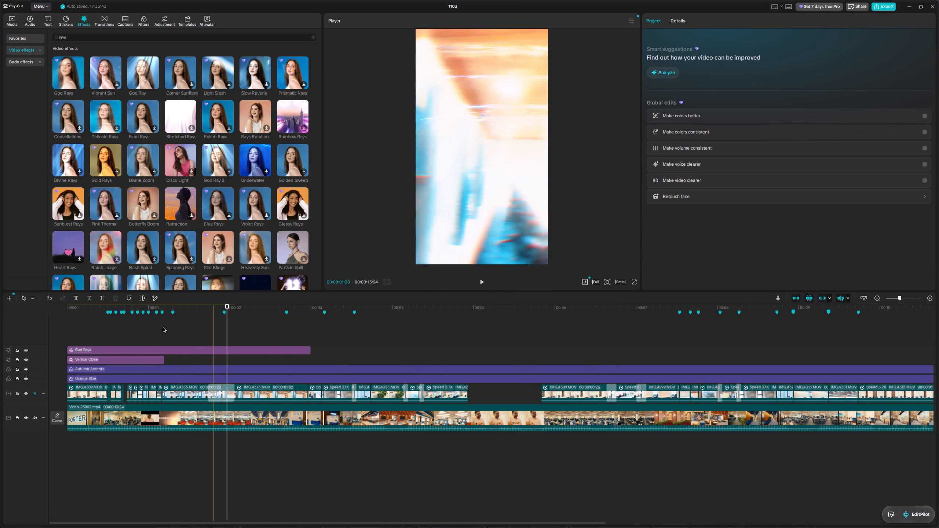
{"action": "left_click", "coordinate": [114, 329]}
{"action": "left_click", "coordinate": [75, 330]}
{"action": "left_click_drag", "start_coordinate": [69, 330], "coordinate": [62, 331]}
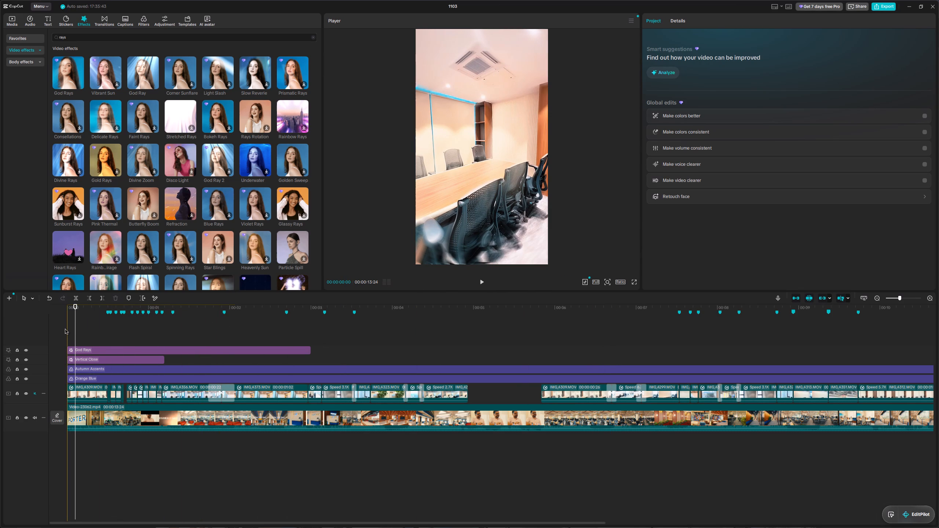
{"action": "left_click", "coordinate": [65, 329]}
{"action": "left_click", "coordinate": [68, 331]}
{"action": "key", "text": "space"}
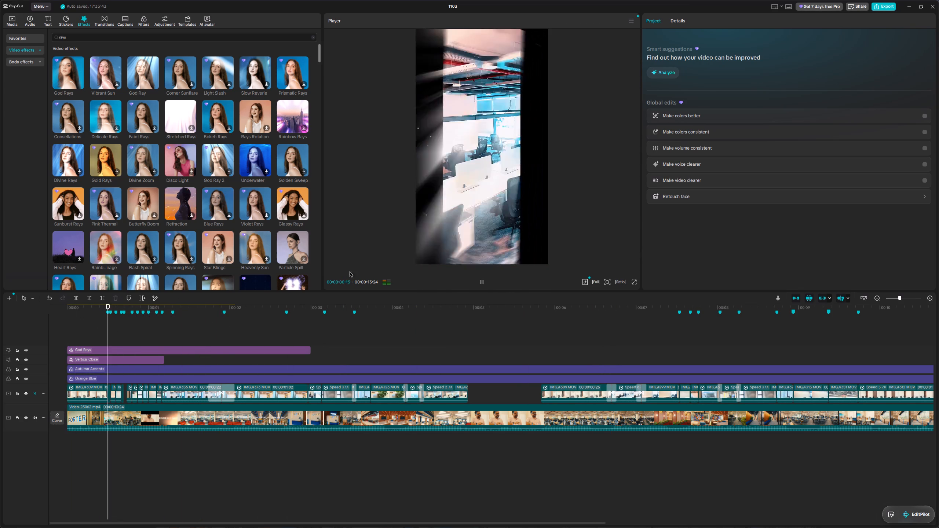
{"action": "key", "text": "space"}
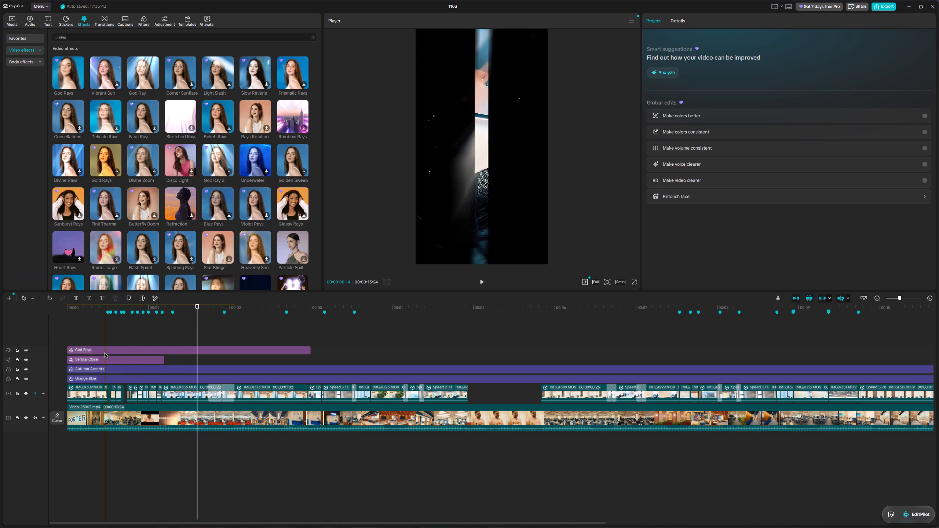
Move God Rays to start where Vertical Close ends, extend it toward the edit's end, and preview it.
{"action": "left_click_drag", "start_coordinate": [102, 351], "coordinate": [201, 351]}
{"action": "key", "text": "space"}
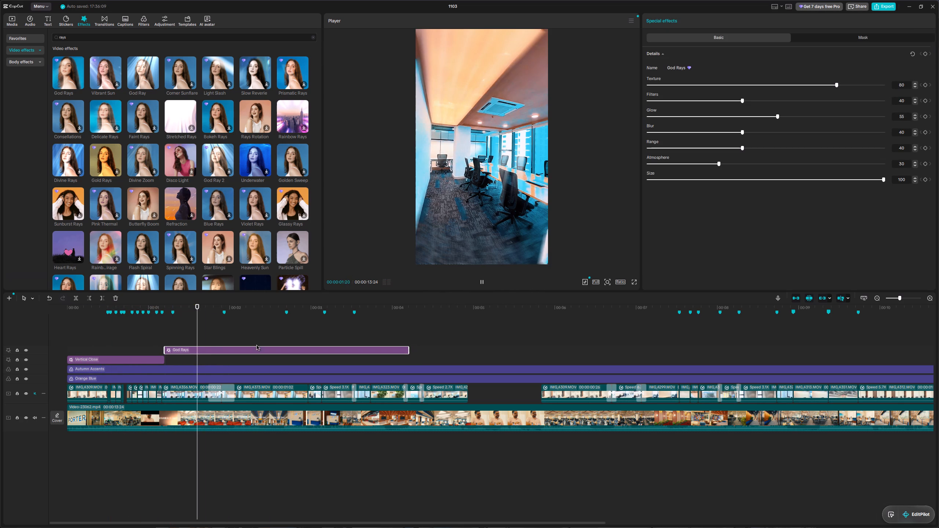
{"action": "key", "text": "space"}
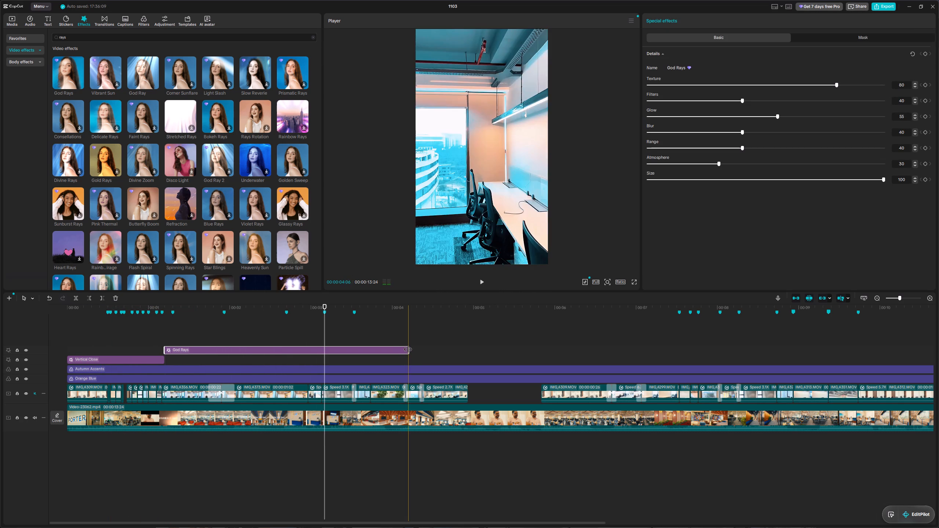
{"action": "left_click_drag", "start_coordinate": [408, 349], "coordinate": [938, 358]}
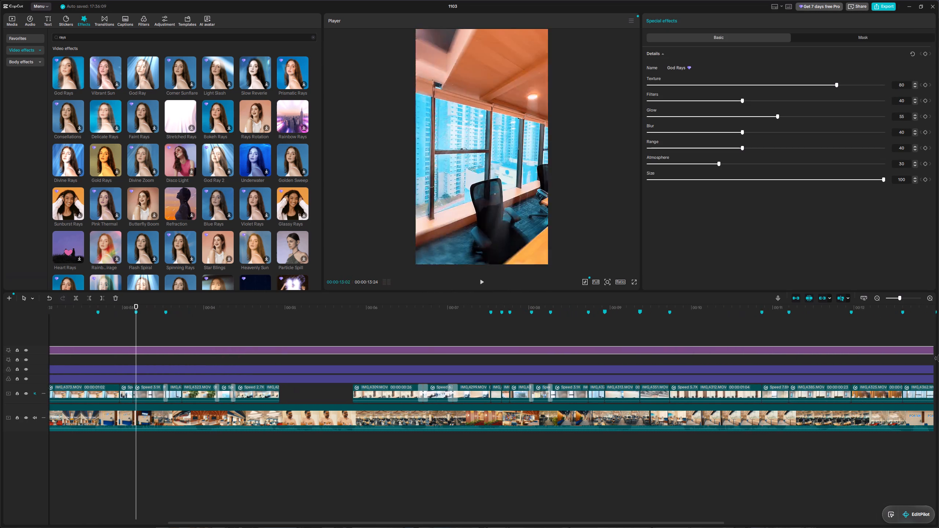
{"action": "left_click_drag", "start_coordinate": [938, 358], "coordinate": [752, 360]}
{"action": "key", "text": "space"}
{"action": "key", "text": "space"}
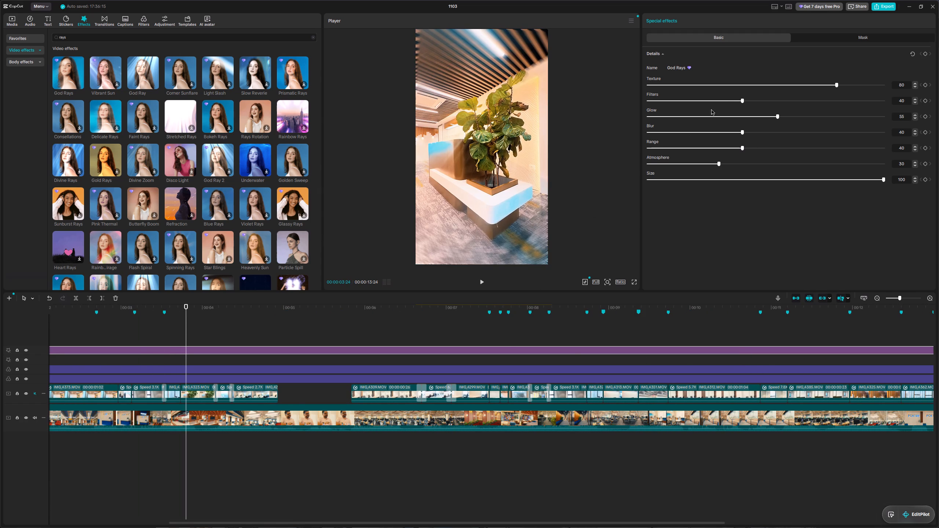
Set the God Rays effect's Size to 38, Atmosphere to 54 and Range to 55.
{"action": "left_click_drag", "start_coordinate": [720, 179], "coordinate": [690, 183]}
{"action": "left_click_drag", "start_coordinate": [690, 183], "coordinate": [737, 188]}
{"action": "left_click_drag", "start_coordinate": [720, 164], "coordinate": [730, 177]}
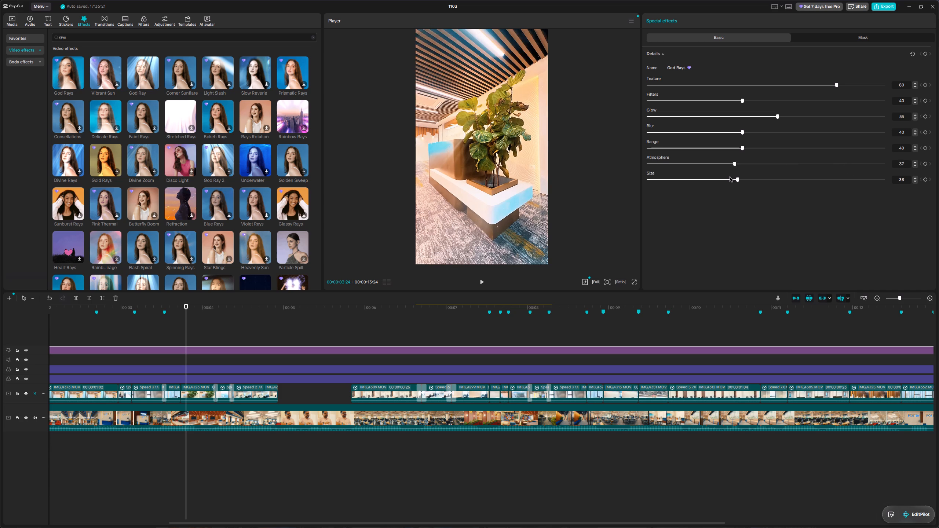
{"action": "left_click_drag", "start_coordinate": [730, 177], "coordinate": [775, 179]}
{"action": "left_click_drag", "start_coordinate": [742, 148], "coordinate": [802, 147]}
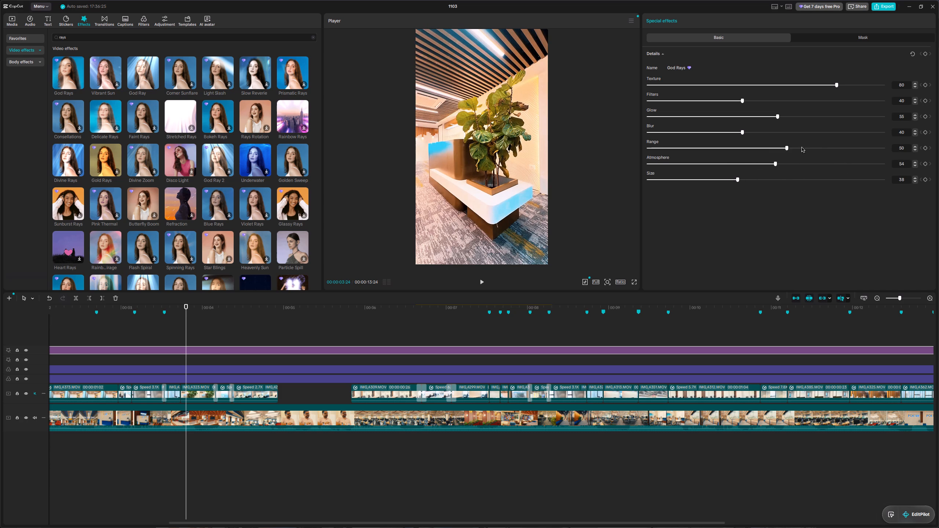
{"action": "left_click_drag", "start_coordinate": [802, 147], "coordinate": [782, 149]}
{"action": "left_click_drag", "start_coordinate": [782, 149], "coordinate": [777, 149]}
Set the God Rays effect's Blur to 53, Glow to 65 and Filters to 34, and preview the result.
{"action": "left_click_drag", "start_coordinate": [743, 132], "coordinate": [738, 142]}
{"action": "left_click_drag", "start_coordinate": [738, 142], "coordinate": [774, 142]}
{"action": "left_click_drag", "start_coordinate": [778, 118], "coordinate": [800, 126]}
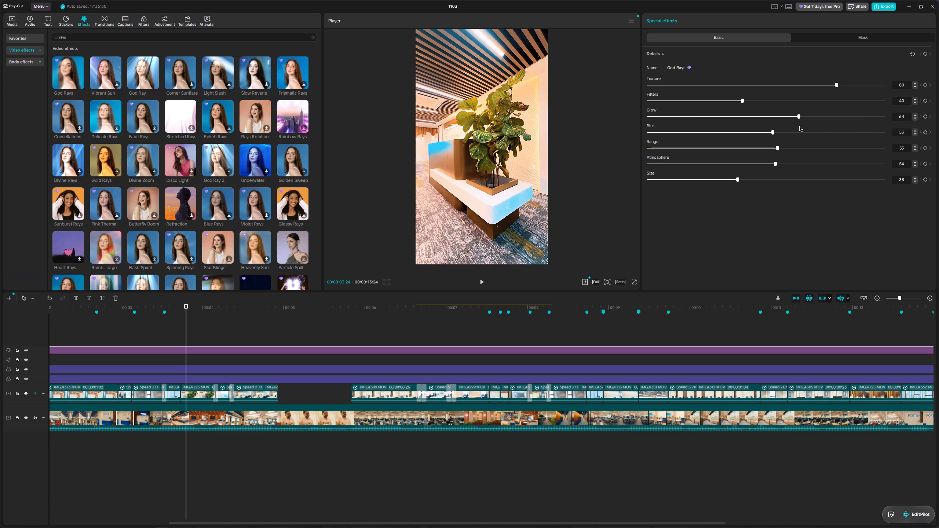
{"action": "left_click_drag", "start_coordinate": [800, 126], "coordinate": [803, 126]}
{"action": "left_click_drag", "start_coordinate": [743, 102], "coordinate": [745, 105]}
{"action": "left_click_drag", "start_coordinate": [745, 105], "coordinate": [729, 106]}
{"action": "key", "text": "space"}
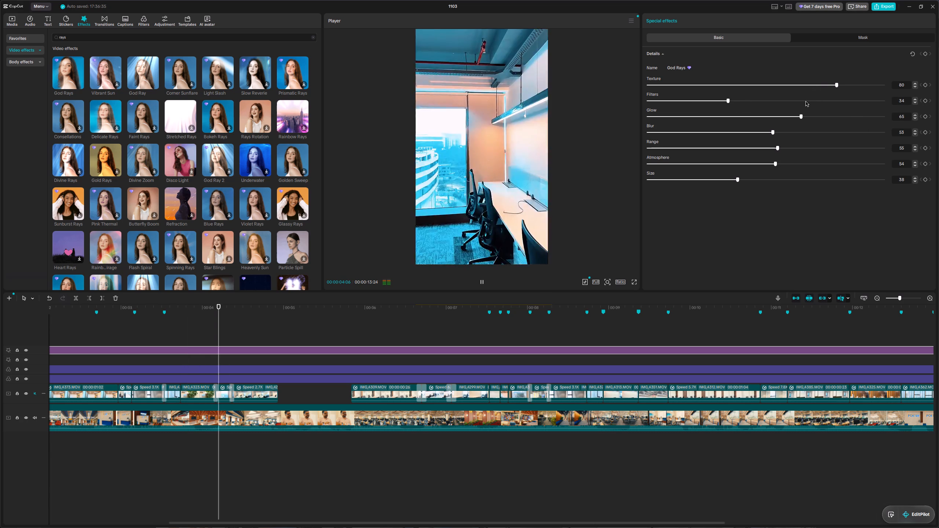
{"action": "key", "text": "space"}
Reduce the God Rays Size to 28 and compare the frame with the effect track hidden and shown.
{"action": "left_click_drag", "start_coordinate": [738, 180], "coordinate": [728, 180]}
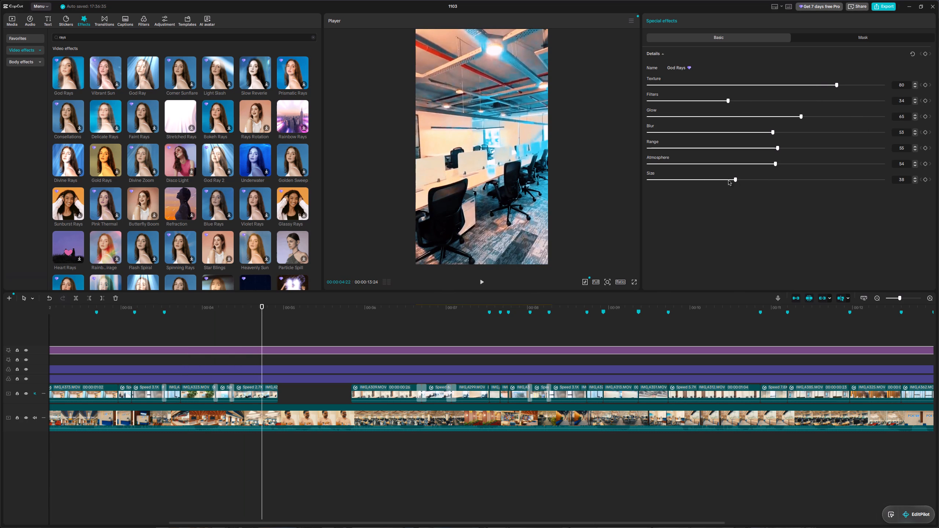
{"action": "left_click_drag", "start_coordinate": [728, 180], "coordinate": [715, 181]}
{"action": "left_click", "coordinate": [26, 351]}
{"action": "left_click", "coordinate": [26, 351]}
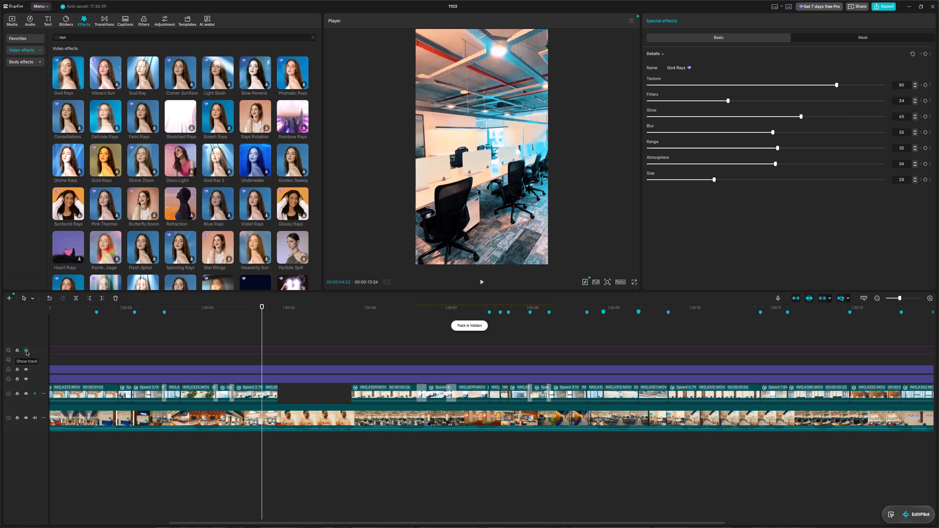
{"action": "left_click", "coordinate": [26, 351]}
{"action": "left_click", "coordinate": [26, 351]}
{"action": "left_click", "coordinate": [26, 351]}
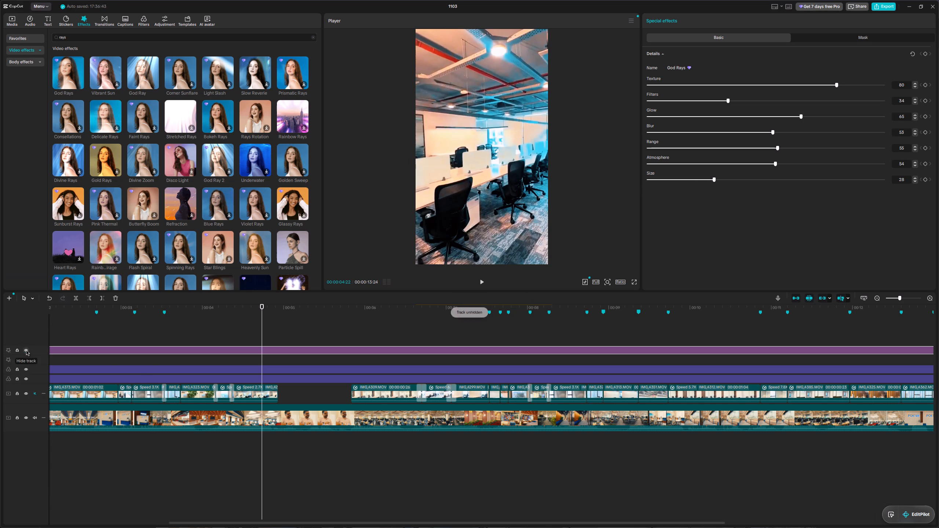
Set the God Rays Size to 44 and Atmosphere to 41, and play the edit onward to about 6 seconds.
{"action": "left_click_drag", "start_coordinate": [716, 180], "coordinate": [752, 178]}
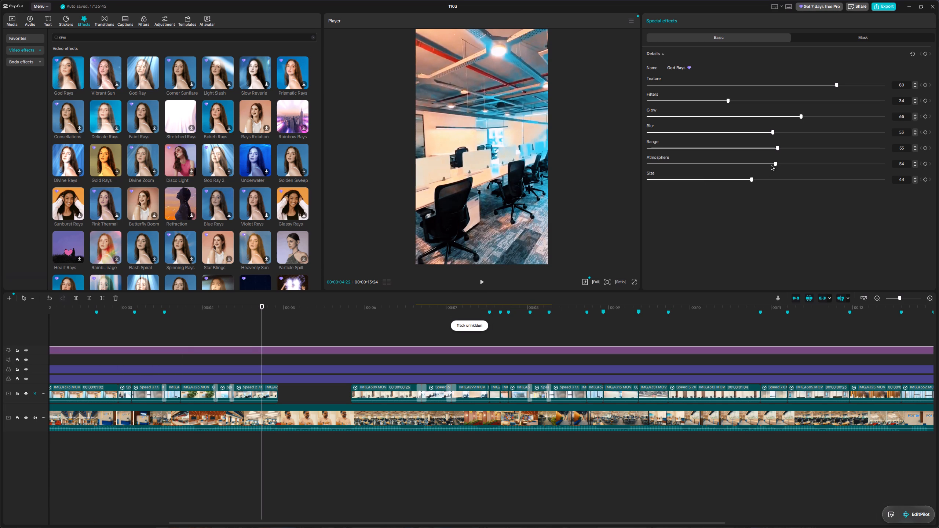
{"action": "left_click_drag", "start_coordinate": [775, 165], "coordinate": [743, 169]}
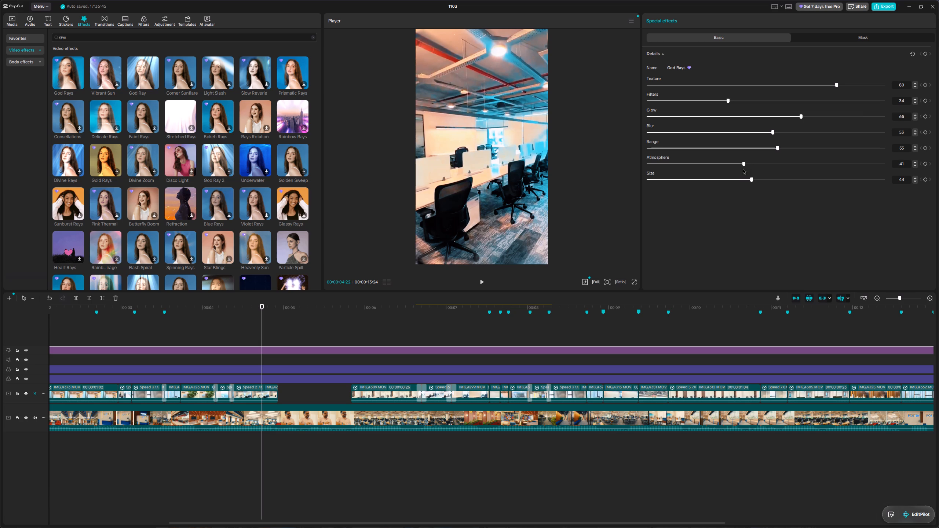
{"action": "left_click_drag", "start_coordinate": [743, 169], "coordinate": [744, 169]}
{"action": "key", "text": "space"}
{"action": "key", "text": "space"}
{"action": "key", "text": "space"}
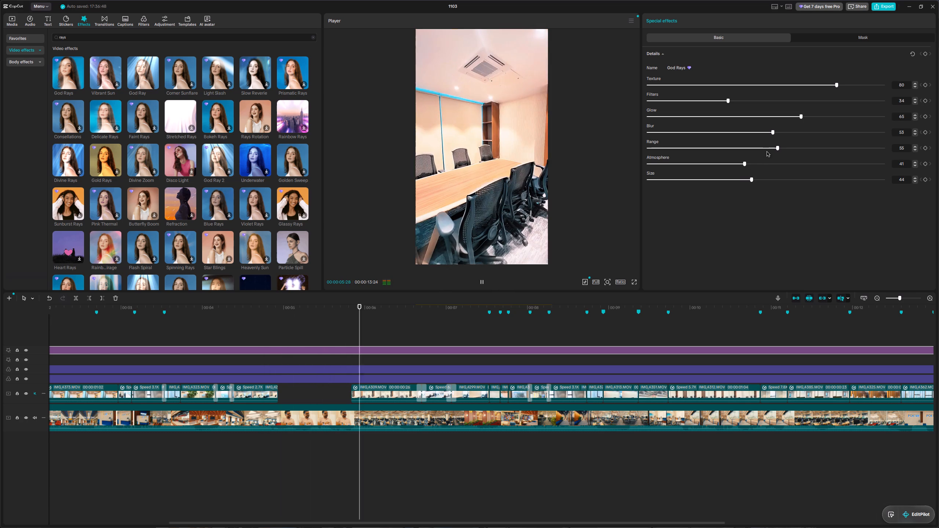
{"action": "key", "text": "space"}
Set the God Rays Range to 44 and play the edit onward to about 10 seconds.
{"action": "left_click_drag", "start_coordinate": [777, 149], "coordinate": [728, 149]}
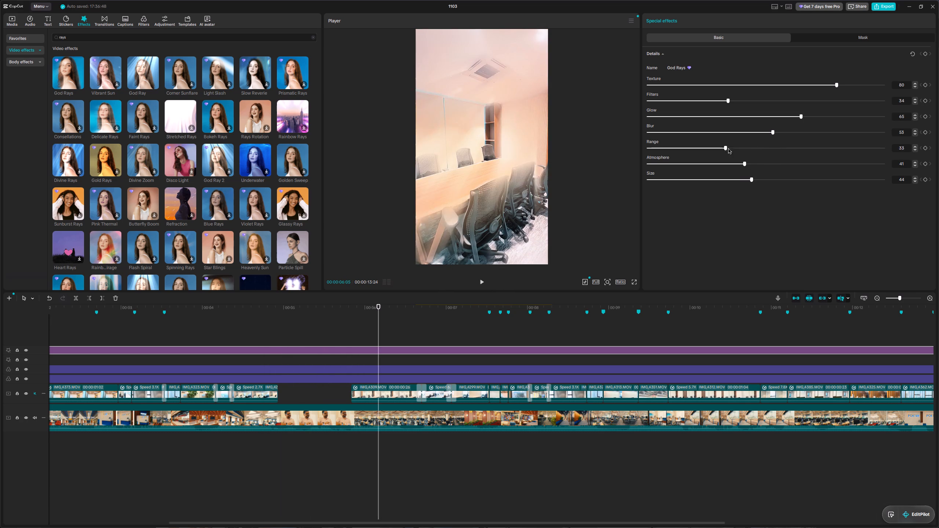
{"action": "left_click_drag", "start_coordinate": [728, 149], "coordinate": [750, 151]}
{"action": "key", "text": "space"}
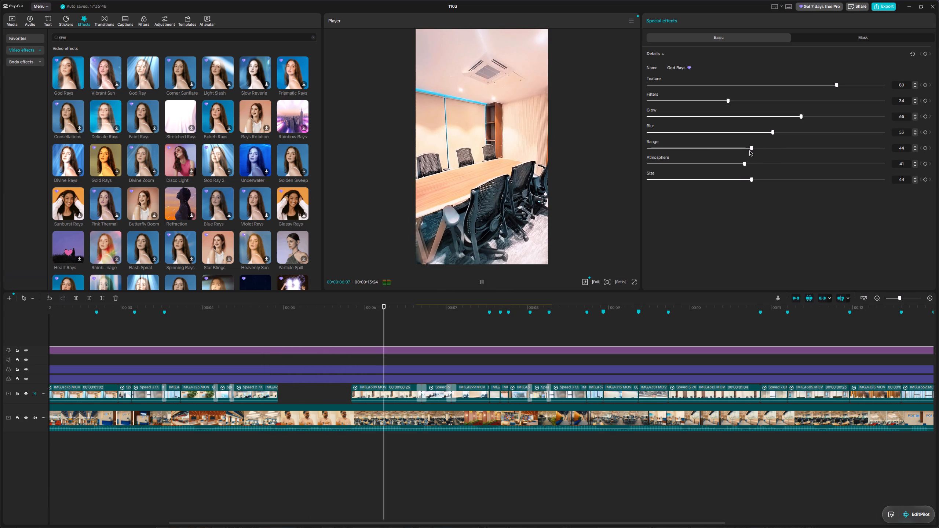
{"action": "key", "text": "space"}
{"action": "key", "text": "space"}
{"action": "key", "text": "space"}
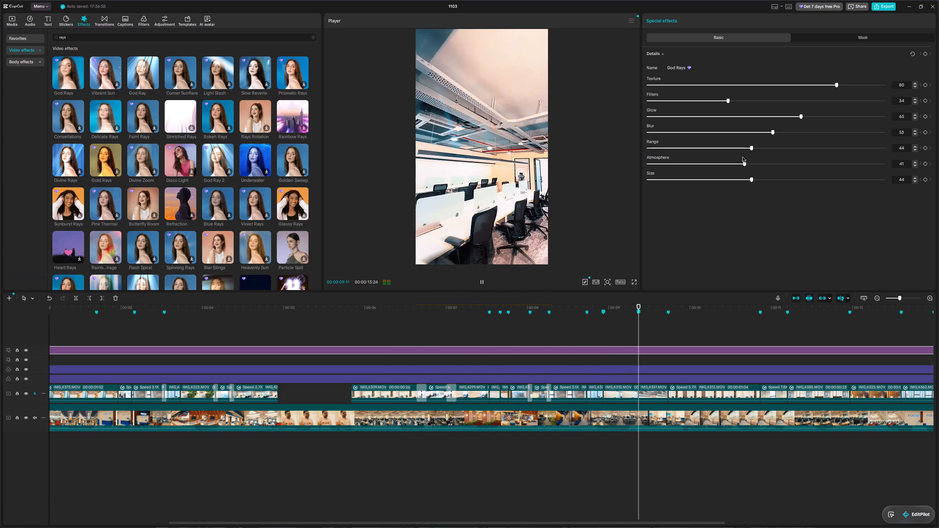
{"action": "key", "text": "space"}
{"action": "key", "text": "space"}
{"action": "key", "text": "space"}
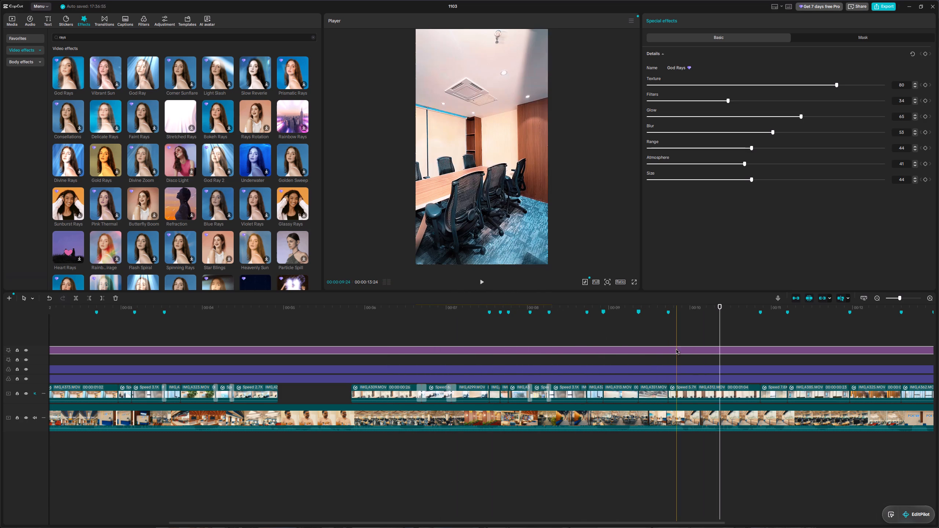
Delete the God Rays effect from the timeline and replay the opening from the start.
{"action": "left_click", "coordinate": [677, 350]}
{"action": "key", "text": "Delete"}
{"action": "left_click_drag", "start_coordinate": [721, 311], "coordinate": [0, 321]}
{"action": "key", "text": "space"}
{"action": "key", "text": "space"}
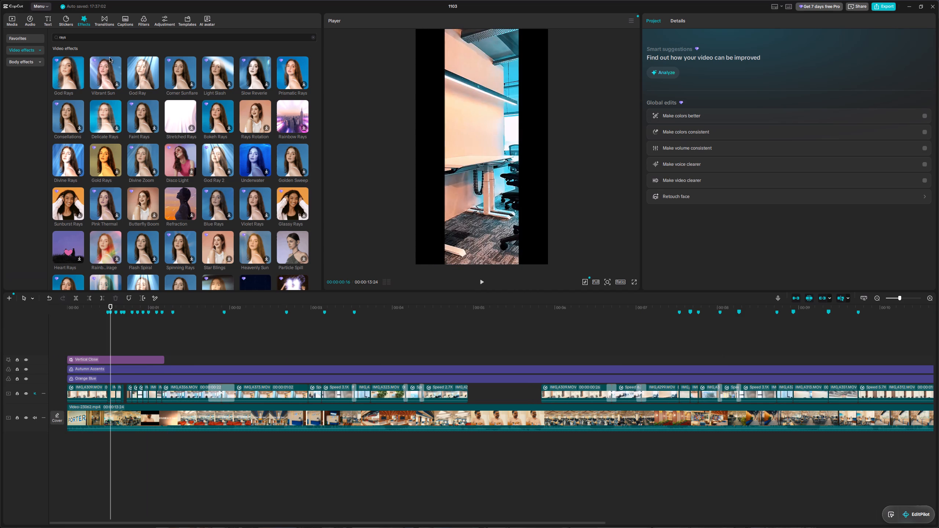
Search the video effects for "close" and add Horizontal Close at the timeline's start, on a new track above Vertical Close.
{"action": "left_click_drag", "start_coordinate": [85, 36], "coordinate": [48, 36]}
{"action": "type", "text": "clode"}
{"action": "key", "text": "BackSpace"}
{"action": "key", "text": "BackSpace"}
{"action": "type", "text": "de"}
{"action": "key", "text": "Return"}
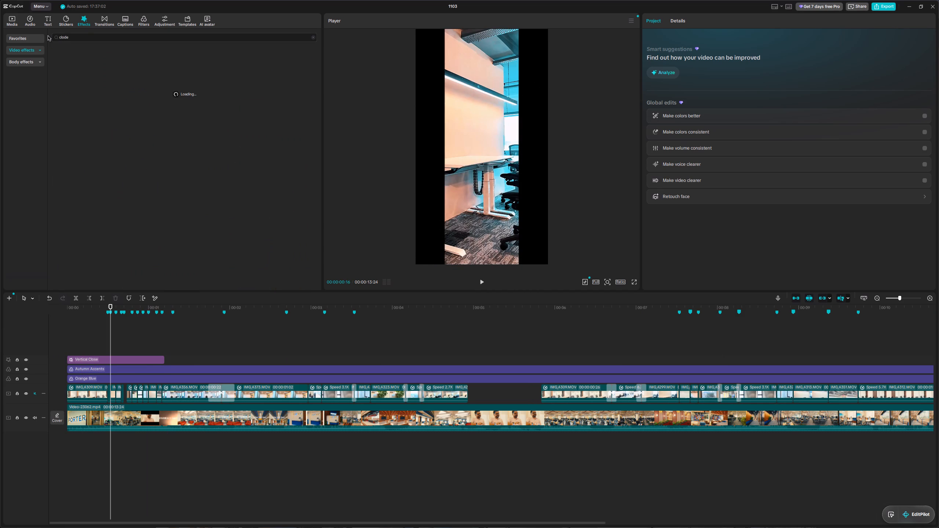
{"action": "left_click", "coordinate": [74, 36]}
{"action": "key", "text": "BackSpace"}
{"action": "key", "text": "BackSpace"}
{"action": "type", "text": "se"}
{"action": "key", "text": "Return"}
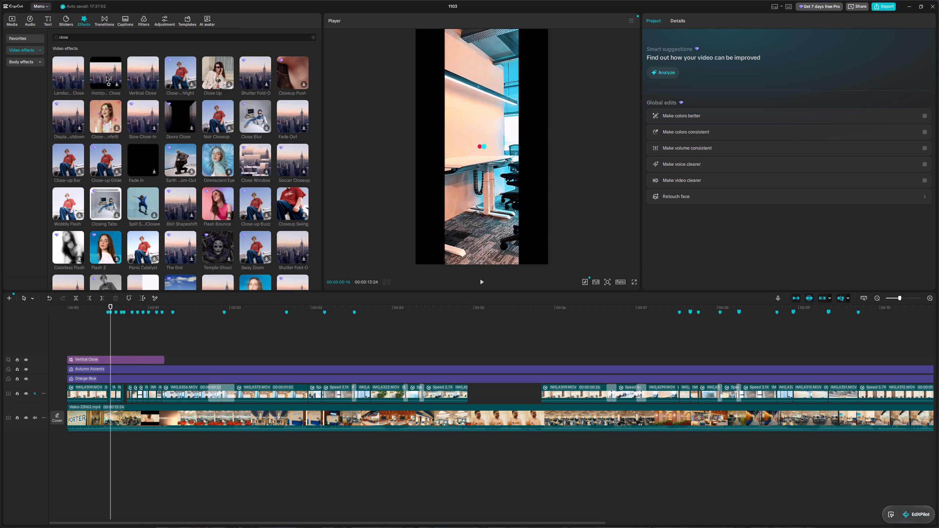
{"action": "left_click_drag", "start_coordinate": [107, 74], "coordinate": [64, 353]}
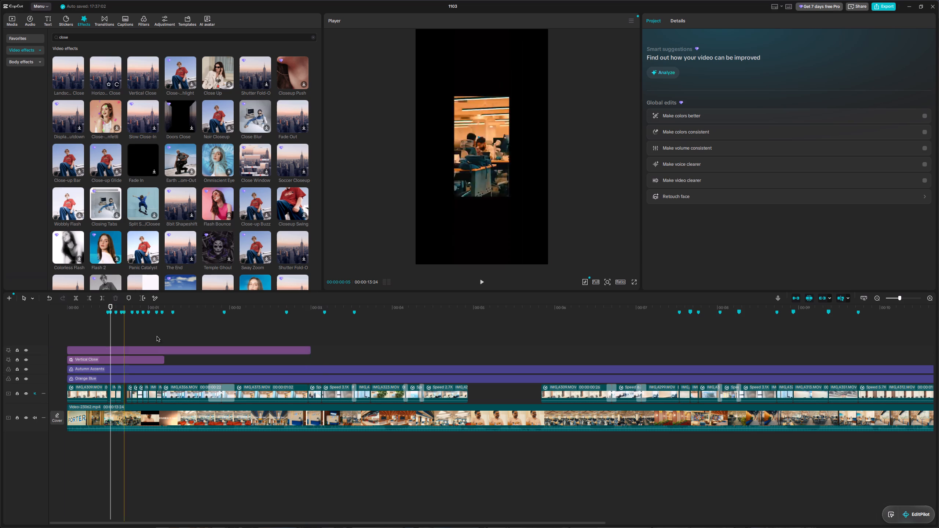
Shorten the Horizontal Close effect so it ends together with Vertical Close.
{"action": "left_click_drag", "start_coordinate": [311, 352], "coordinate": [164, 352]}
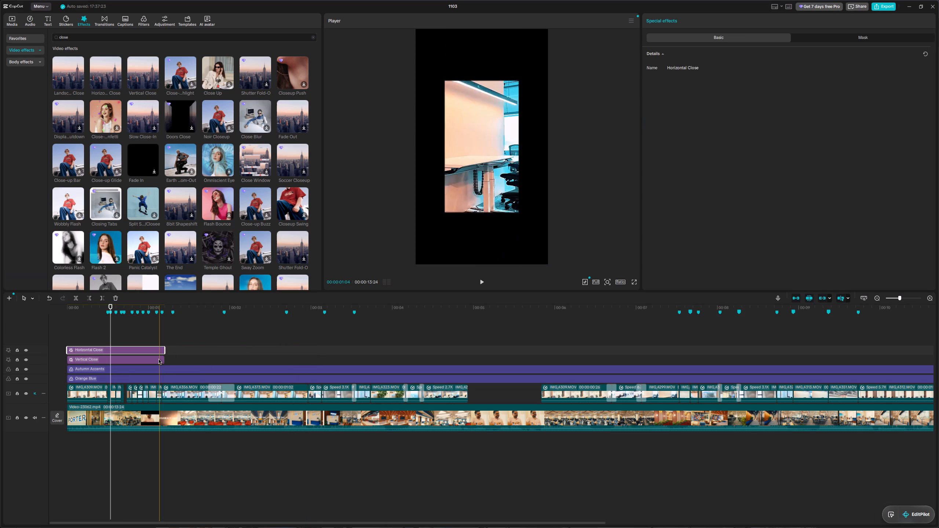
Delete the Vertical Close effect and play the edit from the start to nearly 5 seconds.
{"action": "left_click", "coordinate": [159, 360]}
{"action": "key", "text": "Delete"}
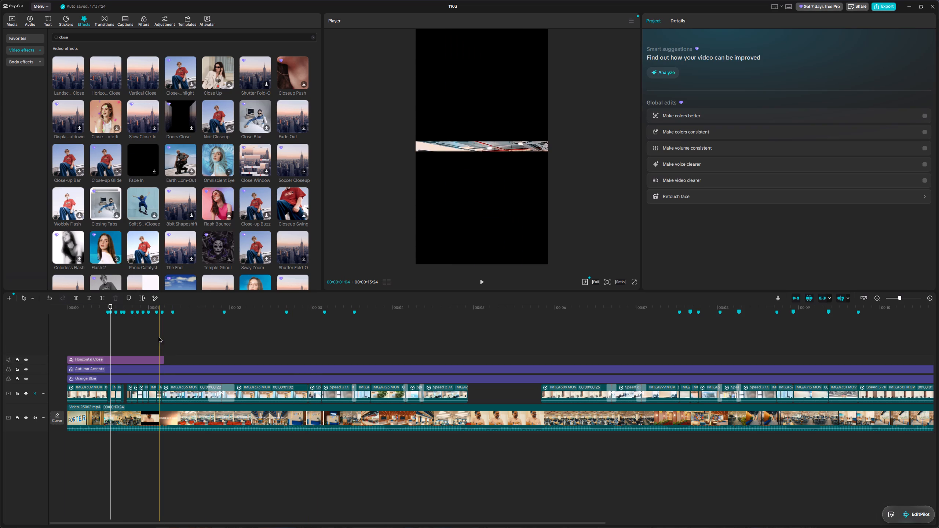
{"action": "left_click", "coordinate": [112, 304]}
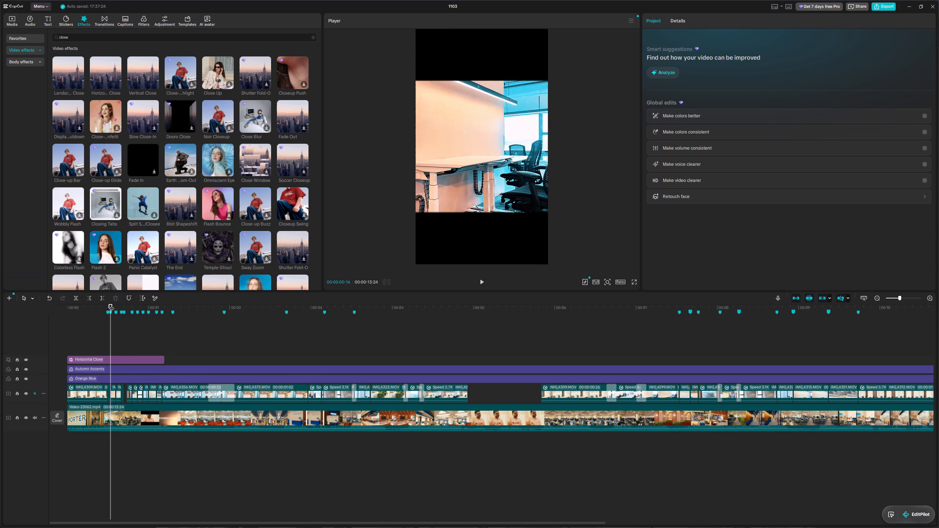
{"action": "left_click_drag", "start_coordinate": [112, 306], "coordinate": [56, 320]}
{"action": "key", "text": "space"}
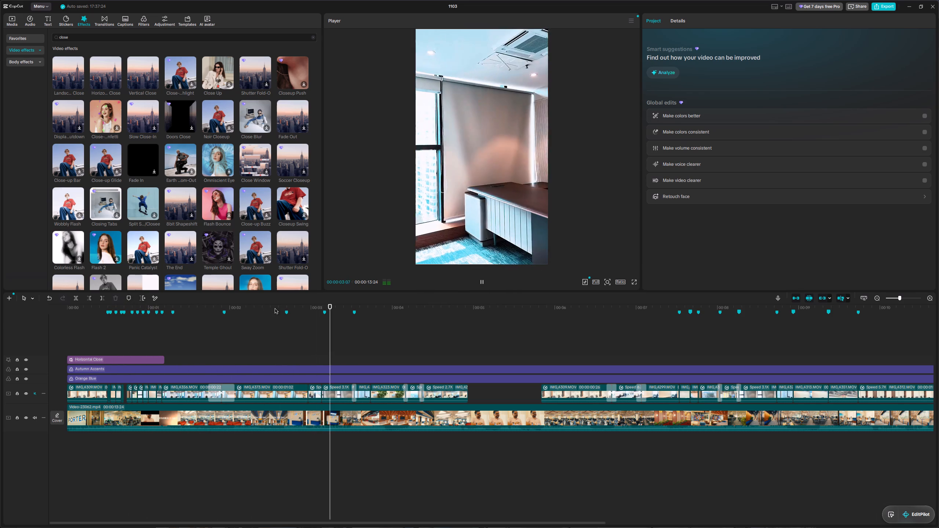
{"action": "key", "text": "space"}
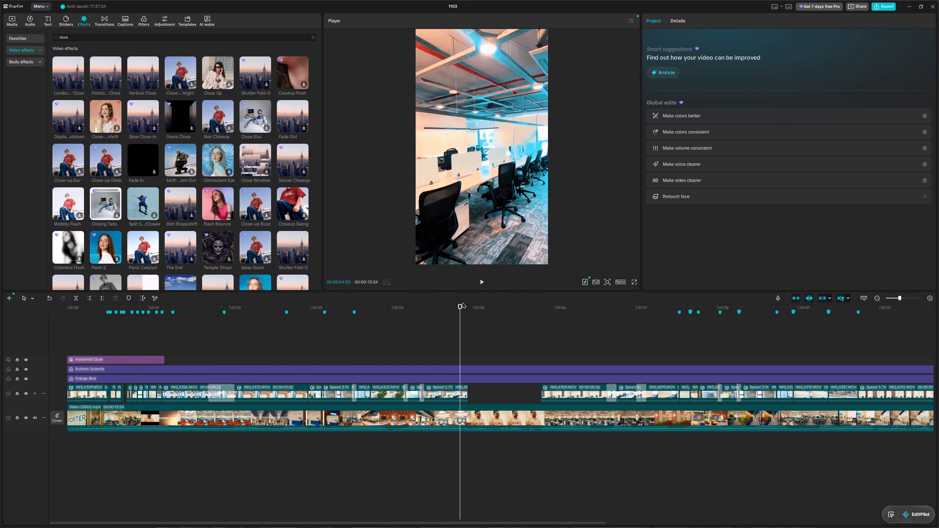
Trim the end of the blinds-and-cabinet clip in the main track back to about 3 seconds 7 frames and play that section.
{"action": "left_click_drag", "start_coordinate": [459, 307], "coordinate": [286, 325]}
{"action": "key", "text": "space"}
{"action": "key", "text": "space"}
{"action": "key", "text": "space"}
{"action": "key", "text": "space"}
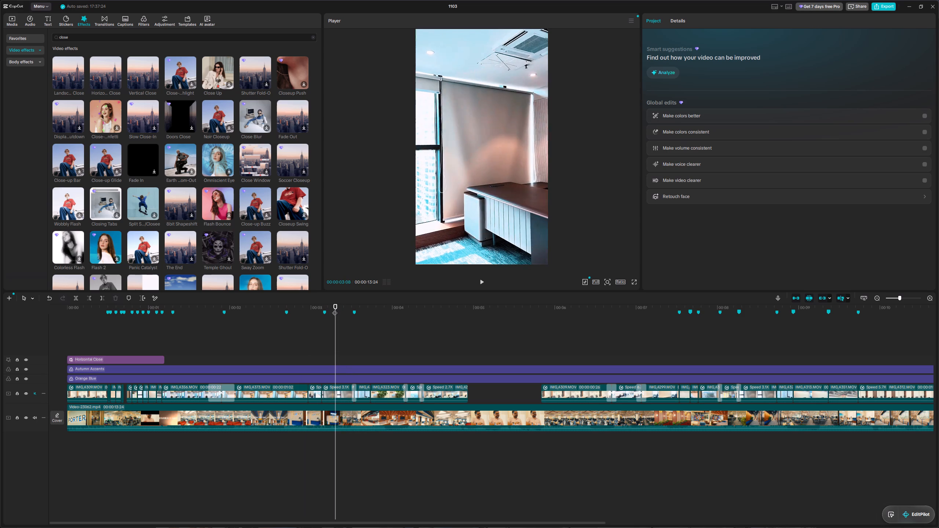
{"action": "left_click_drag", "start_coordinate": [333, 305], "coordinate": [329, 305]}
{"action": "left_click", "coordinate": [337, 389]}
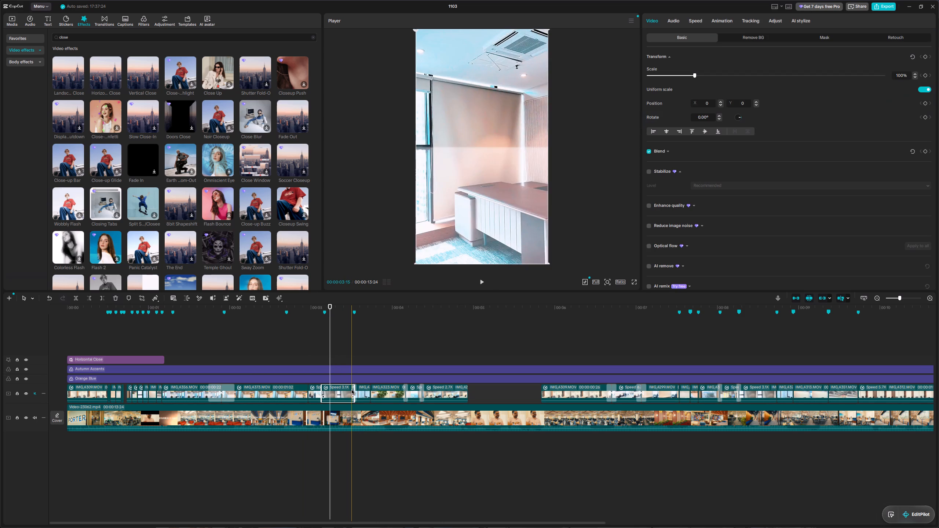
{"action": "left_click_drag", "start_coordinate": [354, 391], "coordinate": [329, 392]}
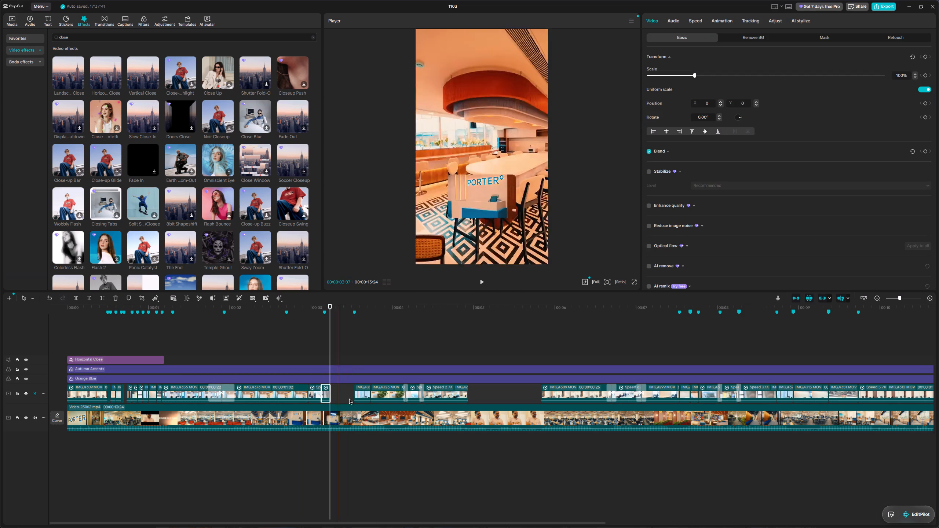
{"action": "key", "text": "space"}
{"action": "key", "text": "space"}
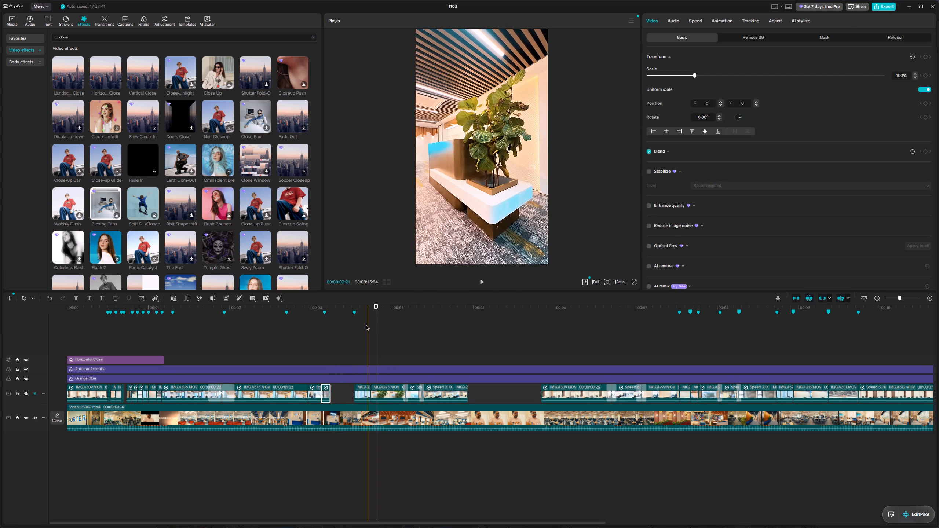
Copy the standing-desk clip from about 7 seconds to about 3 seconds 9 frames, shortened to about 3 frames on a new track.
{"action": "left_click_drag", "start_coordinate": [377, 311], "coordinate": [329, 317]}
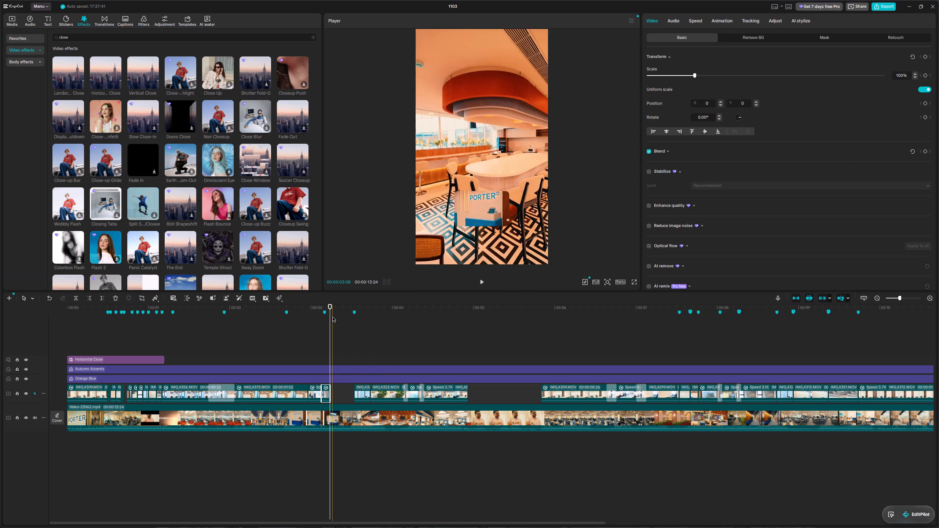
{"action": "left_click_drag", "start_coordinate": [329, 311], "coordinate": [335, 312]}
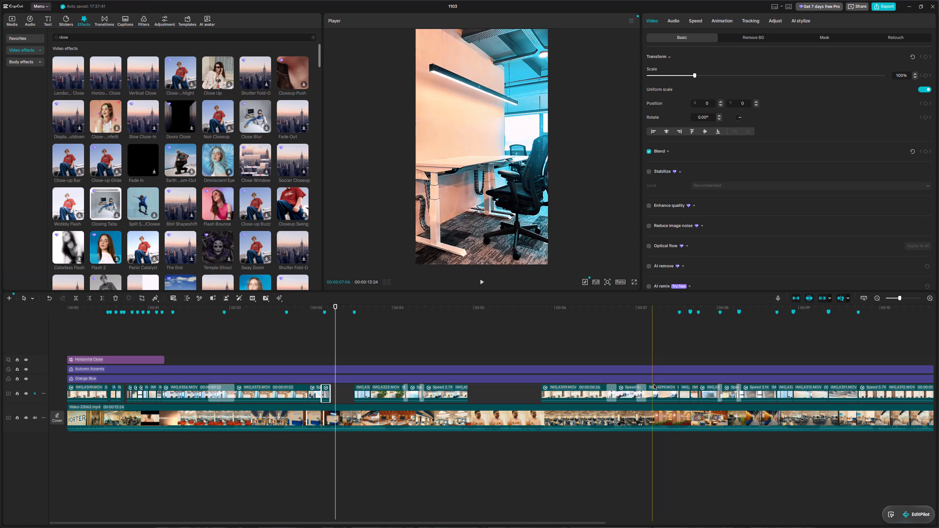
{"action": "left_click", "coordinate": [660, 389]}
{"action": "key", "text": "ctrl+c"}
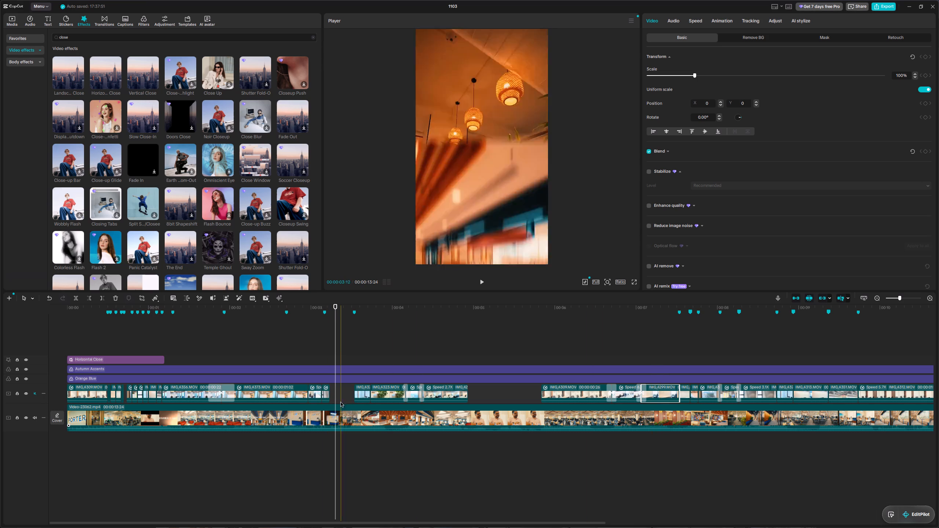
{"action": "key", "text": "ctrl+v"}
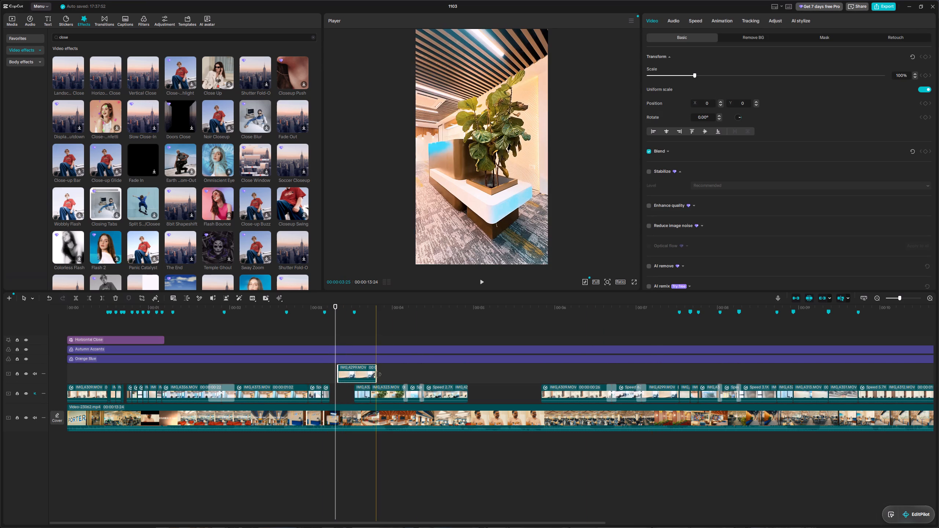
{"action": "left_click_drag", "start_coordinate": [376, 374], "coordinate": [344, 374]}
{"action": "left_click_drag", "start_coordinate": [342, 373], "coordinate": [338, 372]}
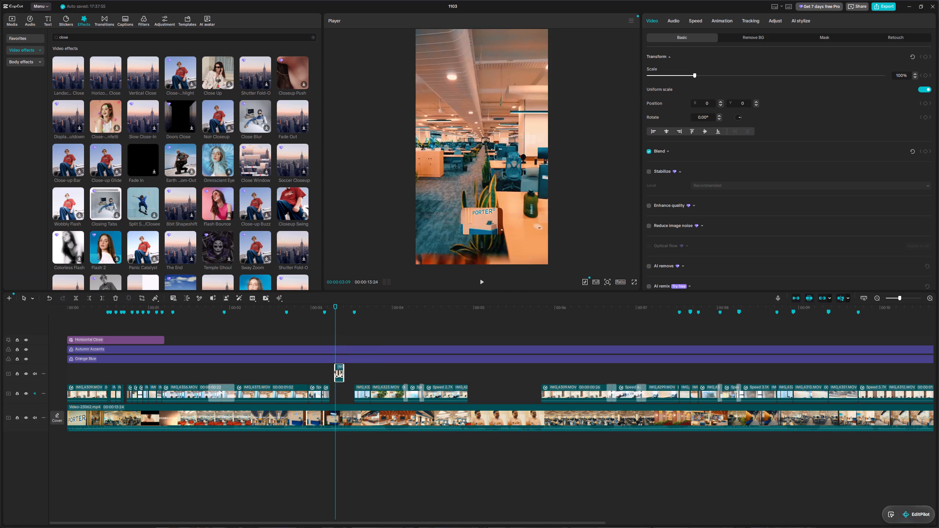
{"action": "left_click_drag", "start_coordinate": [338, 372], "coordinate": [339, 372]}
{"action": "left_click", "coordinate": [343, 372]}
Copy the window-side desks clip from just before 9 seconds into the main-track gap at about 3 seconds 12 frames, trimmed to a few frames.
{"action": "left_click_drag", "start_coordinate": [335, 309], "coordinate": [335, 309]}
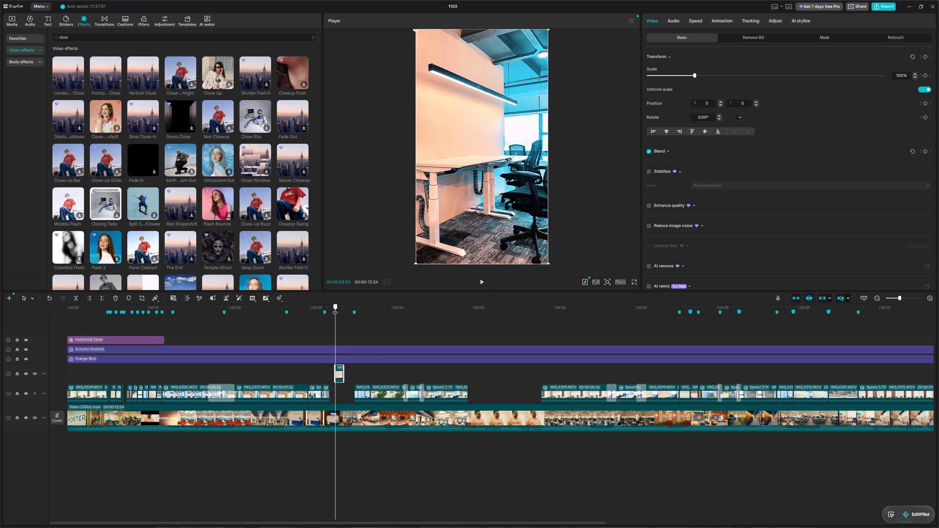
{"action": "left_click_drag", "start_coordinate": [335, 309], "coordinate": [343, 309]}
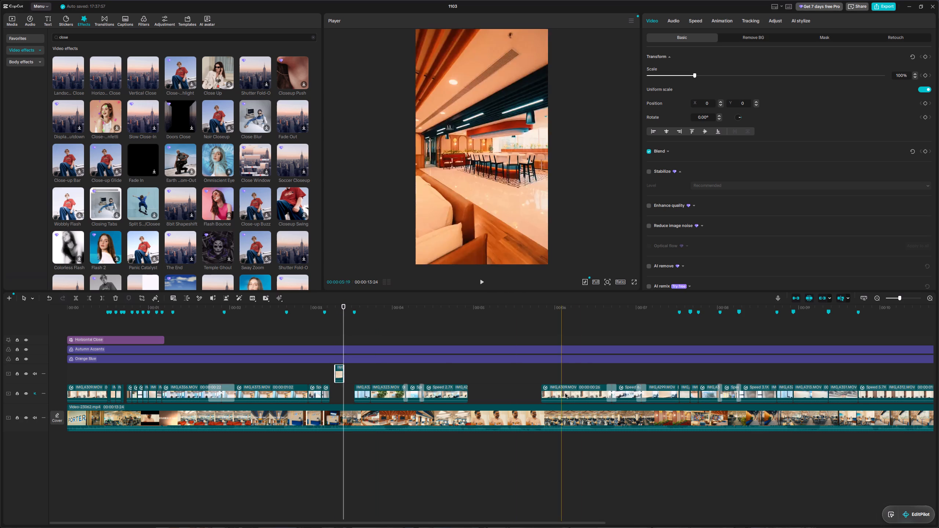
{"action": "left_click", "coordinate": [787, 391]}
{"action": "key", "text": "ctrl+c"}
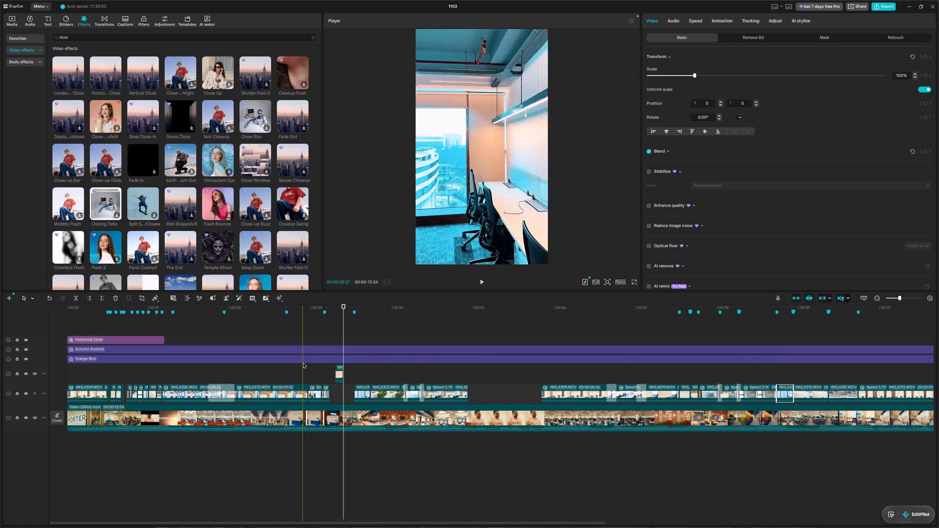
{"action": "key", "text": "ctrl+v"}
{"action": "left_click_drag", "start_coordinate": [321, 371], "coordinate": [355, 373]}
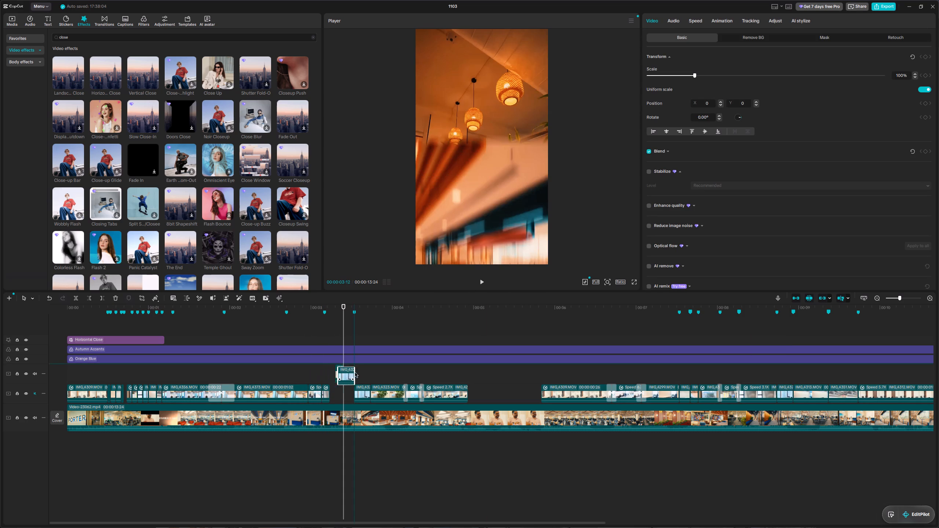
{"action": "left_click_drag", "start_coordinate": [355, 373], "coordinate": [358, 372]}
{"action": "left_click_drag", "start_coordinate": [359, 374], "coordinate": [349, 374]}
{"action": "left_click_drag", "start_coordinate": [347, 373], "coordinate": [347, 392]}
Move the short standing-desk clip into the main-track gap after the cabinet clip, extend it to the window-side desks clip, and replay.
{"action": "left_click_drag", "start_coordinate": [340, 373], "coordinate": [337, 389]}
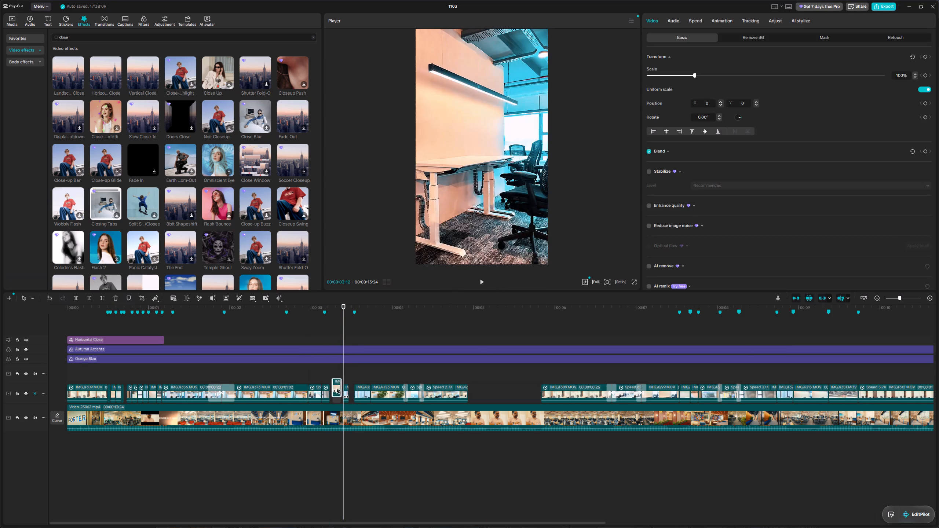
{"action": "left_click_drag", "start_coordinate": [337, 389], "coordinate": [333, 392]}
{"action": "left_click_drag", "start_coordinate": [337, 392], "coordinate": [343, 394]}
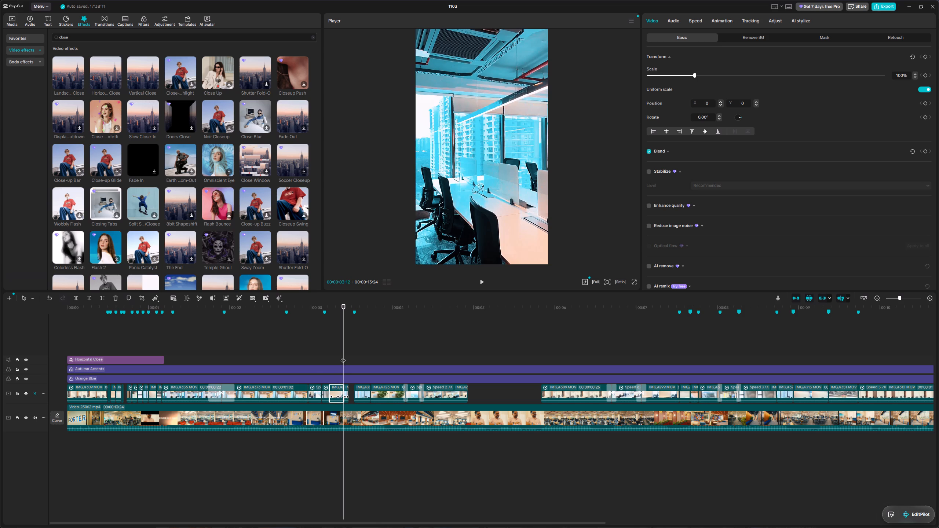
{"action": "left_click_drag", "start_coordinate": [342, 356], "coordinate": [313, 356]}
{"action": "key", "text": "space"}
{"action": "key", "text": "space"}
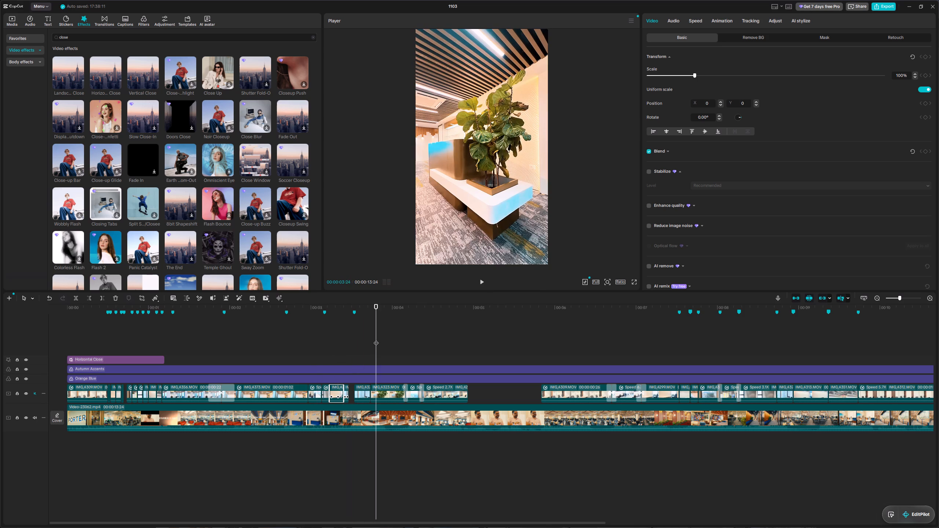
Copy the conference-table clip from about 7.7 seconds into the remaining main-track gap at about 3 seconds 14 frames, trimmed to fit.
{"action": "left_click_drag", "start_coordinate": [376, 339], "coordinate": [348, 342]}
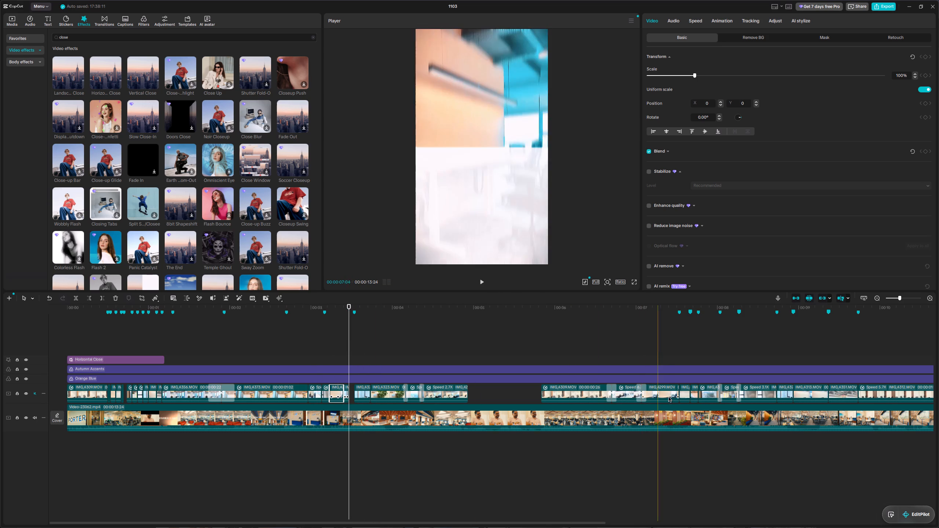
{"action": "left_click", "coordinate": [694, 395]}
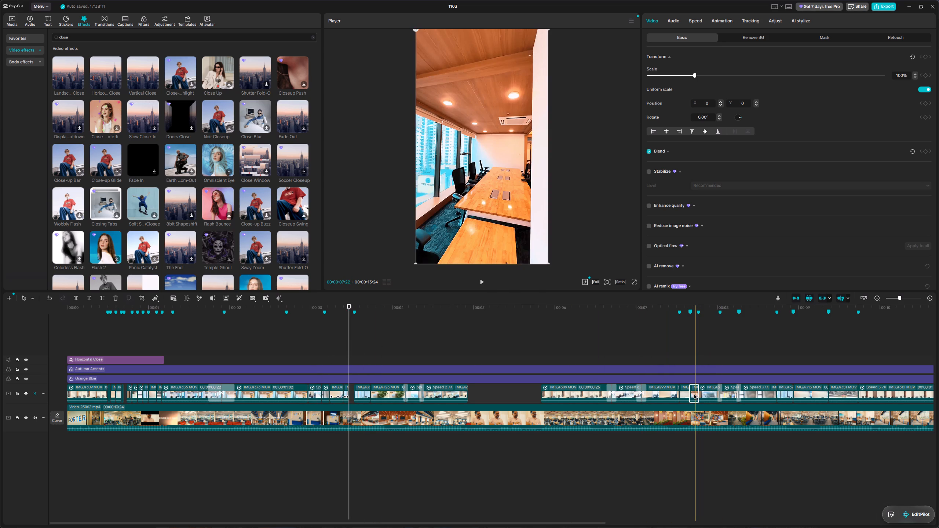
{"action": "key", "text": "ctrl+c"}
{"action": "key", "text": "ctrl+v"}
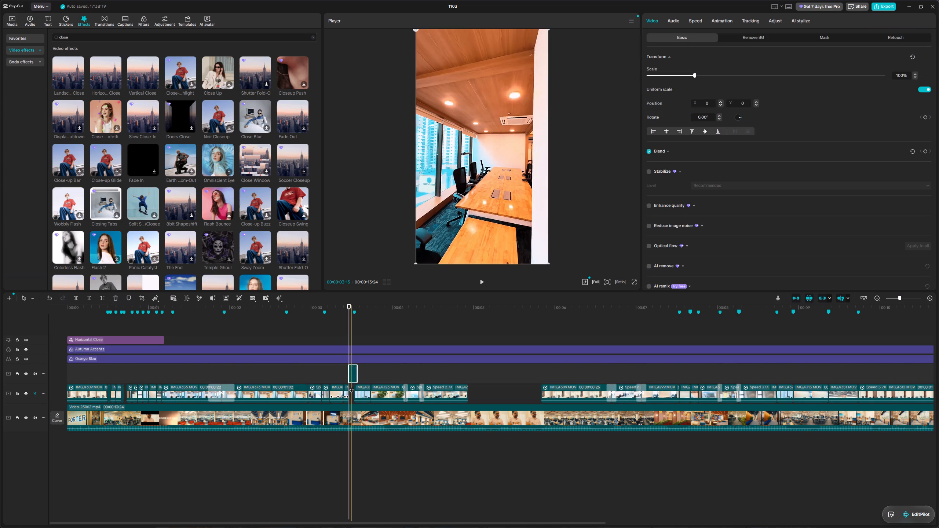
{"action": "left_click_drag", "start_coordinate": [356, 376], "coordinate": [352, 376]}
{"action": "left_click_drag", "start_coordinate": [357, 373], "coordinate": [352, 373]}
{"action": "left_click_drag", "start_coordinate": [352, 372], "coordinate": [352, 396]}
{"action": "left_click_drag", "start_coordinate": [351, 374], "coordinate": [353, 390]}
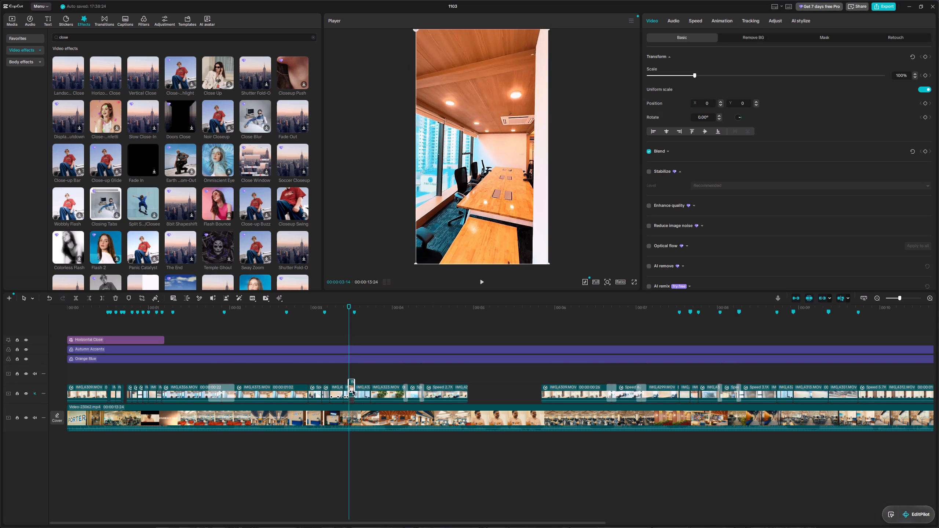
{"action": "left_click_drag", "start_coordinate": [353, 390], "coordinate": [353, 393]}
Search the video effects for "blur" and add Radial Blur 2 at about 3 seconds on the Horizontal Close track.
{"action": "left_click_drag", "start_coordinate": [350, 340], "coordinate": [310, 340]}
{"action": "left_click_drag", "start_coordinate": [98, 37], "coordinate": [49, 31]}
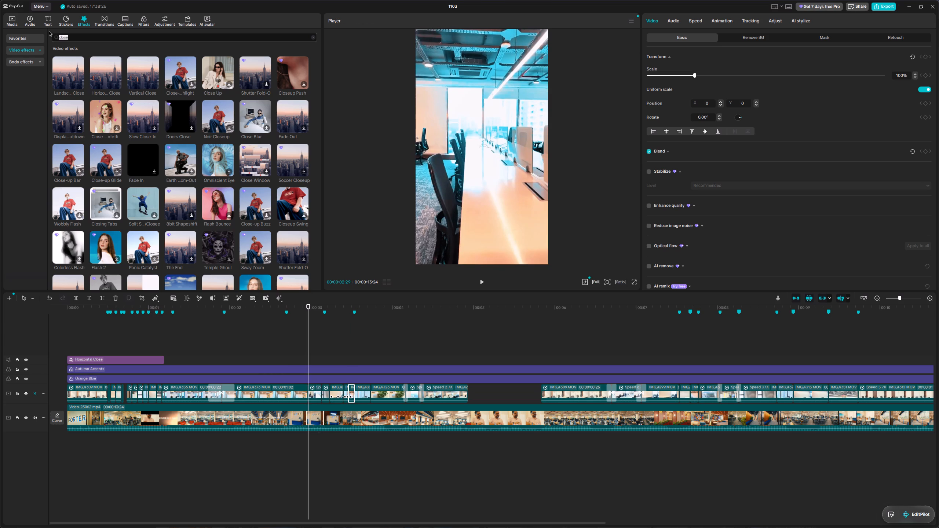
{"action": "type", "text": "effects blur"}
{"action": "key", "text": "Return"}
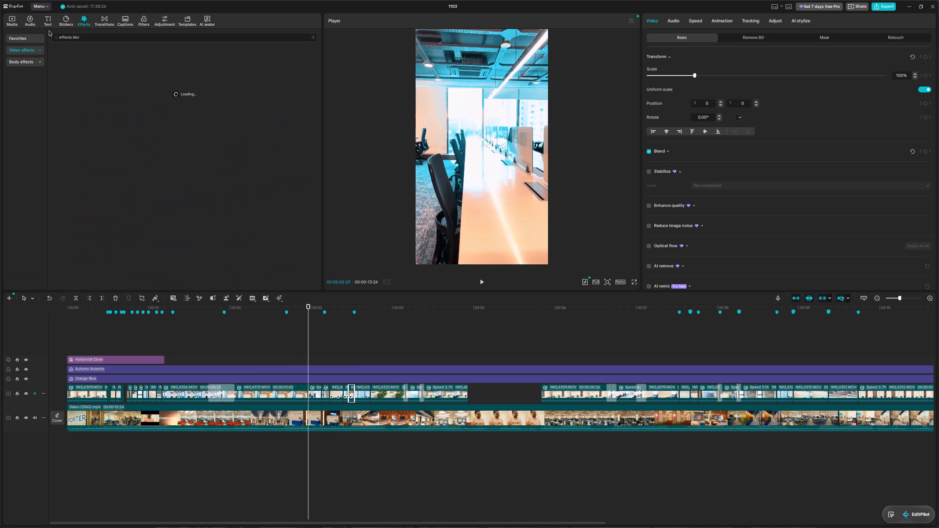
{"action": "left_click_drag", "start_coordinate": [72, 38], "coordinate": [61, 38]}
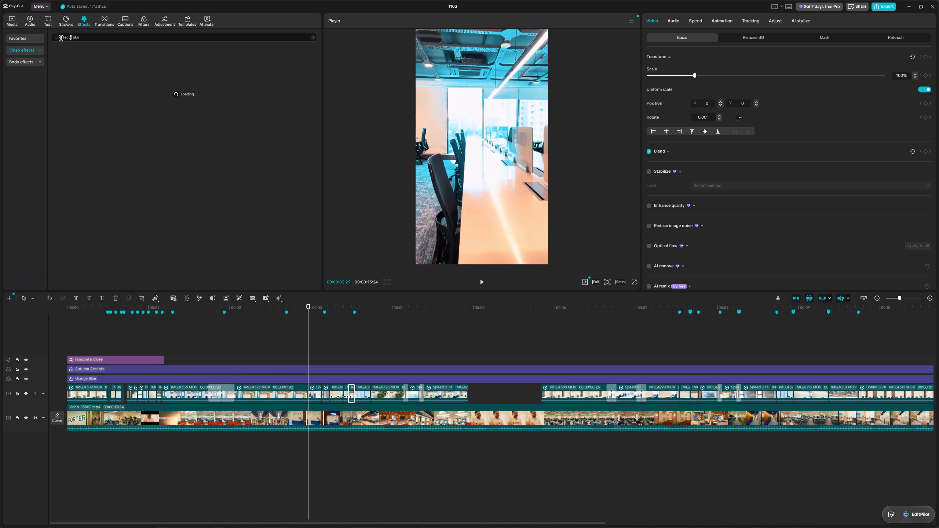
{"action": "left_click_drag", "start_coordinate": [61, 38], "coordinate": [35, 38]}
{"action": "key", "text": "BackSpace"}
{"action": "key", "text": "Return"}
{"action": "left_click", "coordinate": [61, 40]}
{"action": "key", "text": "BackSpace"}
{"action": "key", "text": "Return"}
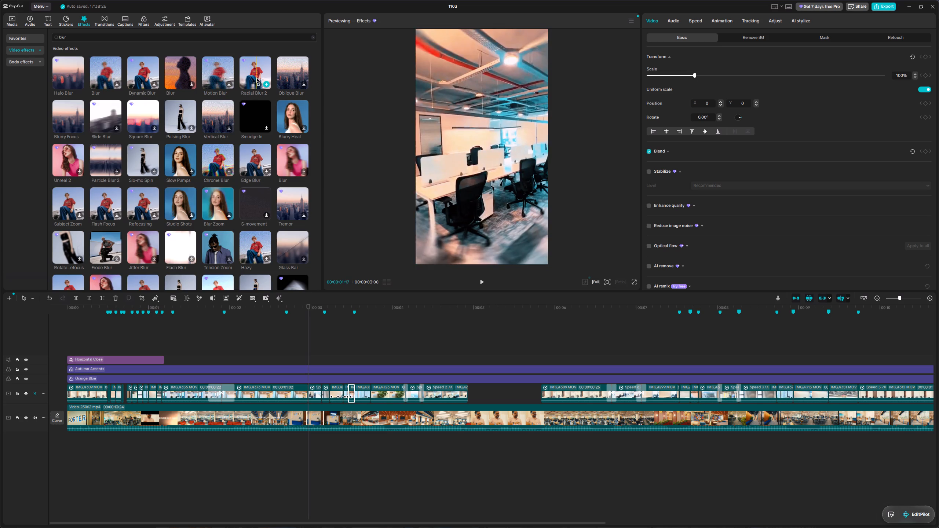
{"action": "left_click_drag", "start_coordinate": [256, 78], "coordinate": [314, 360]}
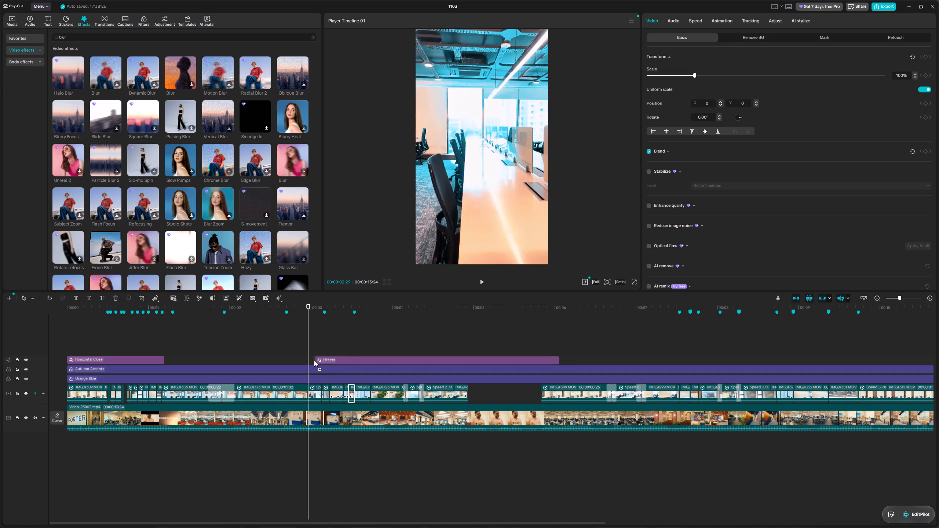
{"action": "left_click_drag", "start_coordinate": [314, 360], "coordinate": [309, 361]}
Play the section under Radial Blur 2 from about 3 to 4 seconds repeatedly to examine the blur.
{"action": "key", "text": "space"}
{"action": "key", "text": "space"}
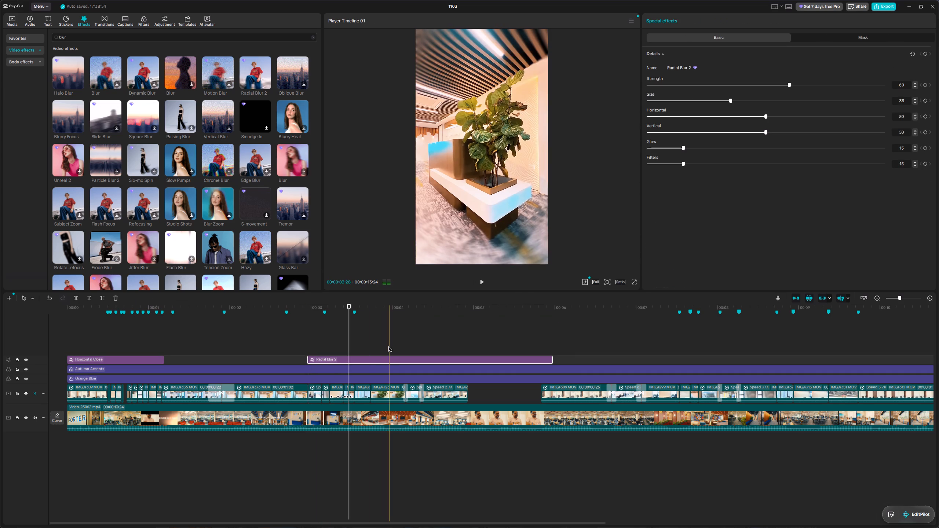
{"action": "key", "text": "space"}
{"action": "key", "text": "space"}
{"action": "left_click_drag", "start_coordinate": [398, 317], "coordinate": [405, 319]}
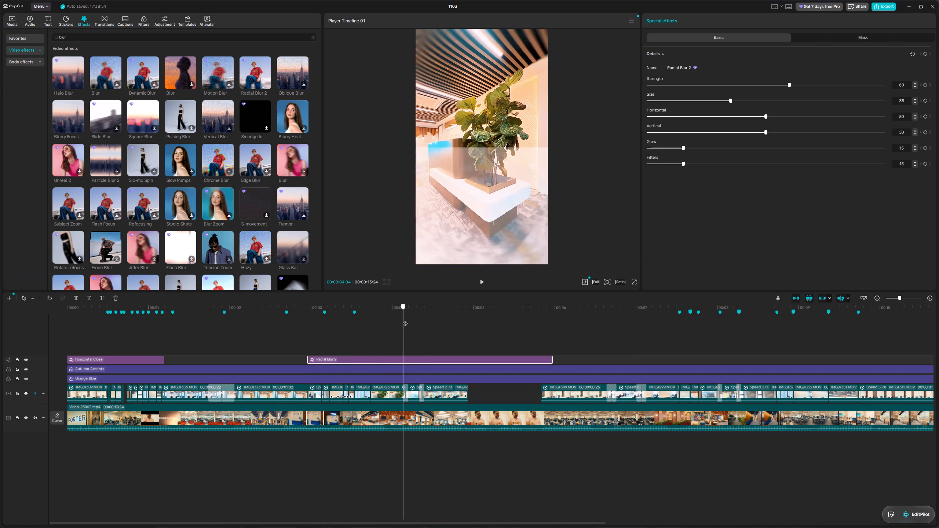
{"action": "left_click_drag", "start_coordinate": [405, 319], "coordinate": [279, 333]}
{"action": "key", "text": "space"}
{"action": "key", "text": "space"}
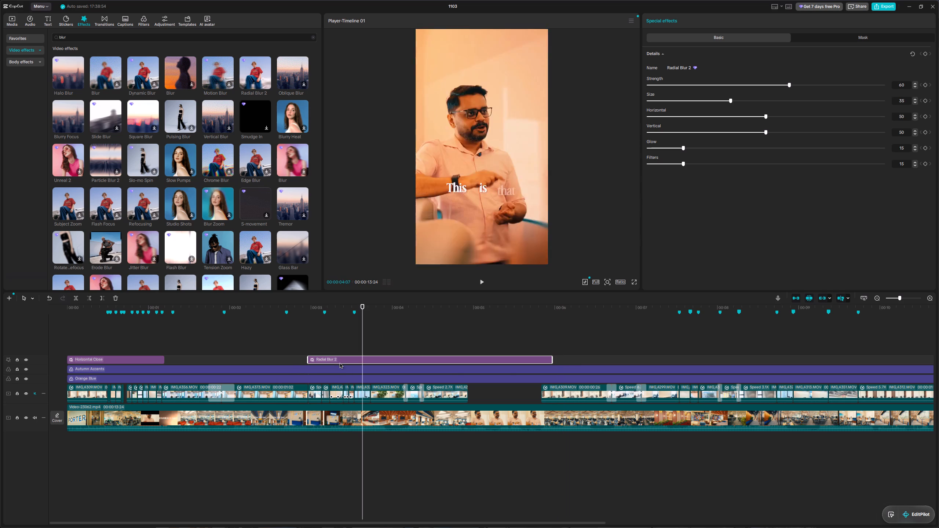
Replace the conference-table clip at about 3 seconds 14 frames with a gap-fitted copy of the open-plan desks clip from about 9.5 seconds, and replay.
{"action": "left_click_drag", "start_coordinate": [362, 329], "coordinate": [344, 330]}
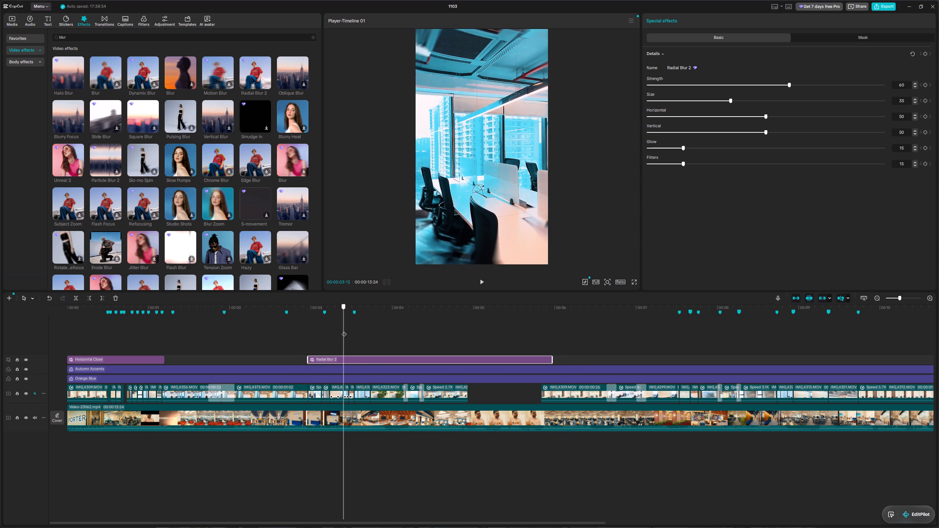
{"action": "left_click_drag", "start_coordinate": [344, 330], "coordinate": [359, 337]}
{"action": "left_click", "coordinate": [362, 387]}
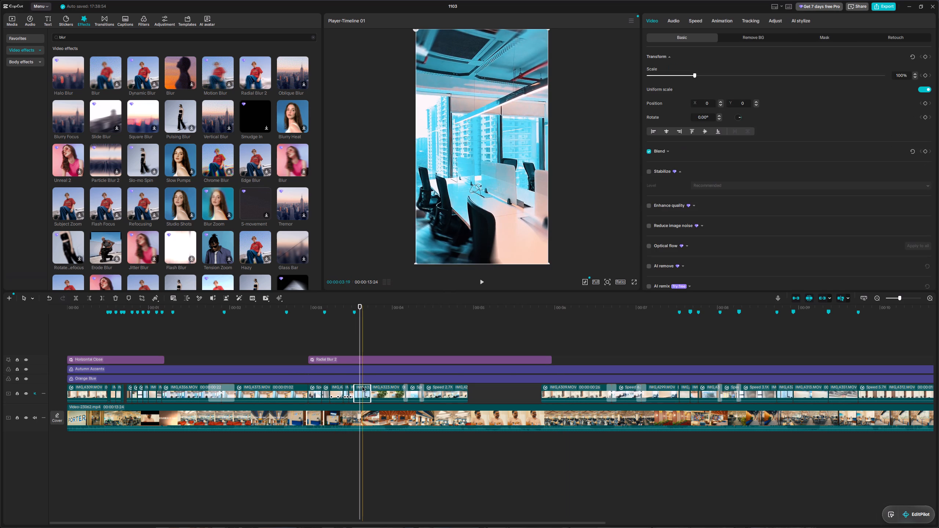
{"action": "key", "text": "Delete"}
{"action": "left_click", "coordinate": [822, 391]}
{"action": "left_click", "coordinate": [851, 392]}
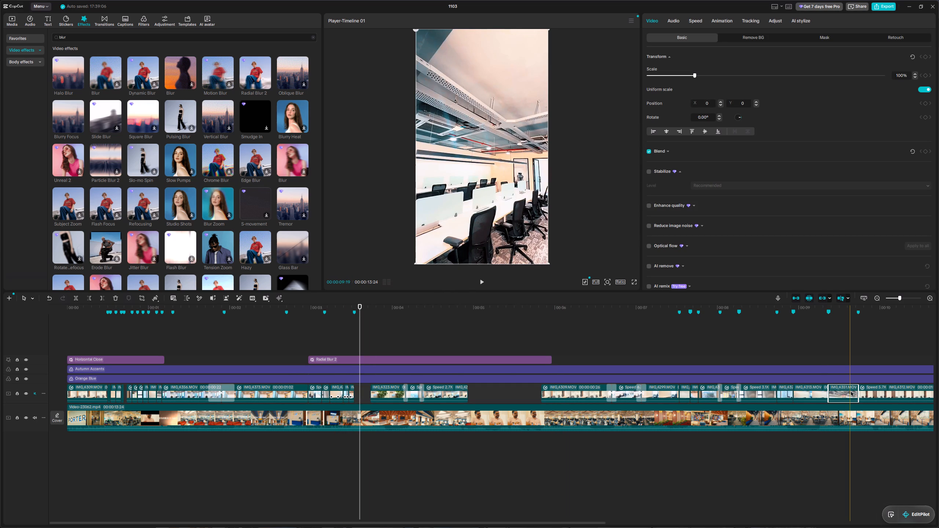
{"action": "key", "text": "ctrl+c"}
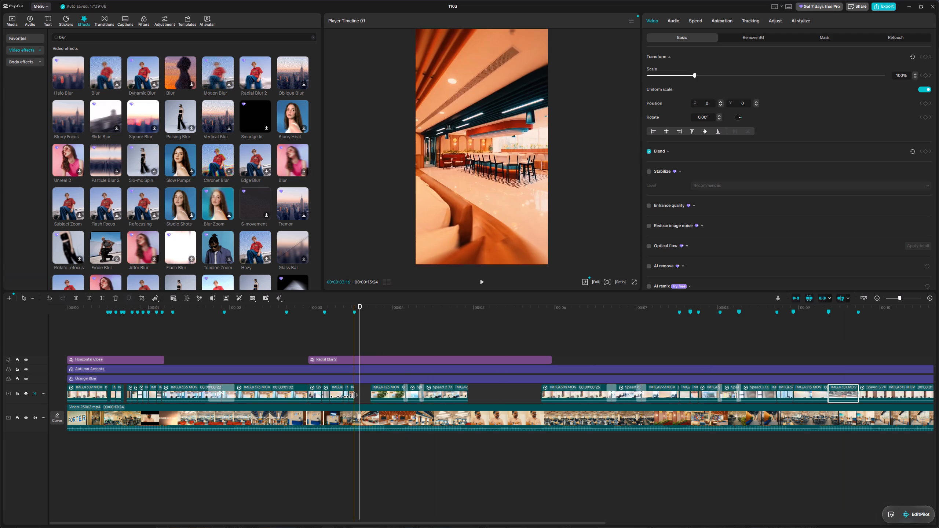
{"action": "key", "text": "ctrl+v"}
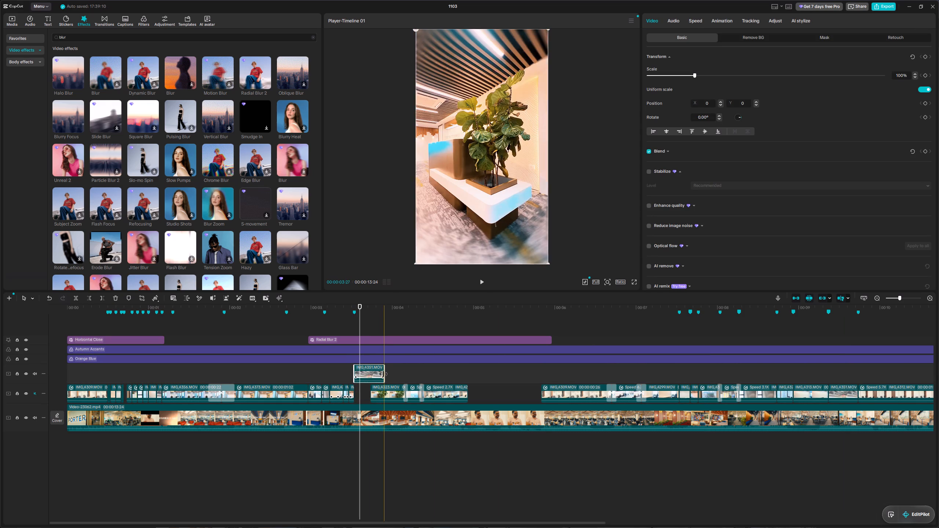
{"action": "left_click_drag", "start_coordinate": [383, 374], "coordinate": [370, 374]}
{"action": "left_click_drag", "start_coordinate": [365, 374], "coordinate": [365, 393]}
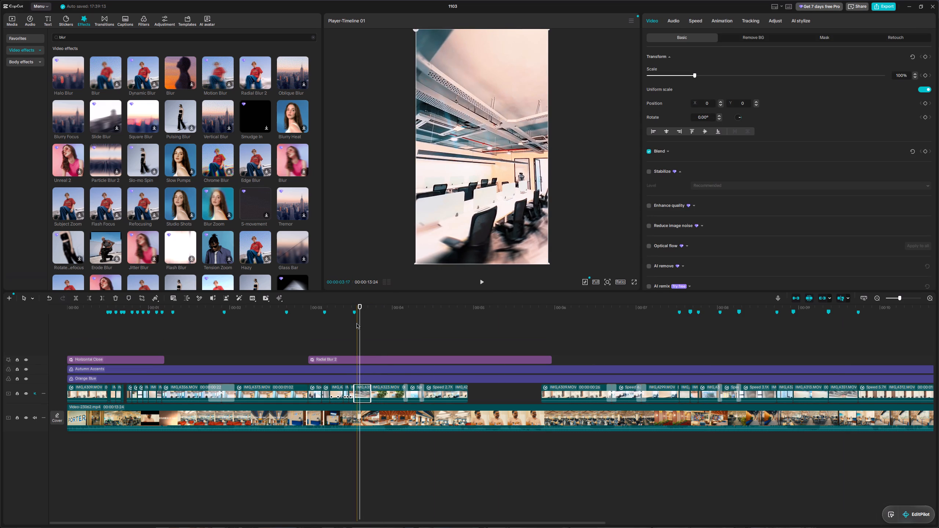
{"action": "left_click_drag", "start_coordinate": [359, 323], "coordinate": [309, 331]}
{"action": "key", "text": "space"}
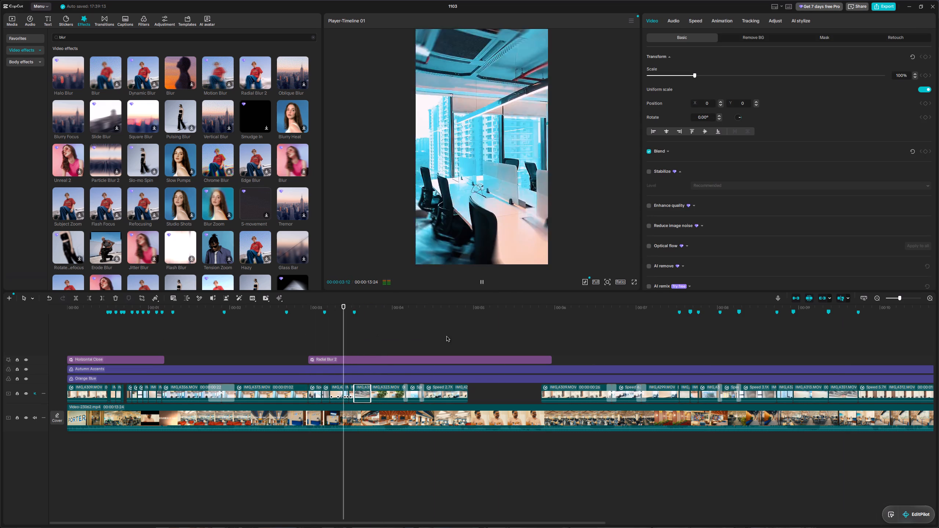
{"action": "key", "text": "space"}
{"action": "key", "text": "space"}
{"action": "key", "text": "space"}
Shorten Radial Blur 2 so it ends with the replaced desks clip at about 3.7 seconds.
{"action": "left_click_drag", "start_coordinate": [457, 336], "coordinate": [376, 340]}
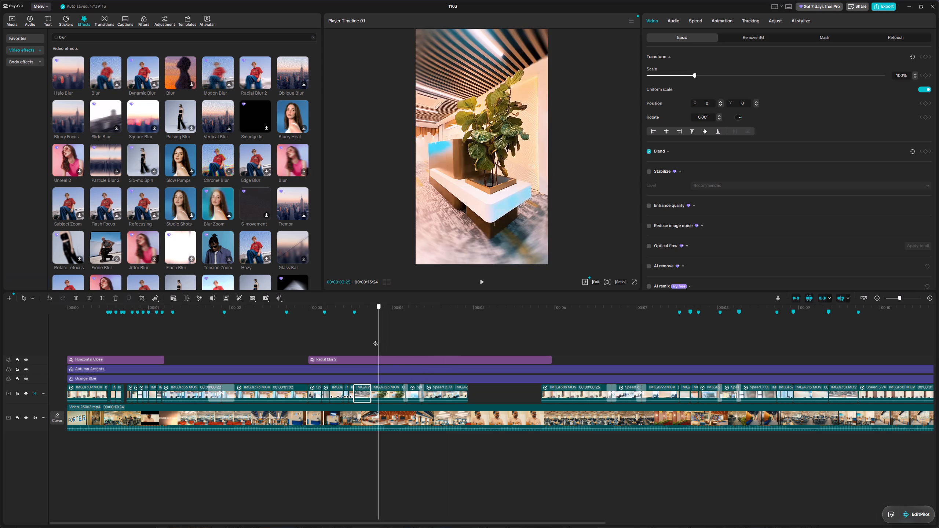
{"action": "left_click_drag", "start_coordinate": [376, 340], "coordinate": [372, 340]}
{"action": "left_click", "coordinate": [545, 362]}
{"action": "left_click_drag", "start_coordinate": [552, 361], "coordinate": [552, 361]}
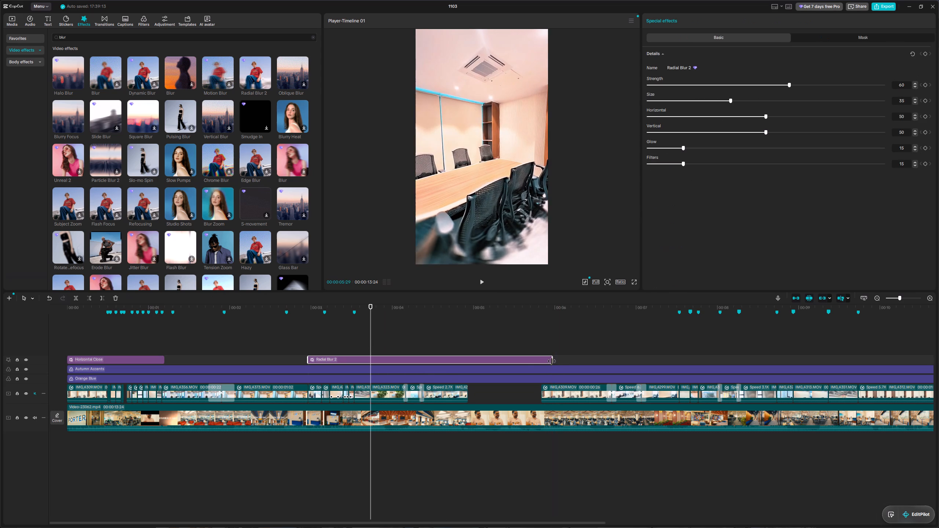
{"action": "left_click_drag", "start_coordinate": [552, 361], "coordinate": [371, 360]}
{"action": "left_click_drag", "start_coordinate": [374, 358], "coordinate": [369, 358]}
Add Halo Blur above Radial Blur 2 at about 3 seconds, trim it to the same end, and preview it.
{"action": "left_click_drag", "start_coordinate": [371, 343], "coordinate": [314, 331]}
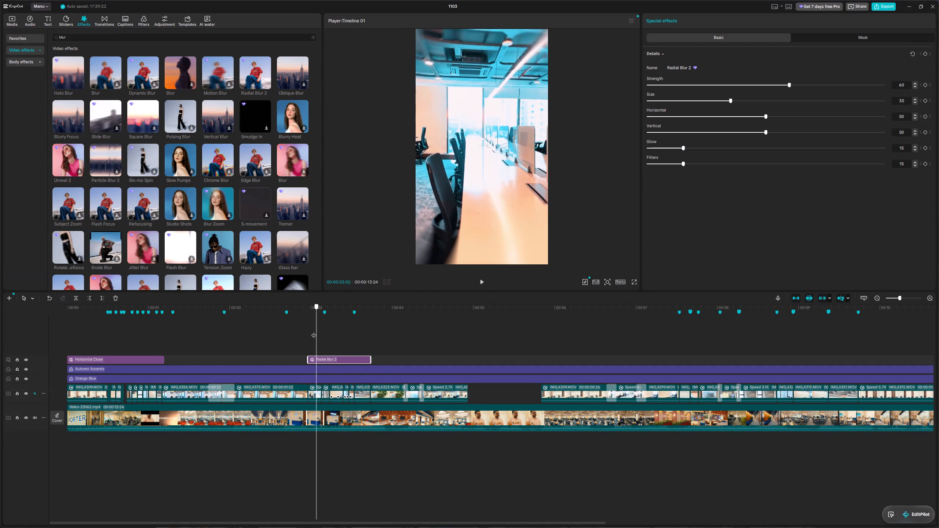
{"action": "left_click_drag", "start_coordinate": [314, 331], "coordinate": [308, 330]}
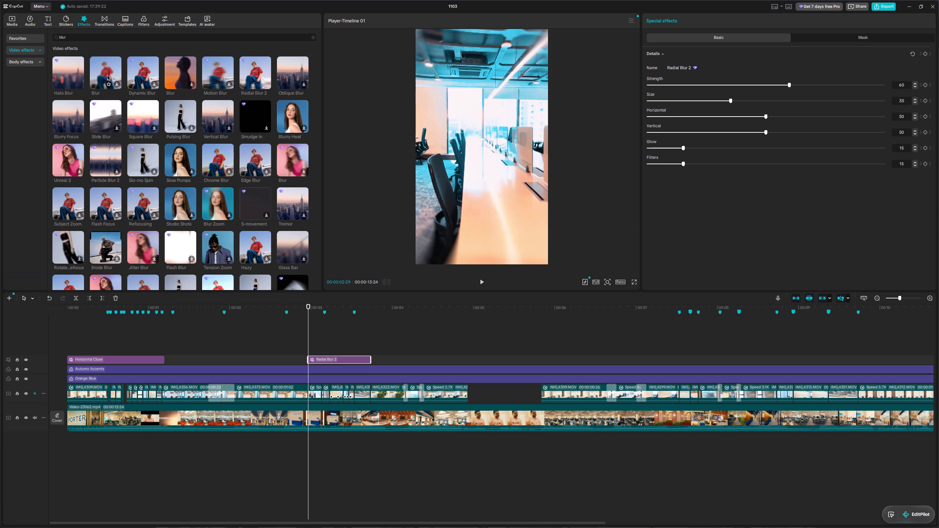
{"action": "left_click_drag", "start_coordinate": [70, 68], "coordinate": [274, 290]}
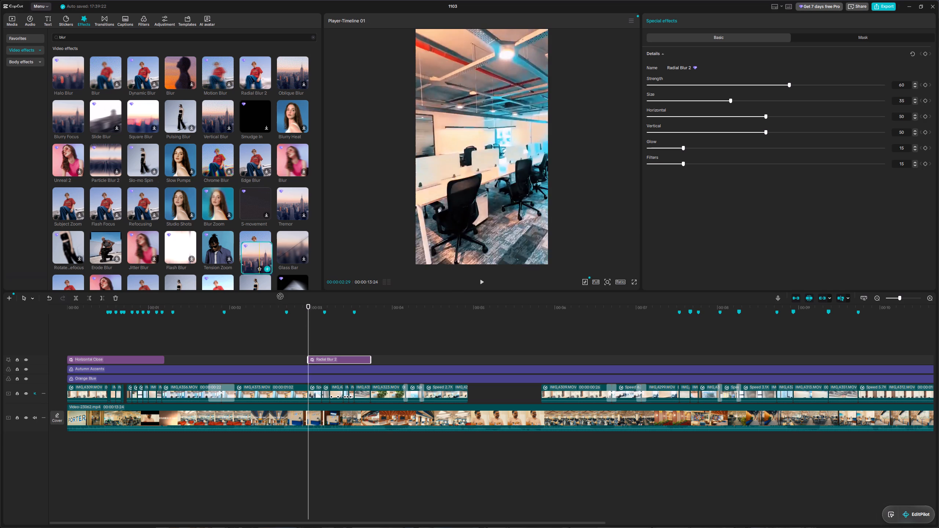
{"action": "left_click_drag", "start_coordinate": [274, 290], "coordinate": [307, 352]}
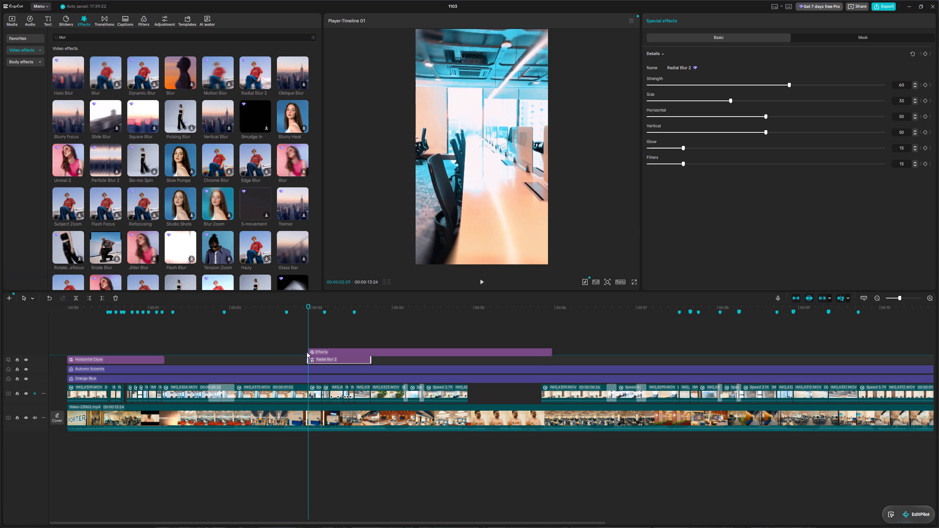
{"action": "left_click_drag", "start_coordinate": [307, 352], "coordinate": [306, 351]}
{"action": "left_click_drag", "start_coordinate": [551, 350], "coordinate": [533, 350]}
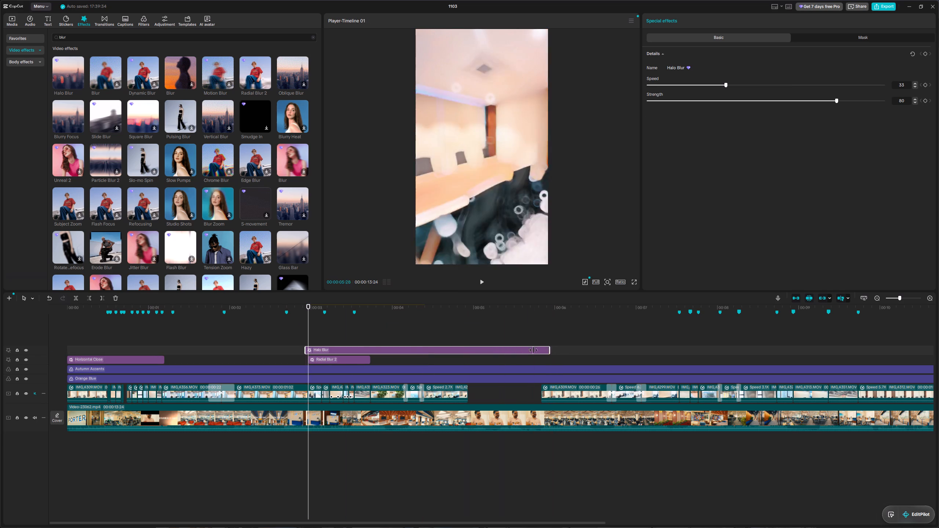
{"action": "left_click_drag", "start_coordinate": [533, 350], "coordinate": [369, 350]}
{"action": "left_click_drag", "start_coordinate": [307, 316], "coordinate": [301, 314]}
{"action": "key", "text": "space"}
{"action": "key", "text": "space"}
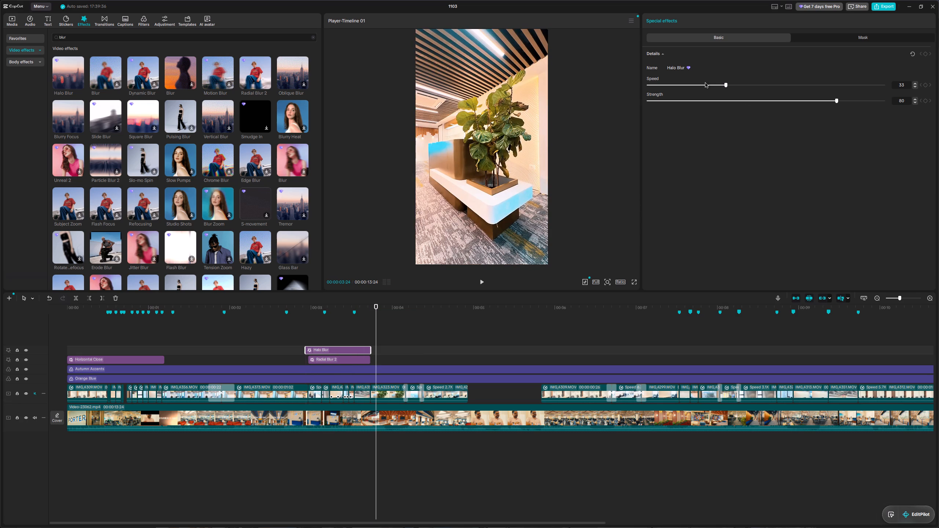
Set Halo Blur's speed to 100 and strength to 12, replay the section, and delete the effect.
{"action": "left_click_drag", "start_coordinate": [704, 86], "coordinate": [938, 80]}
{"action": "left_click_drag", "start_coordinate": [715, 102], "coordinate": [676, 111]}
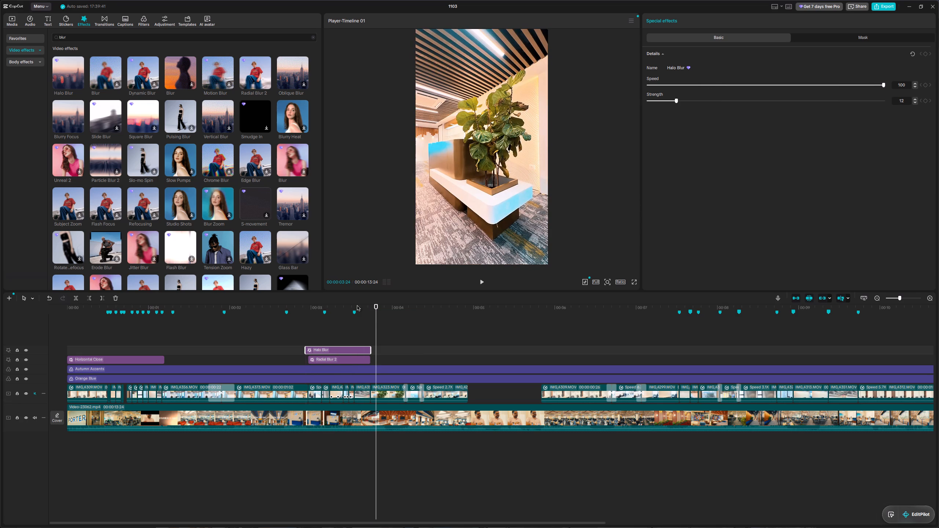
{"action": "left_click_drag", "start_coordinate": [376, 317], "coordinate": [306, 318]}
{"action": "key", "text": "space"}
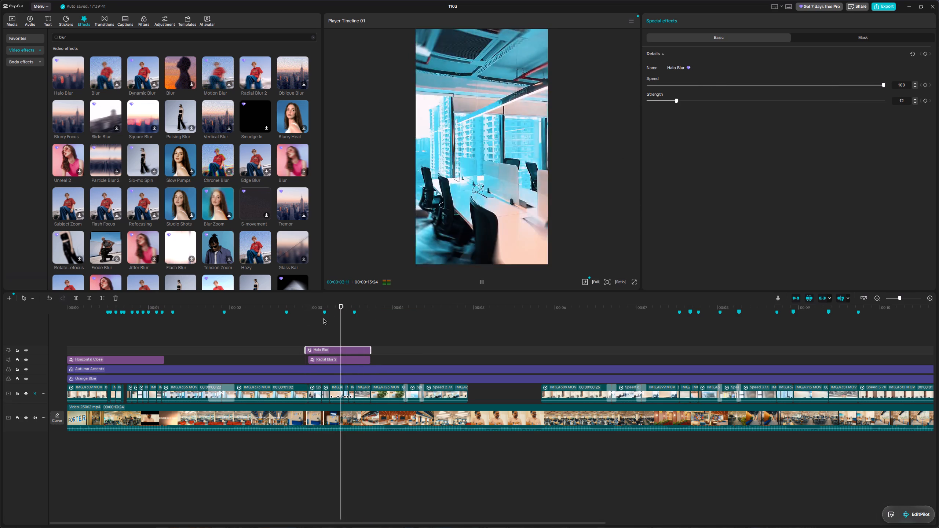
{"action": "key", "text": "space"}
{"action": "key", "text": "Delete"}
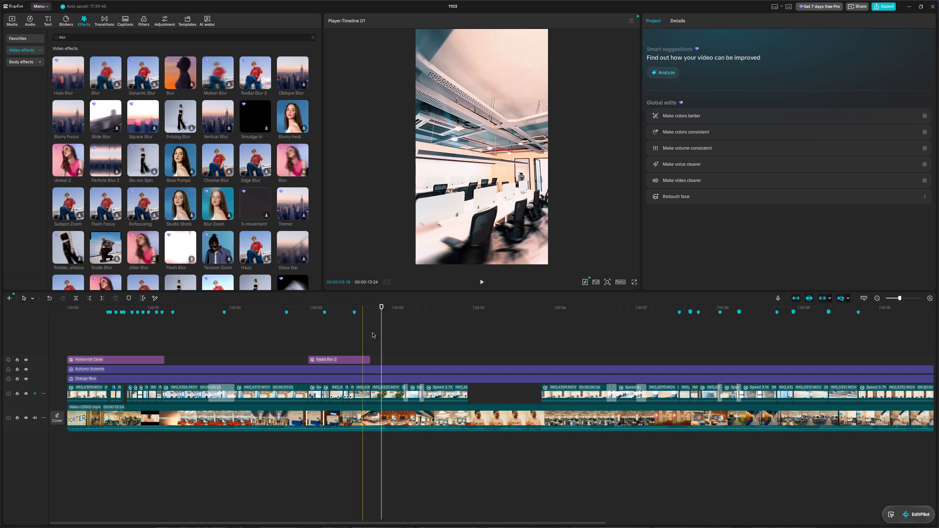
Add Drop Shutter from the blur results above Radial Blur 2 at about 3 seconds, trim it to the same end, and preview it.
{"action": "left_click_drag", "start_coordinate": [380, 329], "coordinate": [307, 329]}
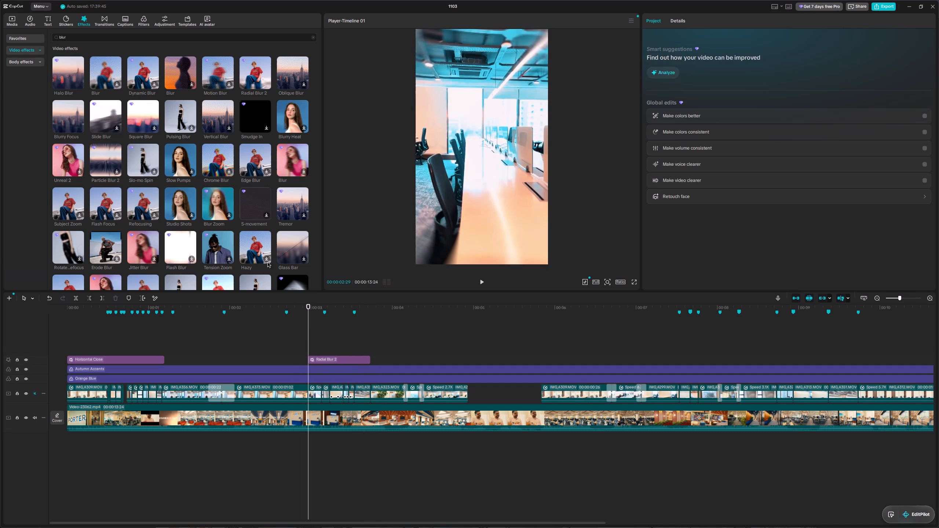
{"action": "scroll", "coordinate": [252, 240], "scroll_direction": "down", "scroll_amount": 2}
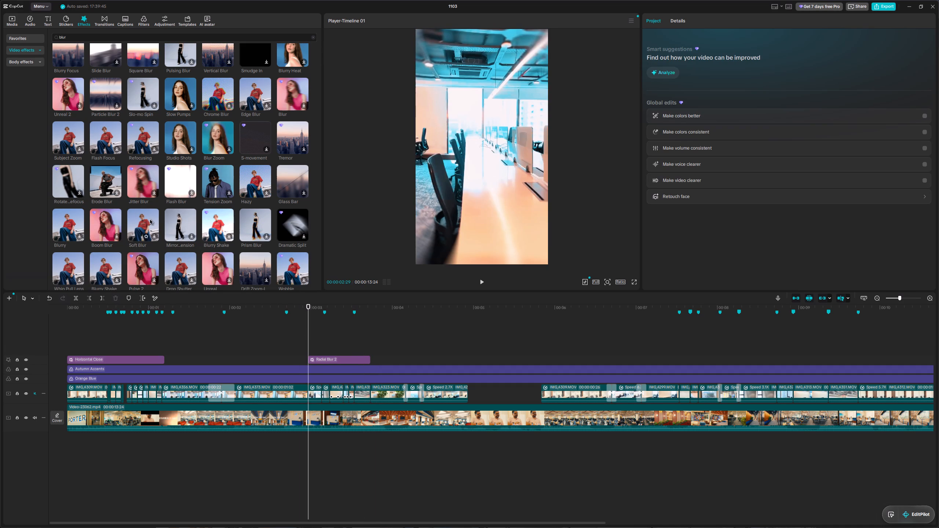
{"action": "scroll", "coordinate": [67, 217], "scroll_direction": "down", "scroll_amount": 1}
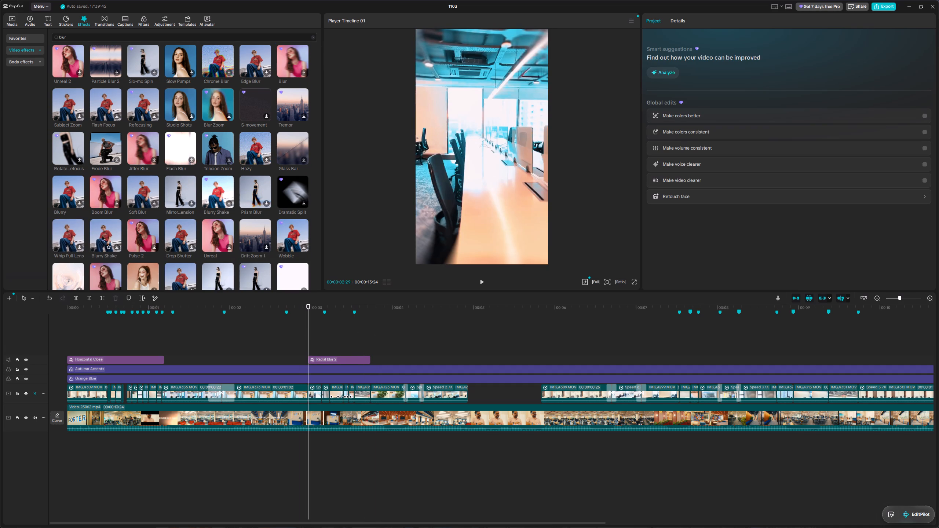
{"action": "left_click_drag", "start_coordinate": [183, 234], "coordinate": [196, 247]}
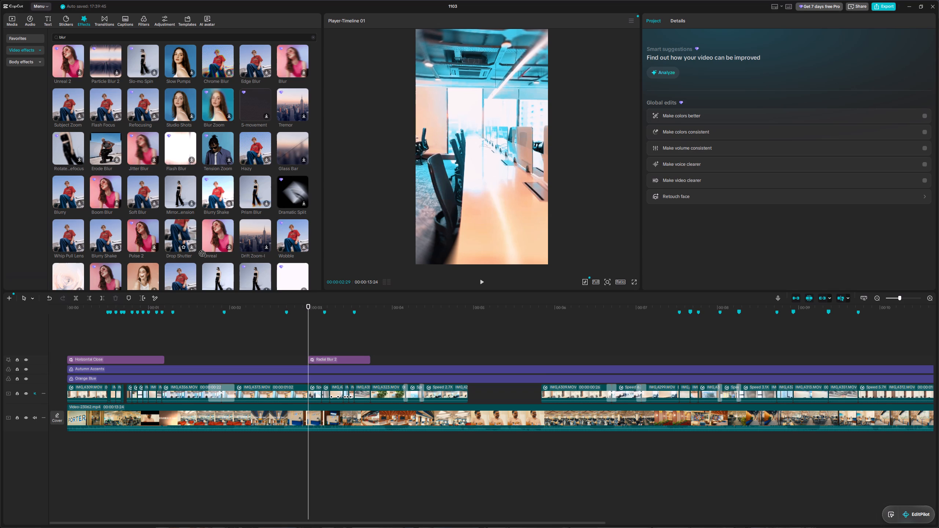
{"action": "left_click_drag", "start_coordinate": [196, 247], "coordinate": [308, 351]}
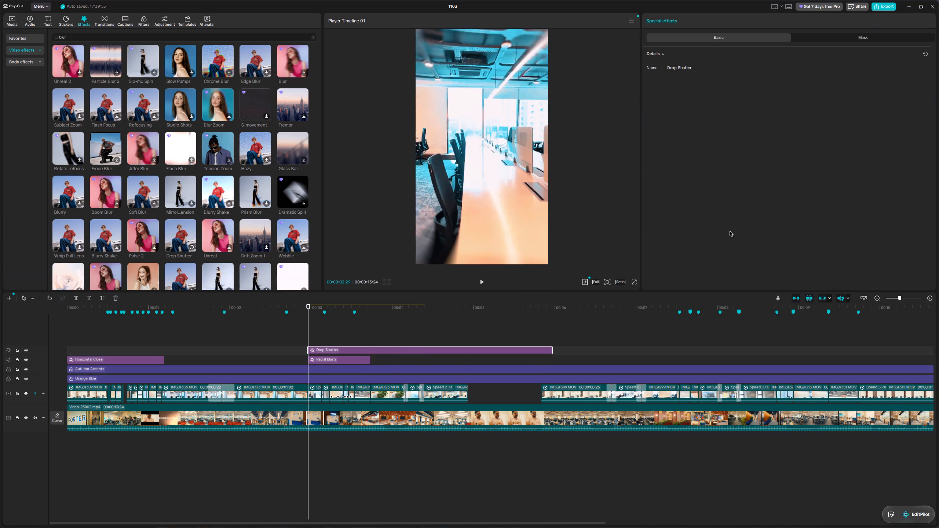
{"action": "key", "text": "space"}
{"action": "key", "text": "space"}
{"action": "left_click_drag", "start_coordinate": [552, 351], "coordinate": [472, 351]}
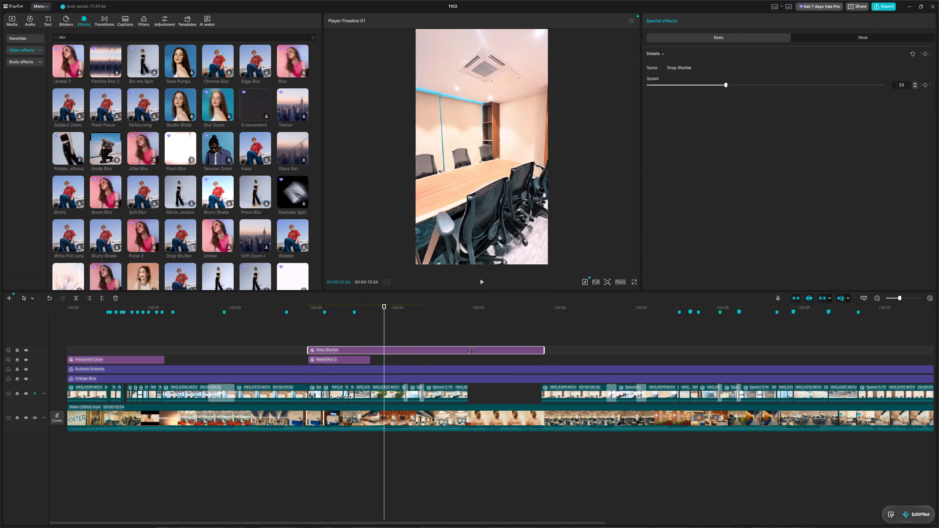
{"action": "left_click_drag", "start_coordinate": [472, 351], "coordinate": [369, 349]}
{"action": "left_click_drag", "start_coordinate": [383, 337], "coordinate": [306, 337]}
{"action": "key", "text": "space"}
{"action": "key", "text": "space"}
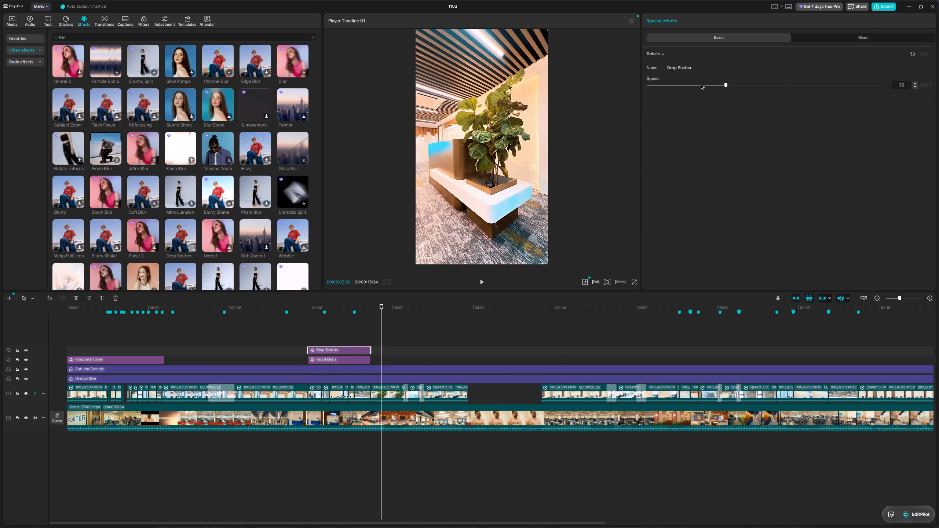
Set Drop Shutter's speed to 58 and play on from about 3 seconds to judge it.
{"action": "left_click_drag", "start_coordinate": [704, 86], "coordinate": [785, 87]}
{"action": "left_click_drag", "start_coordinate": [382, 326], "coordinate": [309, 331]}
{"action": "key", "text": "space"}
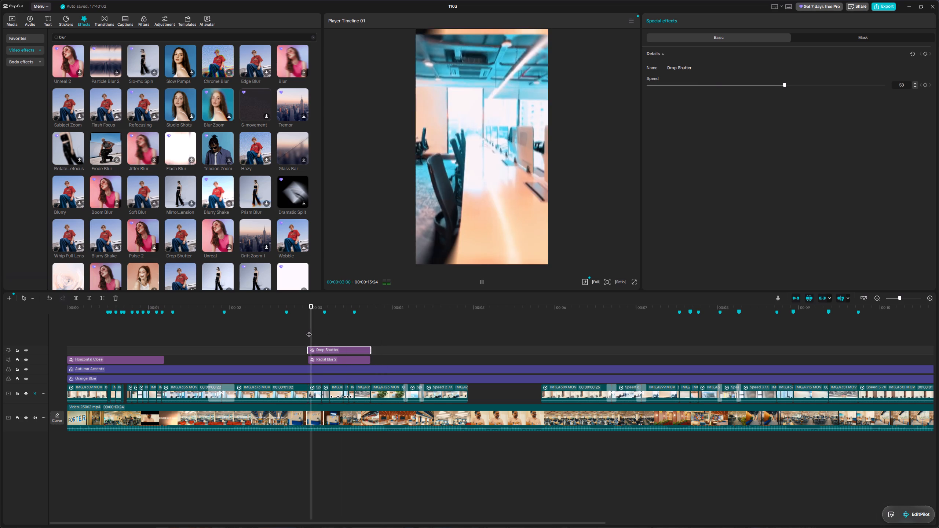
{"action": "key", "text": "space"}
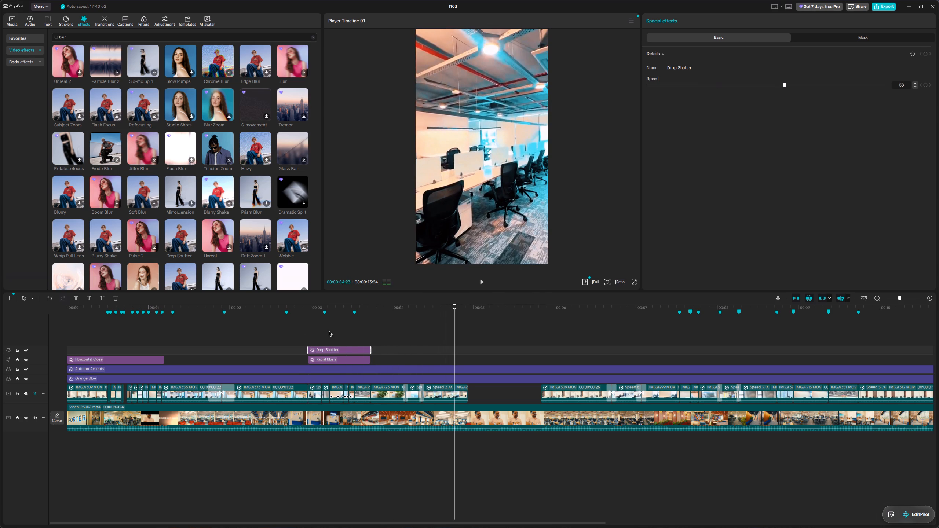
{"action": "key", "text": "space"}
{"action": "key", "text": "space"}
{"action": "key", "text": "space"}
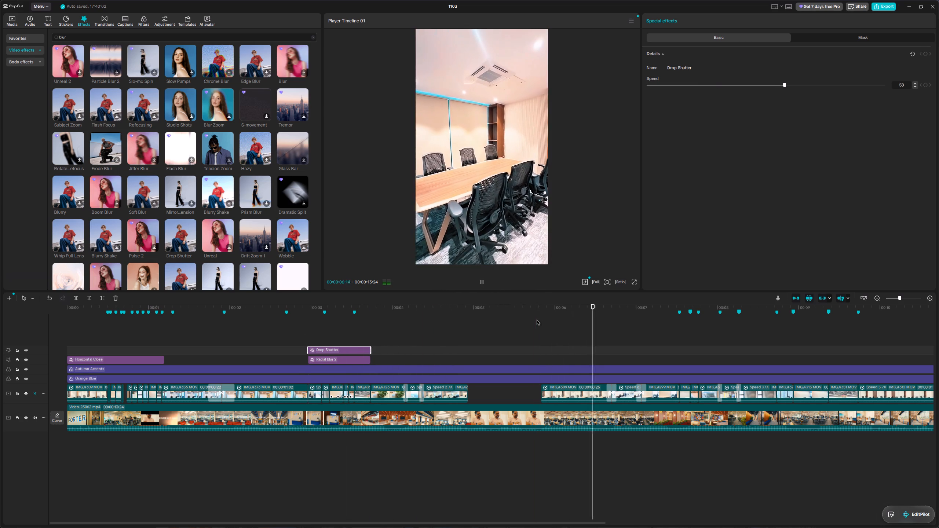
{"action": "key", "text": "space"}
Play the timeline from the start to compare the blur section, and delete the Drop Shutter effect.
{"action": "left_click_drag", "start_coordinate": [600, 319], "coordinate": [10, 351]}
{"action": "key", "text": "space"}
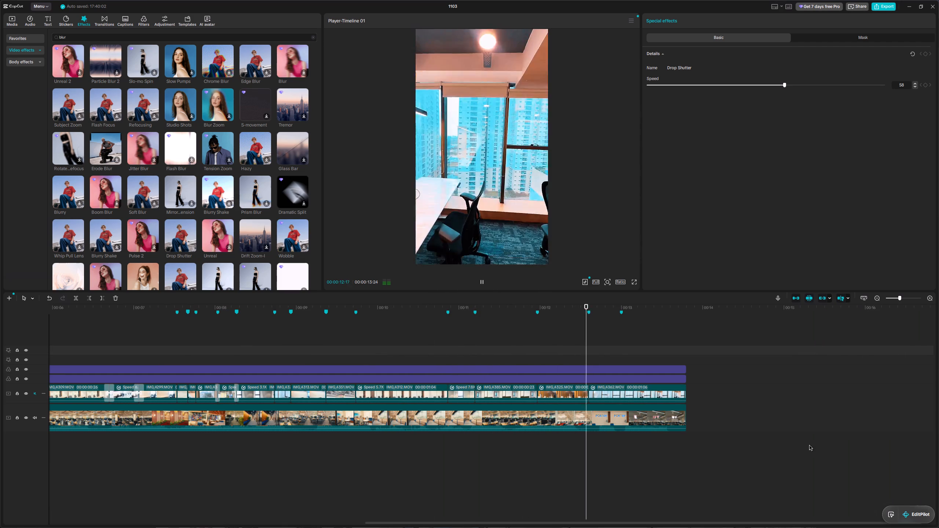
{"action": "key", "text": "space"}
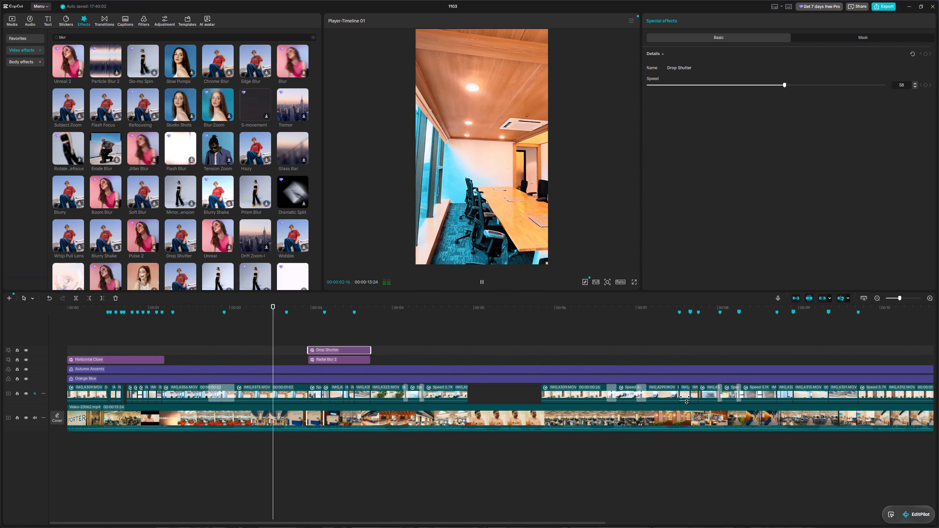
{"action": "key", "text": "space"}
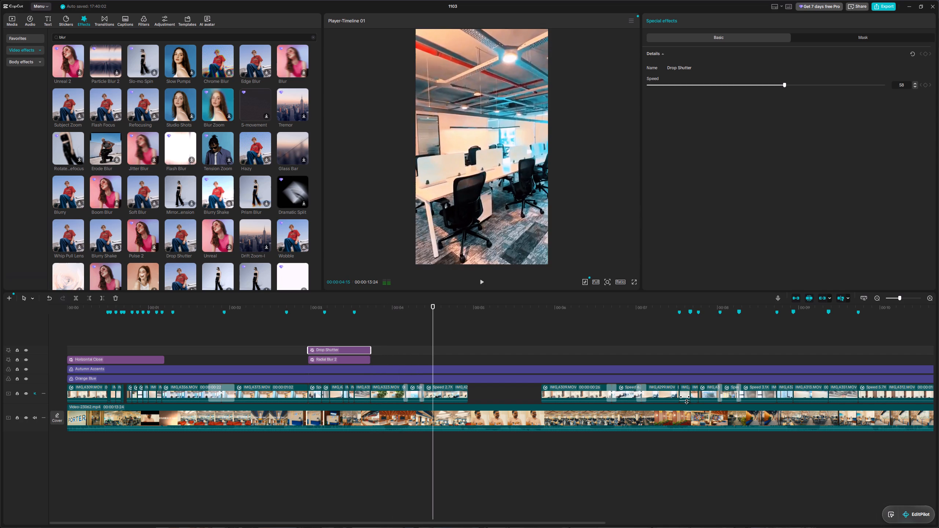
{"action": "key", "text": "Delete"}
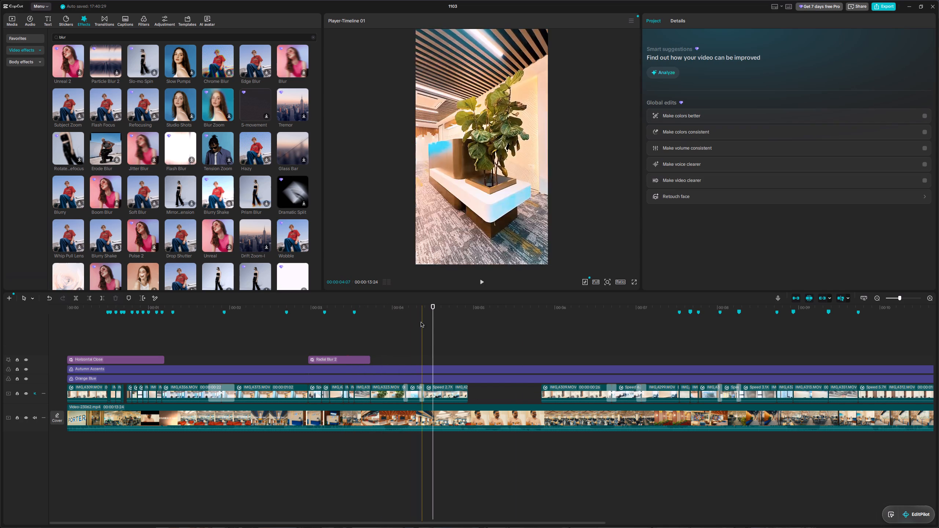
Play on from about 3 seconds, and set the speed of the short clip at about 8 seconds to 1.25x.
{"action": "left_click_drag", "start_coordinate": [434, 323], "coordinate": [306, 328]}
{"action": "key", "text": "space"}
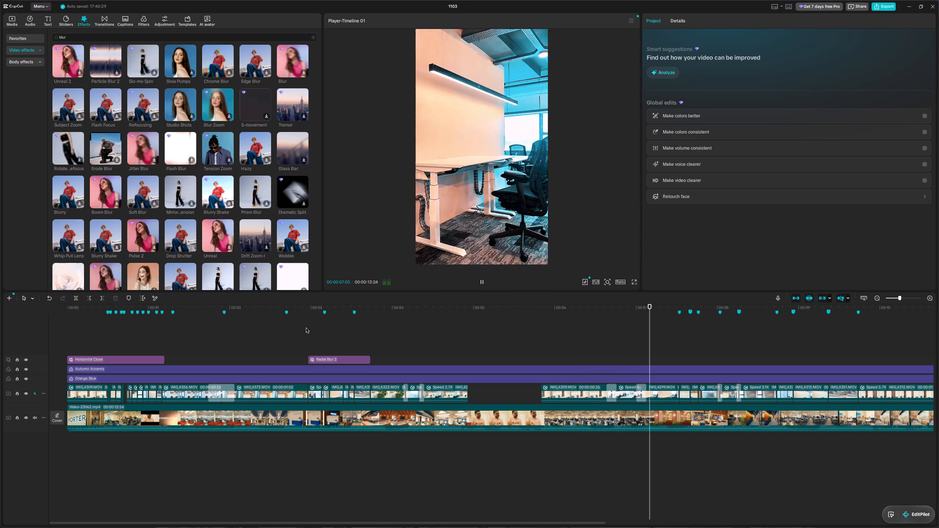
{"action": "key", "text": "space"}
{"action": "key", "text": "space"}
{"action": "key", "text": "space"}
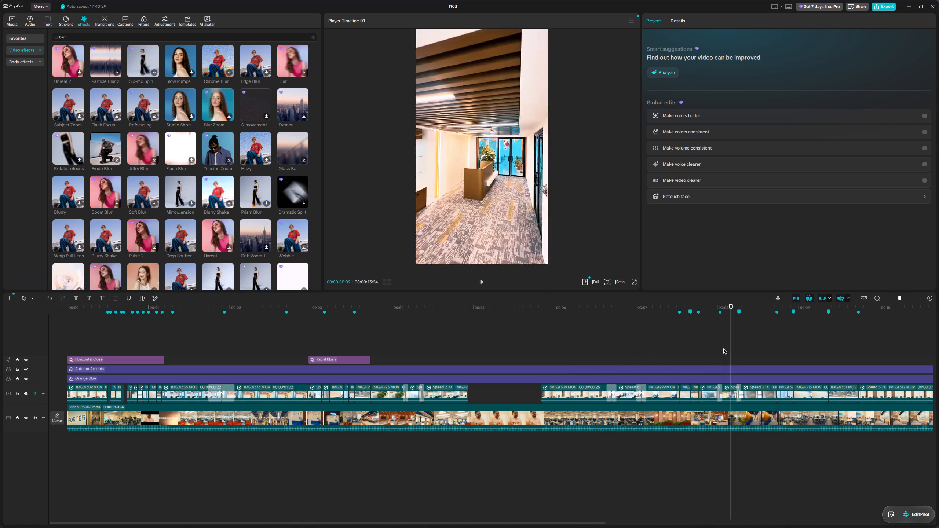
{"action": "left_click_drag", "start_coordinate": [732, 348], "coordinate": [727, 349]}
{"action": "left_click", "coordinate": [731, 395]}
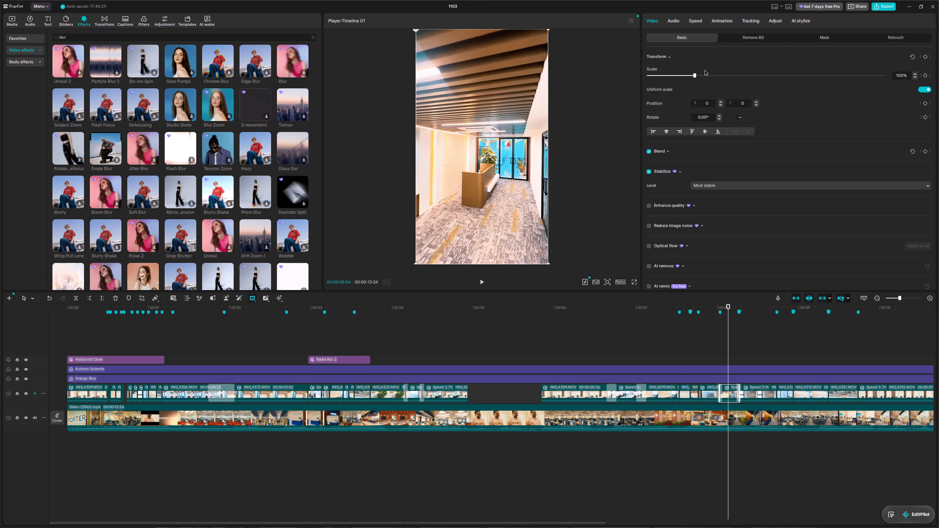
{"action": "left_click", "coordinate": [699, 21]}
{"action": "left_click_drag", "start_coordinate": [733, 67], "coordinate": [710, 68]}
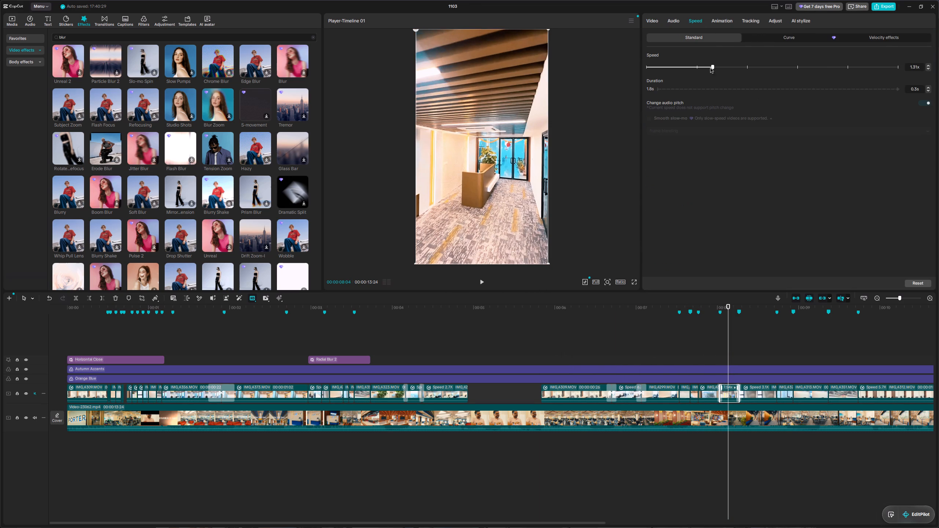
{"action": "left_click_drag", "start_coordinate": [710, 68], "coordinate": [710, 69]}
Trim the 1.25x clip to 0.3 s, preview it, and move it back into its gap on the main clip track.
{"action": "left_click_drag", "start_coordinate": [834, 374], "coordinate": [825, 374]}
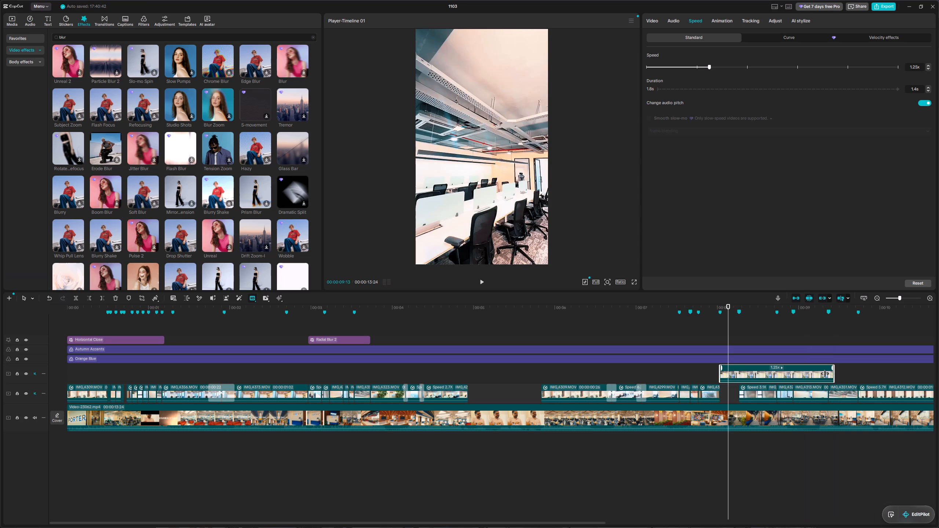
{"action": "left_click_drag", "start_coordinate": [825, 374], "coordinate": [738, 372]}
{"action": "key", "text": "space"}
{"action": "key", "text": "space"}
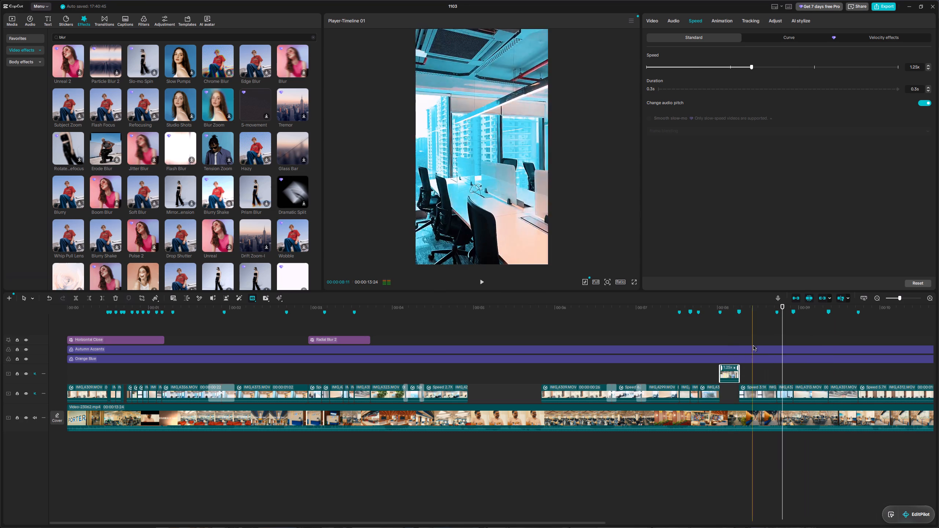
{"action": "left_click_drag", "start_coordinate": [781, 334], "coordinate": [717, 335]}
{"action": "key", "text": "space"}
{"action": "key", "text": "space"}
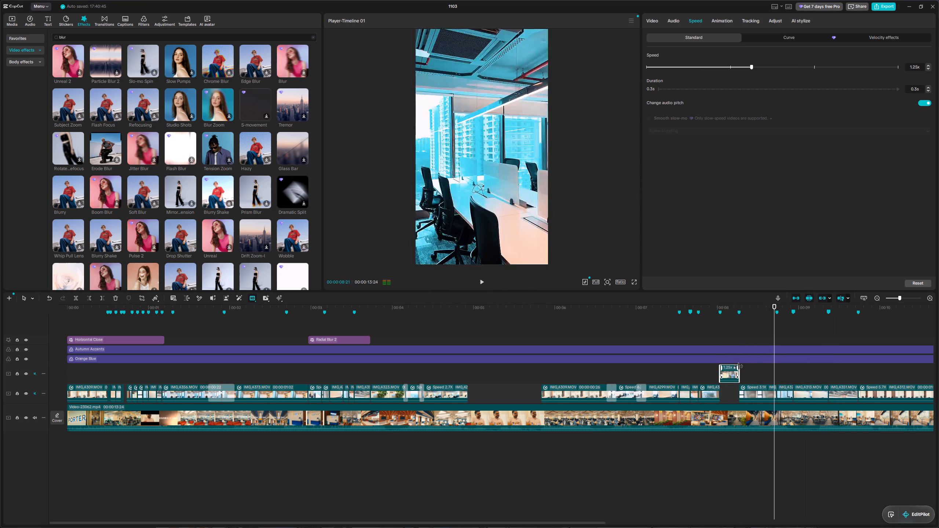
{"action": "left_click_drag", "start_coordinate": [733, 370], "coordinate": [732, 401]}
{"action": "left_click_drag", "start_coordinate": [727, 379], "coordinate": [727, 397]}
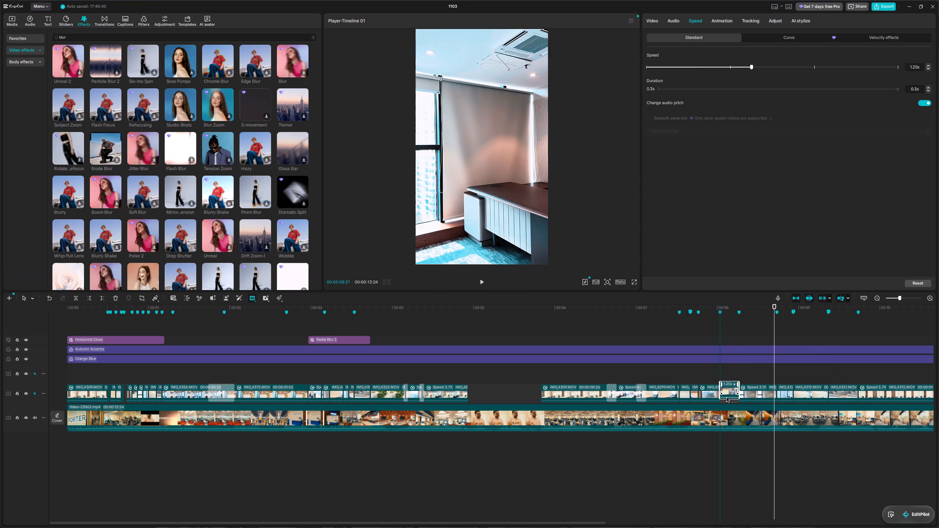
{"action": "left_click_drag", "start_coordinate": [727, 397], "coordinate": [727, 398]}
Play the timeline to its end, from the start, and again from about 7 seconds to examine the cuts and pacing.
{"action": "key", "text": "space"}
{"action": "key", "text": "space"}
{"action": "key", "text": "space"}
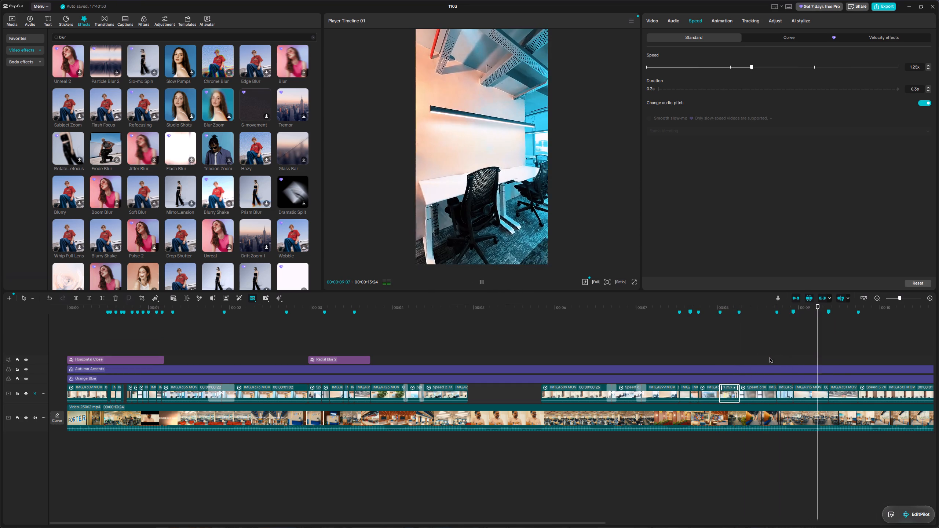
{"action": "key", "text": "space"}
{"action": "key", "text": "space"}
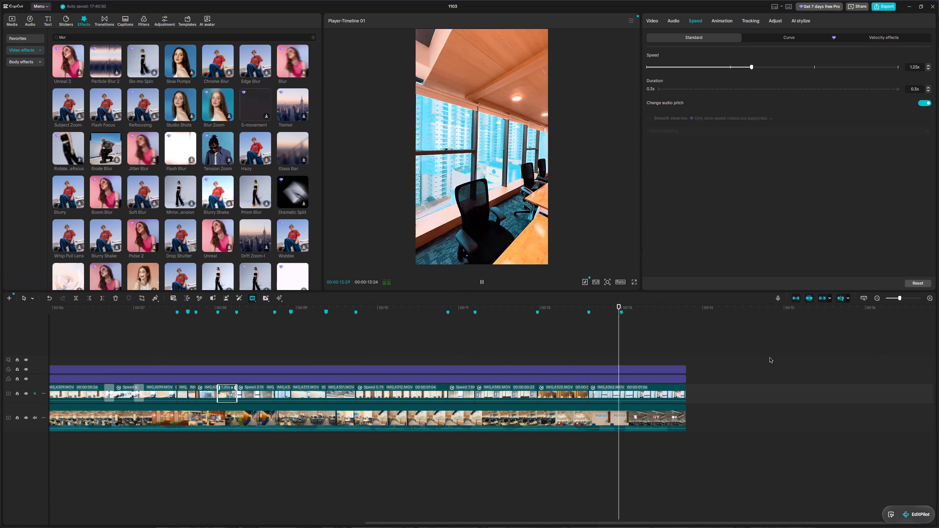
{"action": "key", "text": "space"}
{"action": "left_click_drag", "start_coordinate": [684, 342], "coordinate": [642, 357]}
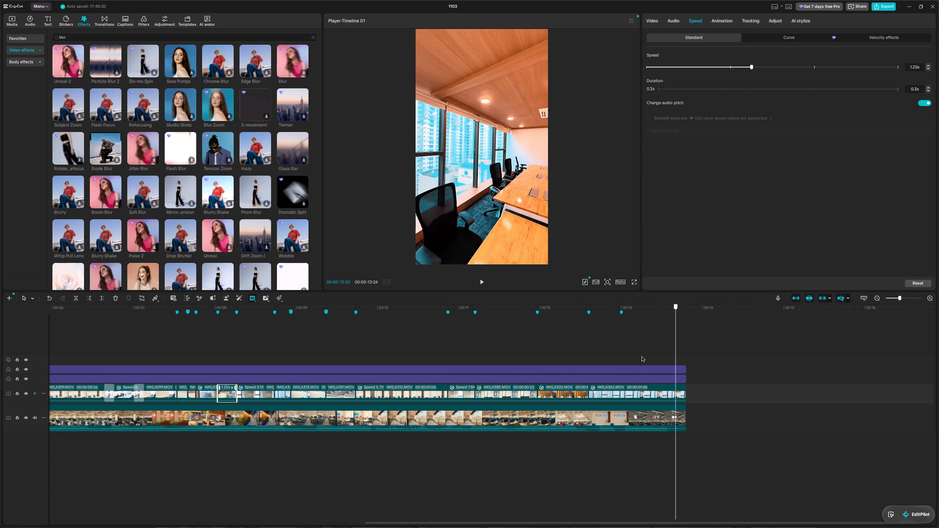
{"action": "left_click_drag", "start_coordinate": [642, 357], "coordinate": [0, 384]}
{"action": "key", "text": "space"}
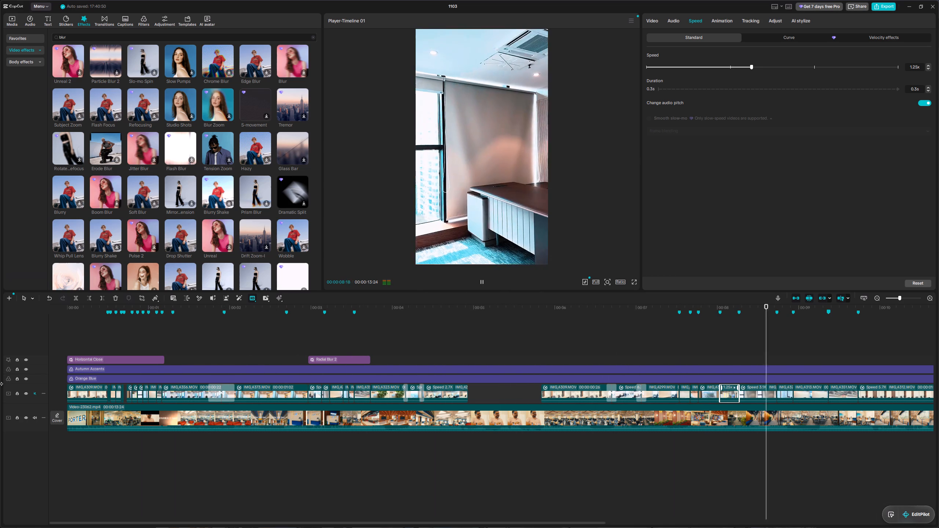
{"action": "key", "text": "space"}
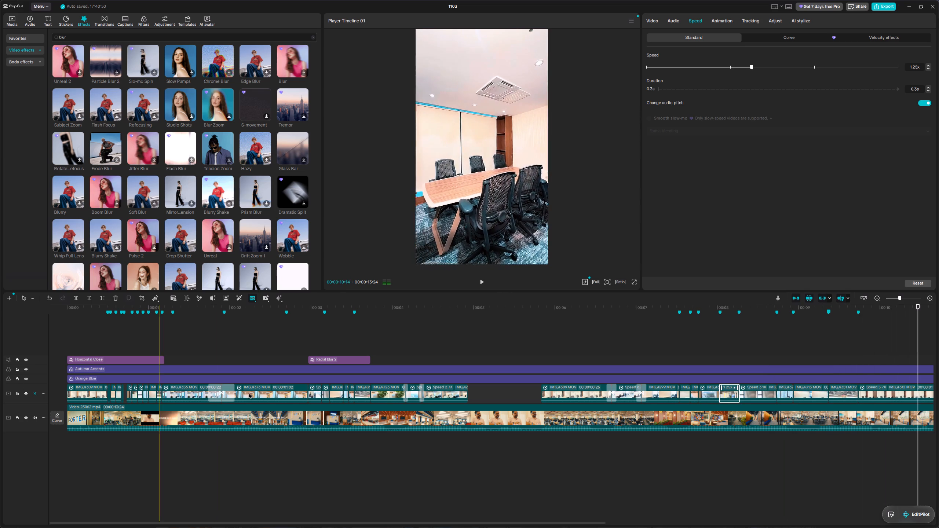
{"action": "left_click_drag", "start_coordinate": [917, 334], "coordinate": [587, 354]}
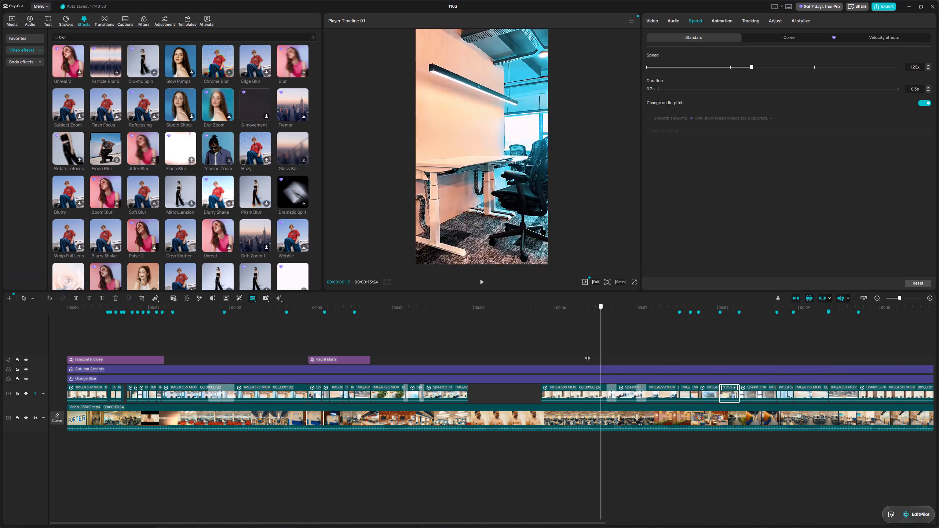
{"action": "left_click_drag", "start_coordinate": [587, 354], "coordinate": [676, 385]}
{"action": "key", "text": "space"}
{"action": "key", "text": "space"}
{"action": "key", "text": "space"}
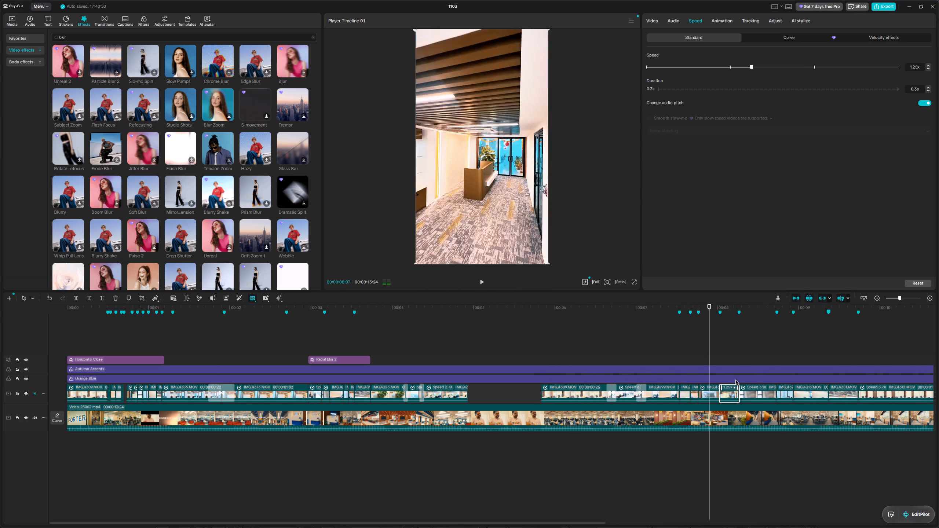
{"action": "key", "text": "space"}
{"action": "key", "text": "space"}
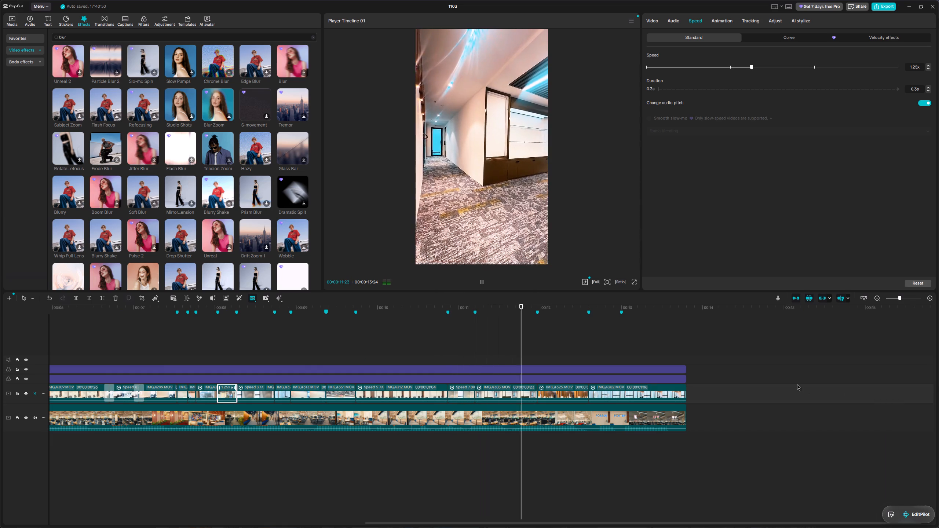
{"action": "key", "text": "space"}
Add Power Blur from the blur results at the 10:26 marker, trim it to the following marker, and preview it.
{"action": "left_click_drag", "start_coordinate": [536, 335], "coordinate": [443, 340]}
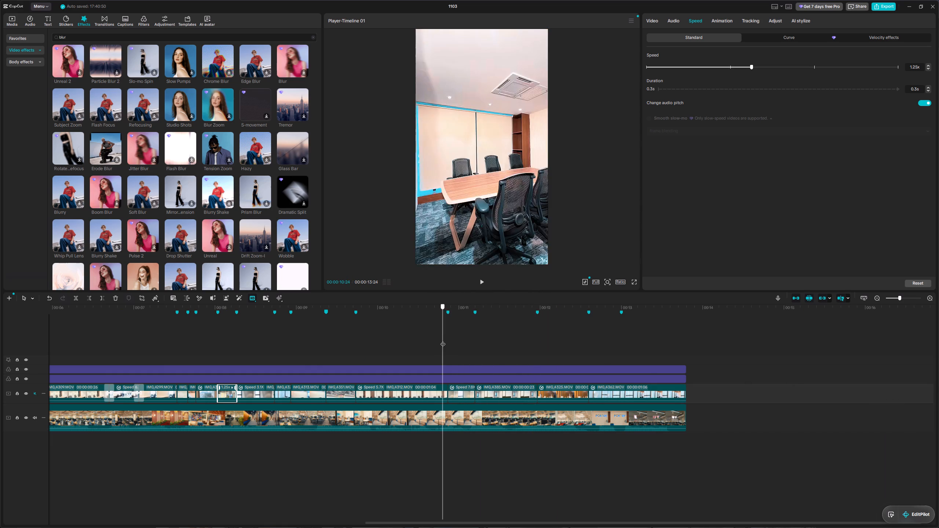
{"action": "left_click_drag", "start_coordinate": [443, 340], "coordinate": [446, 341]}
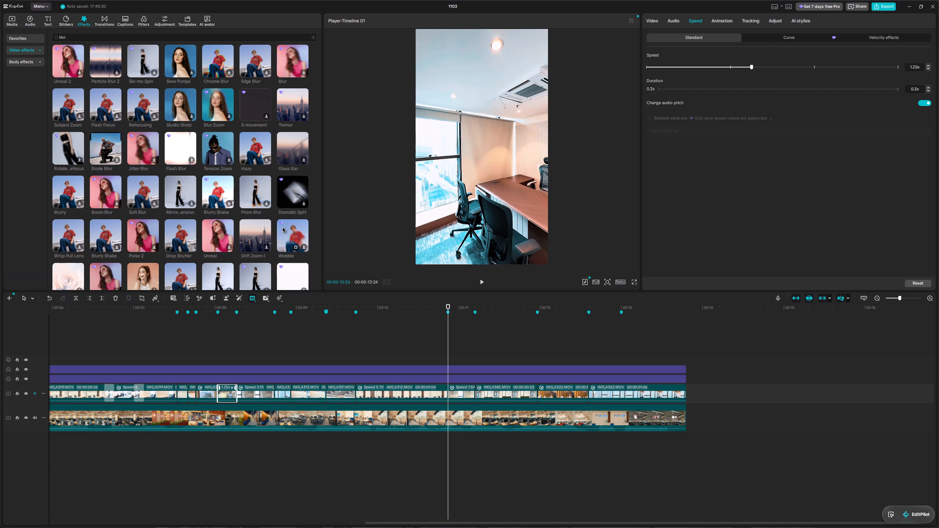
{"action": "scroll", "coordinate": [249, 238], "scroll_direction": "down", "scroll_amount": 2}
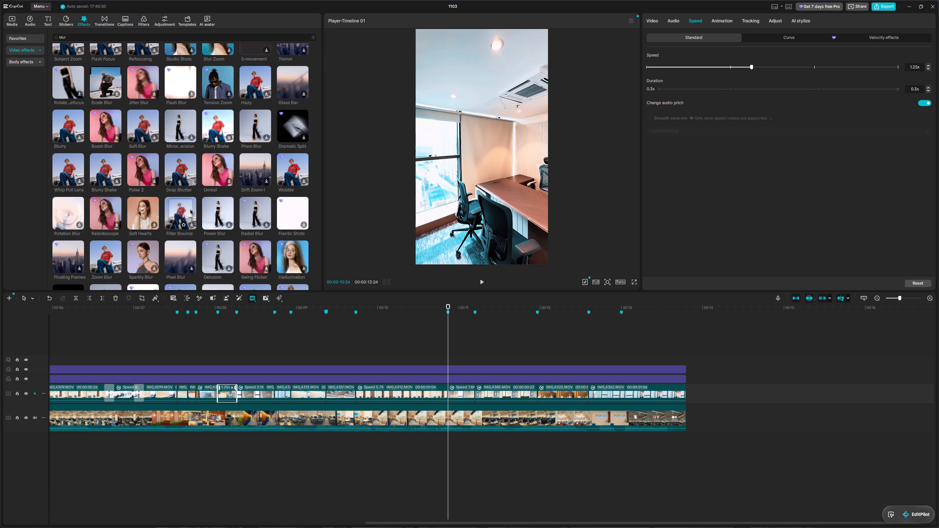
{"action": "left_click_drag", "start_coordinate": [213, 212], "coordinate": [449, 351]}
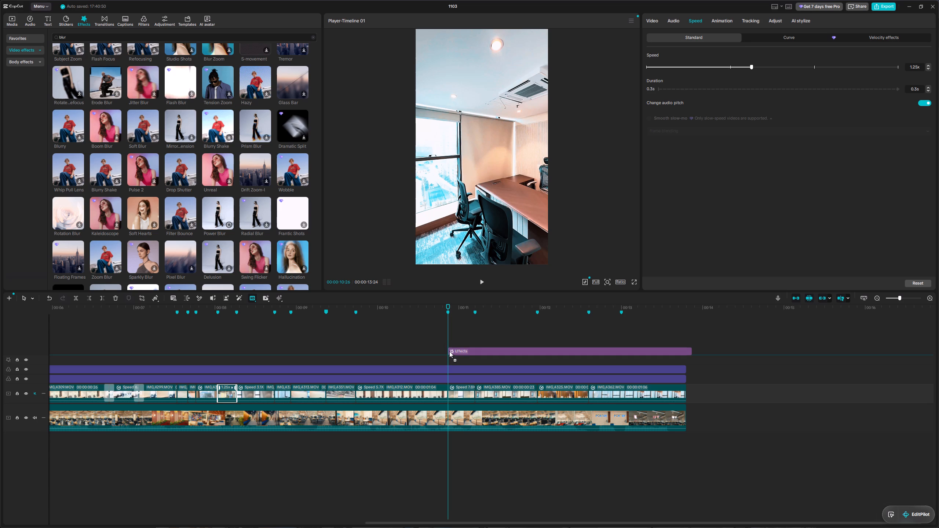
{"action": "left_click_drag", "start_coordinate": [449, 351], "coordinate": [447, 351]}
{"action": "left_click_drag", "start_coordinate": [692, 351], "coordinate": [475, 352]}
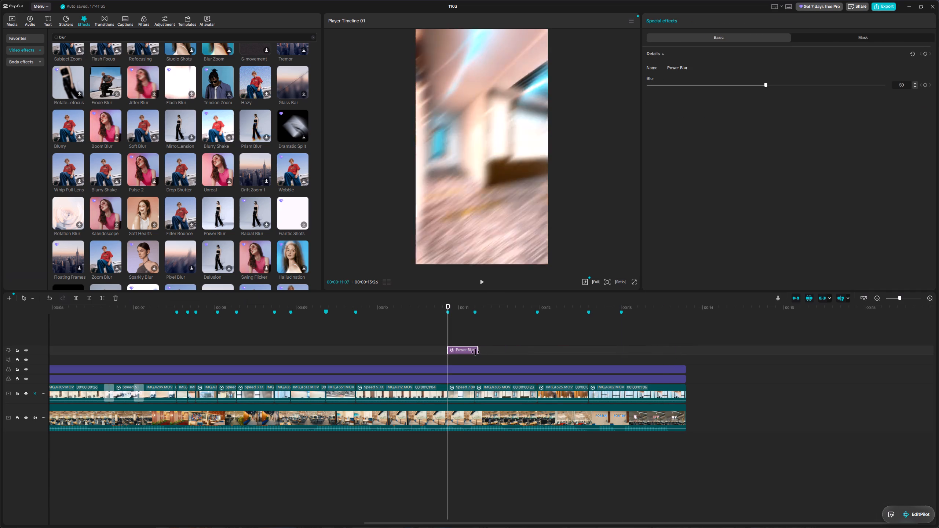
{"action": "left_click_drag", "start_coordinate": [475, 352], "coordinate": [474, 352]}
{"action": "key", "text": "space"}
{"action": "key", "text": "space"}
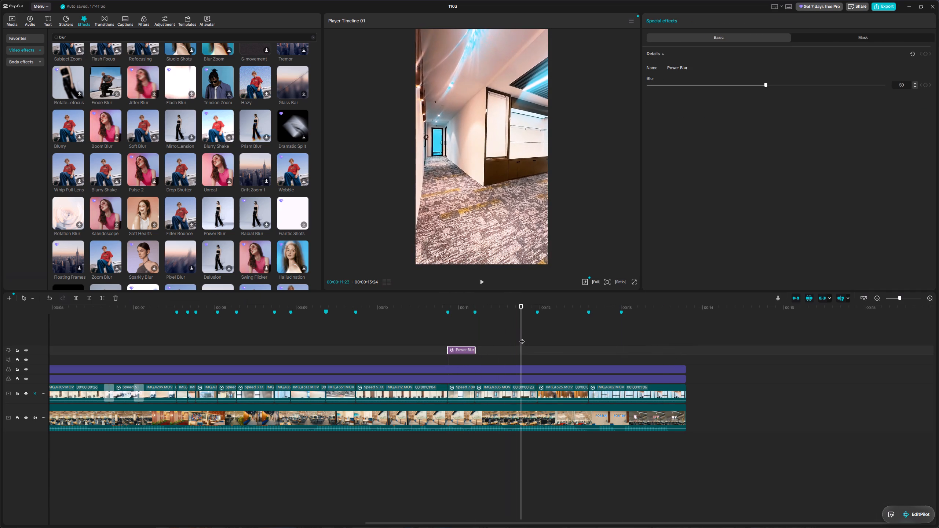
Search the effects for "invert", add Negative above Power Blur at the 10:26 marker, and preview it.
{"action": "left_click_drag", "start_coordinate": [522, 338], "coordinate": [447, 341]}
{"action": "left_click_drag", "start_coordinate": [145, 37], "coordinate": [26, 46]}
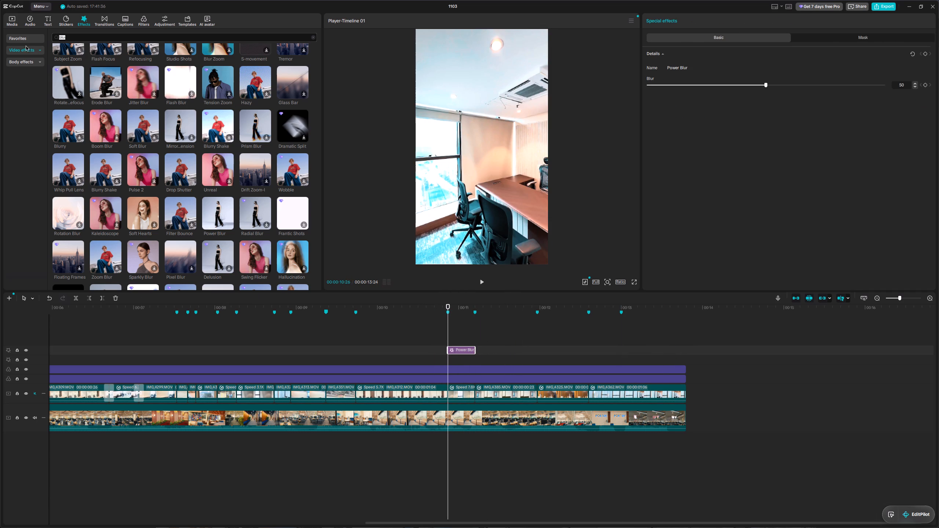
{"action": "left_click_drag", "start_coordinate": [26, 46], "coordinate": [25, 46]}
{"action": "type", "text": "invert"}
{"action": "key", "text": "Return"}
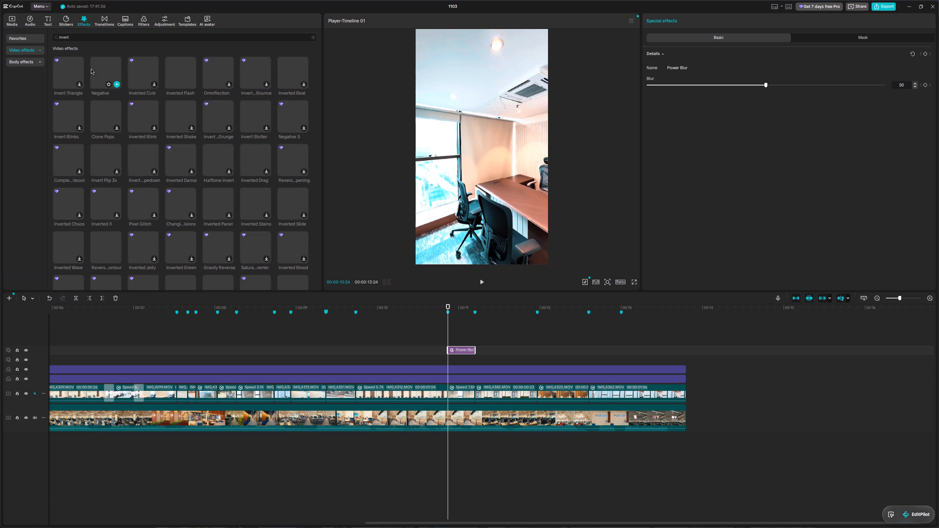
{"action": "left_click_drag", "start_coordinate": [98, 74], "coordinate": [436, 340]}
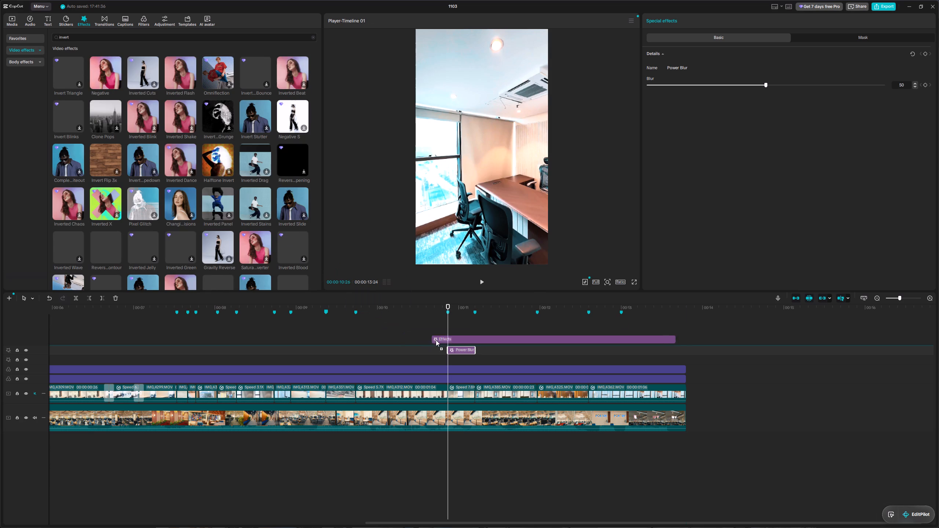
{"action": "left_click_drag", "start_coordinate": [436, 340], "coordinate": [446, 341]}
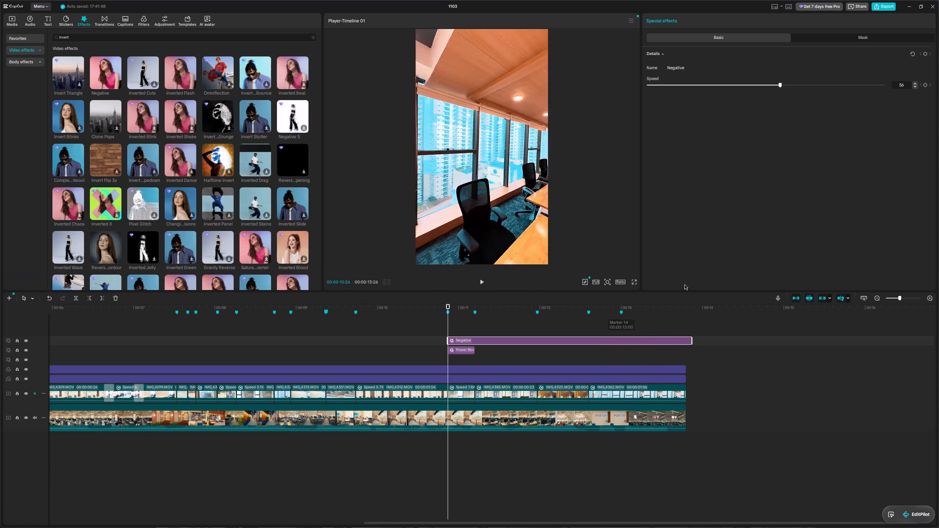
{"action": "key", "text": "space"}
{"action": "key", "text": "space"}
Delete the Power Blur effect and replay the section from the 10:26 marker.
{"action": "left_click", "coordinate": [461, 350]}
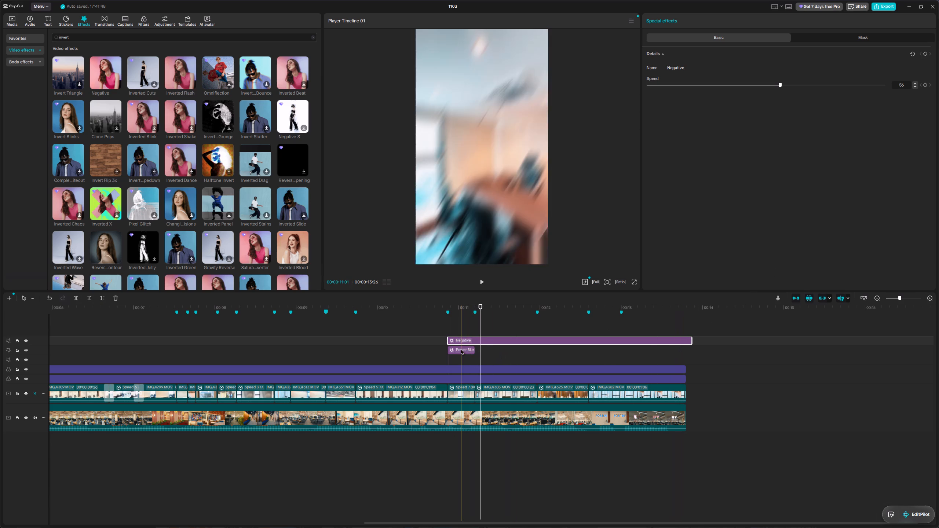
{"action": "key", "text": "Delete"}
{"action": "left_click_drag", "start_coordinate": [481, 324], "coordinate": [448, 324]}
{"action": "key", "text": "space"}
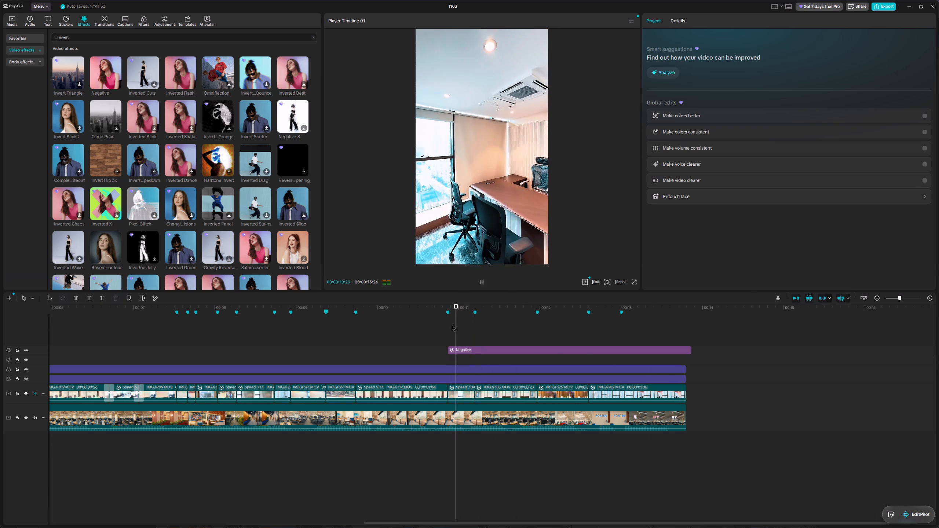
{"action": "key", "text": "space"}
Trim the Negative effect to end at the marker just after 11 seconds, and play on.
{"action": "left_click", "coordinate": [682, 352]}
{"action": "left_click_drag", "start_coordinate": [691, 352], "coordinate": [486, 351]}
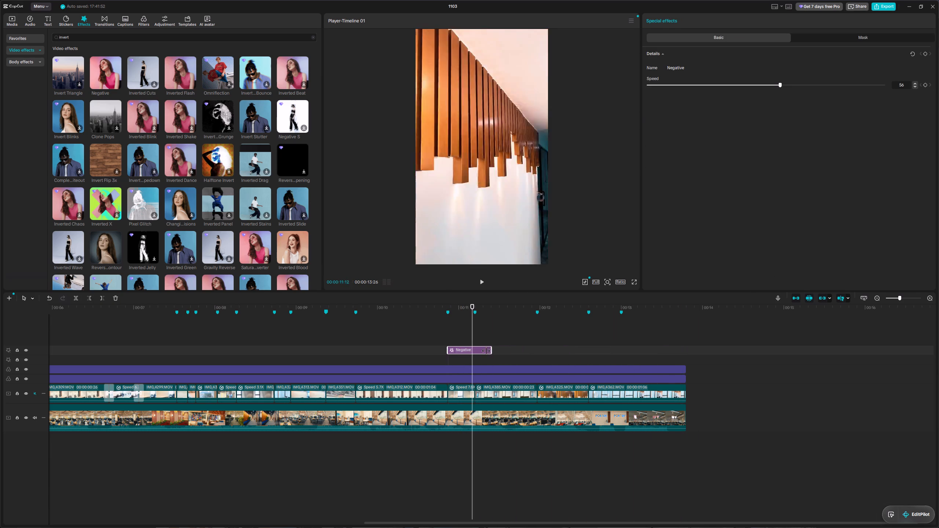
{"action": "left_click_drag", "start_coordinate": [486, 351], "coordinate": [473, 349]}
{"action": "key", "text": "space"}
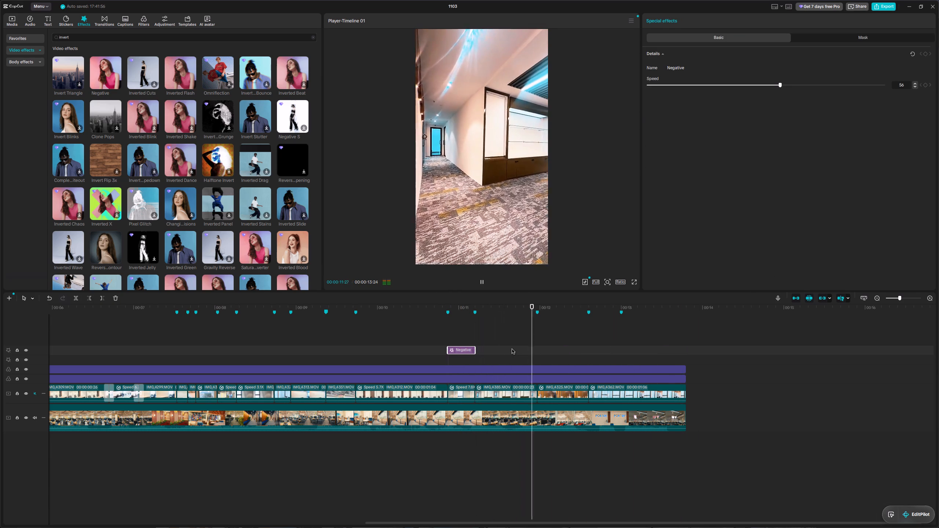
Play the timeline twice from the start and scrub to about 2:23 to examine the early clips.
{"action": "key", "text": "space"}
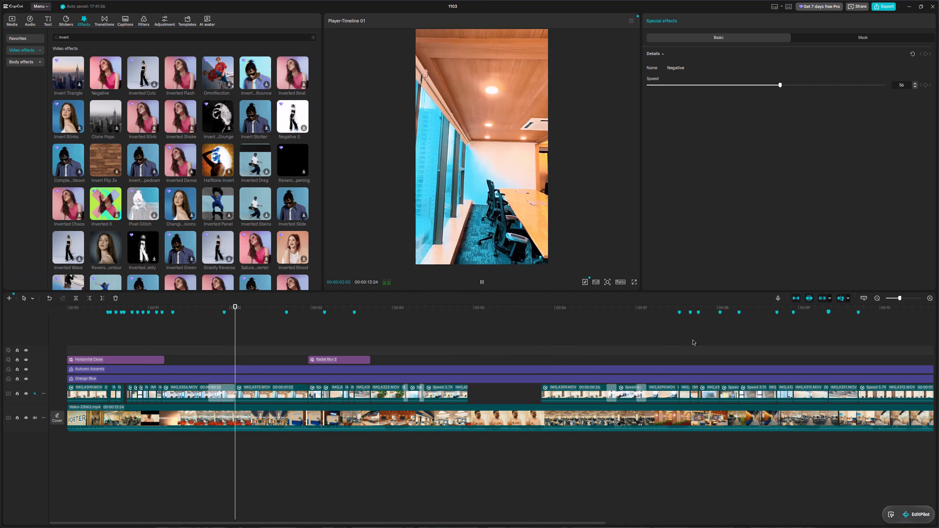
{"action": "key", "text": "space"}
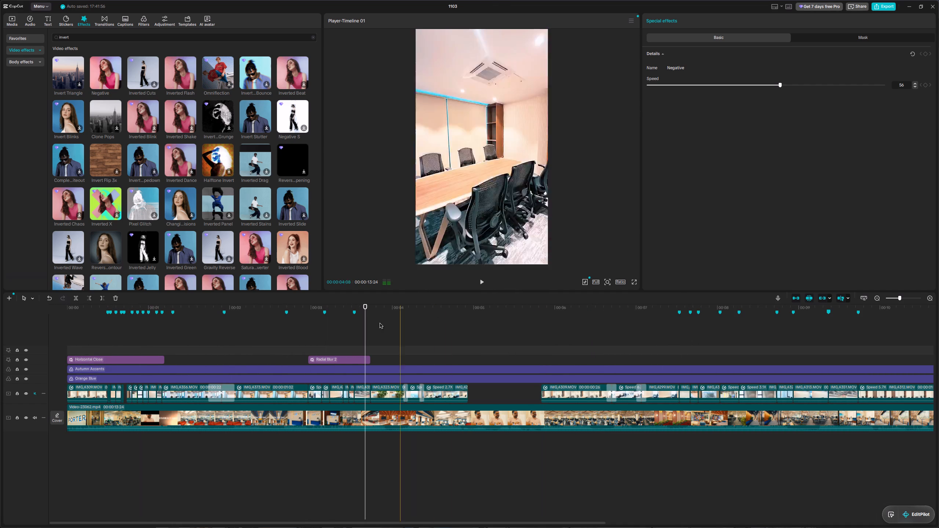
{"action": "left_click_drag", "start_coordinate": [365, 322], "coordinate": [0, 385]}
{"action": "key", "text": "space"}
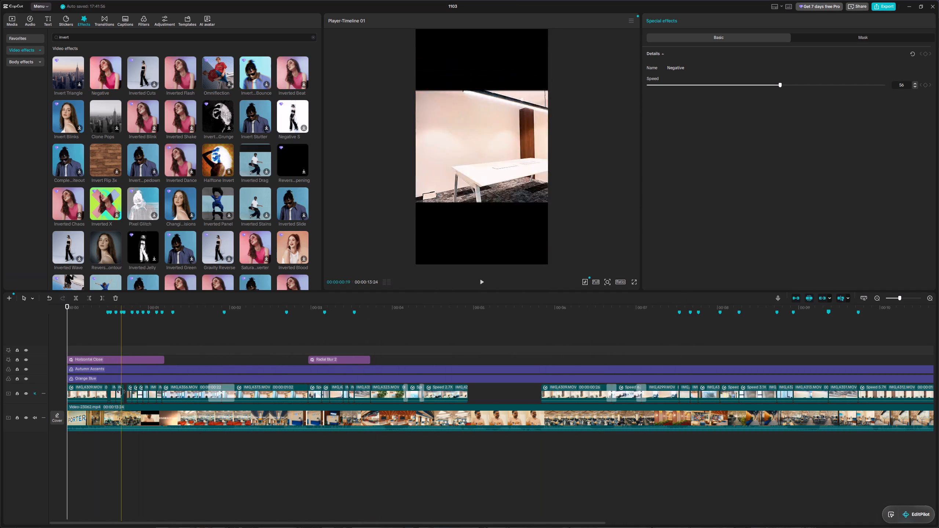
{"action": "key", "text": "space"}
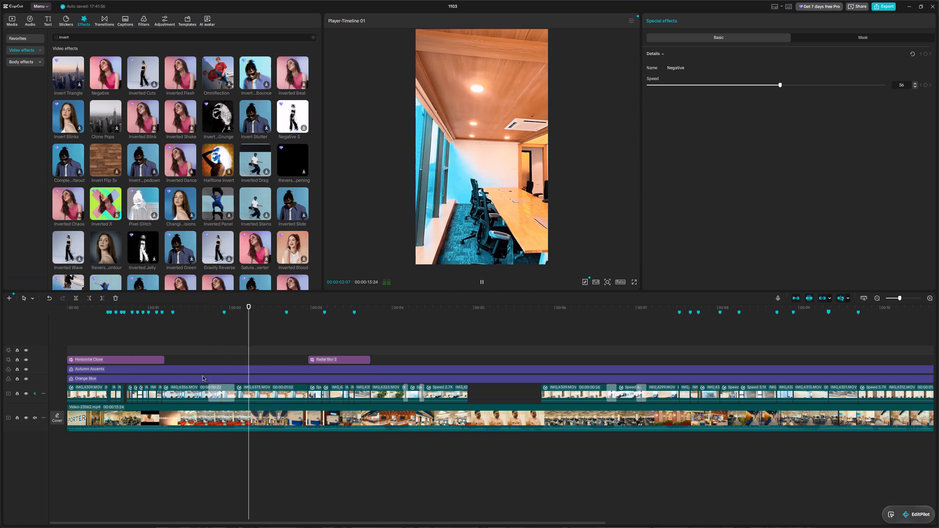
{"action": "key", "text": "space"}
{"action": "left_click_drag", "start_coordinate": [274, 348], "coordinate": [293, 351]}
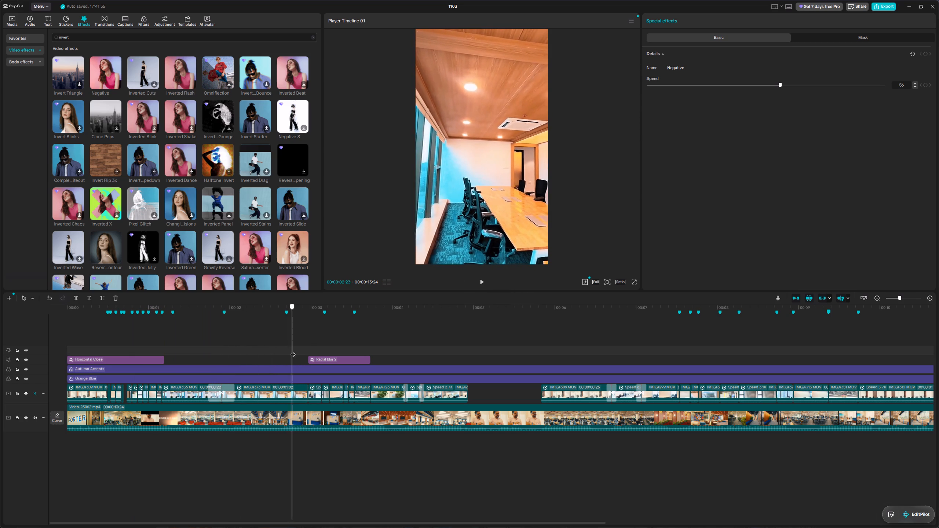
Trim the opening of the conference-room clip starting just before 2 seconds, move it against the previous clip, and extend its end to the following clip.
{"action": "left_click_drag", "start_coordinate": [293, 351], "coordinate": [202, 353]}
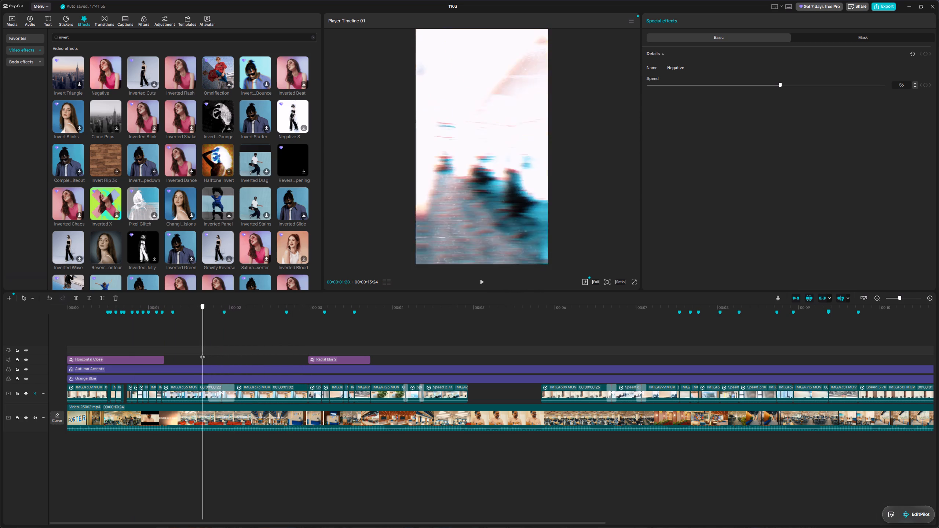
{"action": "left_click_drag", "start_coordinate": [202, 353], "coordinate": [246, 351]}
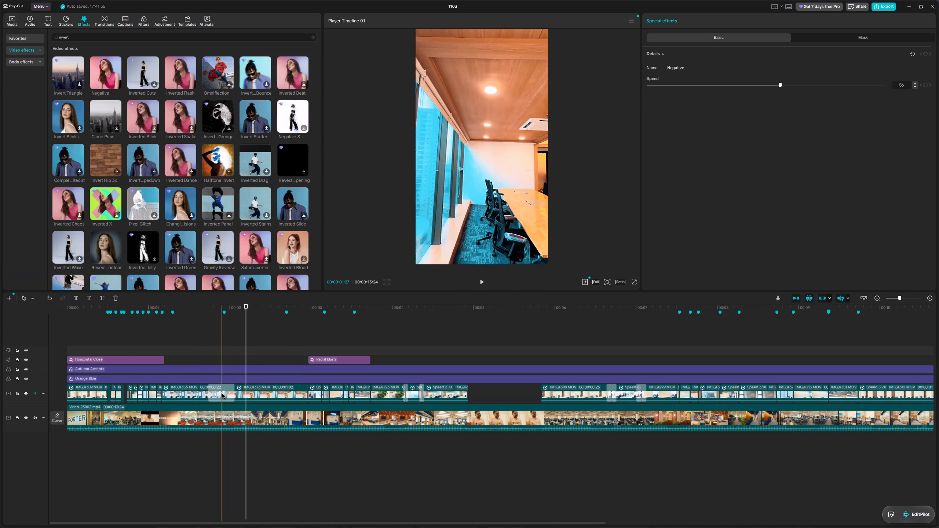
{"action": "left_click", "coordinate": [262, 397]}
{"action": "left_click_drag", "start_coordinate": [222, 395], "coordinate": [225, 395]}
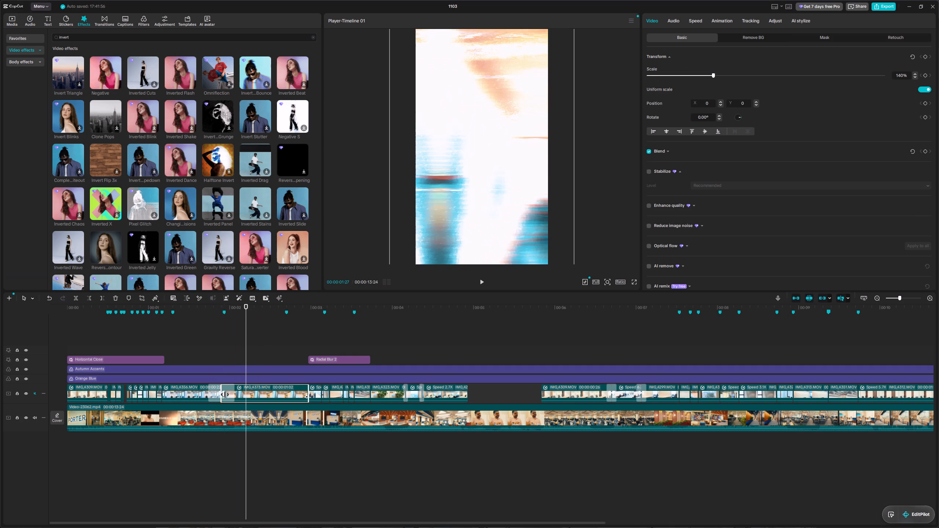
{"action": "left_click_drag", "start_coordinate": [225, 395], "coordinate": [252, 395]}
{"action": "left_click_drag", "start_coordinate": [263, 392], "coordinate": [231, 393]}
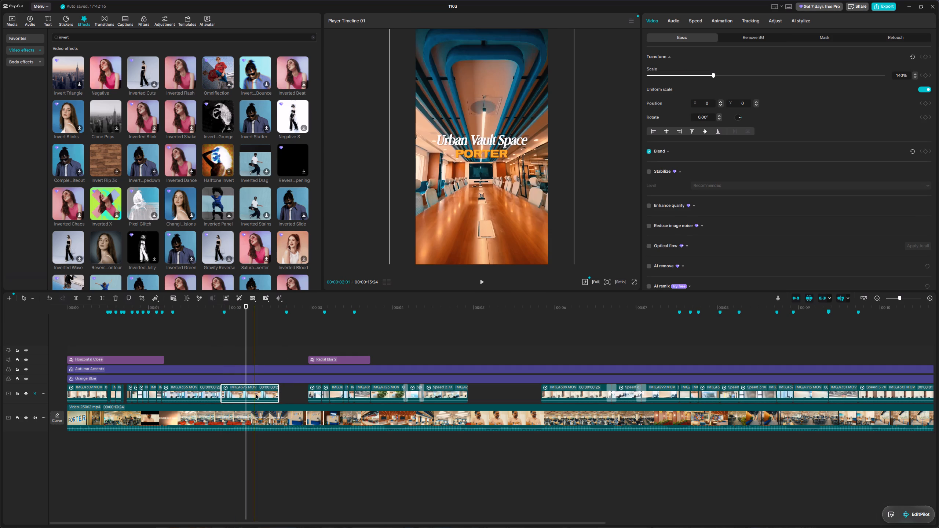
{"action": "left_click_drag", "start_coordinate": [278, 394], "coordinate": [305, 395]}
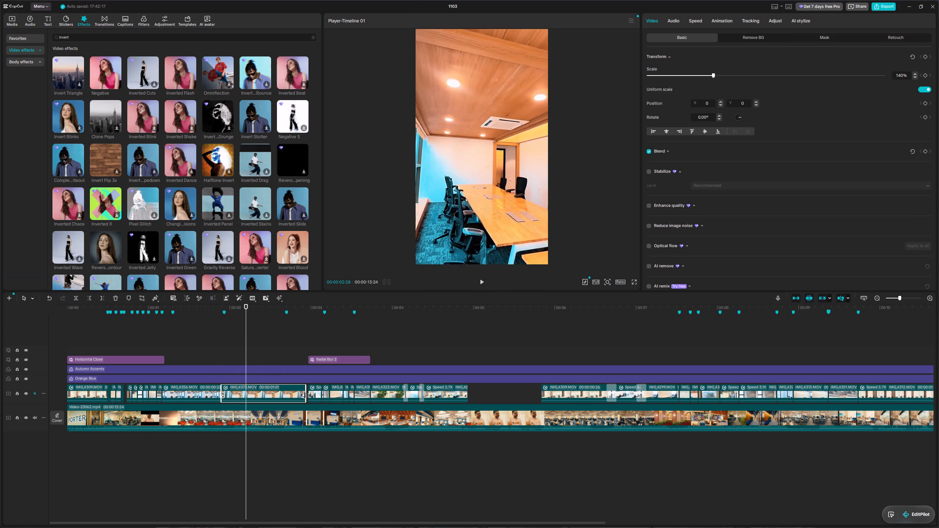
{"action": "left_click_drag", "start_coordinate": [305, 395], "coordinate": [307, 396]}
Play from about 1:23 and again from about 1:03 to examine the retrimmed conference-room clip and the clips after it.
{"action": "left_click_drag", "start_coordinate": [245, 337], "coordinate": [212, 340]}
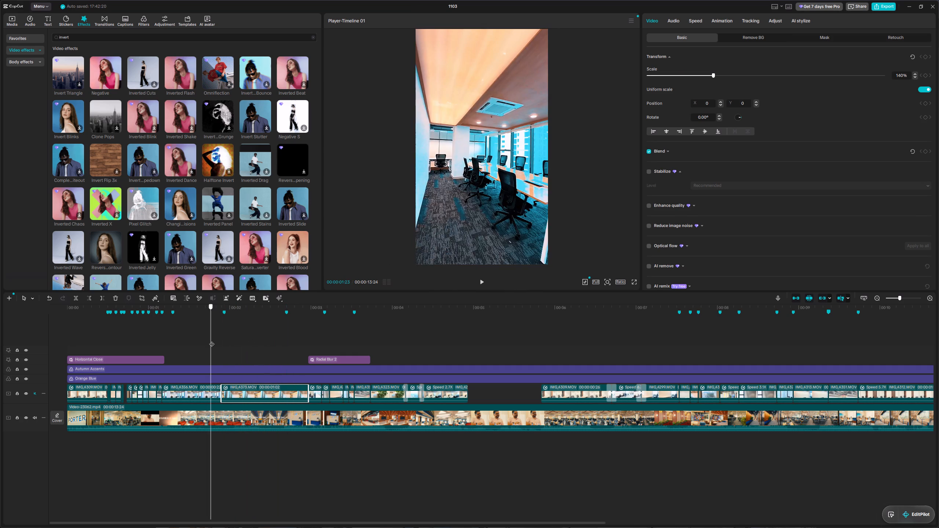
{"action": "left_click_drag", "start_coordinate": [212, 340], "coordinate": [212, 340]}
{"action": "key", "text": "space"}
{"action": "key", "text": "space"}
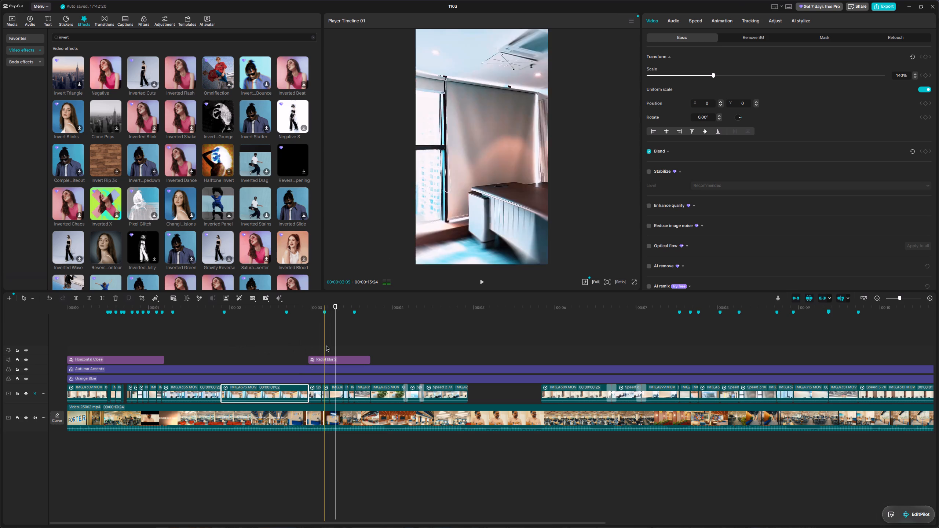
{"action": "left_click_drag", "start_coordinate": [334, 335], "coordinate": [155, 341]}
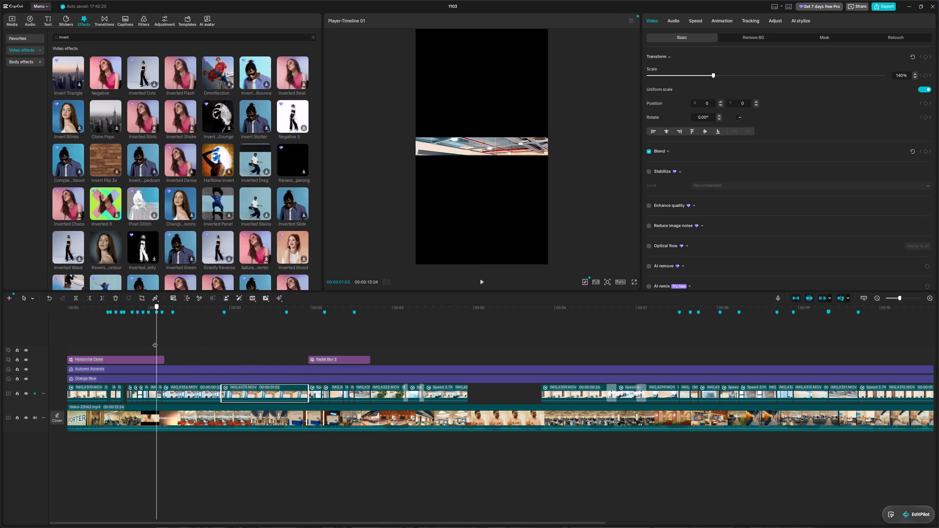
{"action": "left_click_drag", "start_coordinate": [155, 341], "coordinate": [160, 344]}
{"action": "key", "text": "space"}
{"action": "key", "text": "space"}
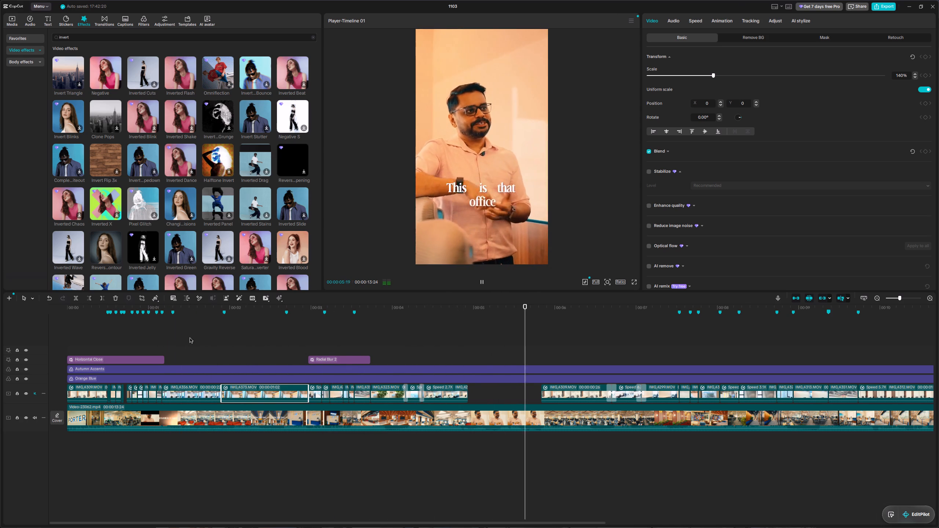
{"action": "key", "text": "space"}
Play the section after the speaker gap twice, then scrub around 7:20 to examine the quick cuts there.
{"action": "left_click_drag", "start_coordinate": [606, 328], "coordinate": [552, 335]}
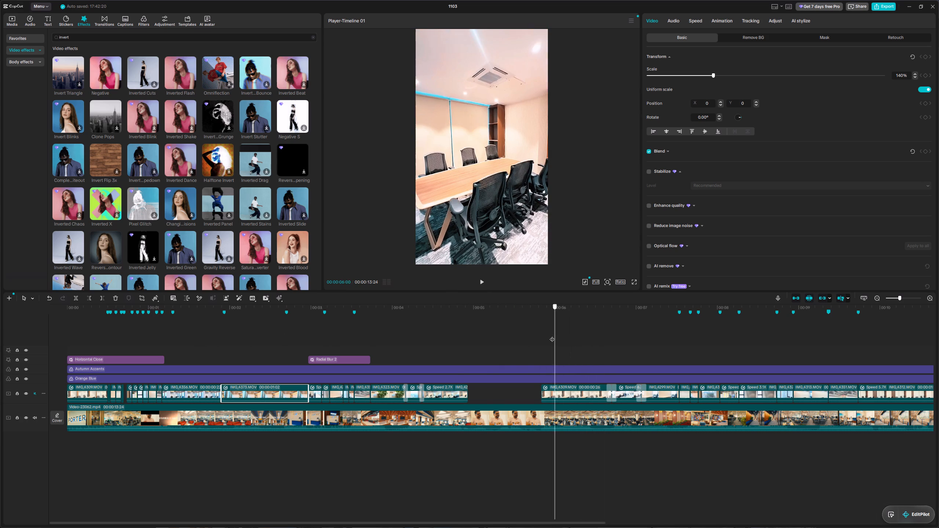
{"action": "left_click_drag", "start_coordinate": [552, 335], "coordinate": [541, 336]}
{"action": "key", "text": "space"}
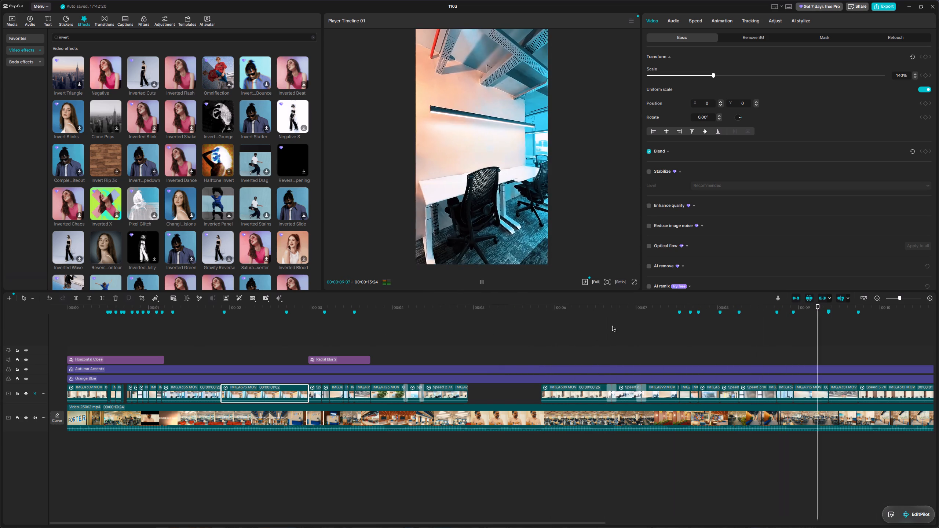
{"action": "key", "text": "space"}
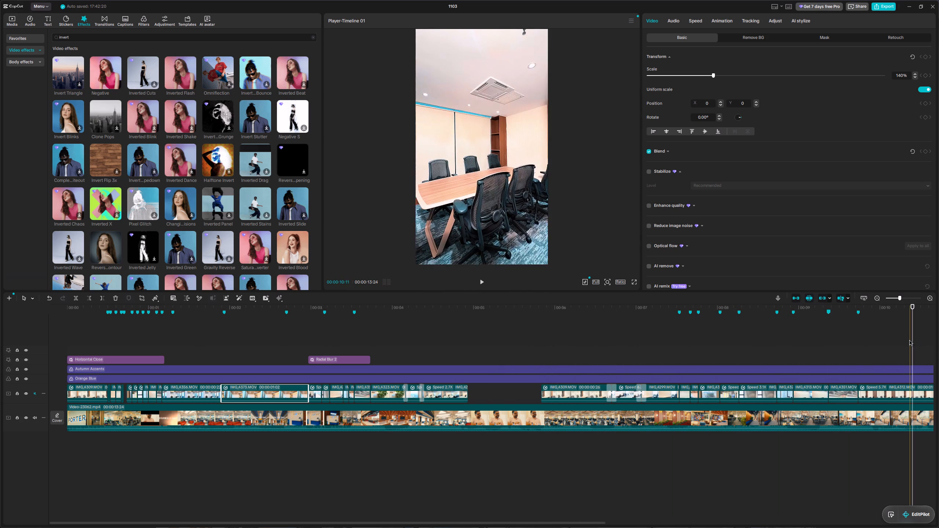
{"action": "left_click_drag", "start_coordinate": [911, 340], "coordinate": [539, 363]}
{"action": "key", "text": "space"}
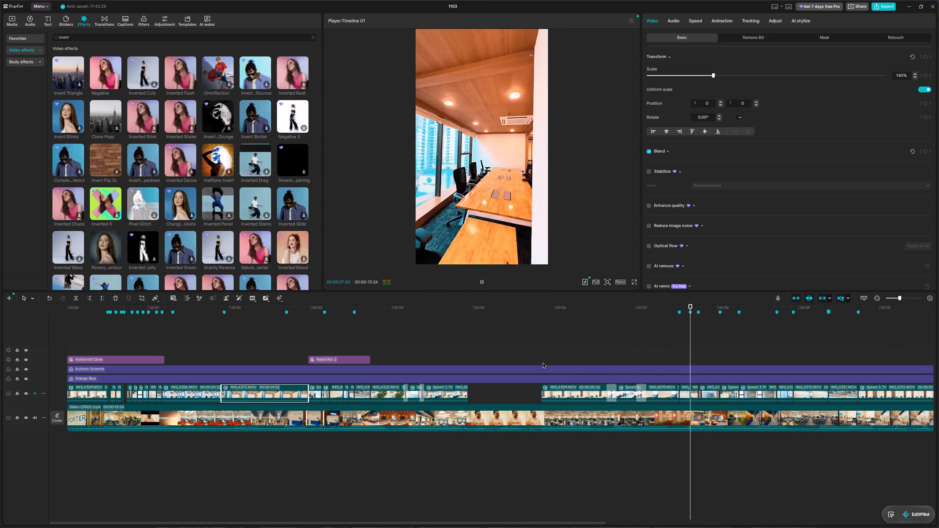
{"action": "key", "text": "space"}
{"action": "left_click_drag", "start_coordinate": [727, 338], "coordinate": [686, 340]}
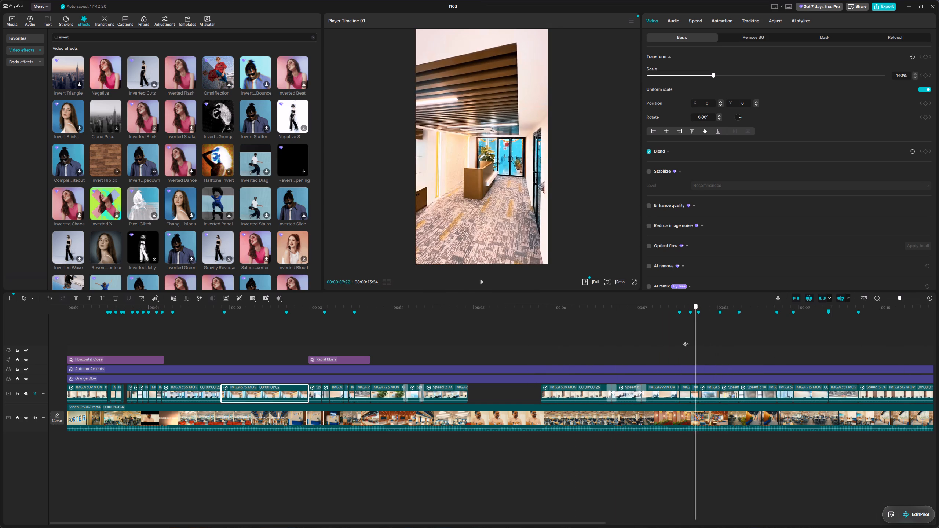
{"action": "left_click_drag", "start_coordinate": [686, 340], "coordinate": [686, 341]}
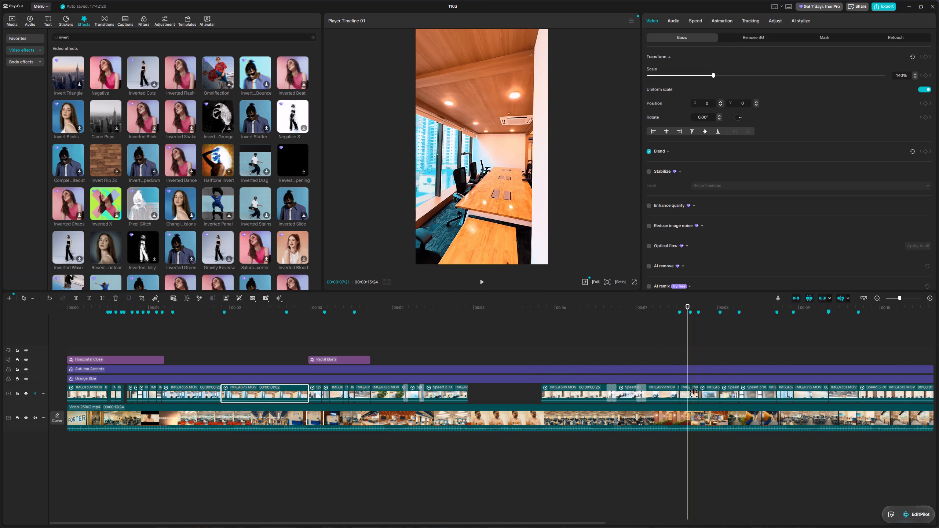
Delete the two short clips between the marker near 7:20 and the marker just after 8 seconds.
{"action": "left_click", "coordinate": [694, 391]}
{"action": "left_click_drag", "start_coordinate": [688, 354], "coordinate": [688, 355]}
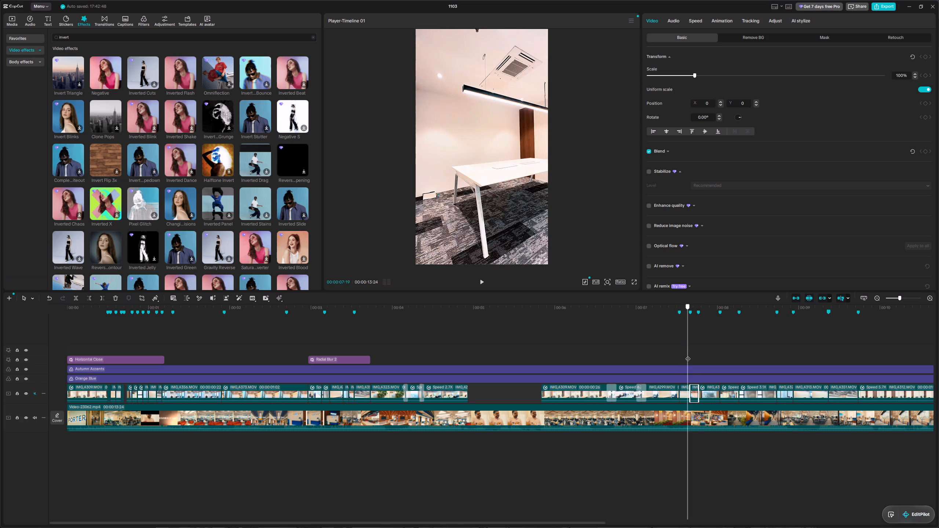
{"action": "left_click_drag", "start_coordinate": [688, 355], "coordinate": [699, 356]}
{"action": "left_click", "coordinate": [709, 388]}
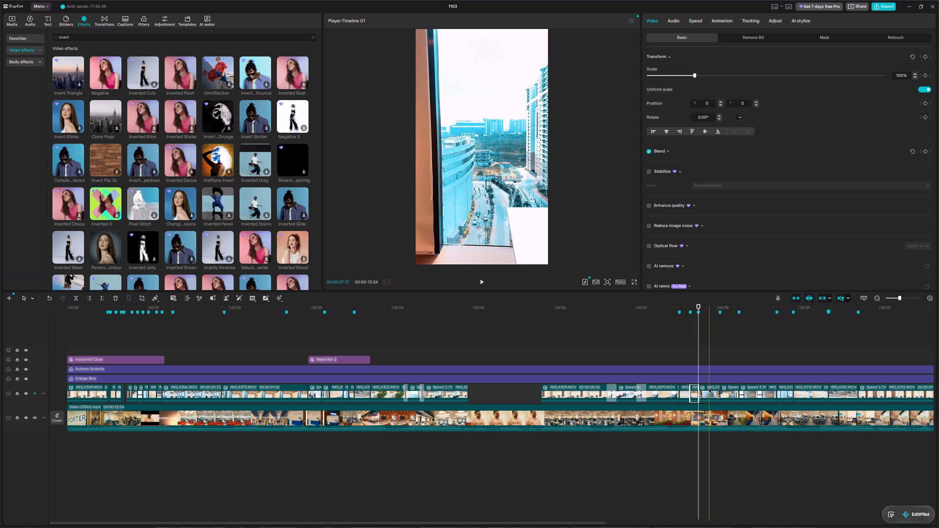
{"action": "key", "text": "Delete"}
{"action": "left_click", "coordinate": [694, 390]}
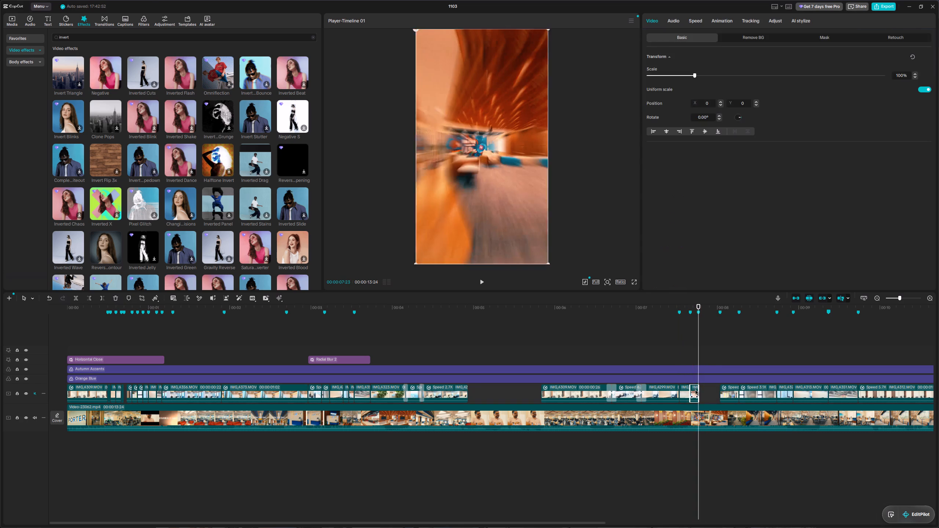
{"action": "key", "text": "Delete"}
Extend the white-table clip's end to the marker just after 8 seconds to fill the gap.
{"action": "left_click_drag", "start_coordinate": [698, 359], "coordinate": [673, 360]}
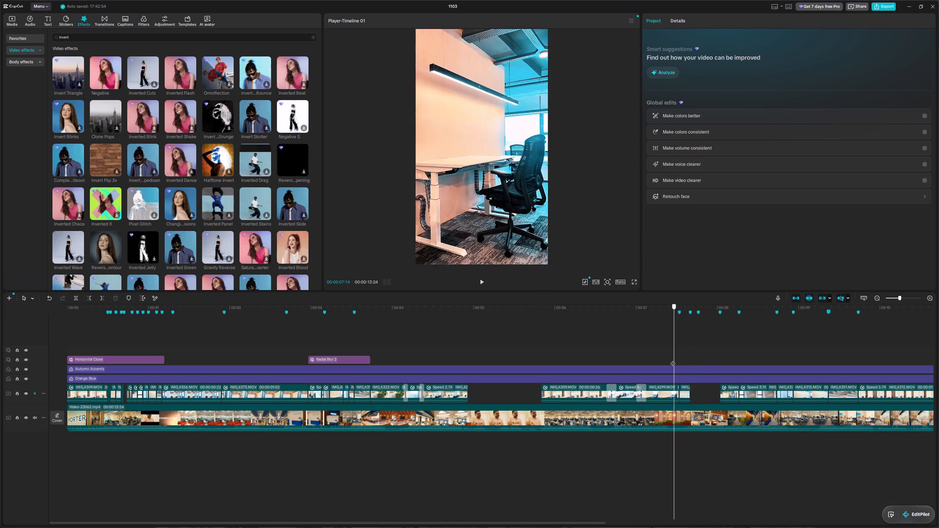
{"action": "left_click_drag", "start_coordinate": [673, 360], "coordinate": [679, 361]}
{"action": "left_click", "coordinate": [683, 392]}
{"action": "left_click_drag", "start_coordinate": [689, 392], "coordinate": [708, 394]}
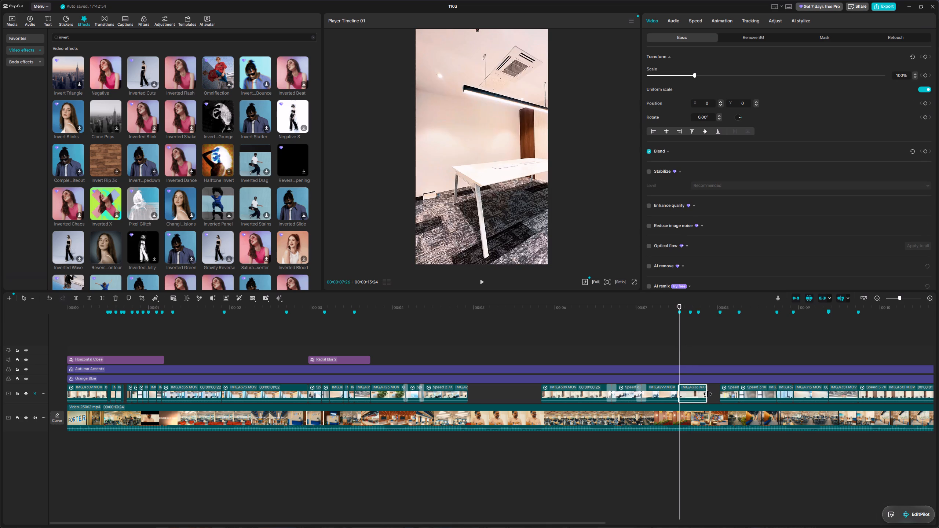
{"action": "left_click_drag", "start_coordinate": [708, 394], "coordinate": [719, 395]}
Play on from the extended white-table clip, then replay the whole timeline from the start past 8 seconds.
{"action": "key", "text": "space"}
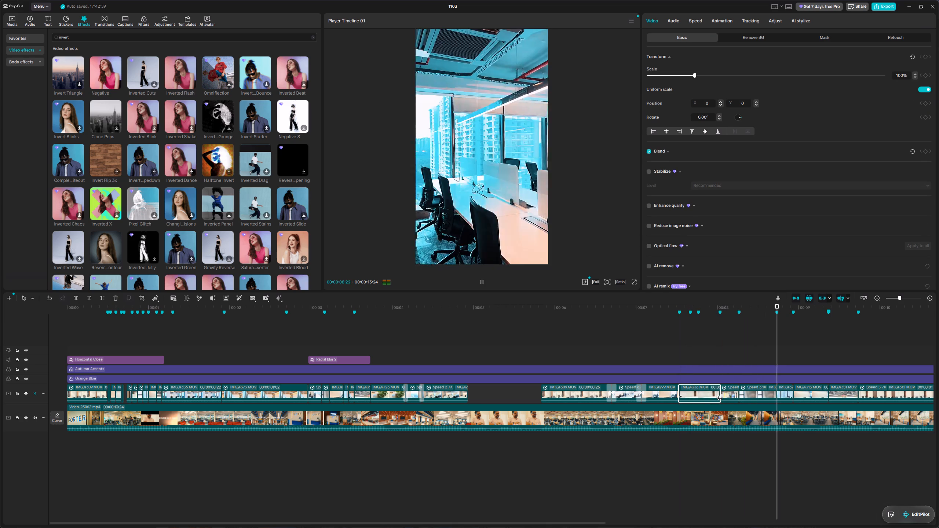
{"action": "key", "text": "space"}
{"action": "key", "text": "space"}
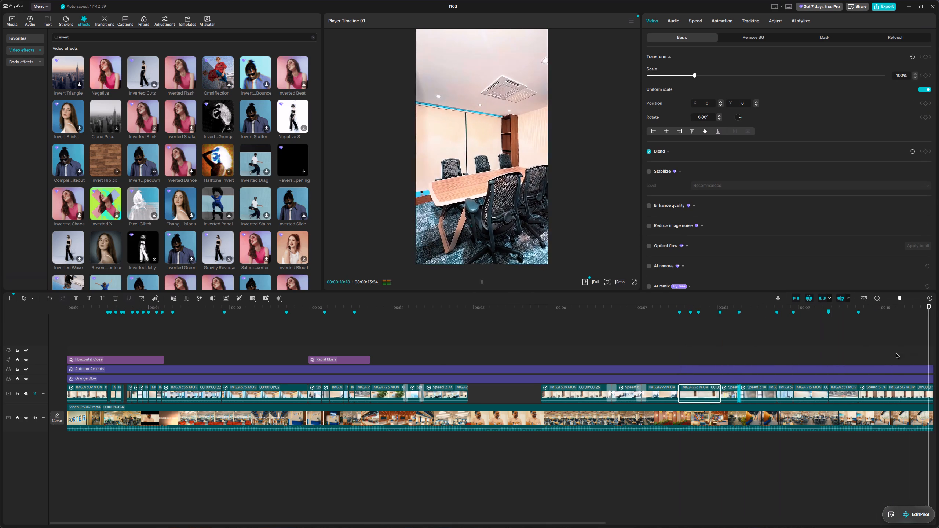
{"action": "key", "text": "space"}
{"action": "left_click_drag", "start_coordinate": [446, 337], "coordinate": [0, 363]}
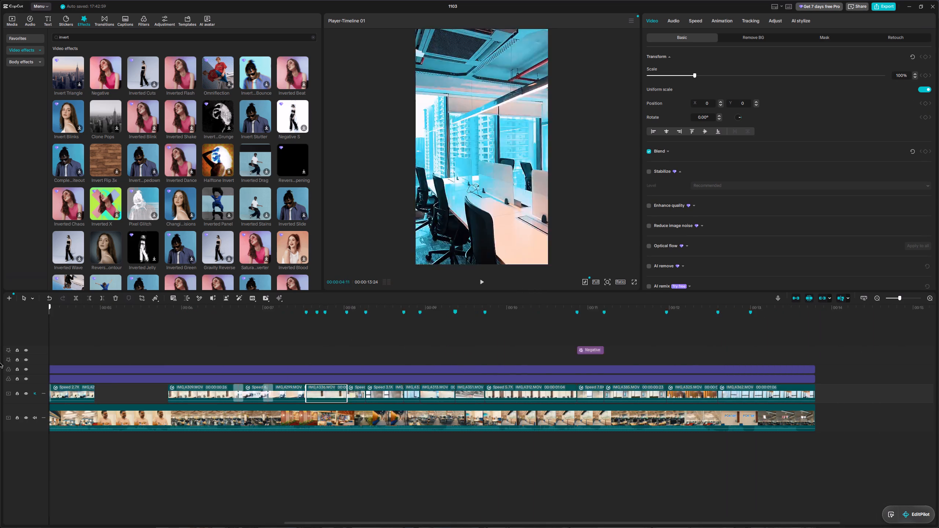
{"action": "left_click_drag", "start_coordinate": [0, 363], "coordinate": [0, 366]}
{"action": "key", "text": "space"}
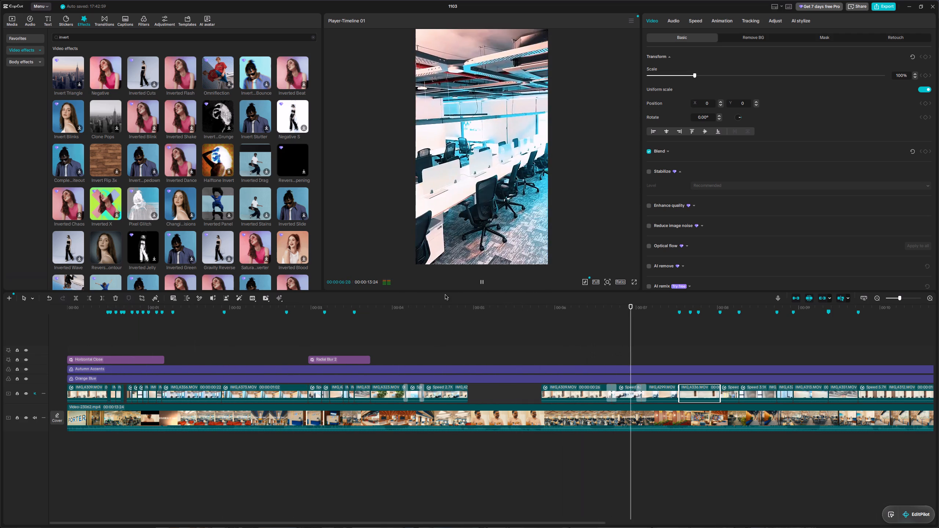
{"action": "key", "text": "space"}
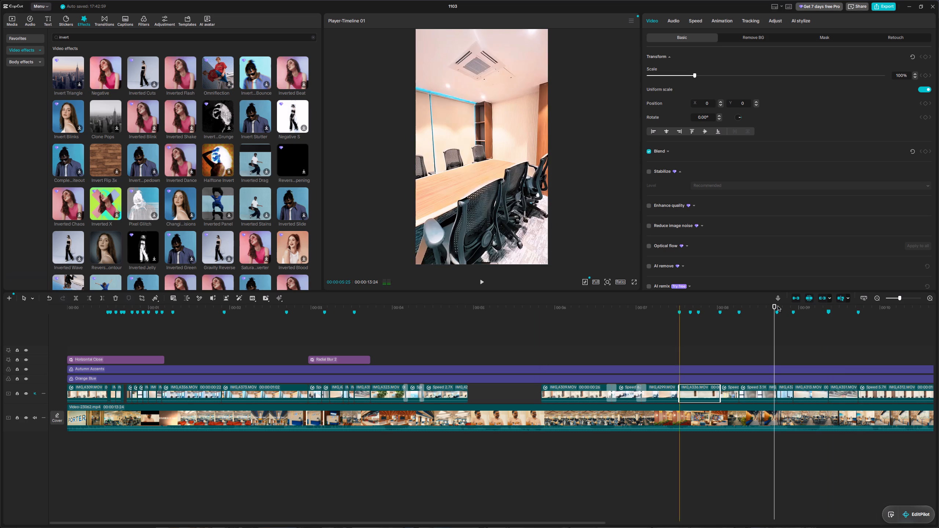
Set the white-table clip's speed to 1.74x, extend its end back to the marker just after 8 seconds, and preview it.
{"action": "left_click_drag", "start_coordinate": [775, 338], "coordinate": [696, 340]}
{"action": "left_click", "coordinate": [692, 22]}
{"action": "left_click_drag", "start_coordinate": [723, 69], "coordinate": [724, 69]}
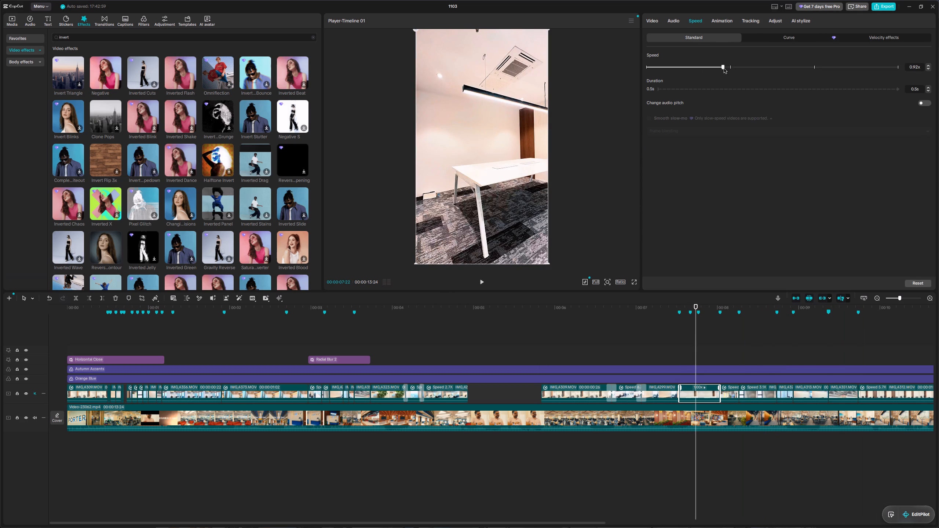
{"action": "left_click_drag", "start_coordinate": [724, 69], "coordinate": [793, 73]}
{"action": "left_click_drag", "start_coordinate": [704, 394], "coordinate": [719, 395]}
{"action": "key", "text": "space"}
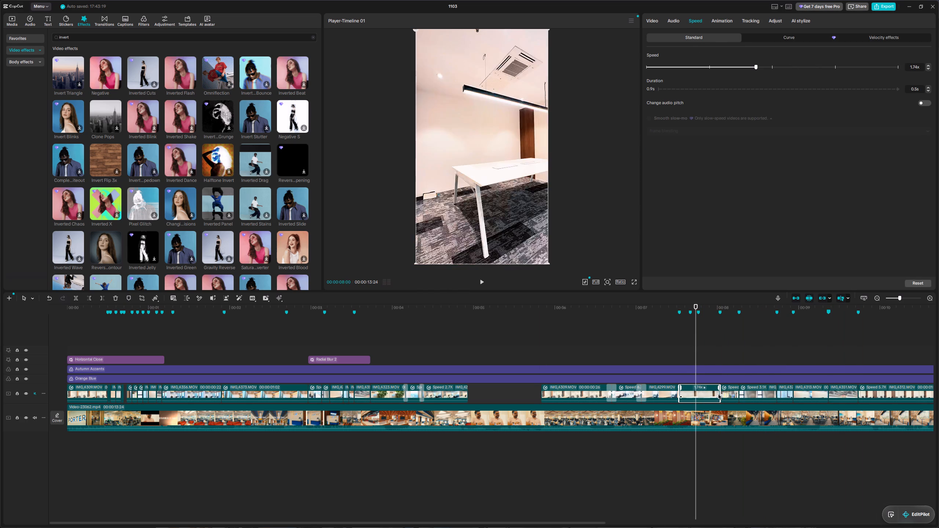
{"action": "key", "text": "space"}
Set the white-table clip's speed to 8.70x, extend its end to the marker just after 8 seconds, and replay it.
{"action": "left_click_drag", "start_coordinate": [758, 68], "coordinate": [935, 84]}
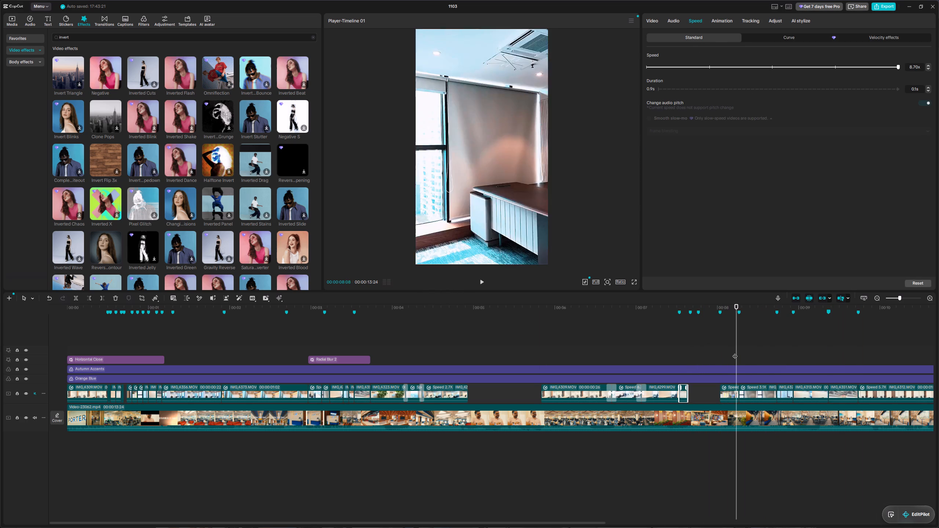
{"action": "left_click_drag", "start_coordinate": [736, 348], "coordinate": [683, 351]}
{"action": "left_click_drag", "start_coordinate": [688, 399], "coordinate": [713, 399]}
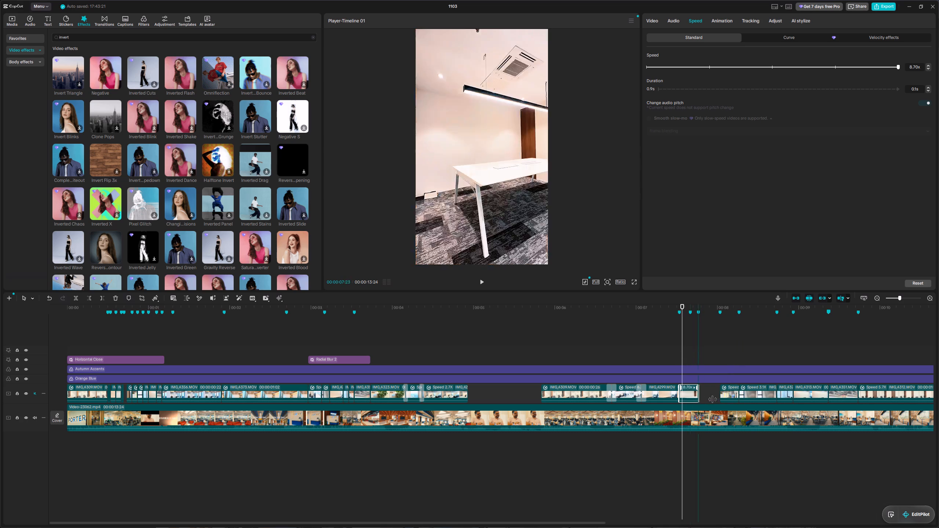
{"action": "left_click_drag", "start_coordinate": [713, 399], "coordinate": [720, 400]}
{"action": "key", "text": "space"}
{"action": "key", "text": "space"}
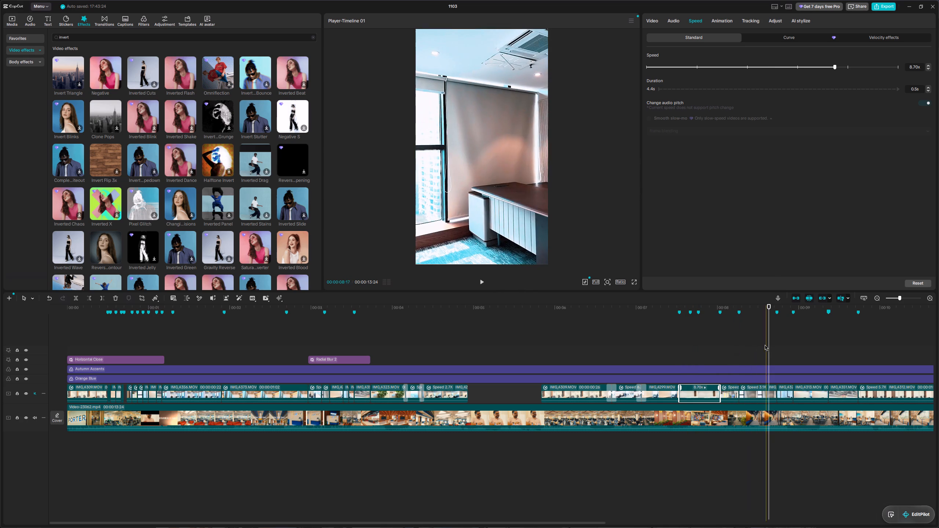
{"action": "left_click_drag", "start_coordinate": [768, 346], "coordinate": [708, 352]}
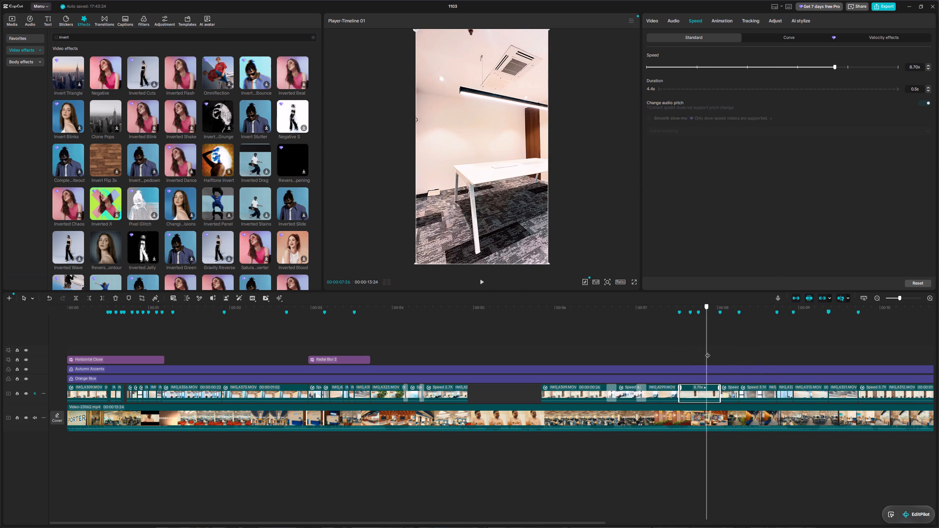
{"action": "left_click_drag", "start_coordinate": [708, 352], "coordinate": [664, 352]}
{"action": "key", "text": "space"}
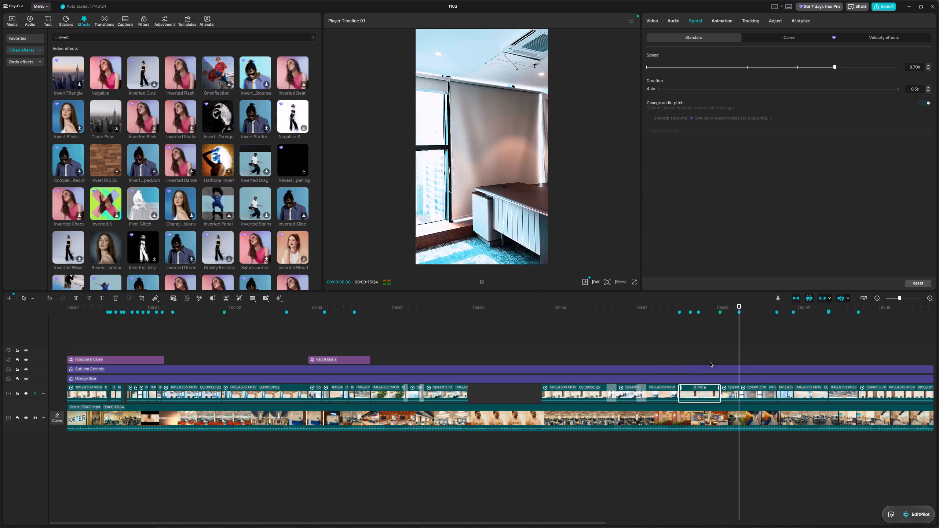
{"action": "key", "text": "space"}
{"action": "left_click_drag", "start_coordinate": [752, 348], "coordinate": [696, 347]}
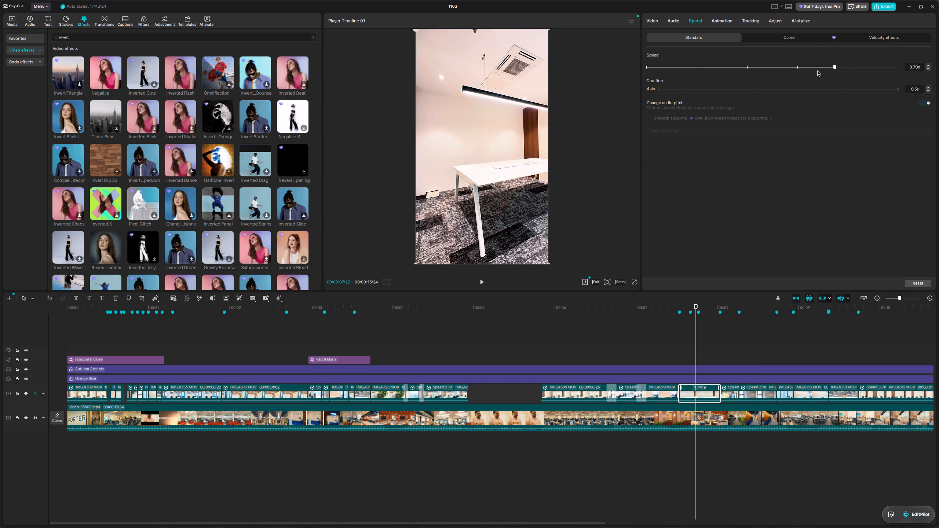
Set the white-table clip's speed to 3.24x, trim its end to the marker just after 8 seconds, and play it.
{"action": "left_click_drag", "start_coordinate": [807, 69], "coordinate": [768, 71]}
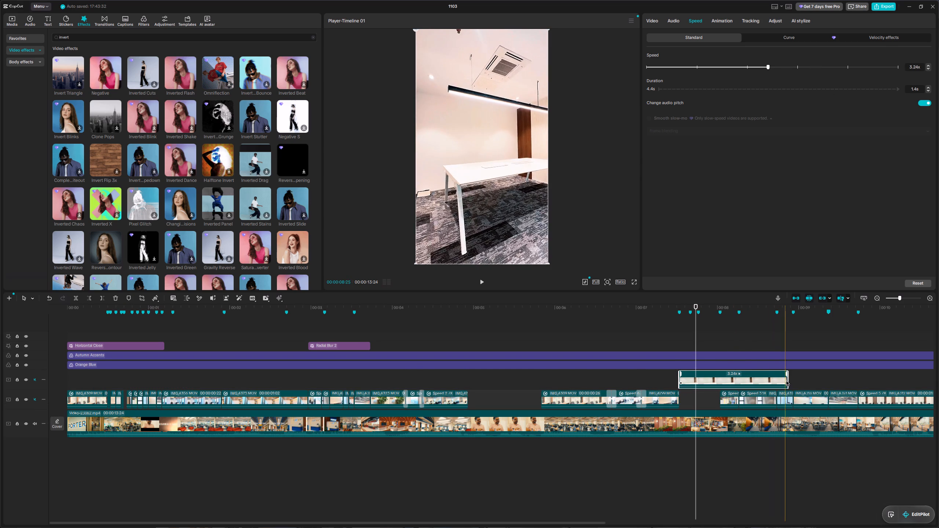
{"action": "left_click_drag", "start_coordinate": [787, 381], "coordinate": [719, 381]}
{"action": "key", "text": "space"}
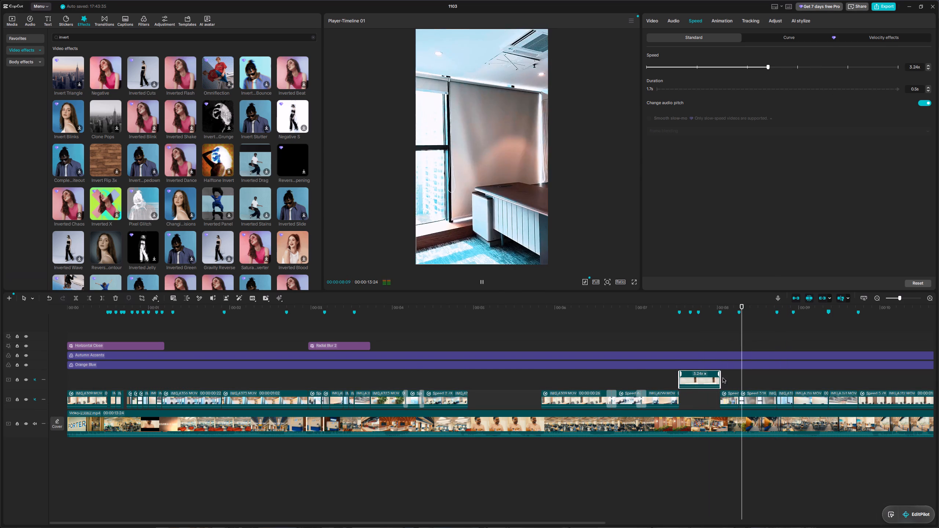
Move the 3.24x white-table clip down into the gap on the main clip track.
{"action": "key", "text": "space"}
{"action": "left_click_drag", "start_coordinate": [710, 379], "coordinate": [710, 402]}
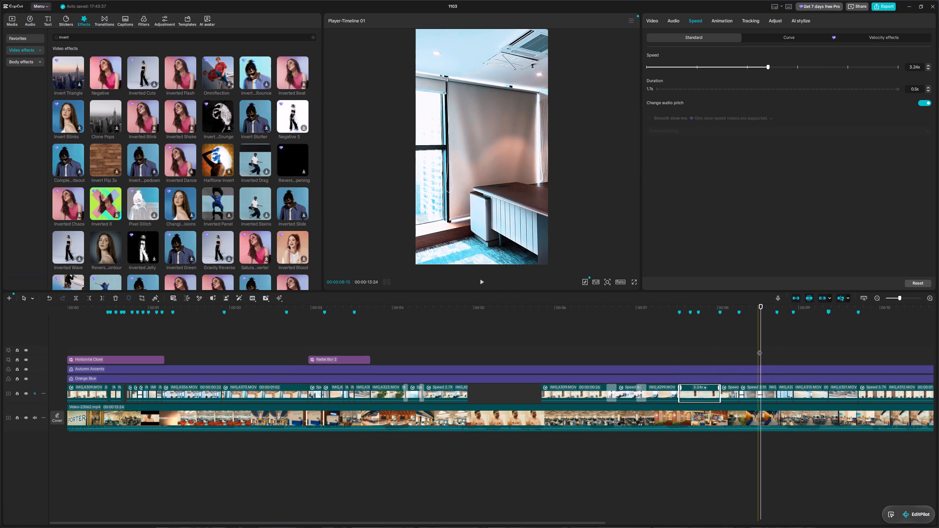
Replay the edit from just after 6 seconds past the placed white-table clip to nearly 11 seconds.
{"action": "left_click_drag", "start_coordinate": [759, 349], "coordinate": [581, 360]}
{"action": "key", "text": "space"}
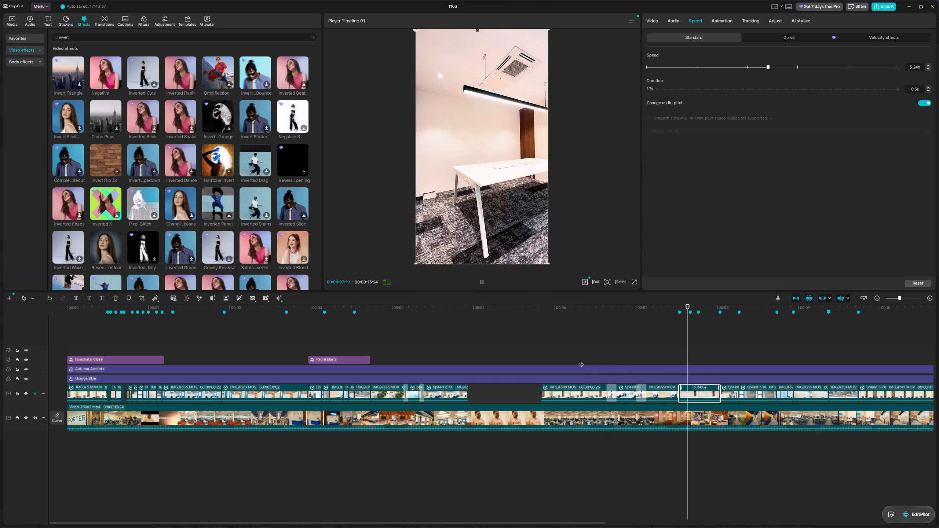
{"action": "key", "text": "space"}
{"action": "key", "text": "space"}
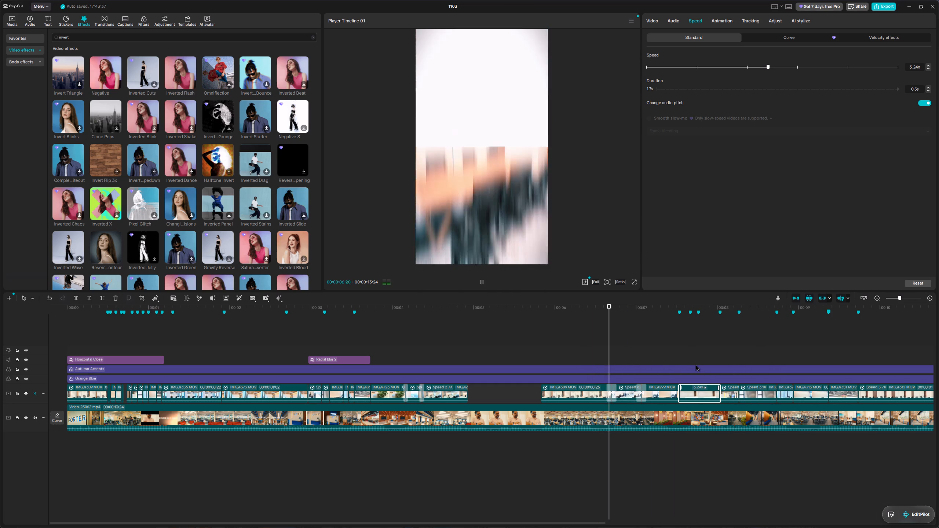
{"action": "key", "text": "space"}
{"action": "key", "text": "space"}
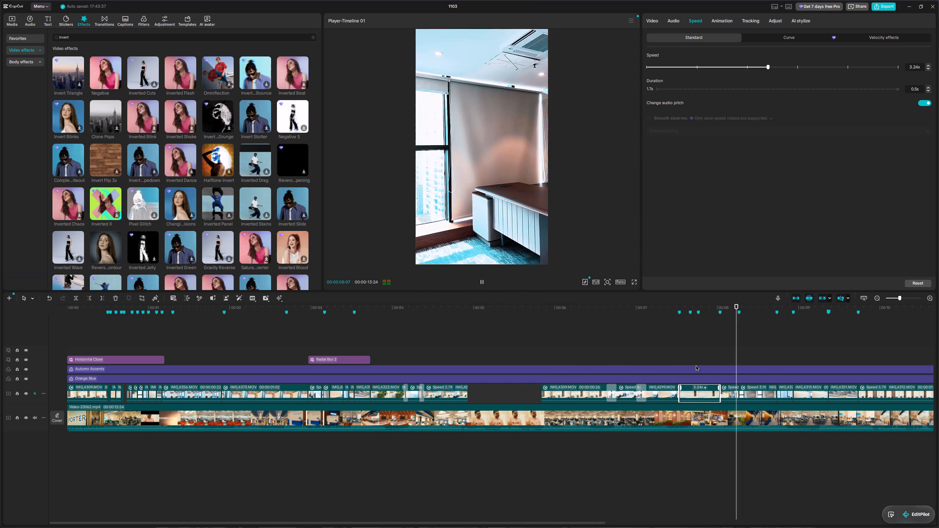
{"action": "key", "text": "space"}
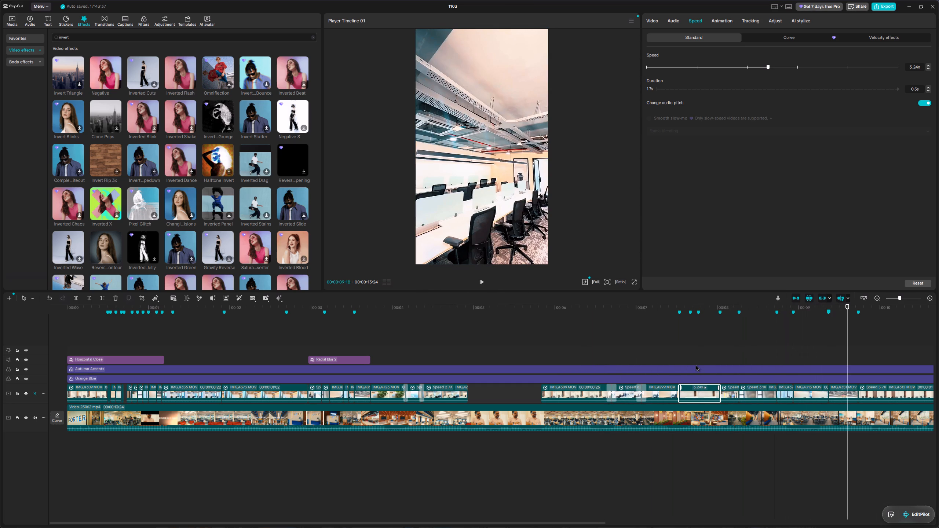
{"action": "key", "text": "space"}
{"action": "key", "text": "space"}
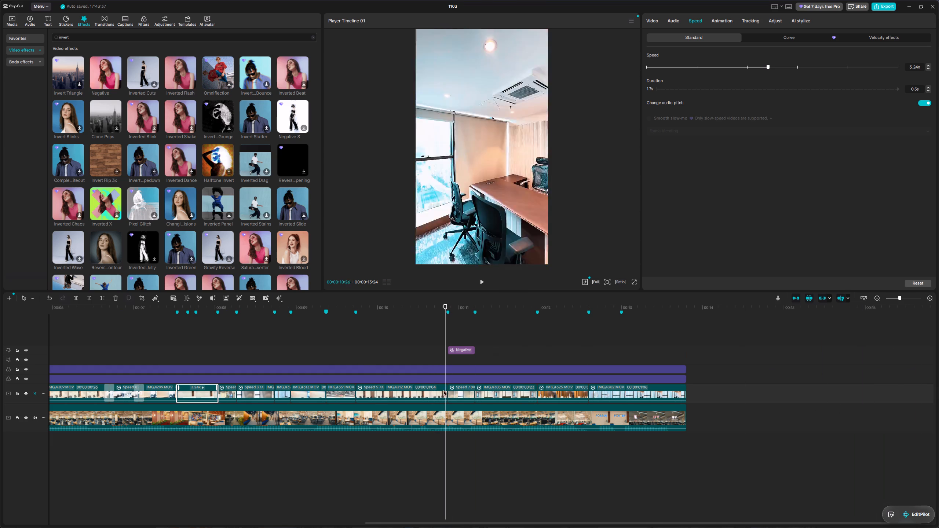
Delete the 5.71x conference-room clip, extend the IMG_6351 clip to the marker where Negative begins, and preview it.
{"action": "left_click", "coordinate": [426, 392]}
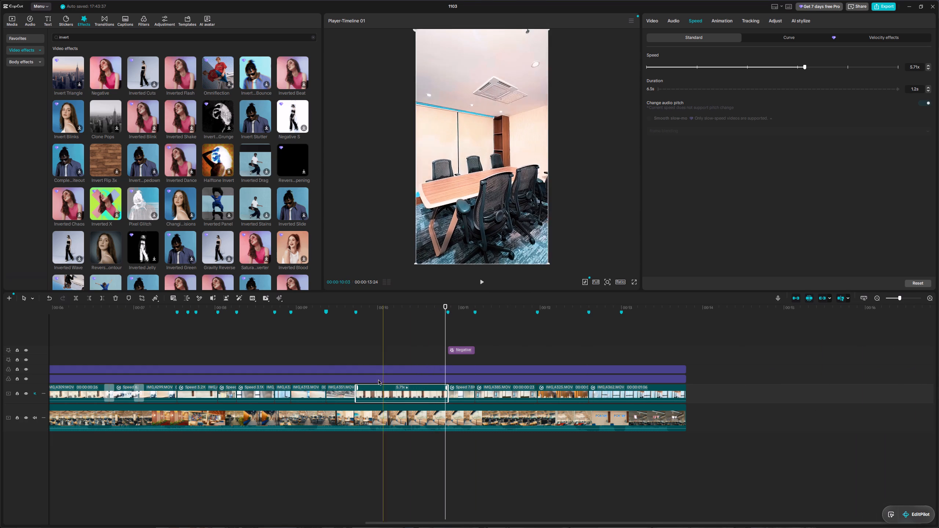
{"action": "key", "text": "Delete"}
{"action": "left_click", "coordinate": [347, 392]}
{"action": "left_click_drag", "start_coordinate": [357, 392], "coordinate": [398, 393]}
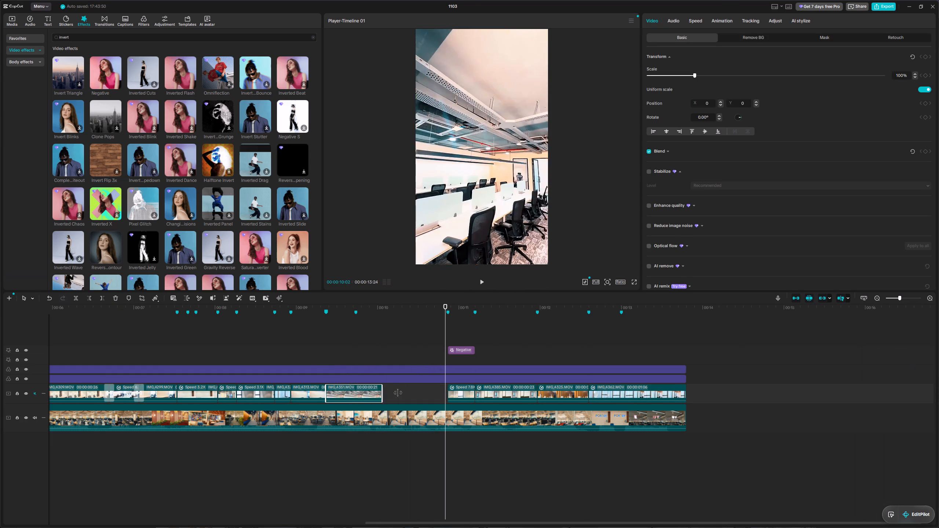
{"action": "left_click_drag", "start_coordinate": [398, 393], "coordinate": [447, 394]}
{"action": "left_click_drag", "start_coordinate": [445, 357], "coordinate": [322, 368]}
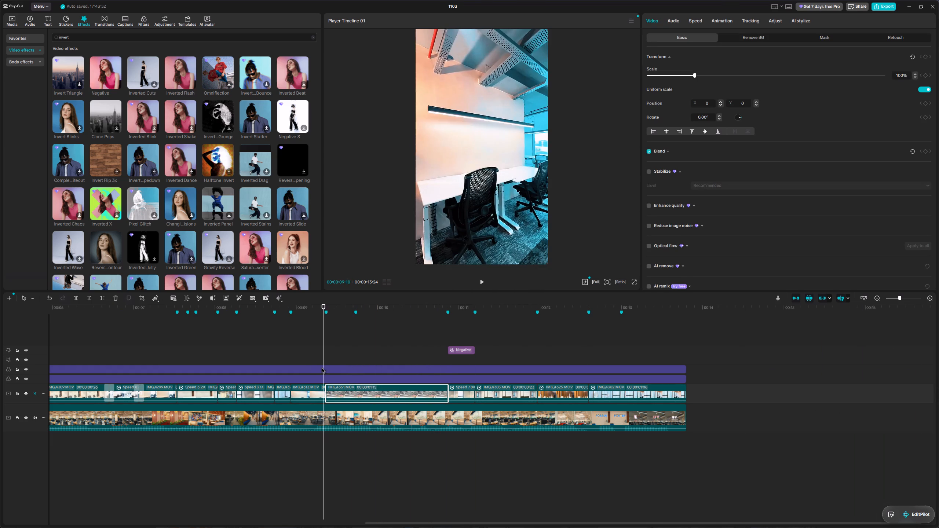
{"action": "key", "text": "space"}
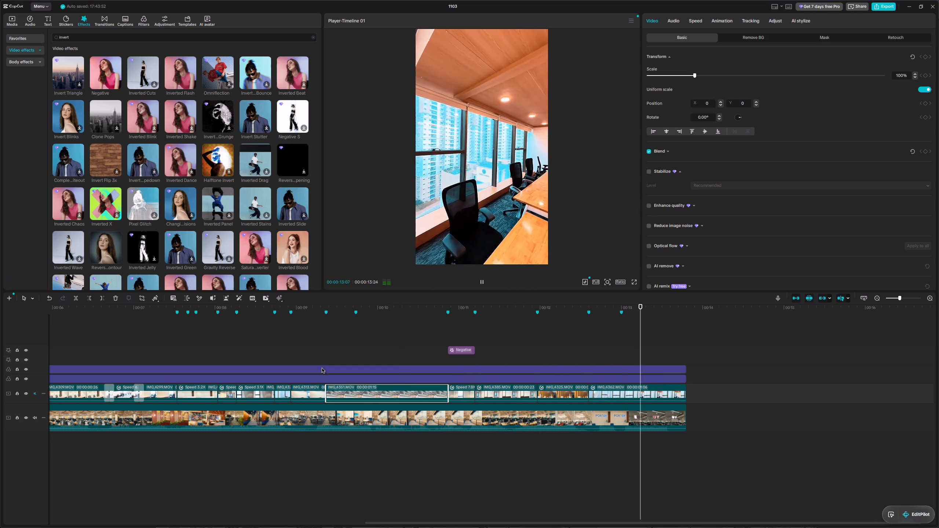
{"action": "key", "text": "space"}
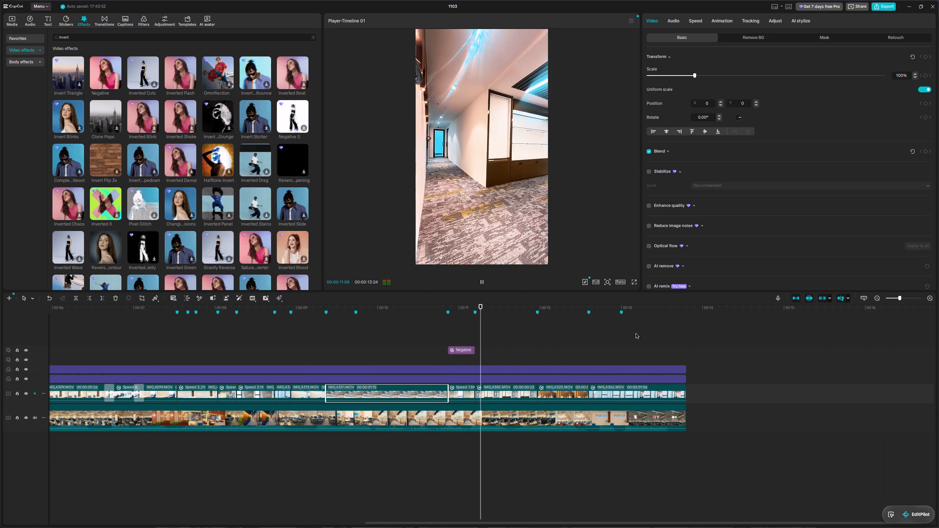
{"action": "key", "text": "space"}
Add a 0.1 s Snap Back transition at the cut just before 9 seconds and briefly play that section.
{"action": "left_click_drag", "start_coordinate": [527, 318], "coordinate": [329, 322]}
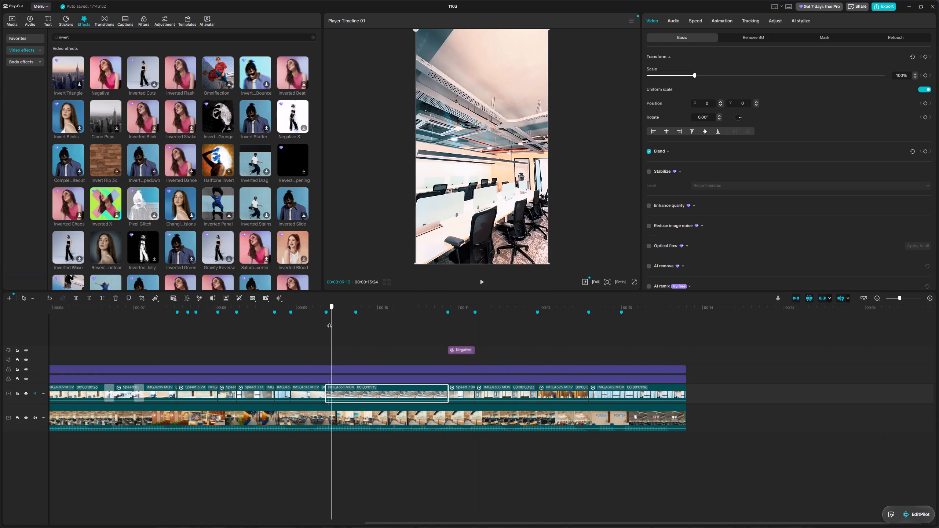
{"action": "left_click_drag", "start_coordinate": [329, 322], "coordinate": [327, 322]}
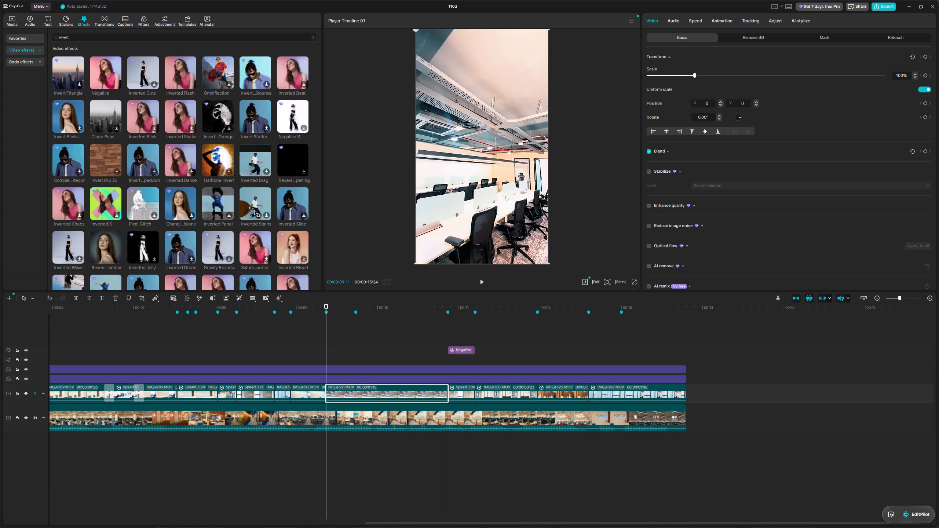
{"action": "left_click", "coordinate": [106, 23]}
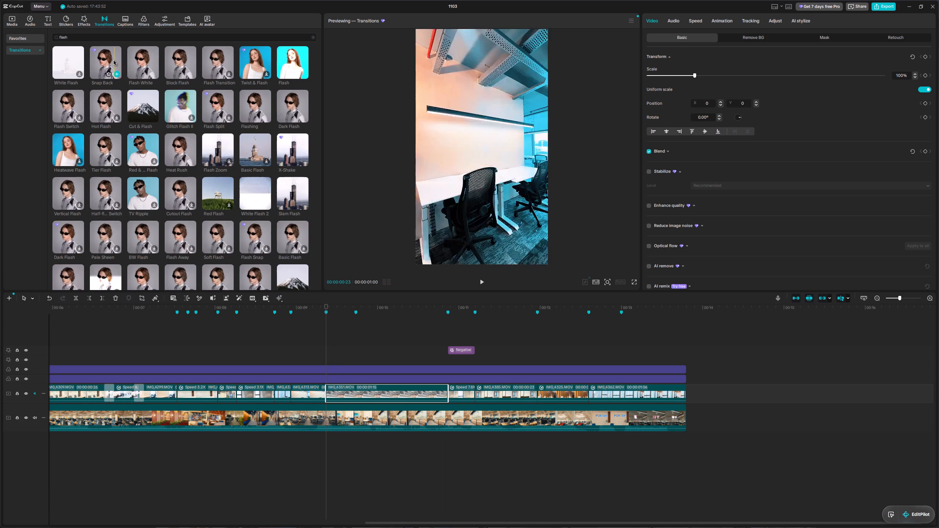
{"action": "left_click_drag", "start_coordinate": [114, 60], "coordinate": [305, 392]}
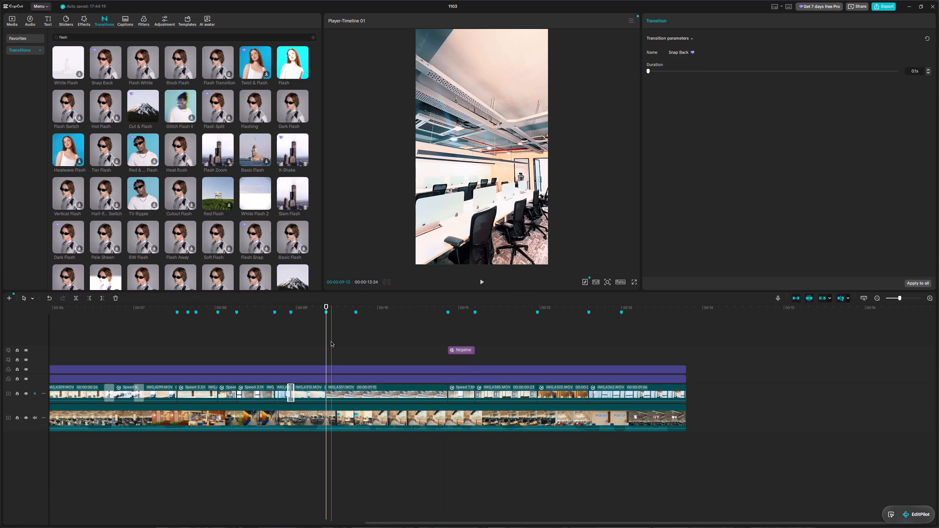
{"action": "left_click_drag", "start_coordinate": [101, 64], "coordinate": [328, 401]}
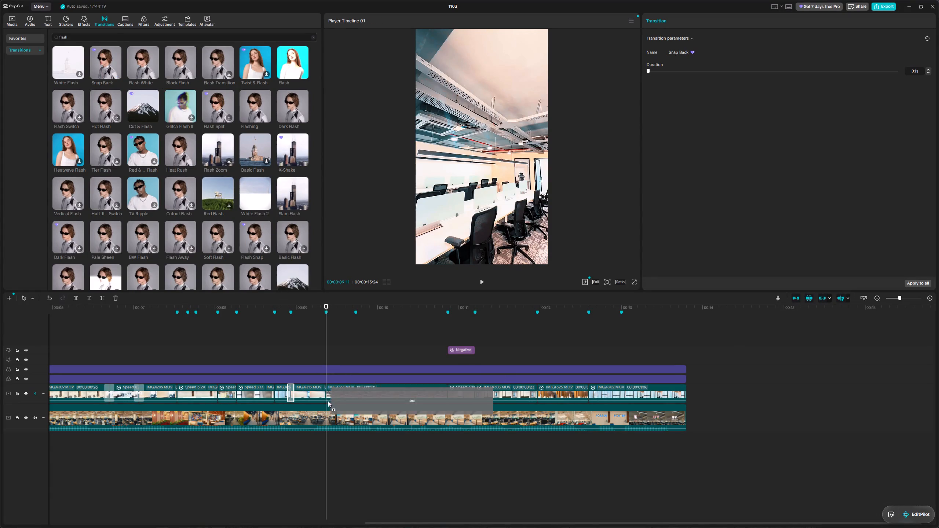
{"action": "left_click_drag", "start_coordinate": [328, 401], "coordinate": [306, 391]}
{"action": "left_click_drag", "start_coordinate": [326, 348], "coordinate": [282, 355]}
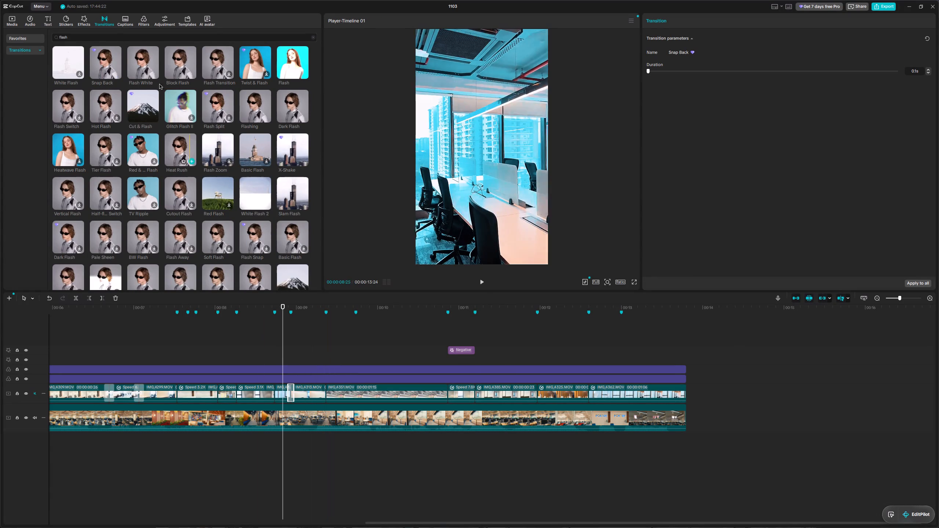
{"action": "left_click_drag", "start_coordinate": [90, 57], "coordinate": [100, 67]}
{"action": "key", "text": "space"}
{"action": "key", "text": "space"}
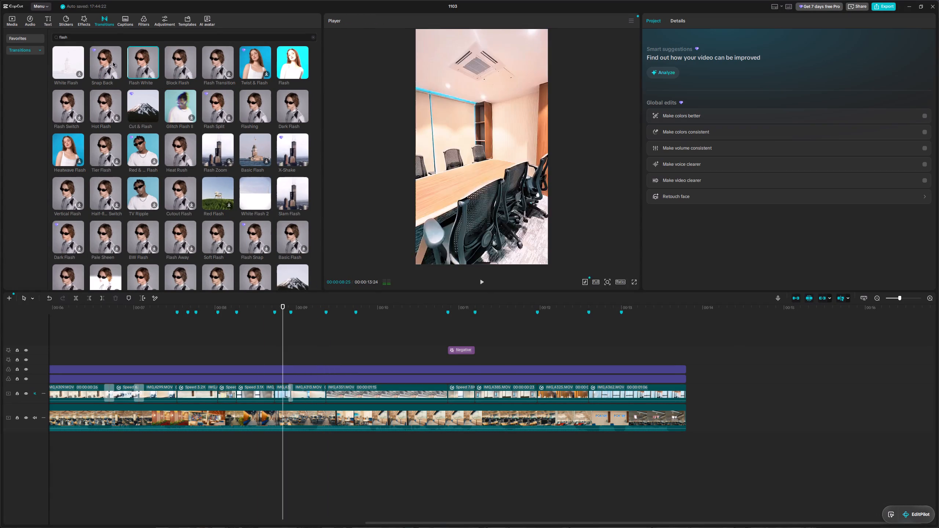
Add a 0.2 s Snap Back transition at the cut into the IMG_6351 clip and preview it.
{"action": "left_click_drag", "start_coordinate": [106, 63], "coordinate": [320, 393]}
{"action": "key", "text": "space"}
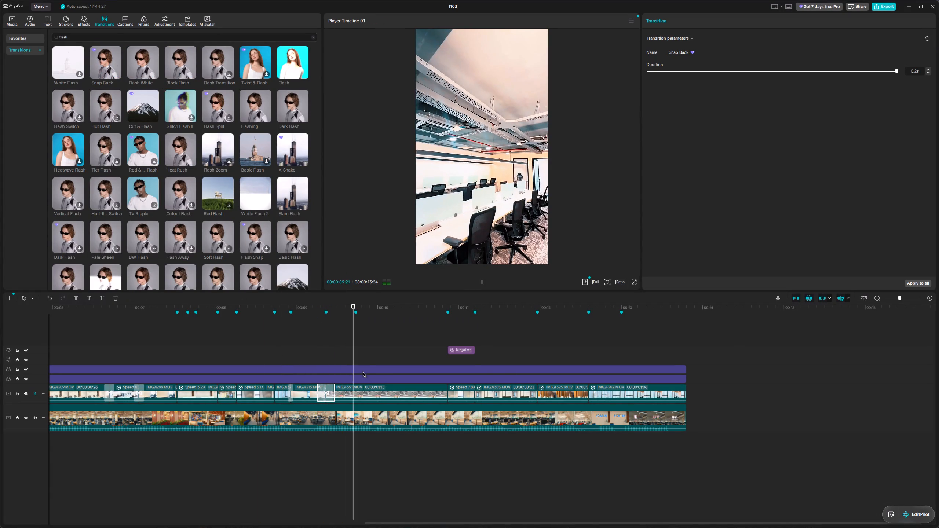
{"action": "key", "text": "space"}
{"action": "left_click_drag", "start_coordinate": [389, 356], "coordinate": [315, 353]}
{"action": "key", "text": "space"}
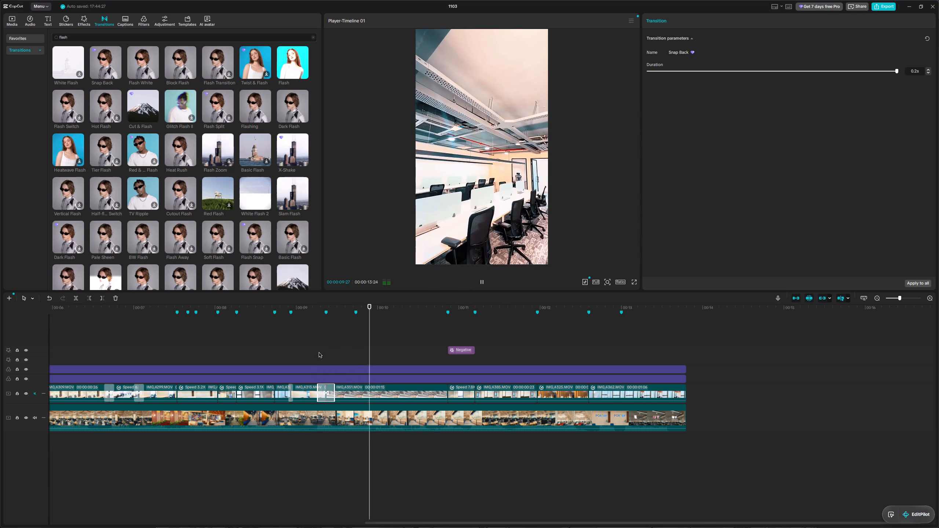
{"action": "key", "text": "space"}
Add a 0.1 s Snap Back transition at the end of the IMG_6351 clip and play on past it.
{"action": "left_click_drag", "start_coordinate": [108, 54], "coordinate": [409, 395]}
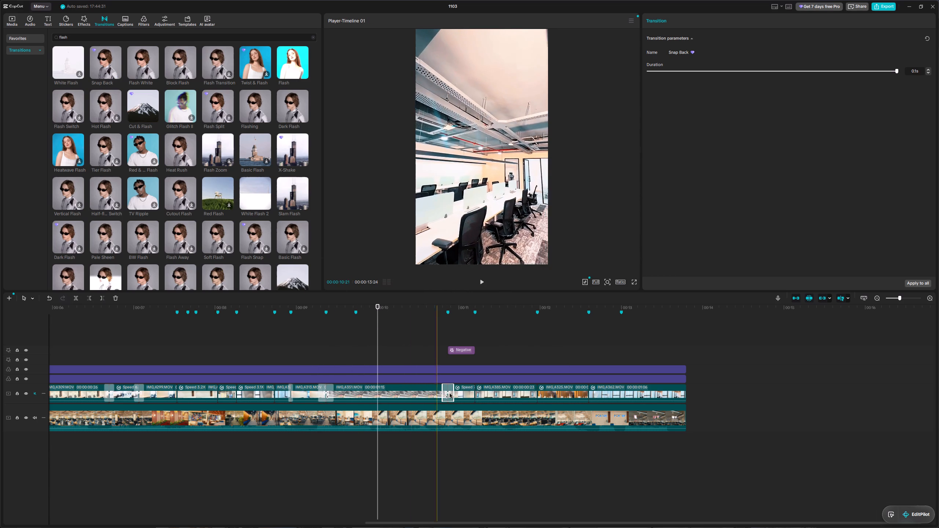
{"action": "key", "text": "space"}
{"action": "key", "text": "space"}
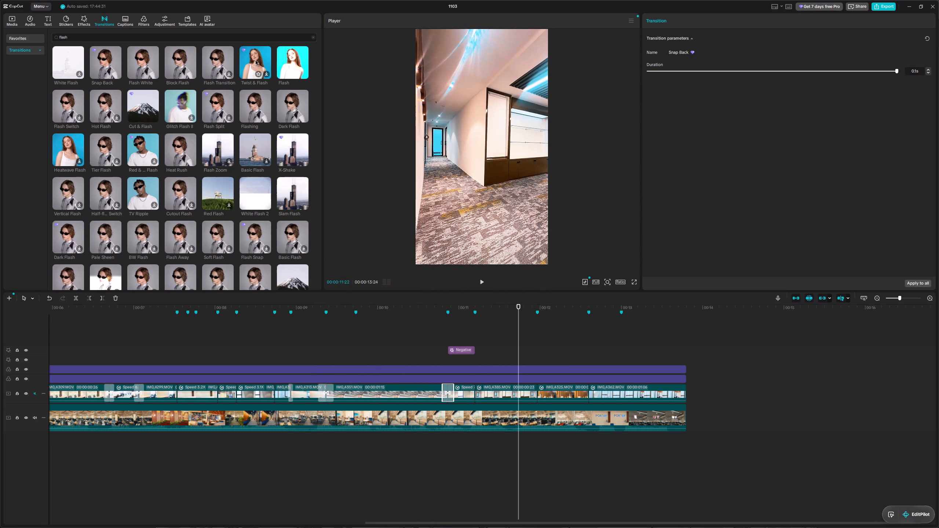
Clear the flash search and browse transition categories including Trending, Light, Basic and Pumpkin Spice for a suitable effect.
{"action": "left_click_drag", "start_coordinate": [97, 40], "coordinate": [30, 48]}
{"action": "key", "text": "BackSpace"}
{"action": "left_click", "coordinate": [30, 62]}
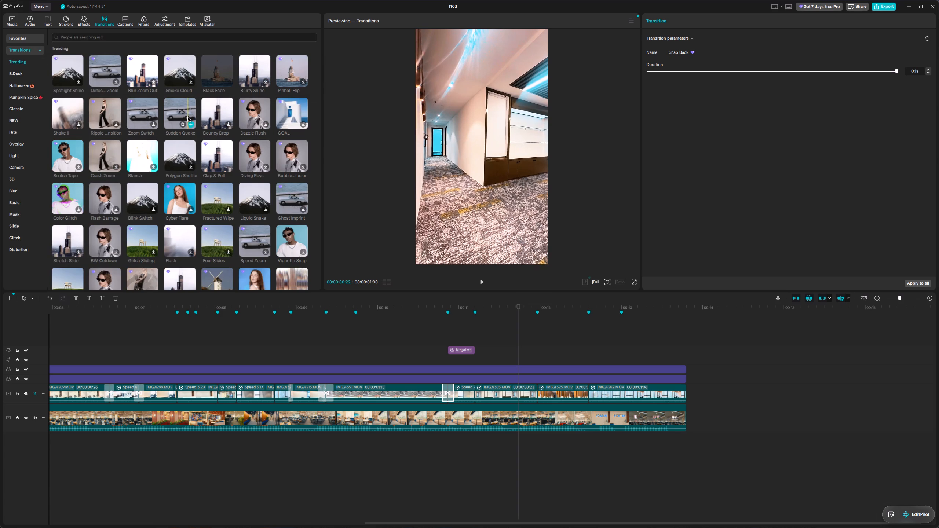
{"action": "left_click", "coordinate": [25, 158]}
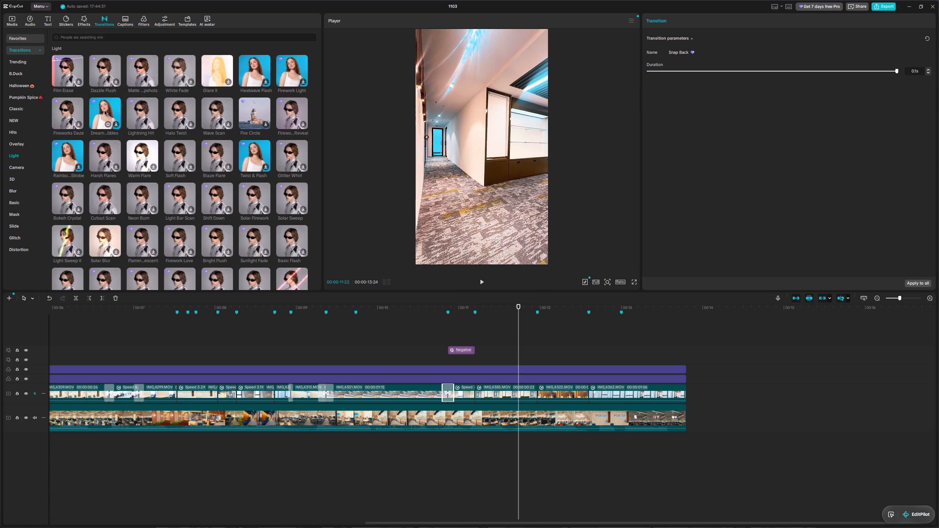
{"action": "left_click", "coordinate": [31, 213]}
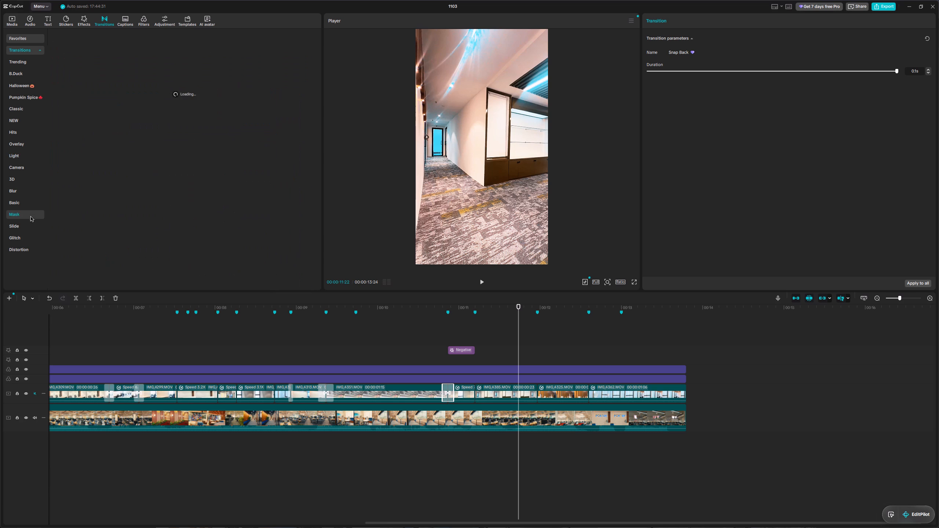
{"action": "left_click", "coordinate": [29, 224]}
{"action": "left_click", "coordinate": [28, 234]}
{"action": "left_click", "coordinate": [25, 205]}
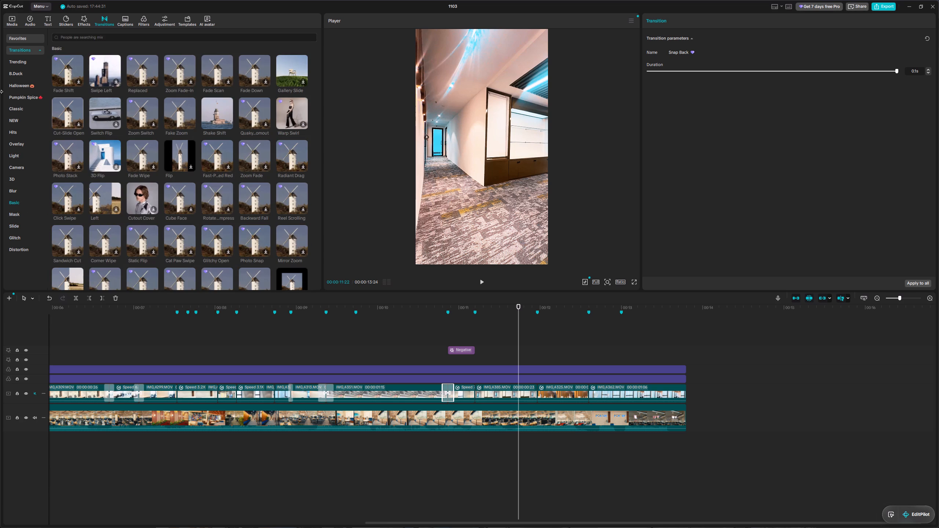
{"action": "left_click", "coordinate": [17, 100]}
{"action": "left_click", "coordinate": [16, 109]}
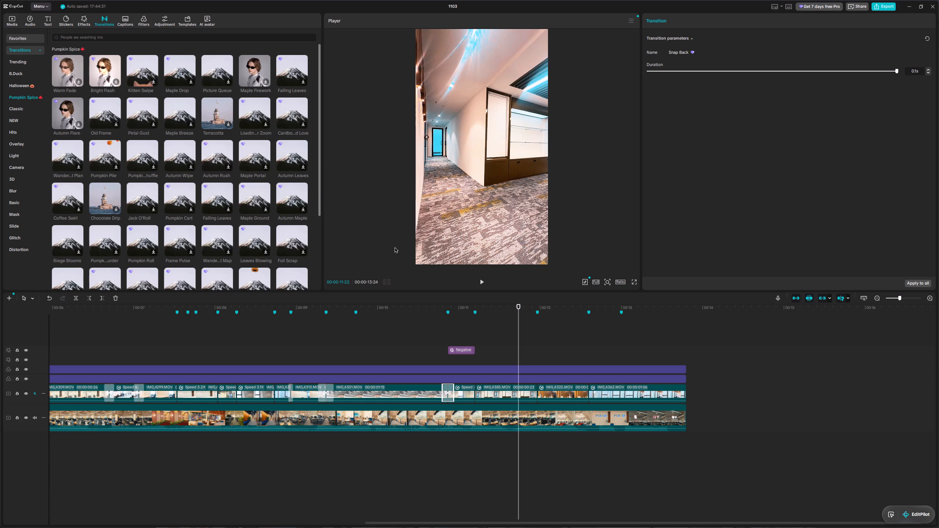
Replay the whole timeline from the start past 11 seconds.
{"action": "left_click_drag", "start_coordinate": [518, 323], "coordinate": [0, 357]}
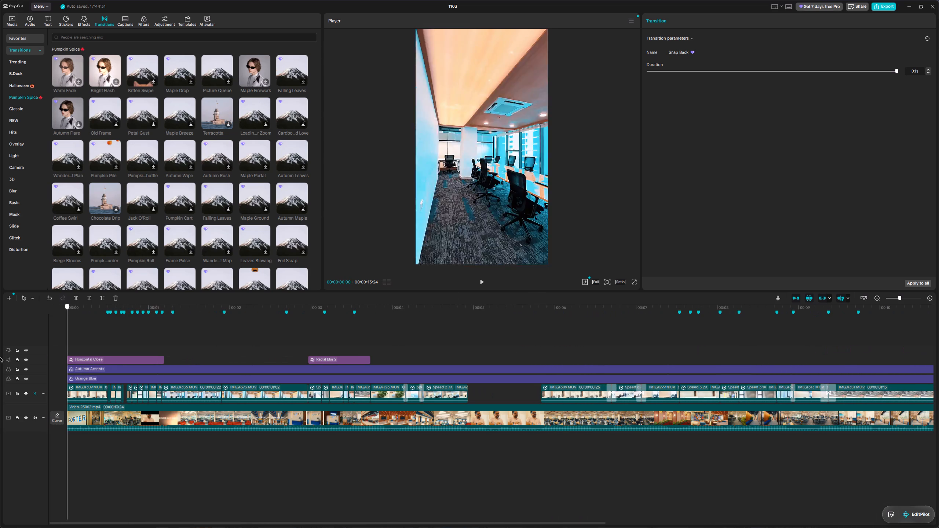
{"action": "left_click_drag", "start_coordinate": [0, 357], "coordinate": [1, 357]}
{"action": "key", "text": "space"}
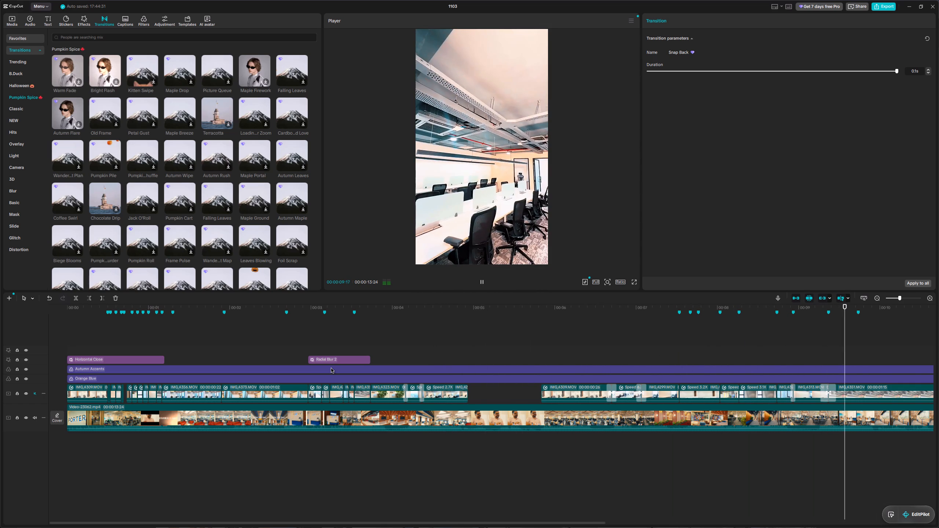
{"action": "key", "text": "space"}
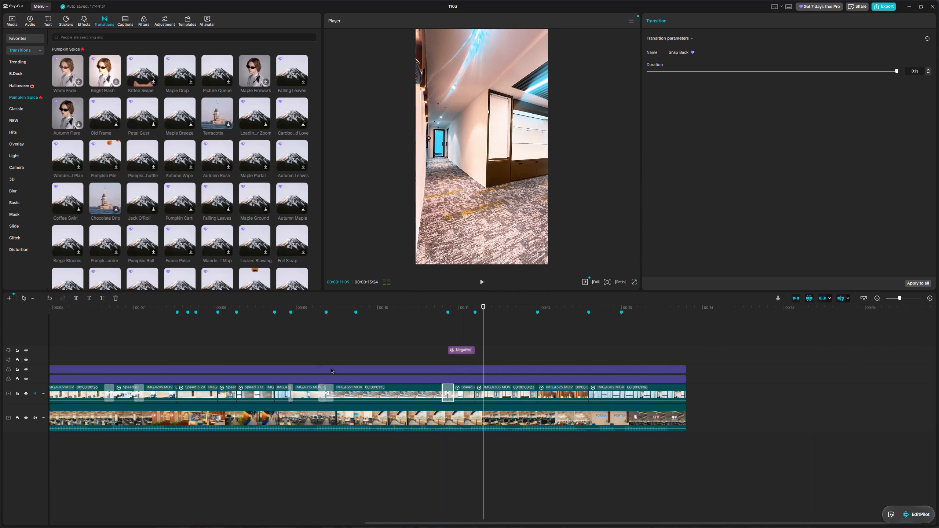
Search the transitions for white flash and replace Snap Back at the end of the IMG_6351 clip with a 0.1 s White Flash.
{"action": "left_click", "coordinate": [76, 37]}
{"action": "type", "text": "white falsh"}
{"action": "key", "text": "Return"}
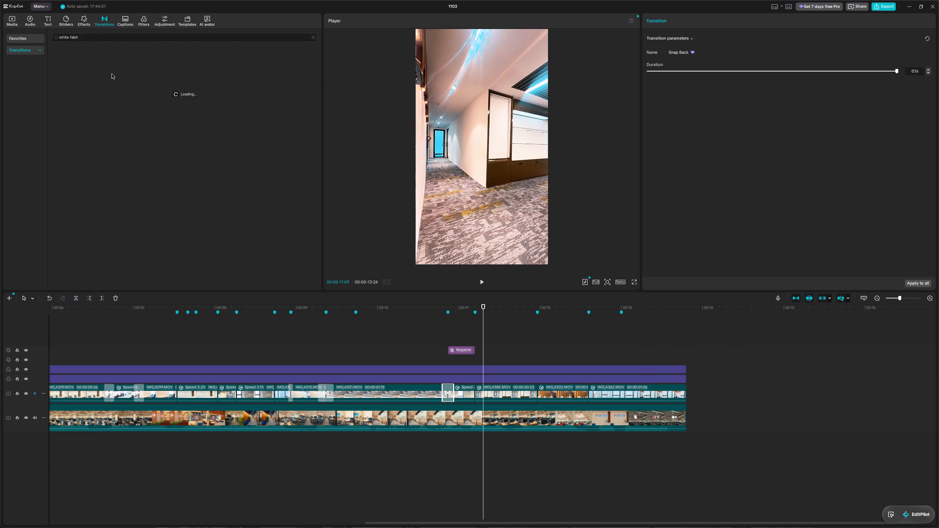
{"action": "left_click_drag", "start_coordinate": [98, 66], "coordinate": [460, 389]}
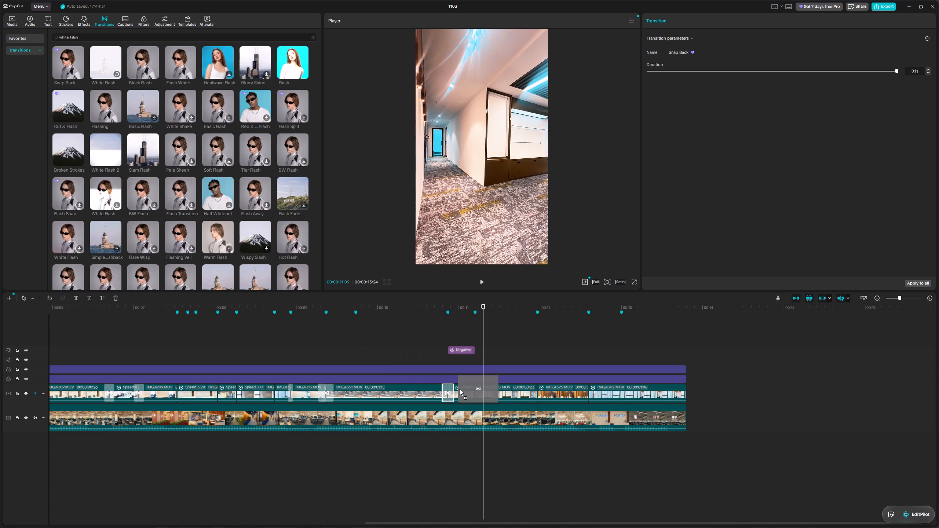
{"action": "left_click_drag", "start_coordinate": [460, 389], "coordinate": [460, 390]}
{"action": "left_click", "coordinate": [487, 397]}
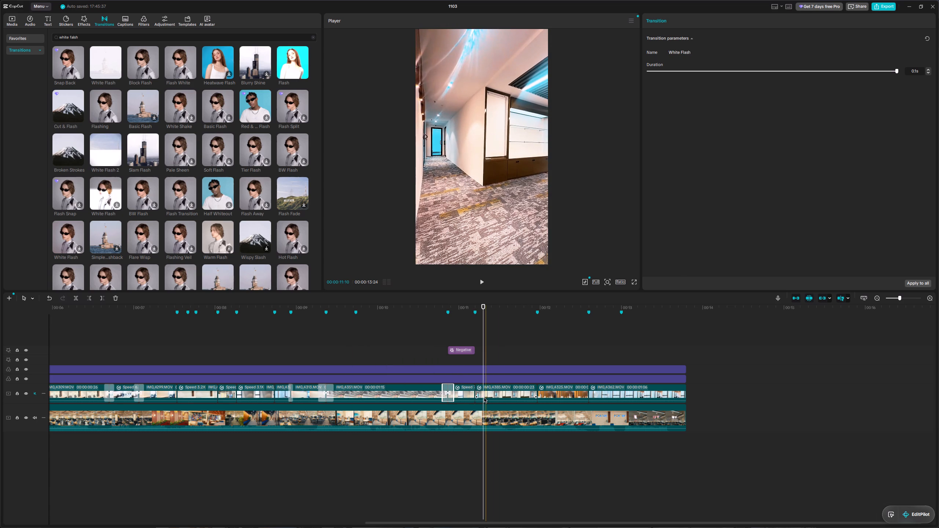
{"action": "left_click_drag", "start_coordinate": [698, 388], "coordinate": [630, 394]}
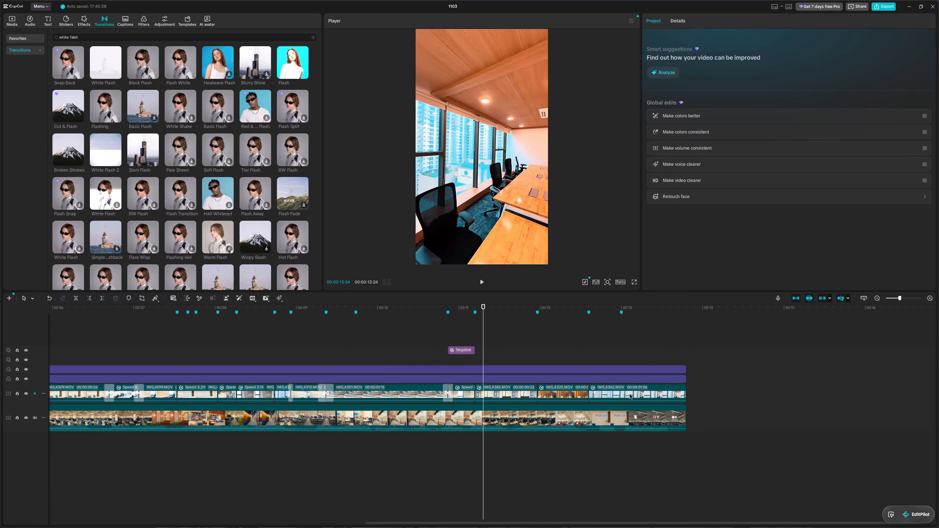
Add White Flash transitions at the last three cuts of the edited clip track, 0.1 s at the first and 0.3 s at the other two.
{"action": "left_click_drag", "start_coordinate": [630, 394], "coordinate": [550, 397]}
{"action": "left_click", "coordinate": [553, 392]}
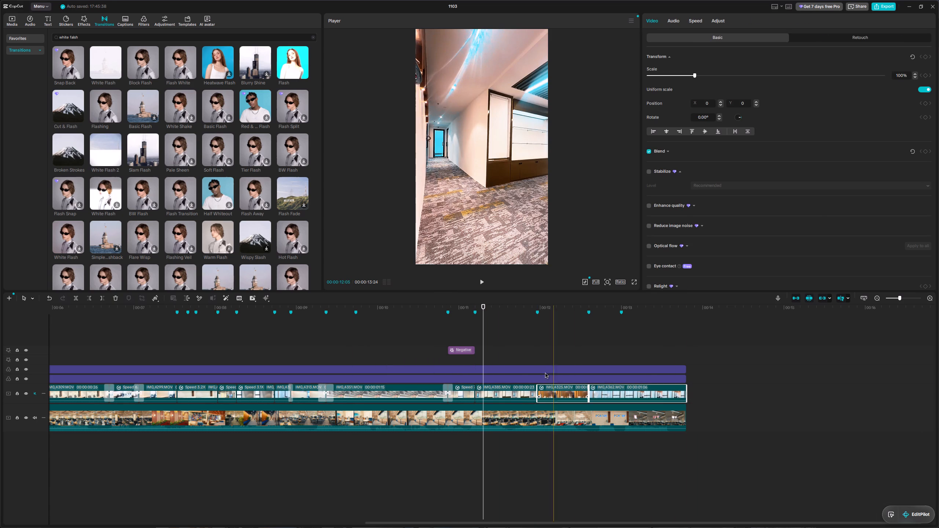
{"action": "left_click_drag", "start_coordinate": [711, 393], "coordinate": [470, 393]}
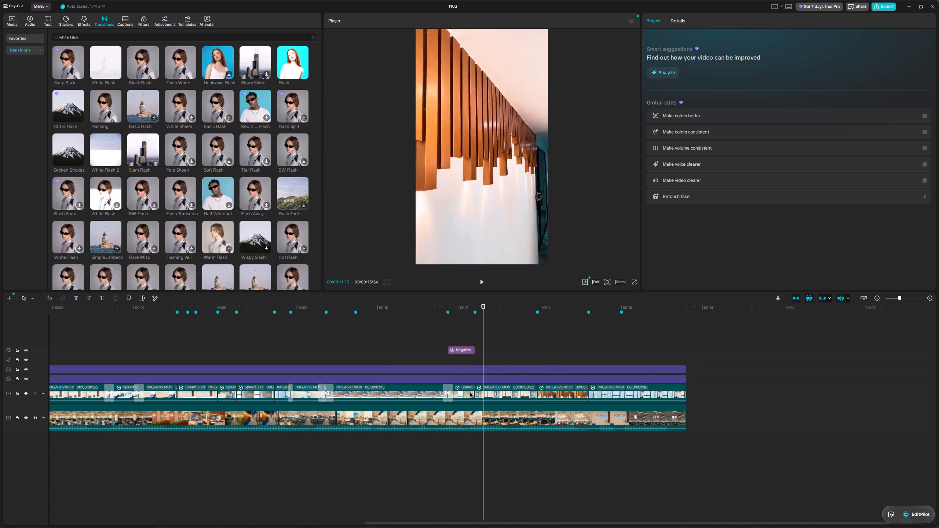
{"action": "left_click_drag", "start_coordinate": [470, 393], "coordinate": [445, 390]}
{"action": "left_click_drag", "start_coordinate": [111, 58], "coordinate": [514, 324]}
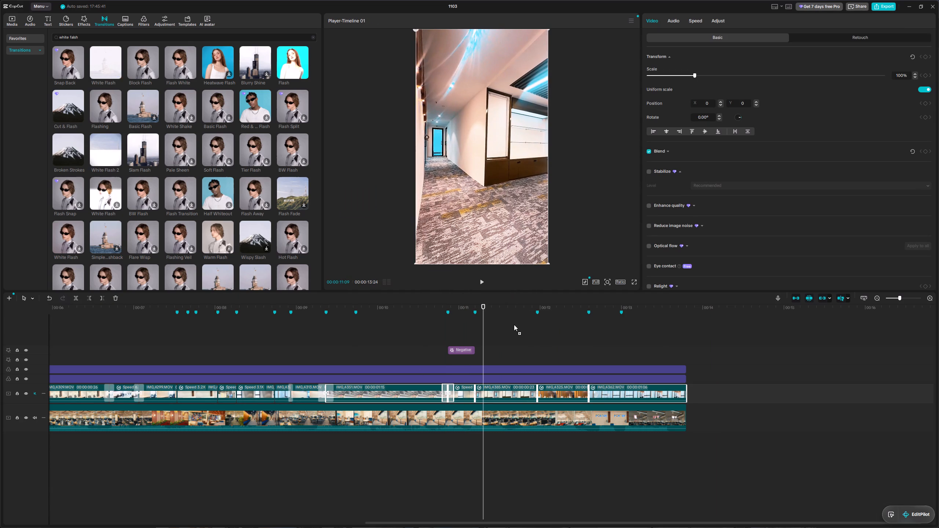
{"action": "left_click_drag", "start_coordinate": [514, 324], "coordinate": [490, 389]}
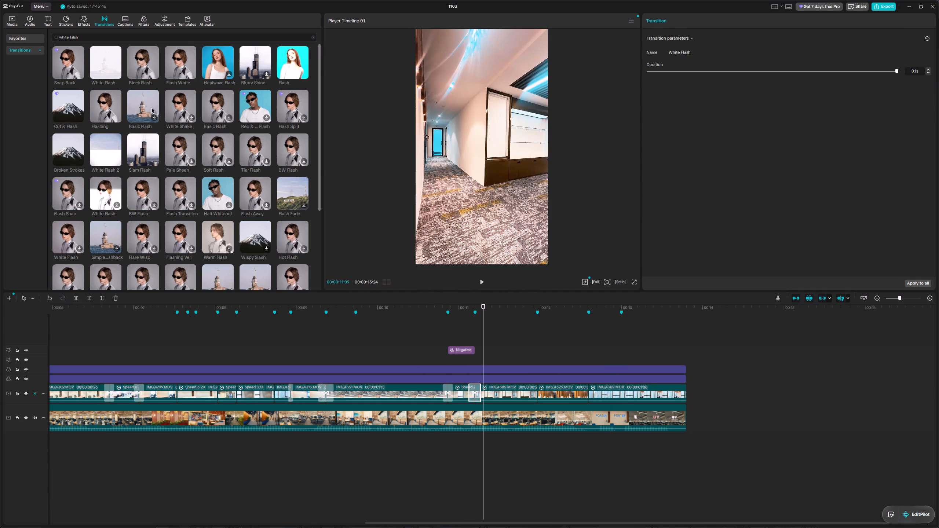
{"action": "left_click_drag", "start_coordinate": [113, 68], "coordinate": [520, 395]}
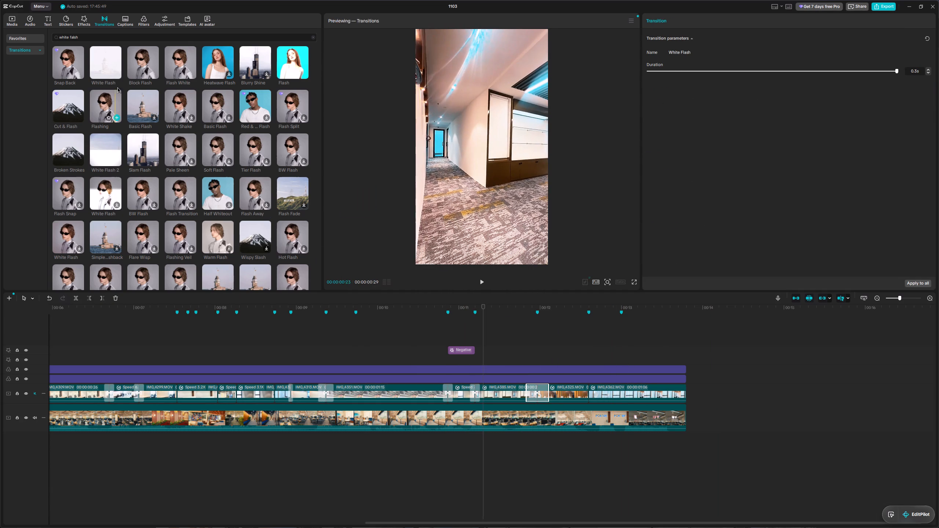
{"action": "left_click", "coordinate": [118, 73]}
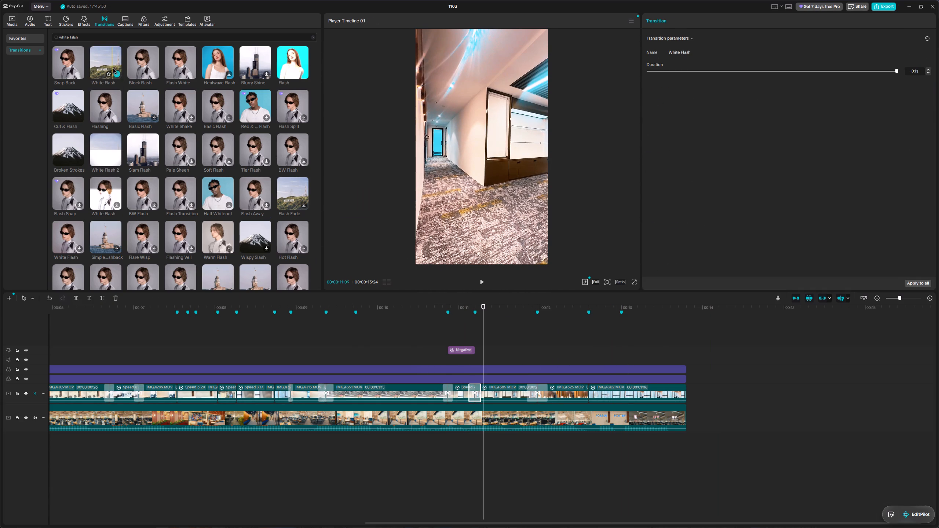
{"action": "left_click", "coordinate": [114, 70]}
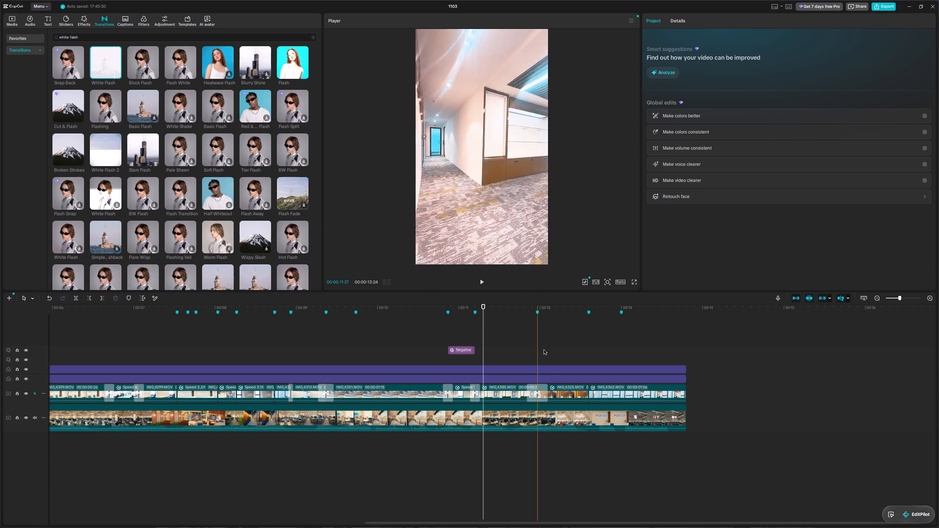
{"action": "left_click_drag", "start_coordinate": [109, 65], "coordinate": [570, 396]}
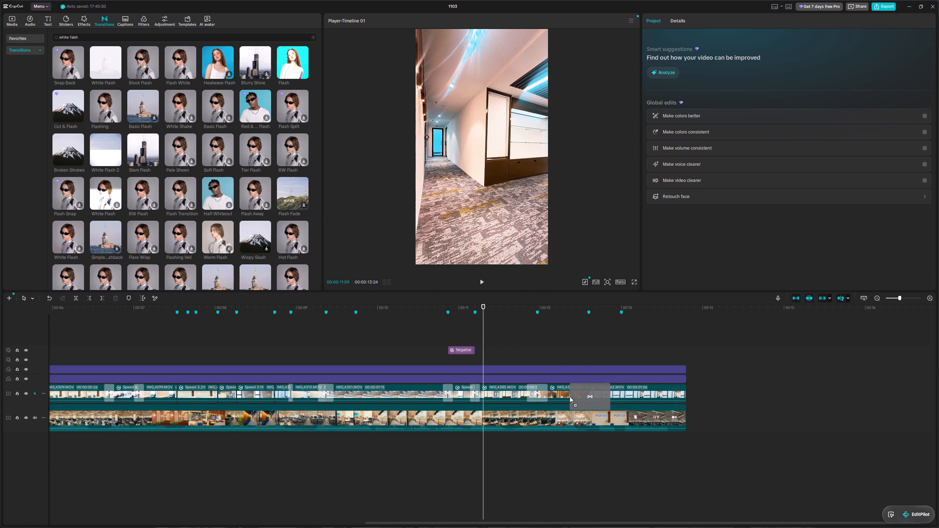
{"action": "left_click_drag", "start_coordinate": [570, 396], "coordinate": [571, 396]}
{"action": "key", "text": "space"}
{"action": "key", "text": "space"}
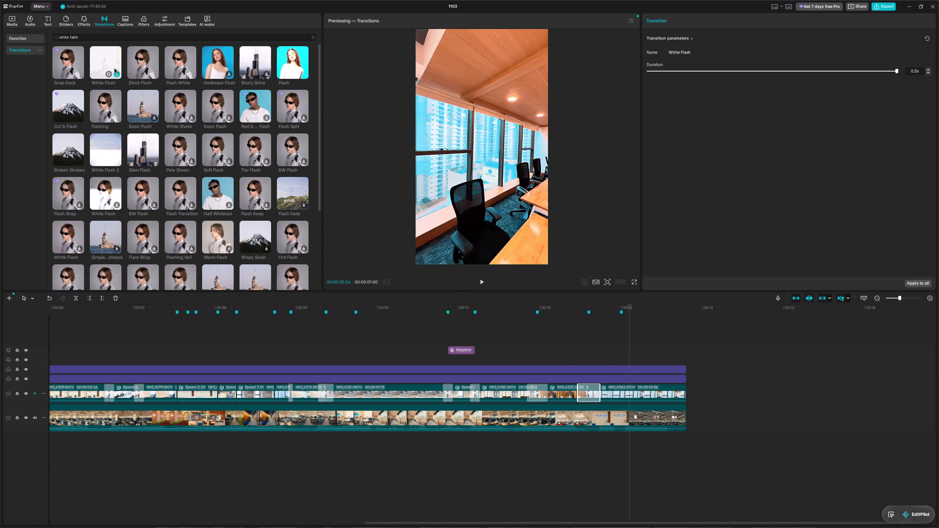
{"action": "left_click_drag", "start_coordinate": [110, 67], "coordinate": [648, 402]}
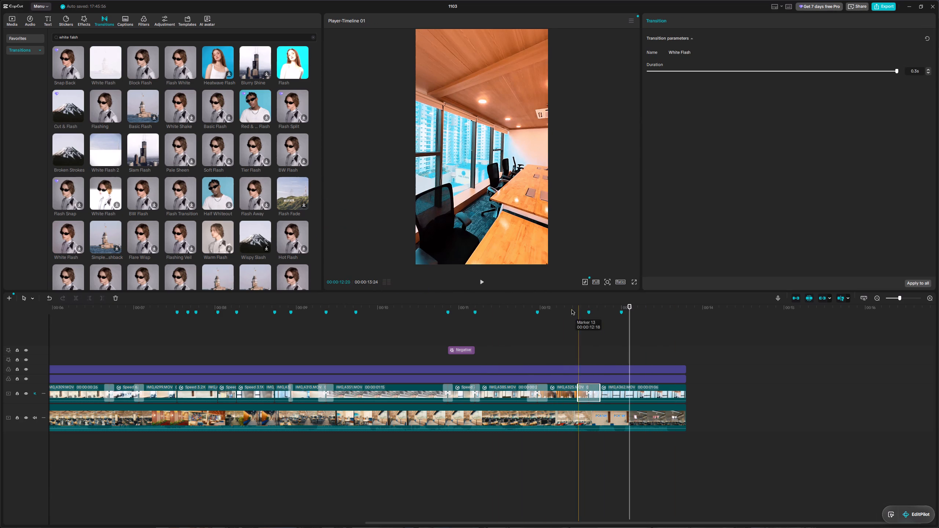
Replay the whole timeline from the start to review the White Flash transitions near the end.
{"action": "left_click_drag", "start_coordinate": [631, 329], "coordinate": [308, 320]}
{"action": "key", "text": "space"}
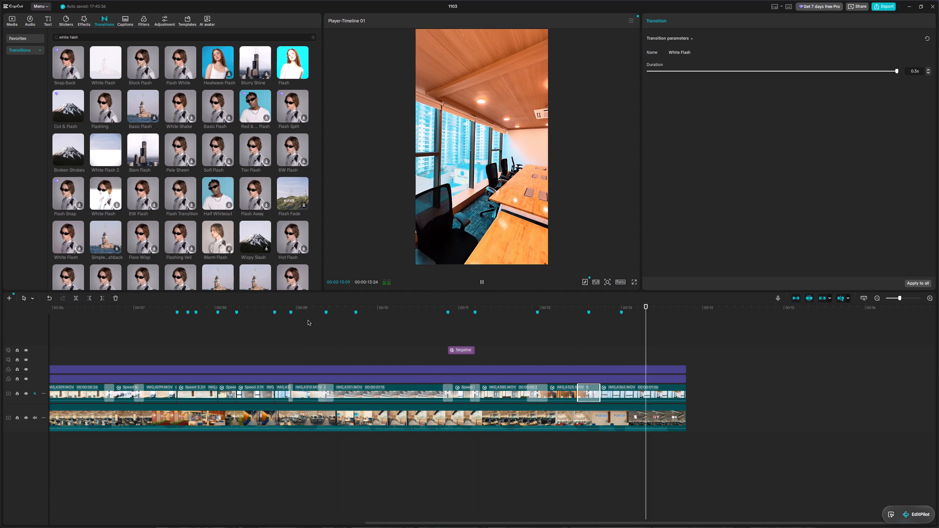
{"action": "key", "text": "space"}
{"action": "left_click_drag", "start_coordinate": [682, 336], "coordinate": [0, 362]}
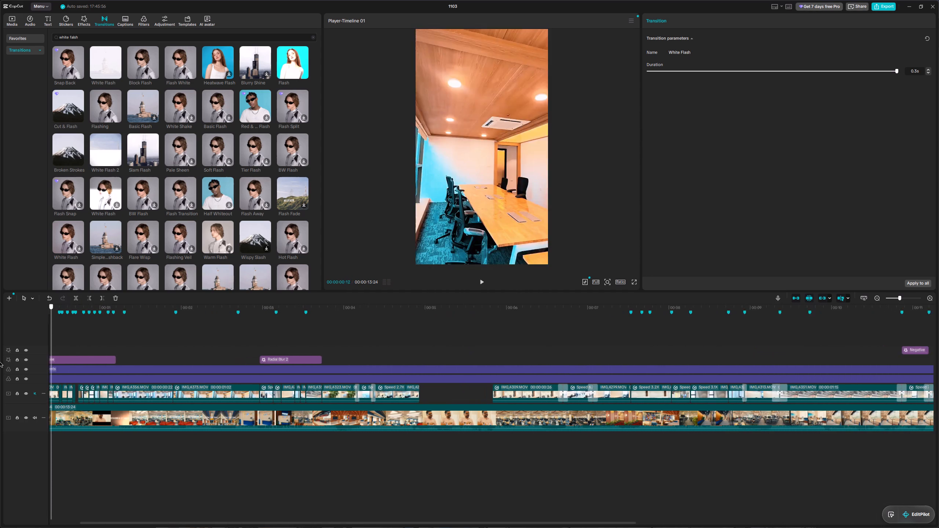
{"action": "left_click_drag", "start_coordinate": [0, 362], "coordinate": [0, 362]}
{"action": "key", "text": "space"}
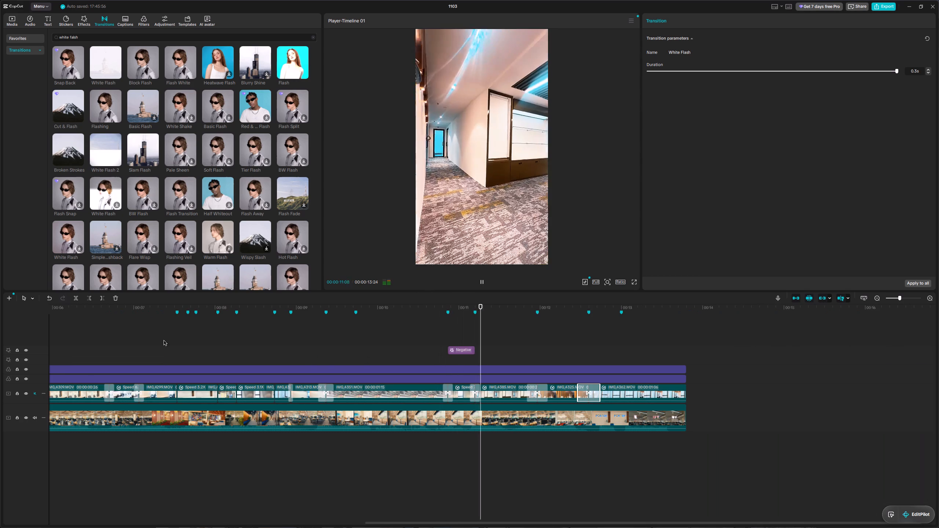
{"action": "key", "text": "space"}
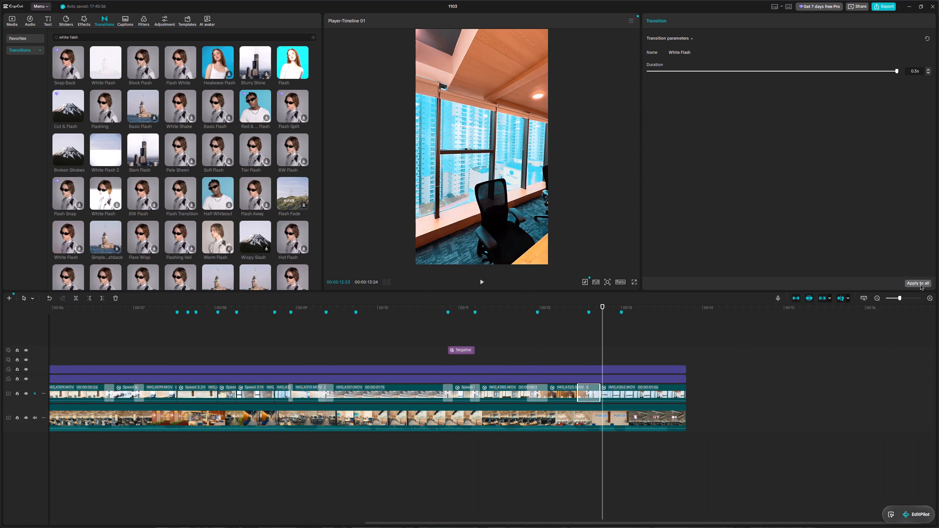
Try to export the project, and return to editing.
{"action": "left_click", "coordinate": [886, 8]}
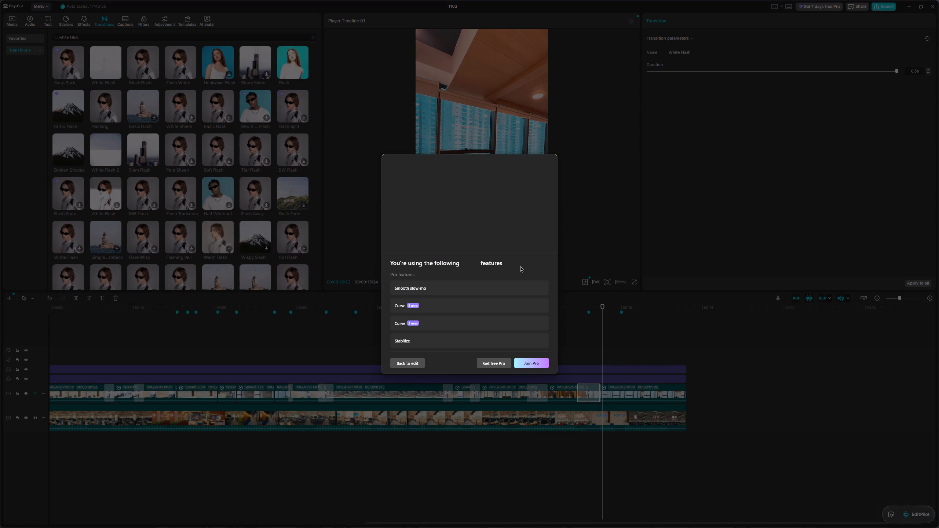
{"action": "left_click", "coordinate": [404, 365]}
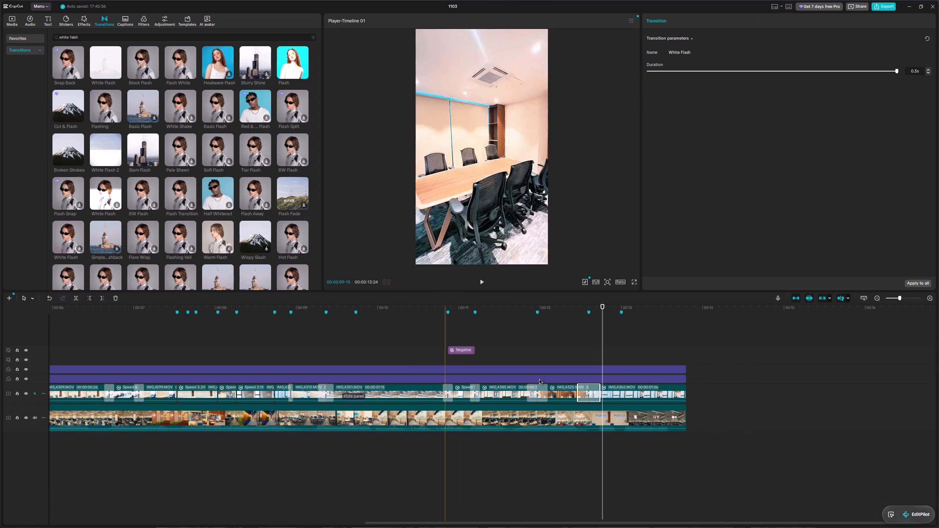
Combine all clips and transitions on the edited video track into one compound clip.
{"action": "left_click_drag", "start_coordinate": [702, 388], "coordinate": [0, 403]}
{"action": "right_click", "coordinate": [76, 397]}
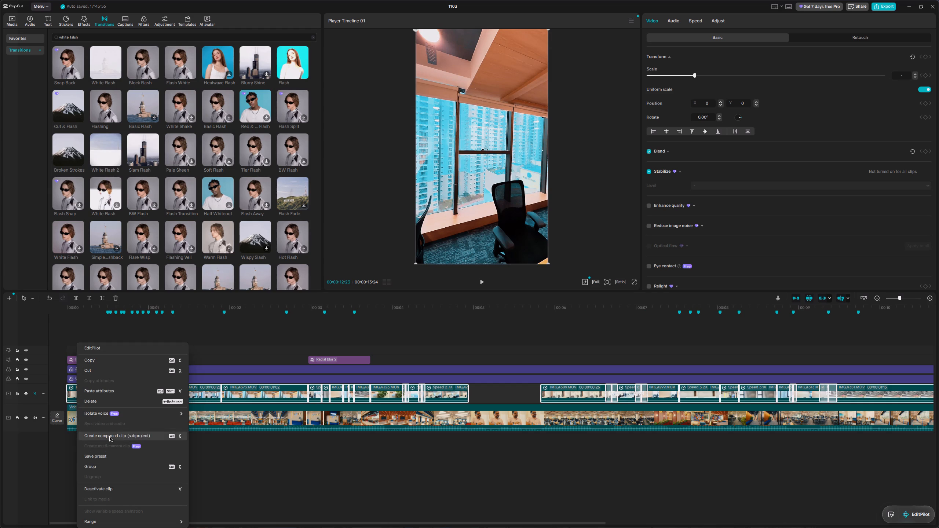
{"action": "left_click", "coordinate": [110, 437]}
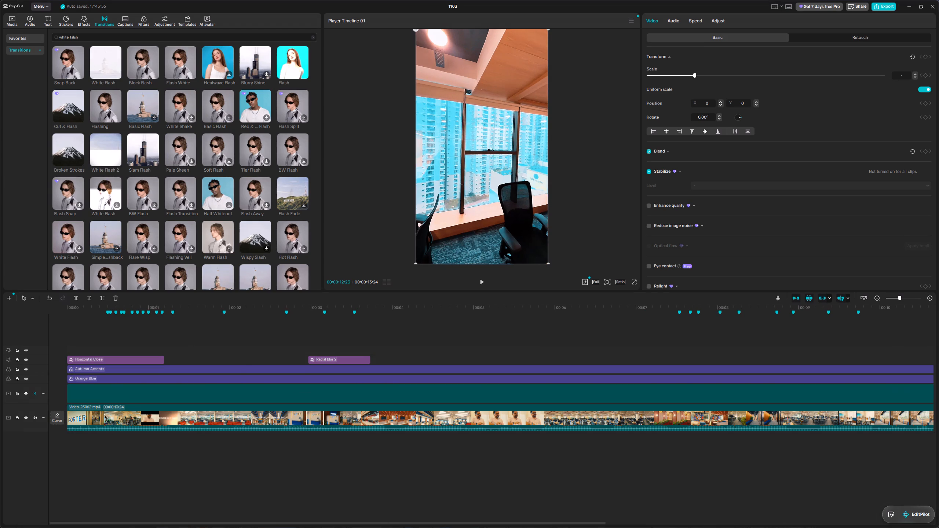
Extract the audio from the new compound clip and delete the extracted track.
{"action": "right_click", "coordinate": [93, 396]}
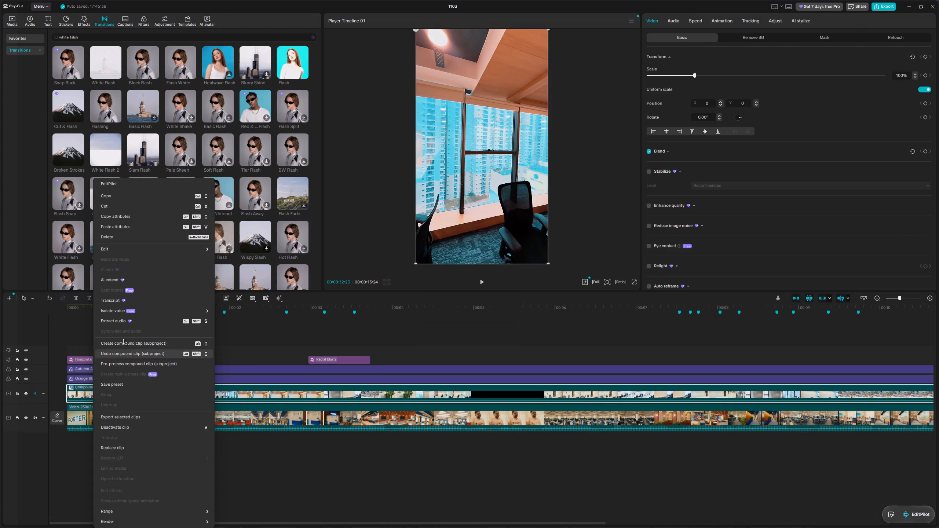
{"action": "left_click", "coordinate": [123, 319]}
{"action": "left_click", "coordinate": [138, 437]}
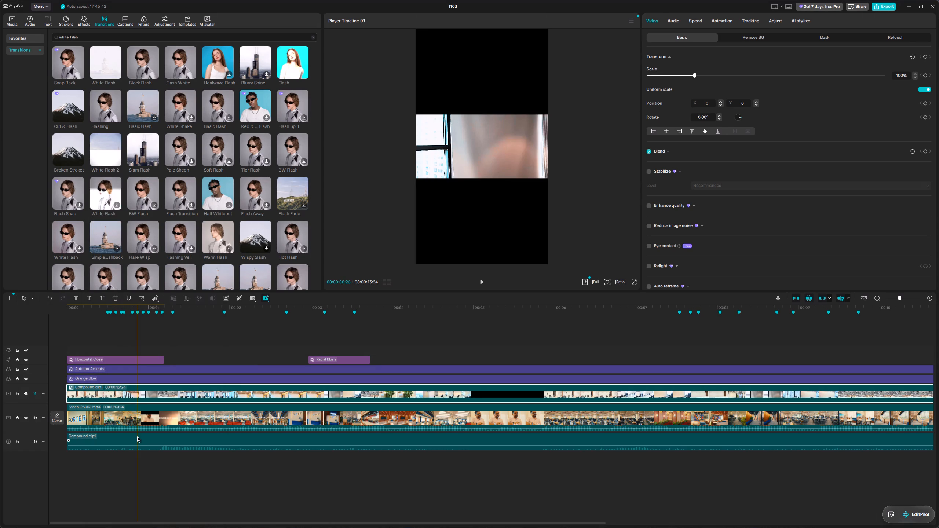
{"action": "key", "text": "Delete"}
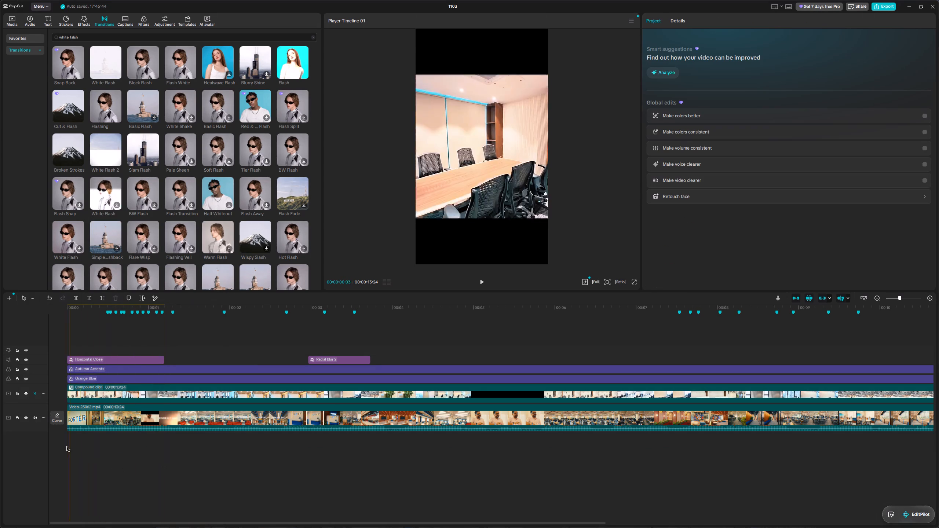
Extract the audio from the Porter reference video onto its own track.
{"action": "left_click", "coordinate": [139, 421]}
{"action": "right_click", "coordinate": [136, 418]}
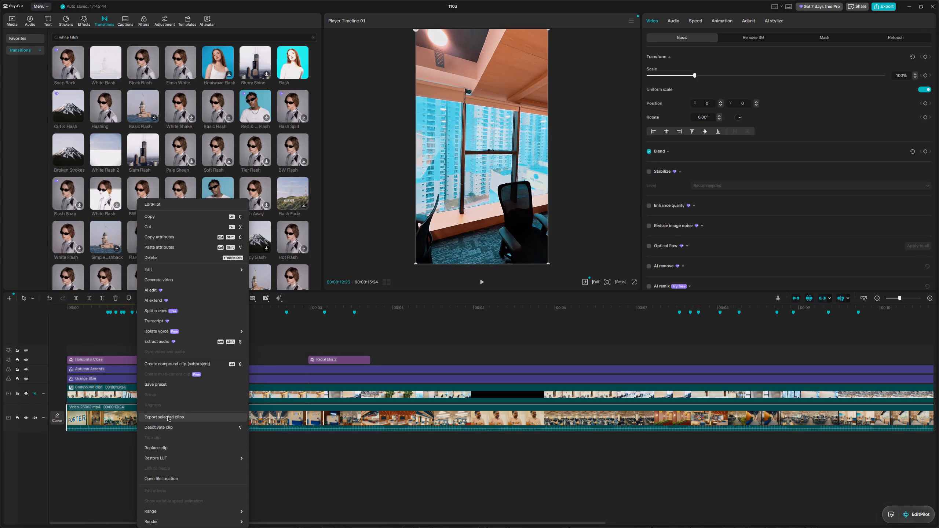
{"action": "left_click", "coordinate": [169, 345]}
{"action": "left_click", "coordinate": [164, 415]}
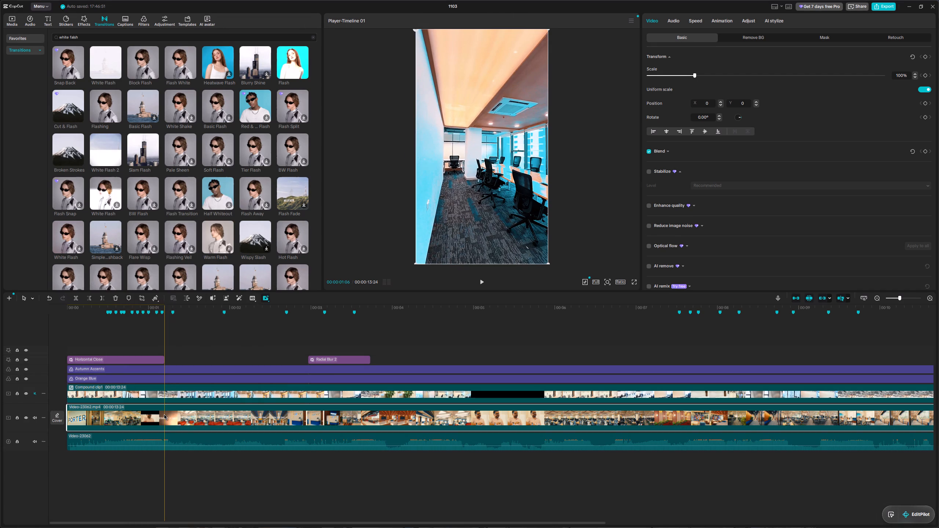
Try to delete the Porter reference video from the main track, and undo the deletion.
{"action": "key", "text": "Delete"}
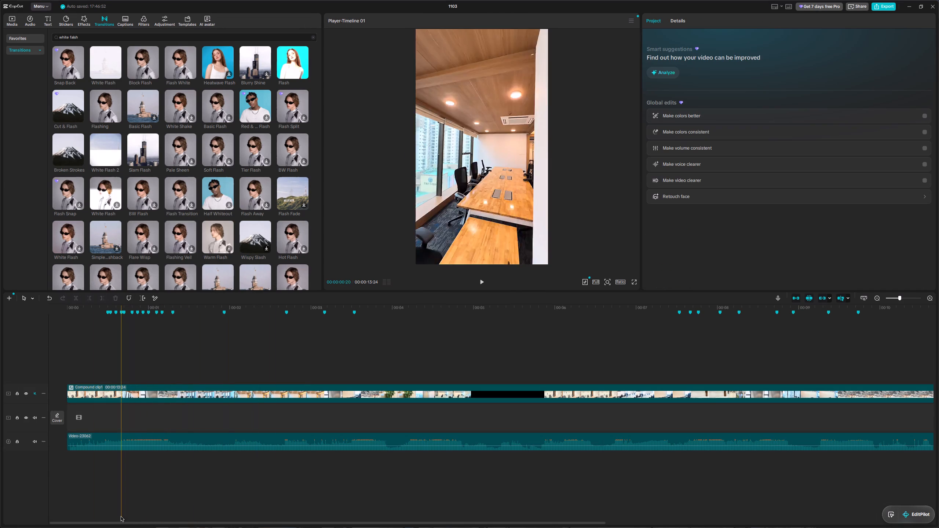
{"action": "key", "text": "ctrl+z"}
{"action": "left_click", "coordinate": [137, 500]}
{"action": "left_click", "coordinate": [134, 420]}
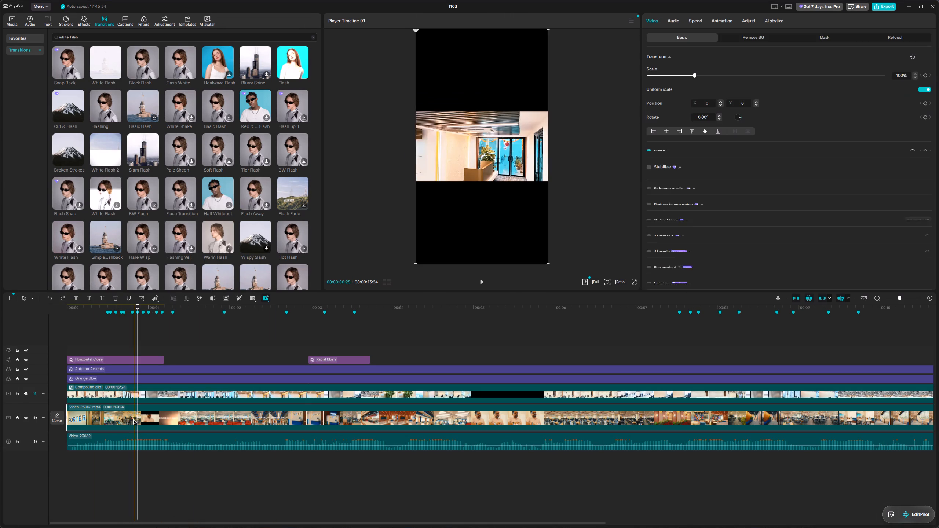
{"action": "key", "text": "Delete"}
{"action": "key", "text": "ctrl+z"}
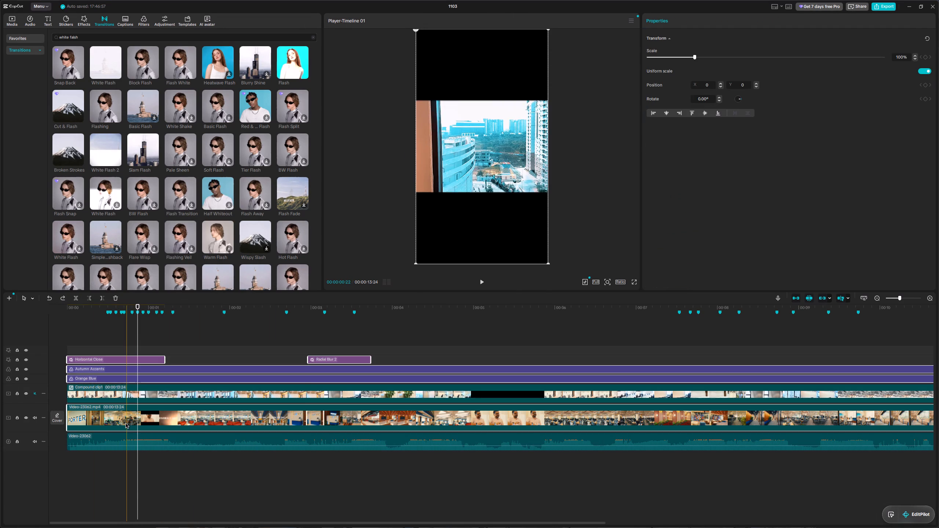
Combine the Autumn Accents and Orange Blur filters, edited compound clip, reference video and extracted audio into one compound clip, leaving the effects separate.
{"action": "left_click", "coordinate": [134, 490]}
{"action": "left_click_drag", "start_coordinate": [83, 499], "coordinate": [901, 402]}
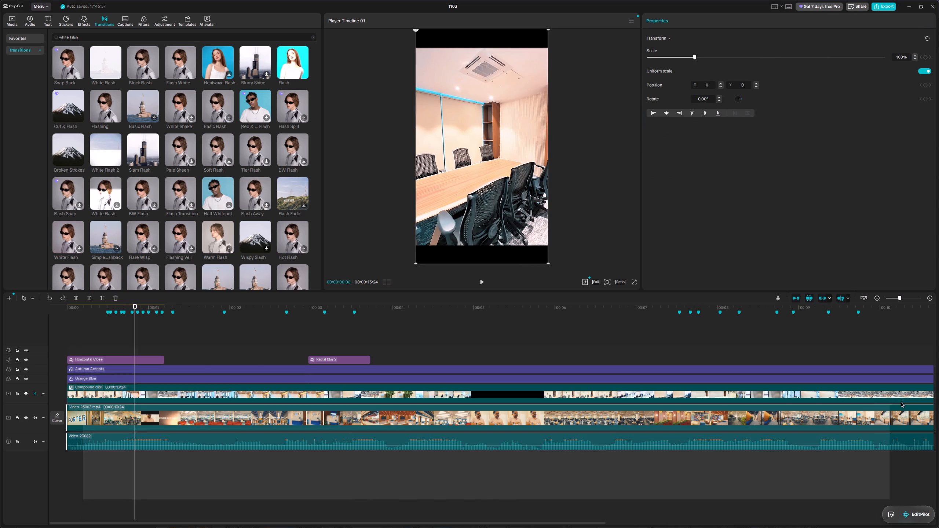
{"action": "left_click_drag", "start_coordinate": [901, 402], "coordinate": [757, 336]}
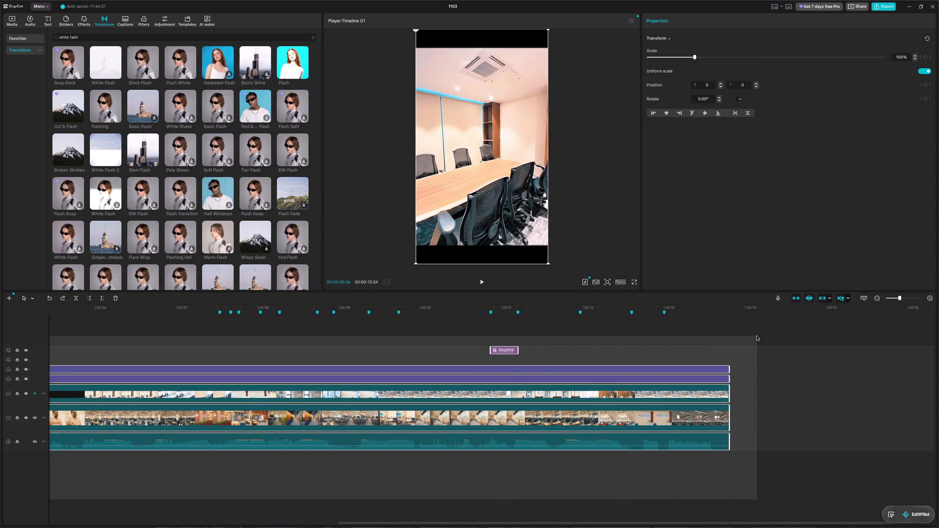
{"action": "left_click_drag", "start_coordinate": [757, 336], "coordinate": [742, 370]}
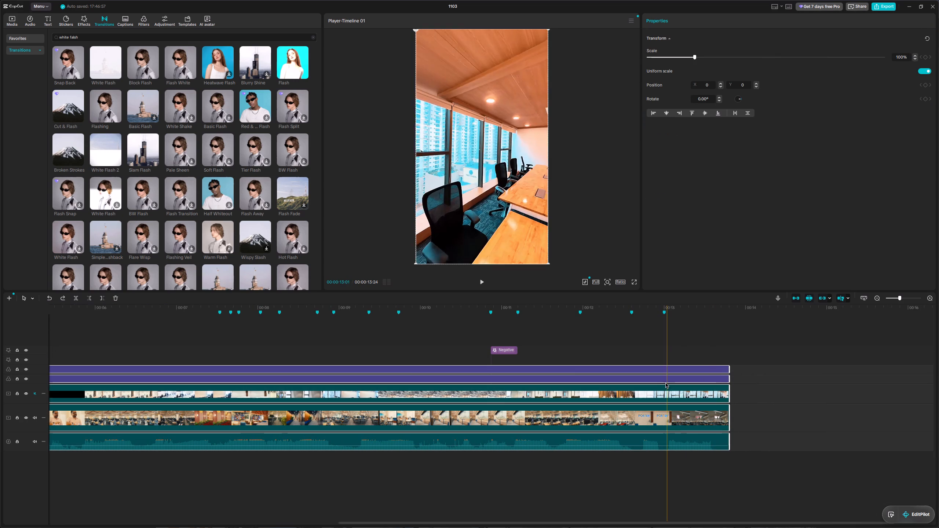
{"action": "scroll", "coordinate": [278, 424], "scroll_direction": "up", "scroll_amount": 4}
{"action": "right_click", "coordinate": [386, 419]}
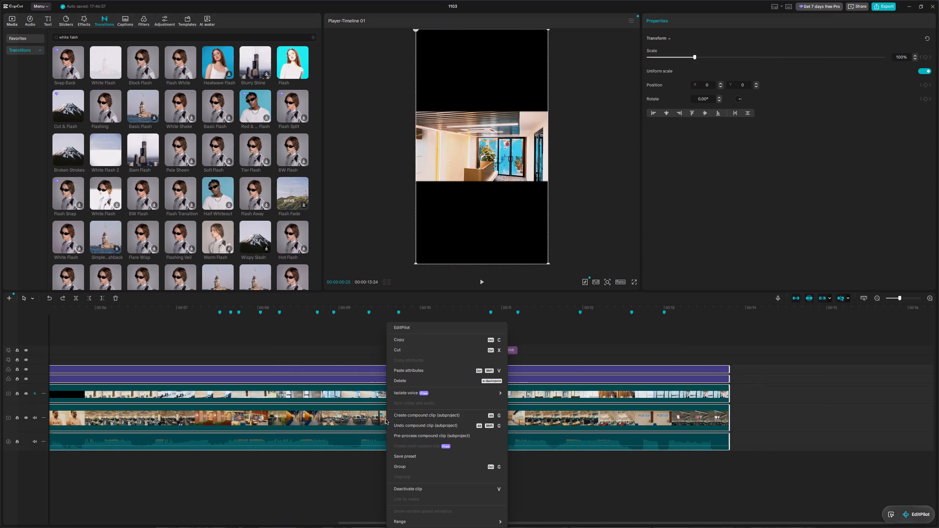
{"action": "left_click", "coordinate": [409, 418]}
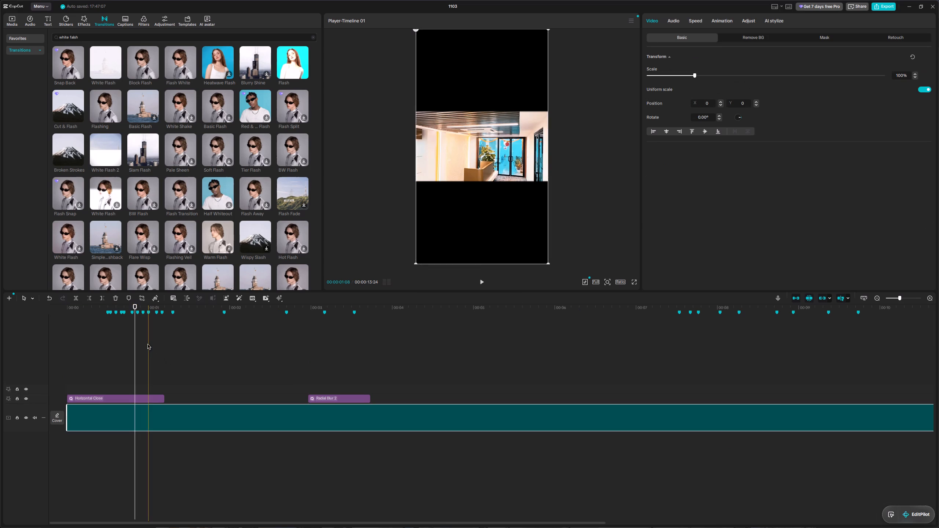
Play back the new compound clip with its effects from the beginning through the ending, and recheck the opening.
{"action": "left_click_drag", "start_coordinate": [135, 339], "coordinate": [0, 352]}
{"action": "key", "text": "space"}
{"action": "key", "text": "space"}
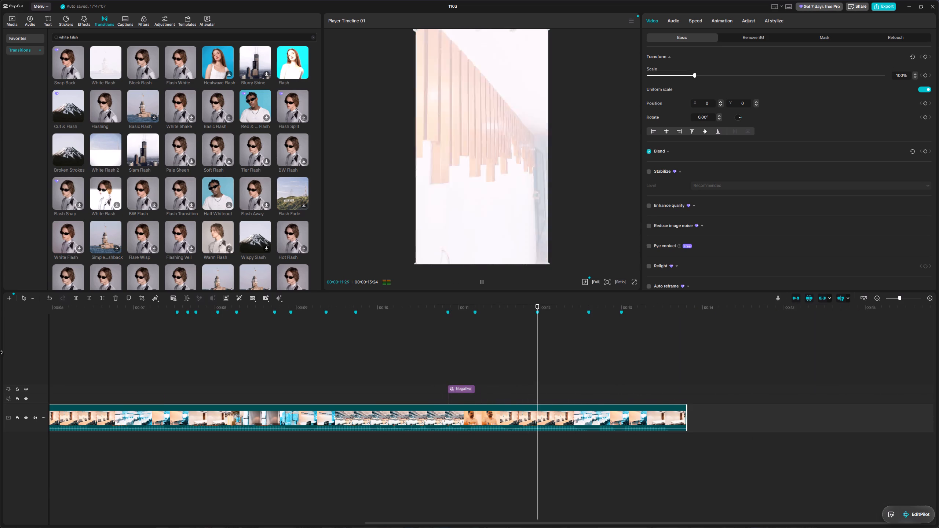
{"action": "key", "text": "space"}
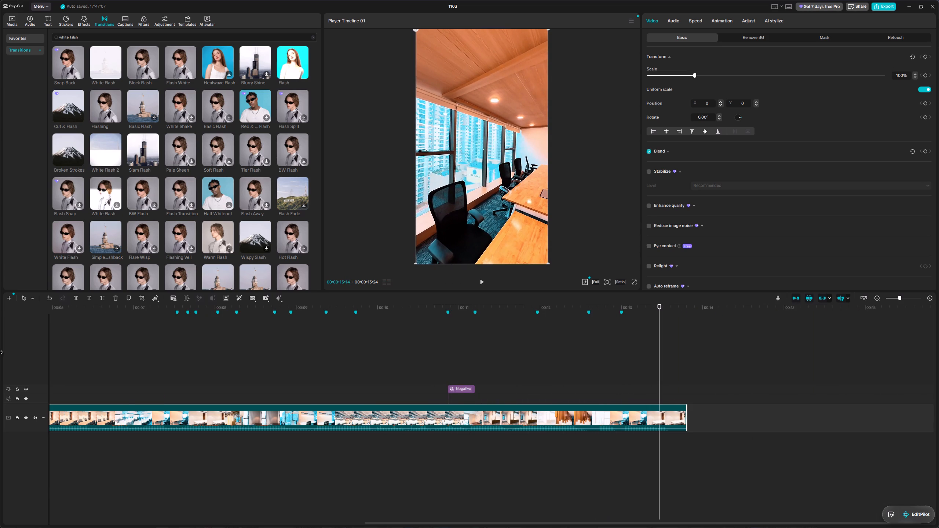
{"action": "left_click_drag", "start_coordinate": [660, 329], "coordinate": [653, 329]}
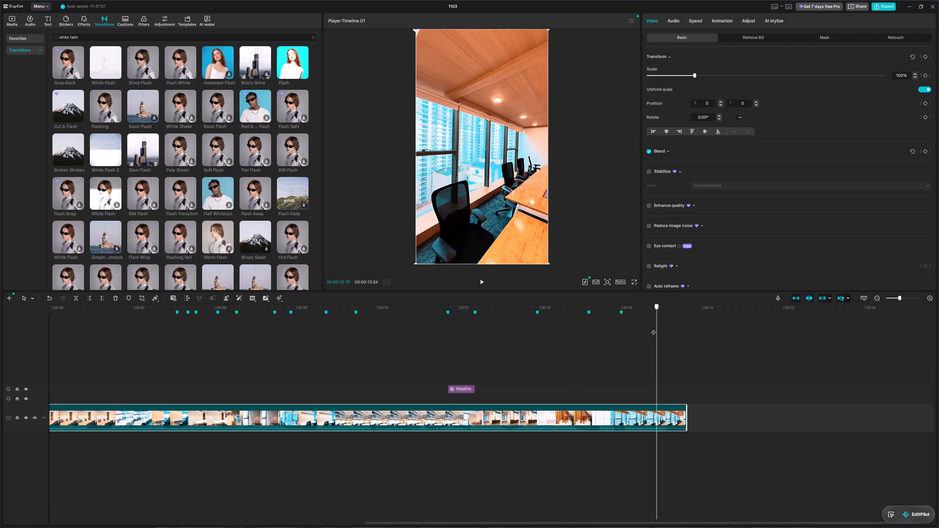
{"action": "left_click_drag", "start_coordinate": [653, 329], "coordinate": [0, 381]}
{"action": "key", "text": "space"}
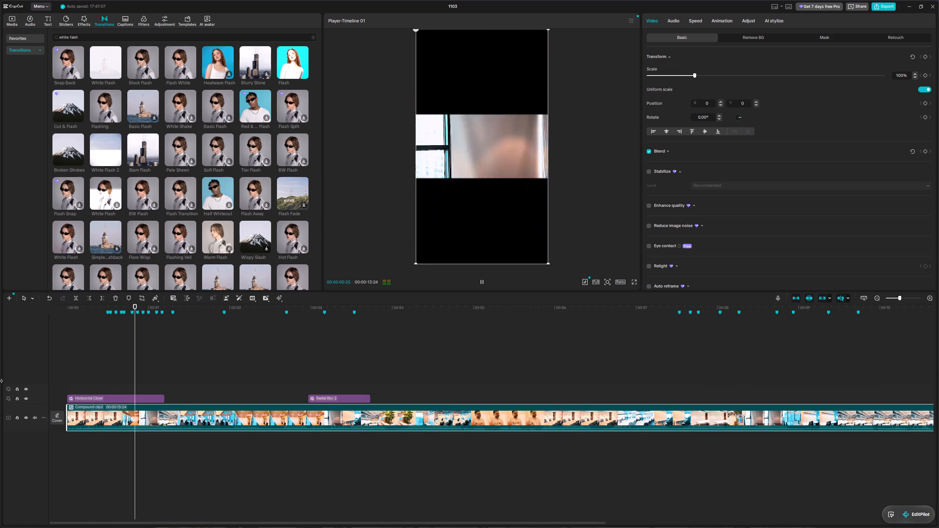
{"action": "key", "text": "space"}
{"action": "left_click_drag", "start_coordinate": [156, 343], "coordinate": [0, 350]}
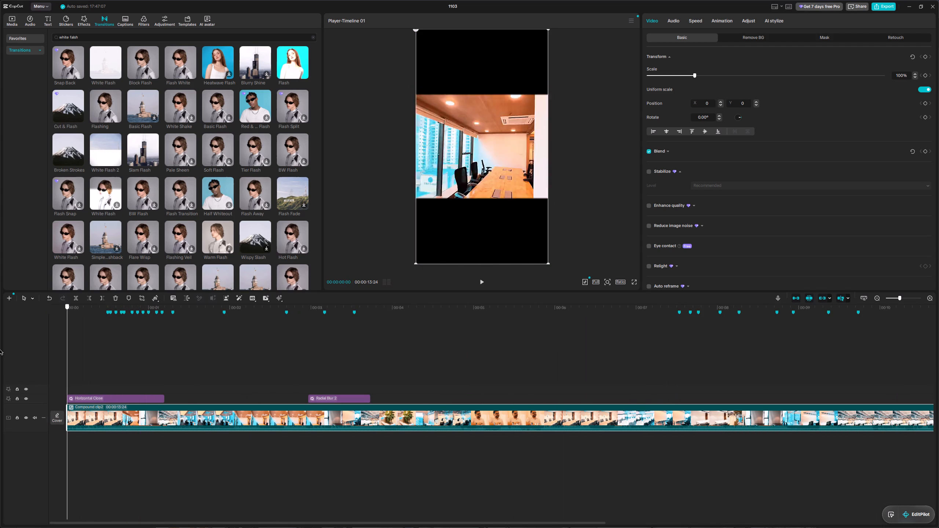
{"action": "left_click_drag", "start_coordinate": [0, 350], "coordinate": [0, 348]}
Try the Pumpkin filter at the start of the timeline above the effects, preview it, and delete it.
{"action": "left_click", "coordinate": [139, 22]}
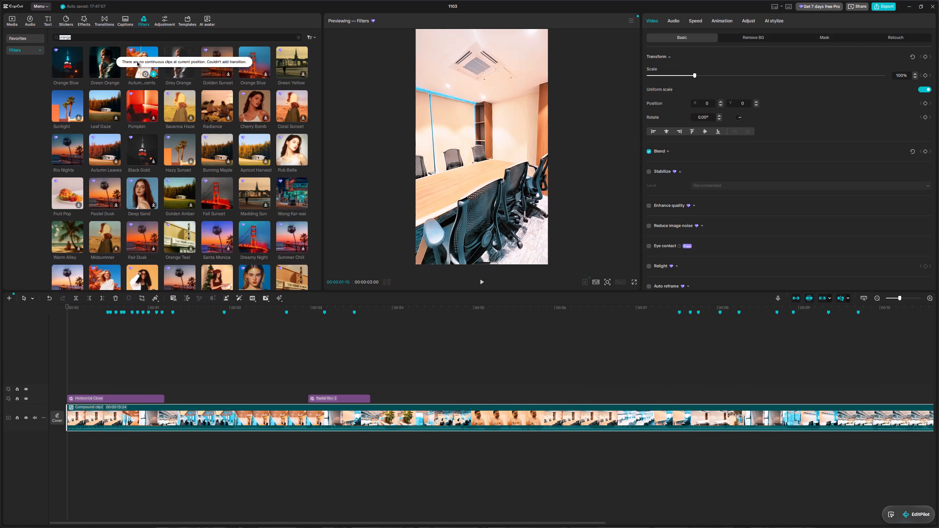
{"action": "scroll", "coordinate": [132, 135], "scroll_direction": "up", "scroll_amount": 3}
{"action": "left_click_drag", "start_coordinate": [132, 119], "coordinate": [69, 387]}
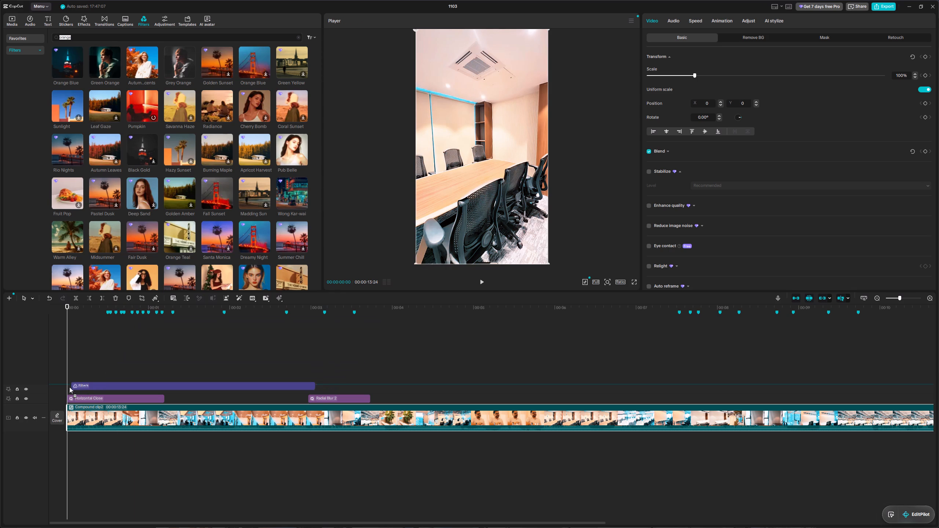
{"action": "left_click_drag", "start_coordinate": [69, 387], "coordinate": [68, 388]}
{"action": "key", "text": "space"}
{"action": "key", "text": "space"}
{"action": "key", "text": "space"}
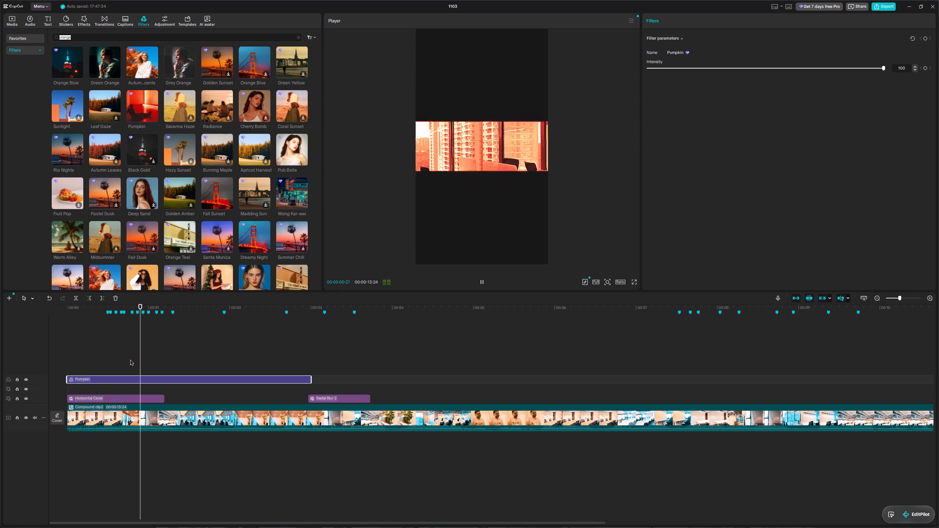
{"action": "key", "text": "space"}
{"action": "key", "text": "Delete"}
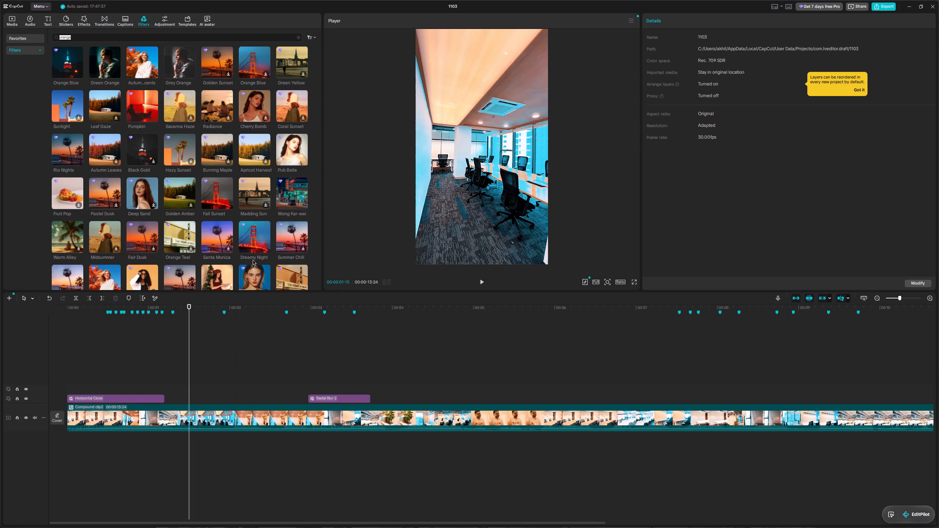
Add the Dreamy Night filter at the start of the timeline and extend it to the compound clip's end.
{"action": "left_click_drag", "start_coordinate": [252, 238], "coordinate": [67, 379]}
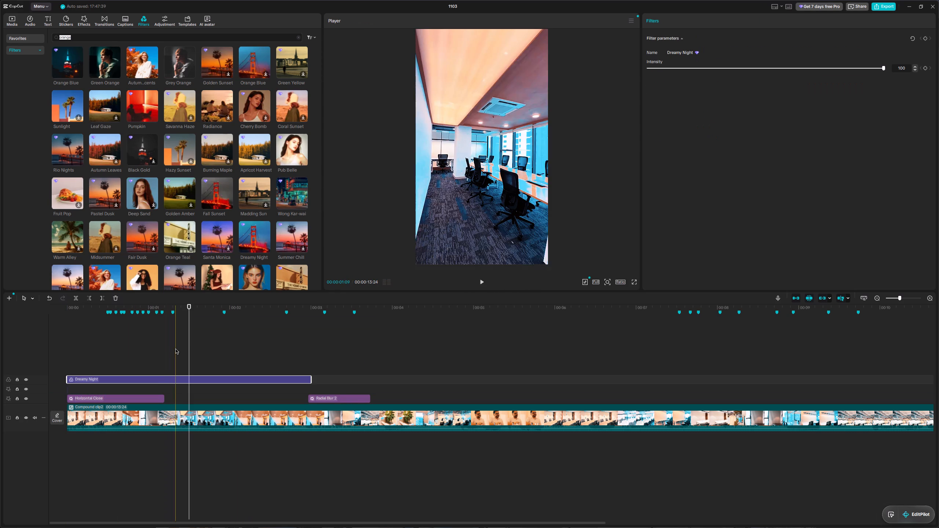
{"action": "left_click_drag", "start_coordinate": [188, 350], "coordinate": [89, 356]}
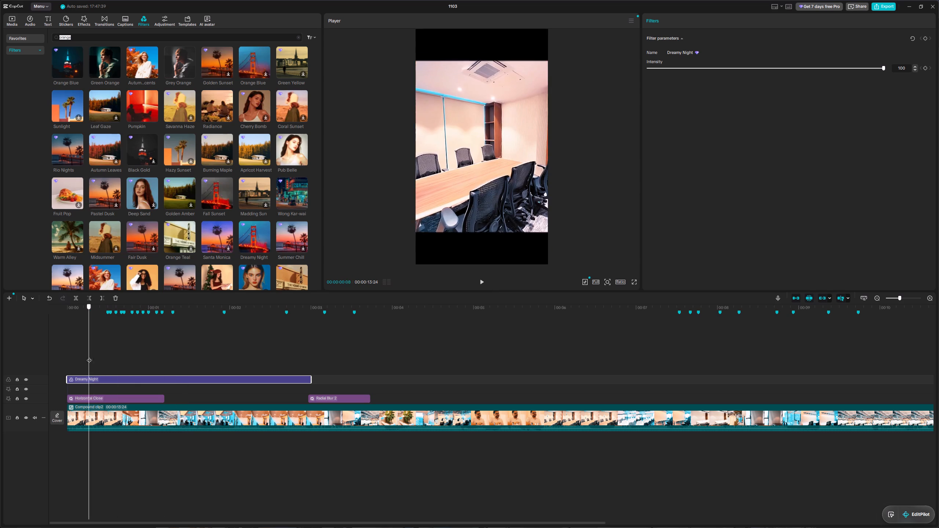
{"action": "left_click_drag", "start_coordinate": [89, 356], "coordinate": [263, 356]}
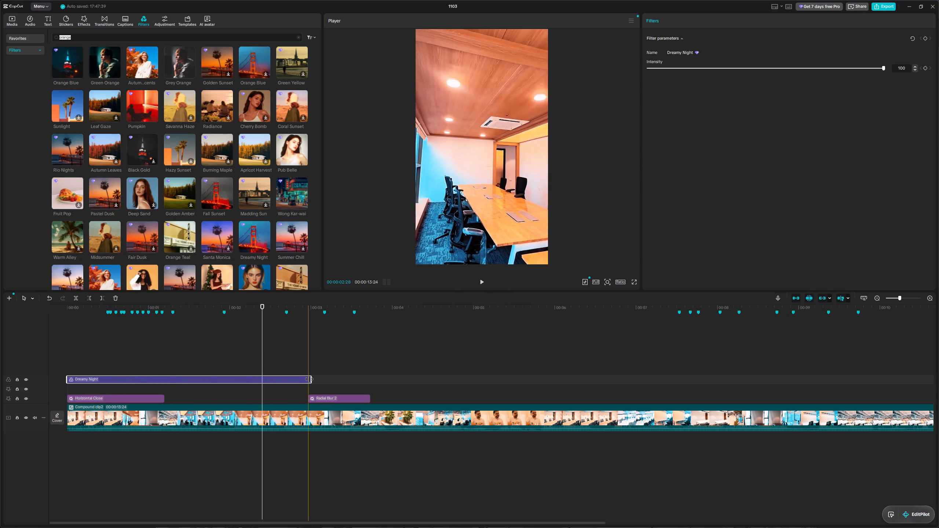
{"action": "left_click_drag", "start_coordinate": [311, 379], "coordinate": [938, 377]}
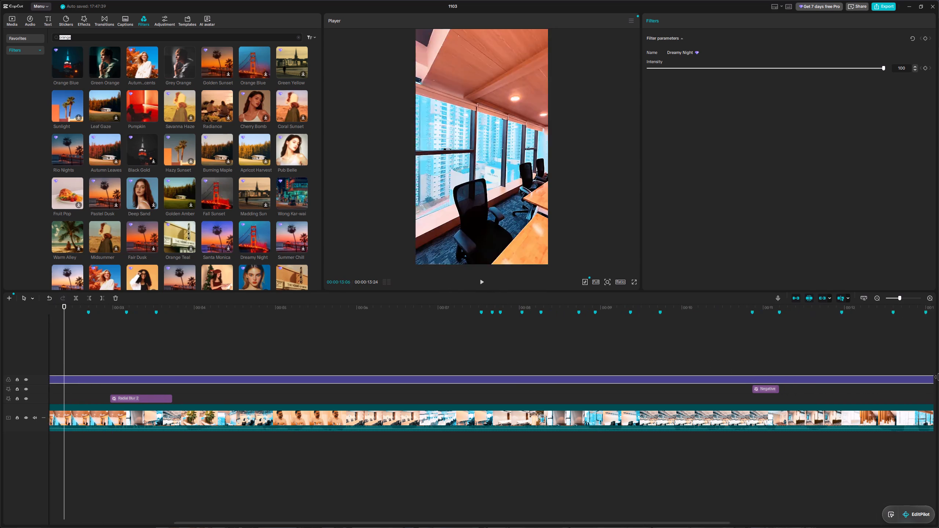
{"action": "left_click_drag", "start_coordinate": [938, 377], "coordinate": [854, 384]}
Combine the Dreamy Night filter, the Horizontal, Radial Blur 2 and Negative effects, and the existing compound clip into one compound clip.
{"action": "left_click_drag", "start_coordinate": [862, 362], "coordinate": [781, 419]}
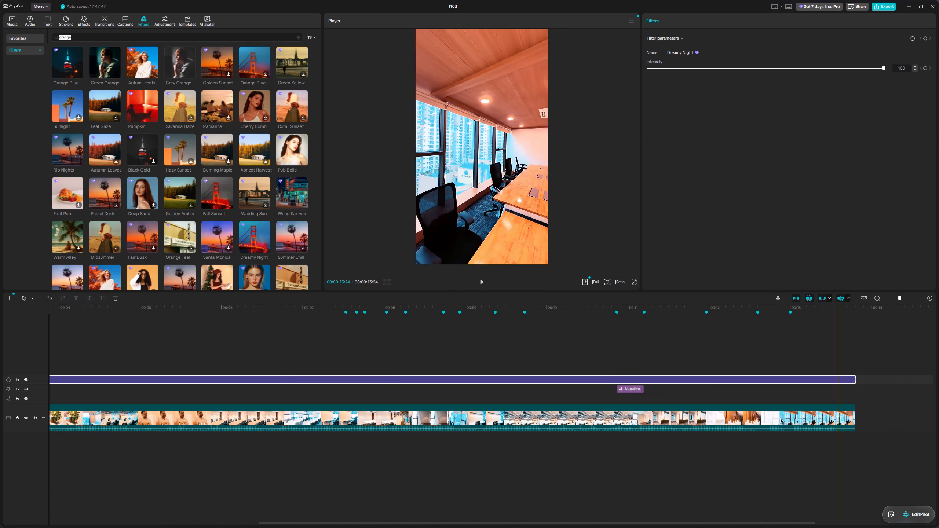
{"action": "left_click_drag", "start_coordinate": [781, 419], "coordinate": [0, 488]}
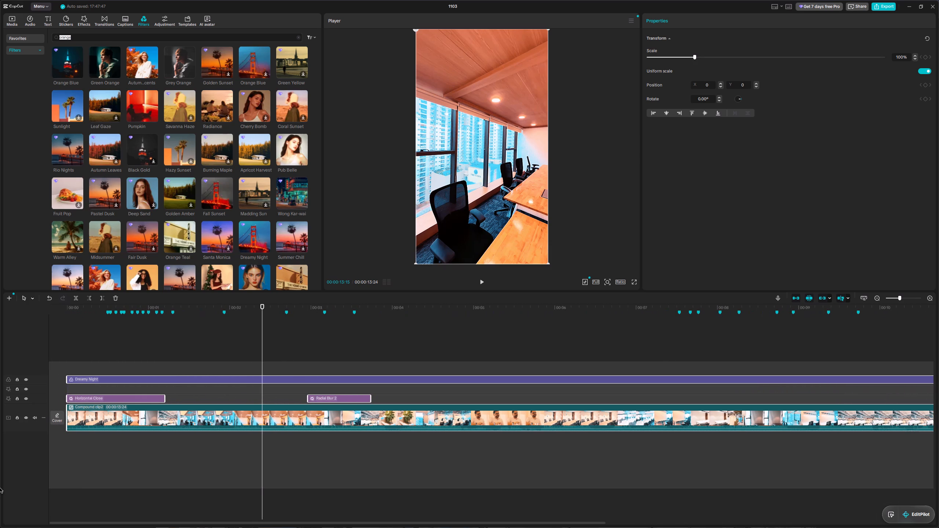
{"action": "left_click_drag", "start_coordinate": [0, 488], "coordinate": [1, 487]}
{"action": "right_click", "coordinate": [96, 418]}
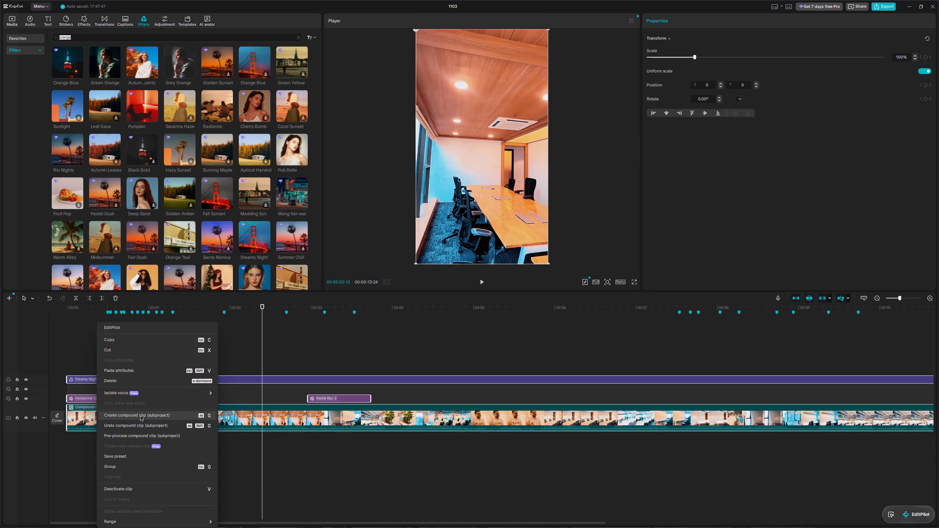
{"action": "left_click", "coordinate": [140, 416]}
Enable motion blur on the new compound clip and set its Blur amount to 1.
{"action": "left_click_drag", "start_coordinate": [262, 334], "coordinate": [135, 346]}
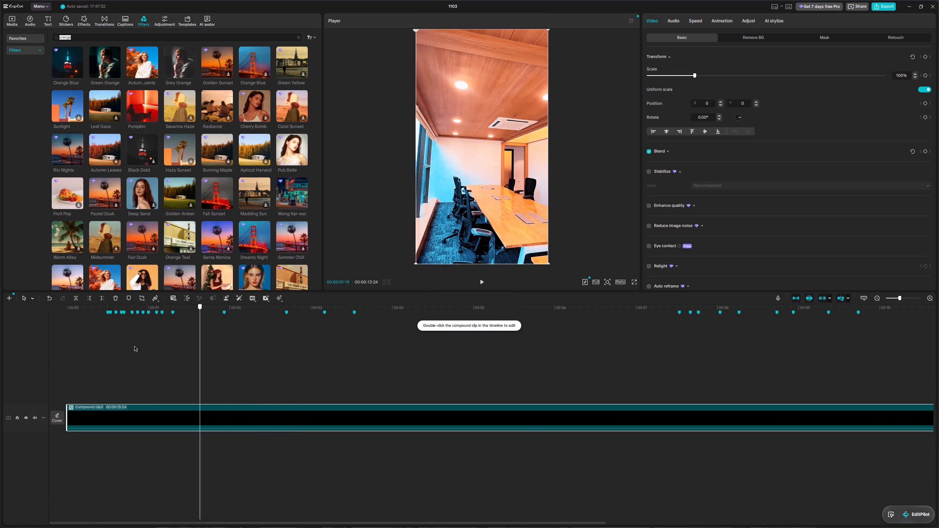
{"action": "left_click_drag", "start_coordinate": [135, 346], "coordinate": [53, 349]}
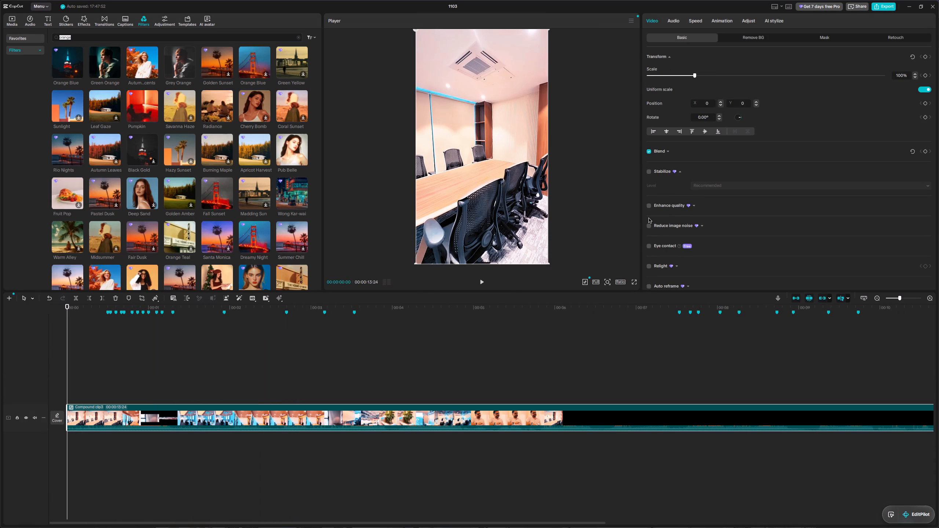
{"action": "scroll", "coordinate": [649, 218], "scroll_direction": "down", "scroll_amount": 3}
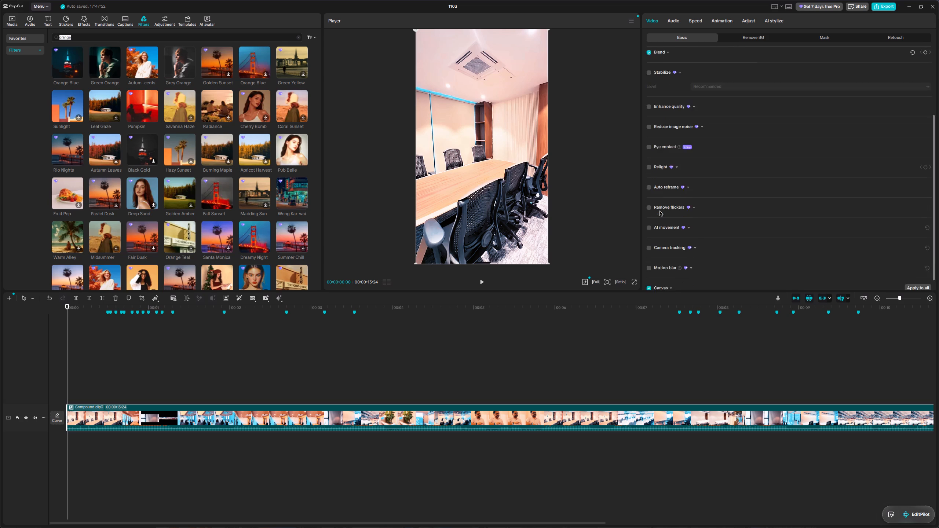
{"action": "scroll", "coordinate": [660, 211], "scroll_direction": "down", "scroll_amount": 2}
{"action": "left_click", "coordinate": [649, 255]}
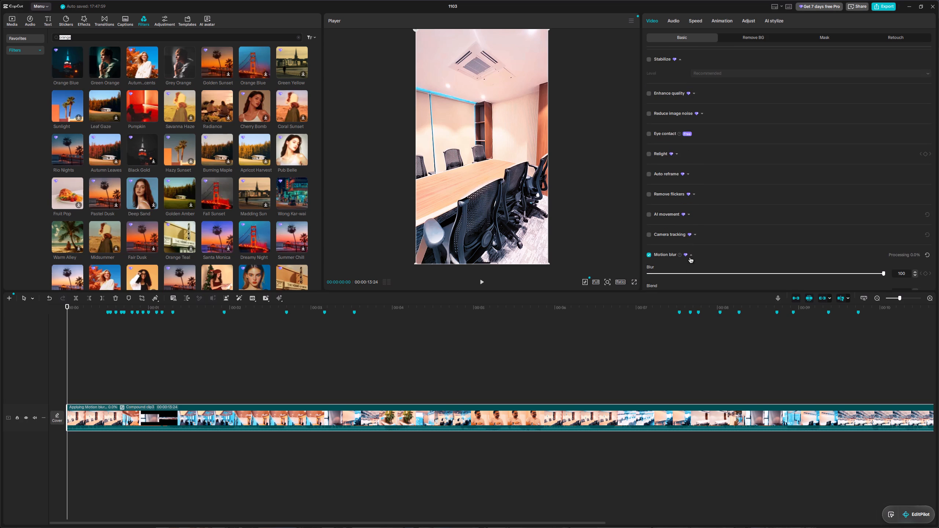
{"action": "left_click_drag", "start_coordinate": [773, 274], "coordinate": [652, 275]}
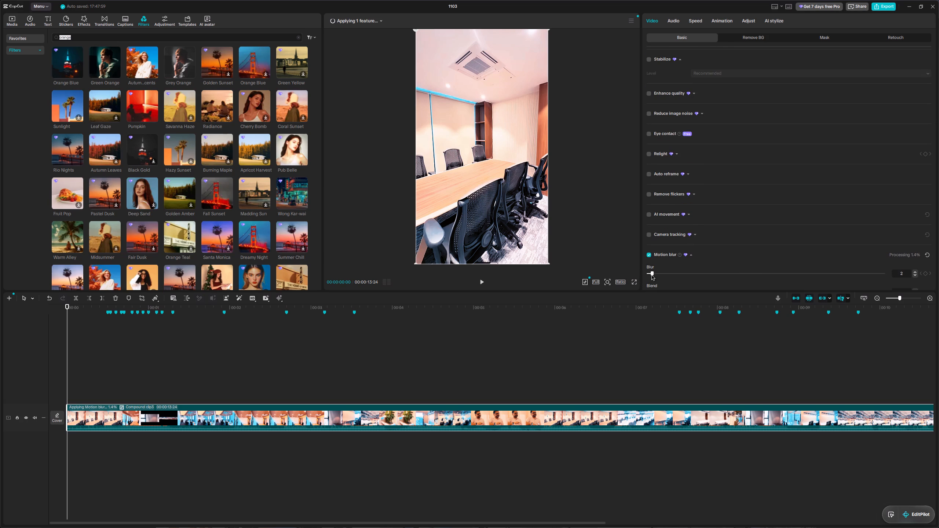
{"action": "left_click_drag", "start_coordinate": [652, 275], "coordinate": [651, 275]}
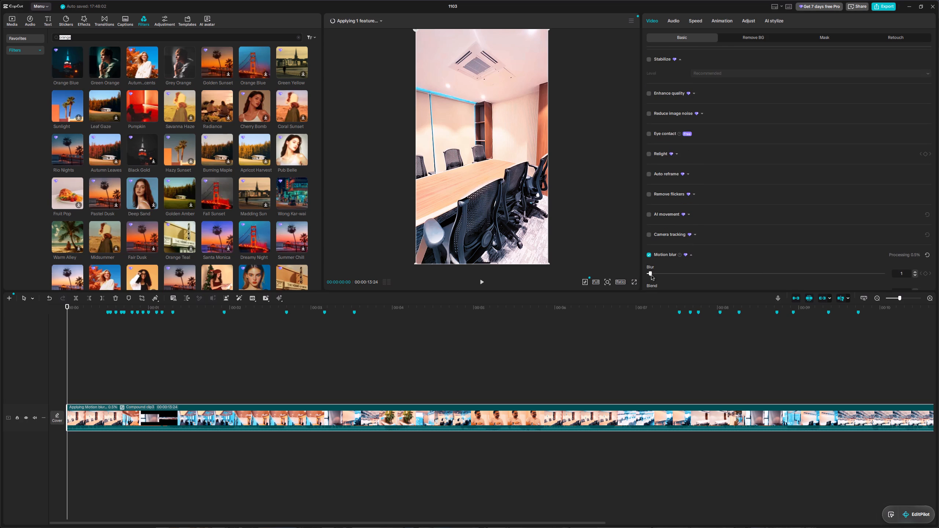
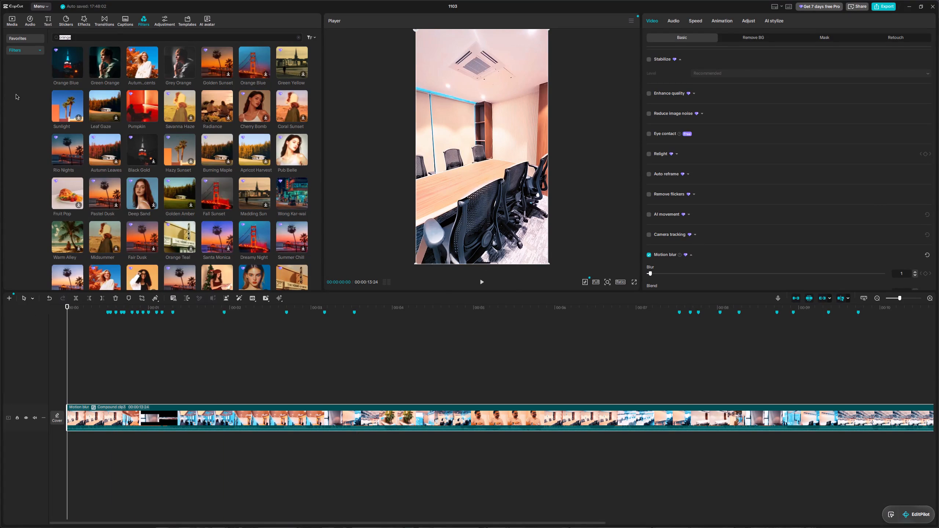
Switch to File Explorer and open the 1103 project folder inside CapCut's com.lveditor.draft projects directory.
{"action": "key", "text": "super+d"}
{"action": "left_click", "coordinate": [6, 49]}
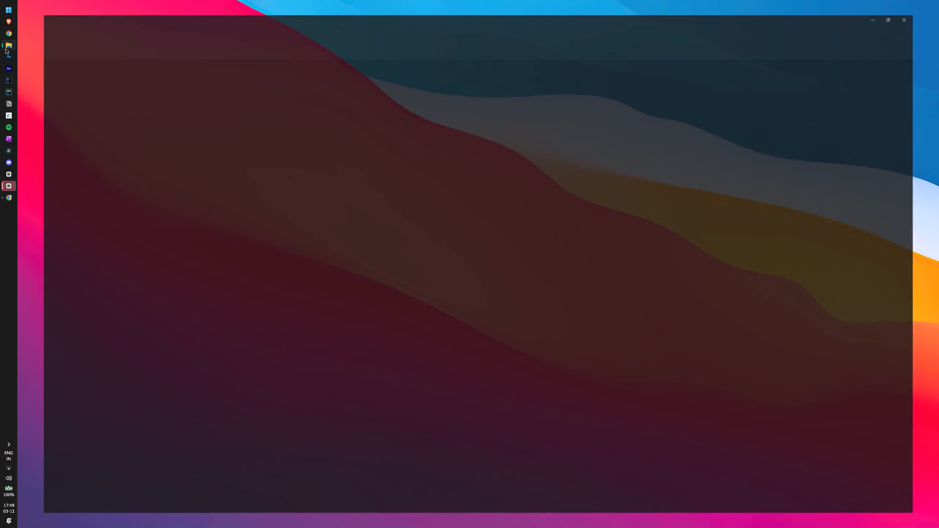
{"action": "left_click", "coordinate": [142, 21]}
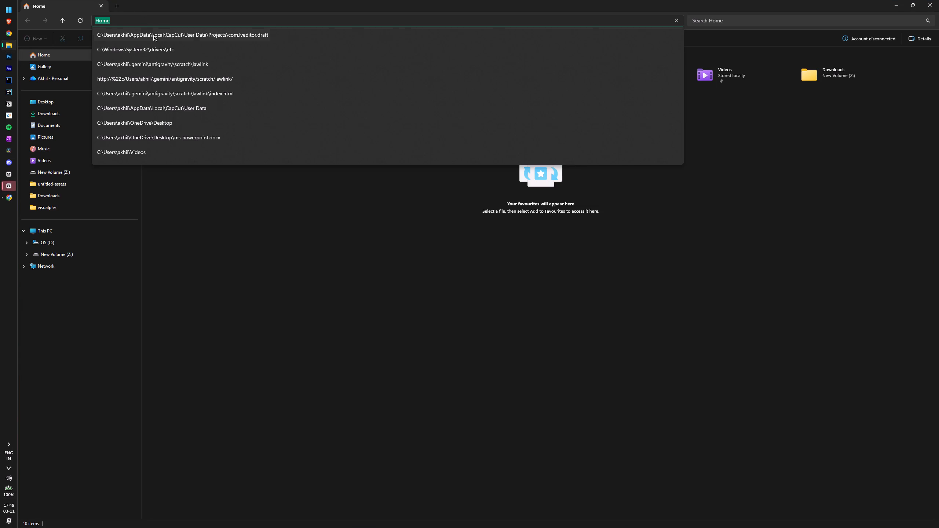
{"action": "left_click", "coordinate": [158, 39]}
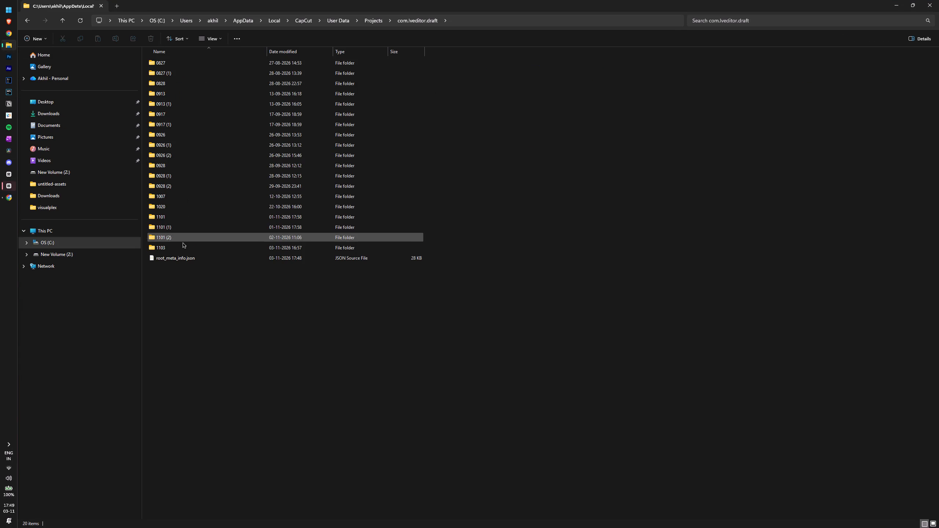
{"action": "double_click", "coordinate": [180, 249]}
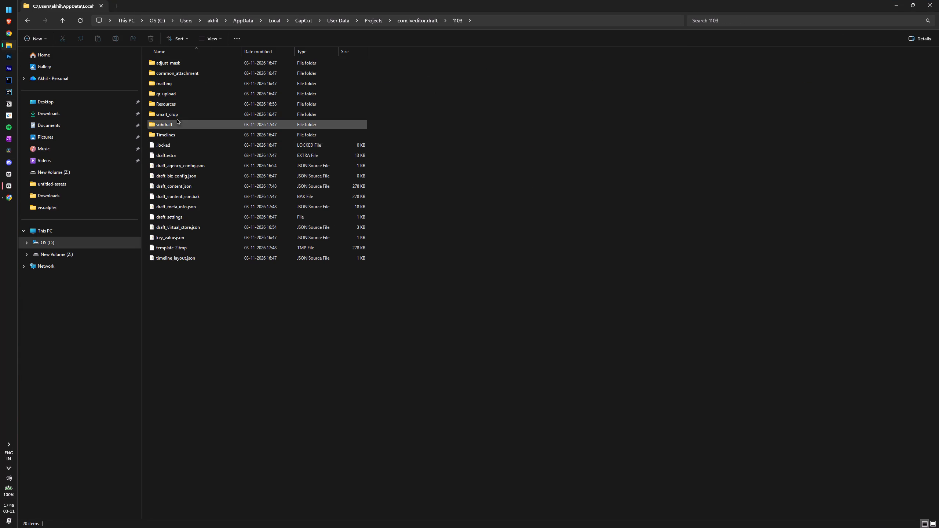
Inspect the contents of the Timelines subfolder and go back to the 1103 project folder.
{"action": "left_click", "coordinate": [171, 137]}
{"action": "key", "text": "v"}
{"action": "left_click", "coordinate": [171, 130]}
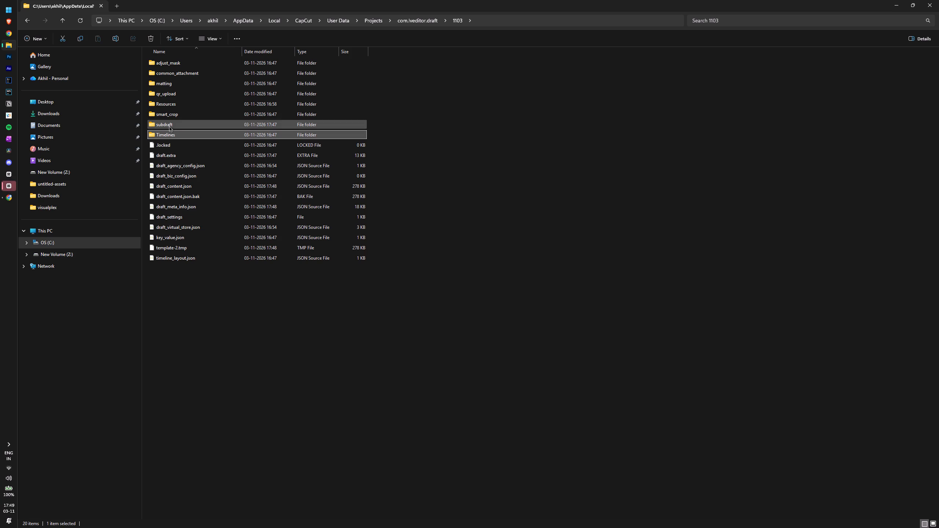
{"action": "left_click", "coordinate": [169, 125]}
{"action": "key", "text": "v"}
{"action": "double_click", "coordinate": [170, 133]}
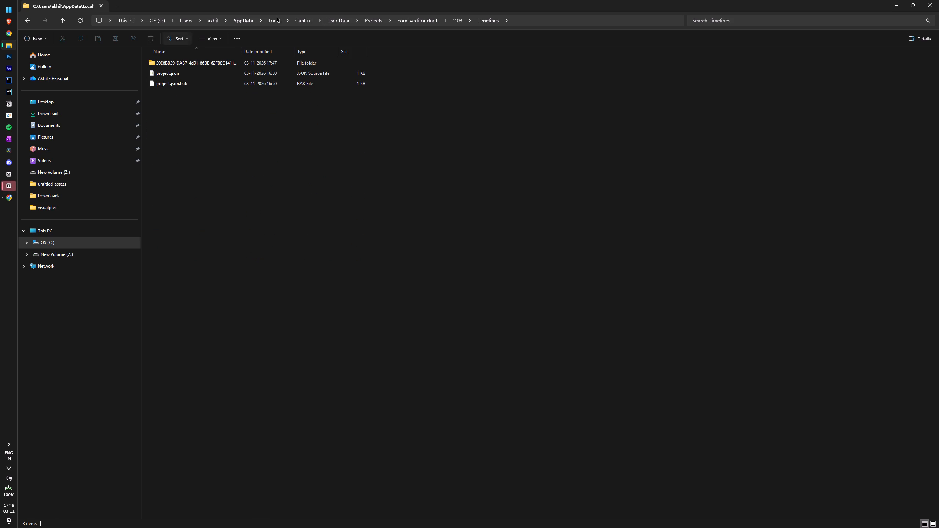
{"action": "left_click", "coordinate": [456, 21]}
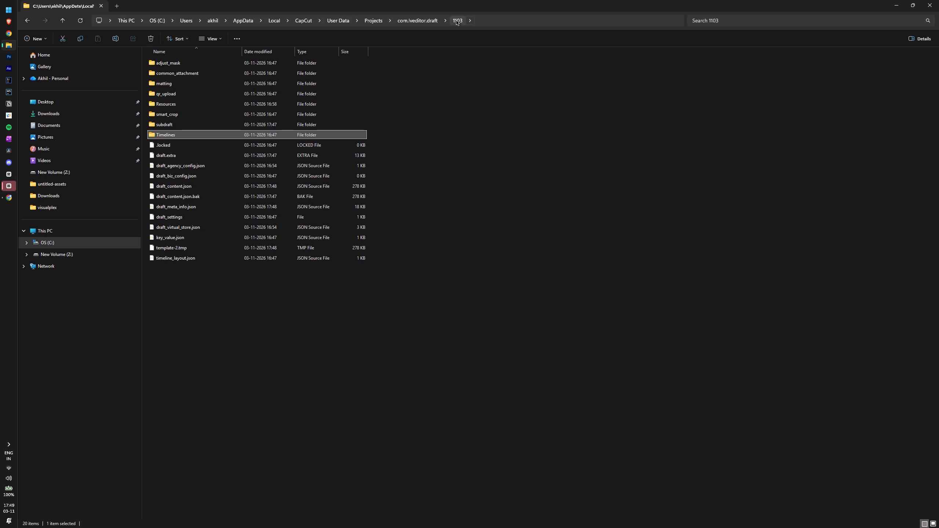
Switch to Chrome, open WhatsApp Web in a new tab, and return to the 1103 folder in File Explorer.
{"action": "key", "text": "alt+Tab"}
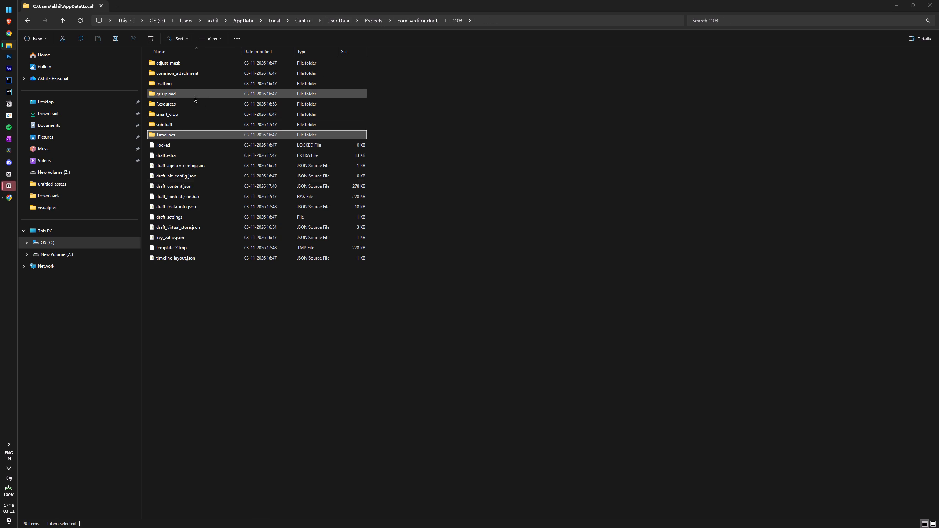
{"action": "key", "text": "alt+Tab"}
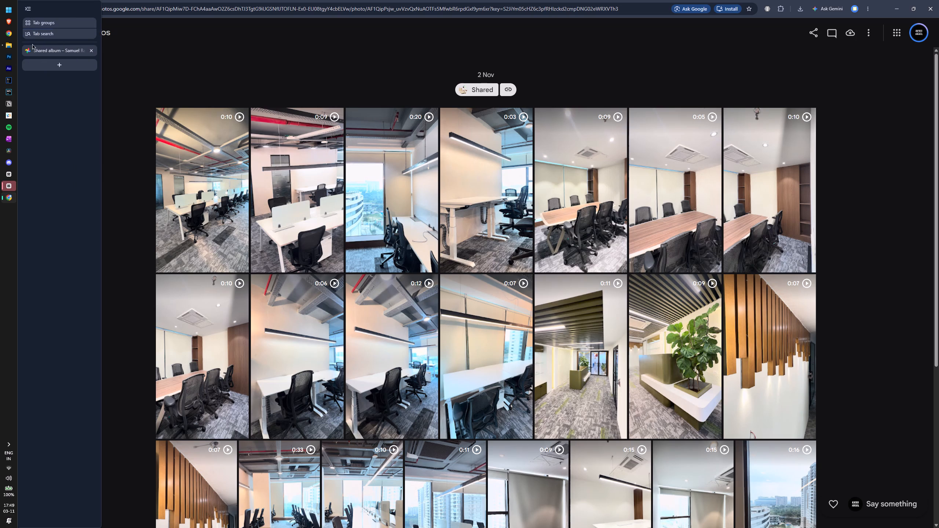
{"action": "left_click", "coordinate": [49, 68]}
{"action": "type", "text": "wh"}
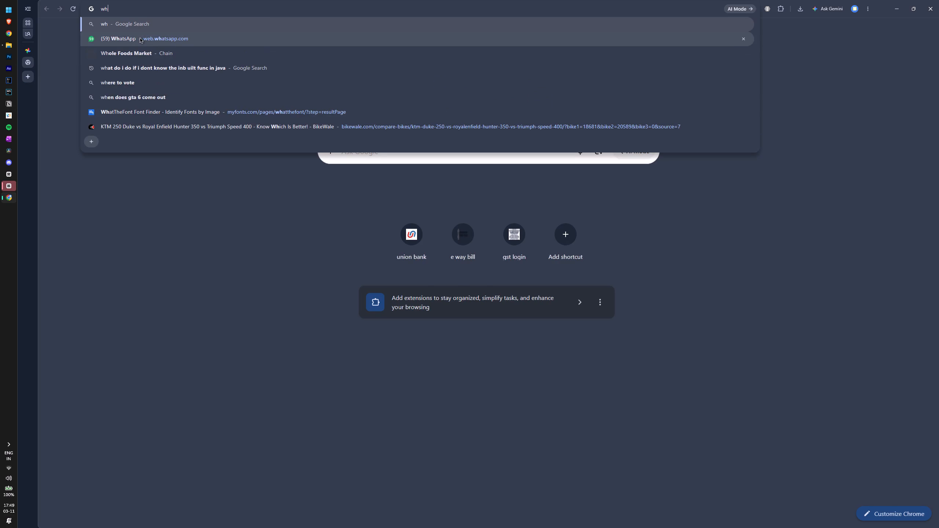
{"action": "left_click", "coordinate": [140, 38]}
{"action": "key", "text": "alt+Tab"}
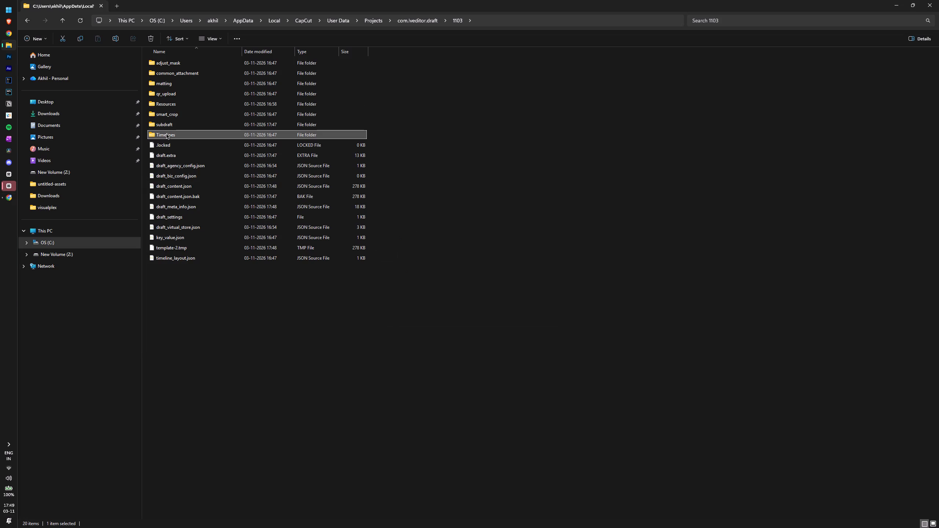
Open the Resources folder inside the 1103 CapCut project folder and go into one of its subfolders.
{"action": "left_click", "coordinate": [167, 134]}
{"action": "double_click", "coordinate": [163, 107]}
{"action": "double_click", "coordinate": [172, 96]}
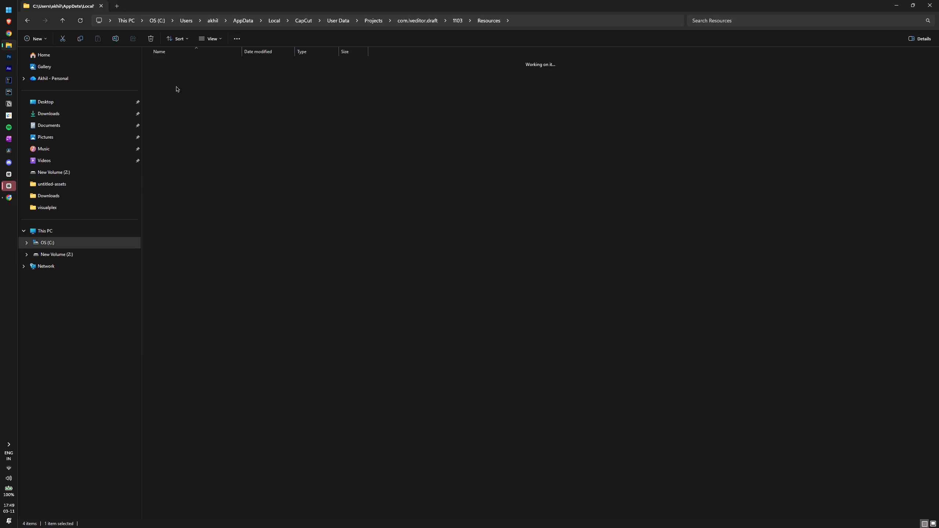
Play the first rendered MP4 in the project's videoAlg resources folder to check its content, and close the player.
{"action": "double_click", "coordinate": [180, 90]}
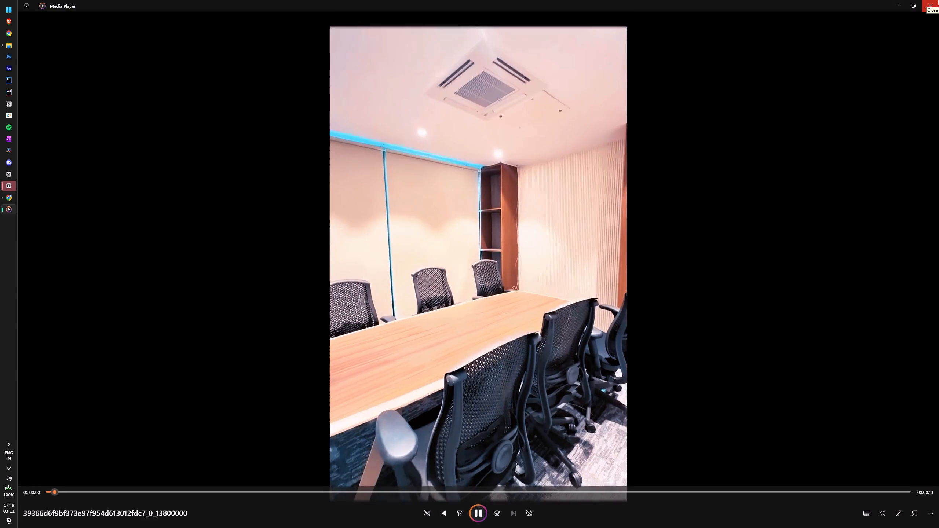
{"action": "left_click", "coordinate": [938, 0]}
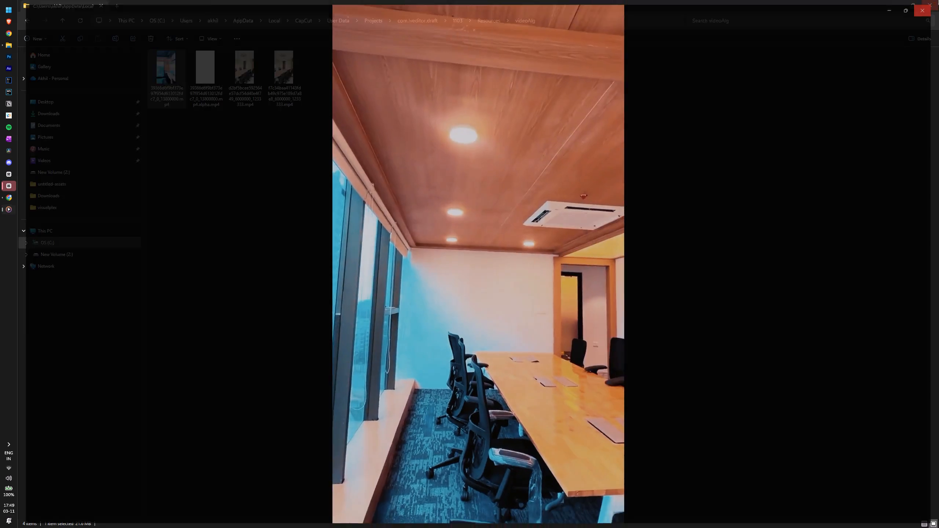